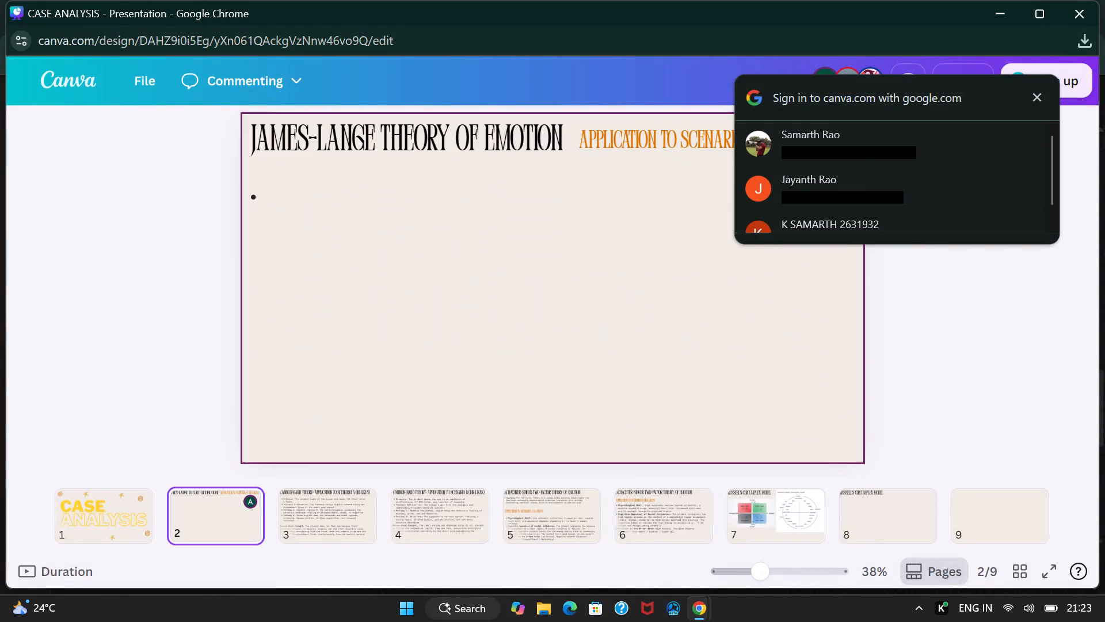
Dismiss the Google sign-in prompt on the Canva CASE ANALYSIS presentation and look through the Cannon-Bard and Schachter-Singer slides on pages 3 to 5.
{"action": "left_click", "coordinate": [1042, 96]}
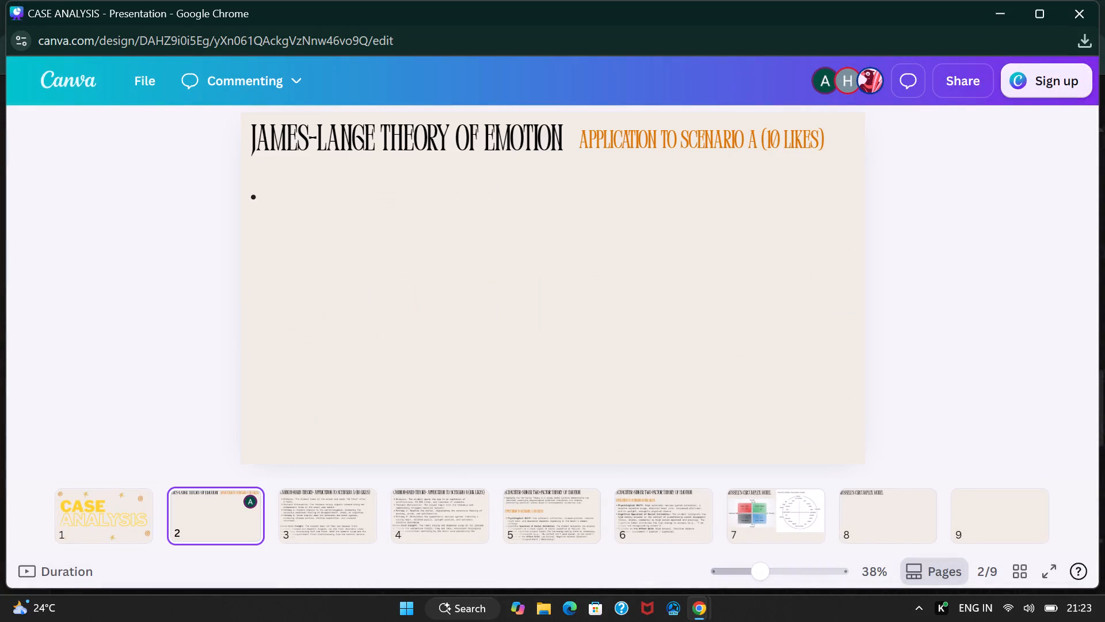
{"action": "left_click", "coordinate": [365, 519]}
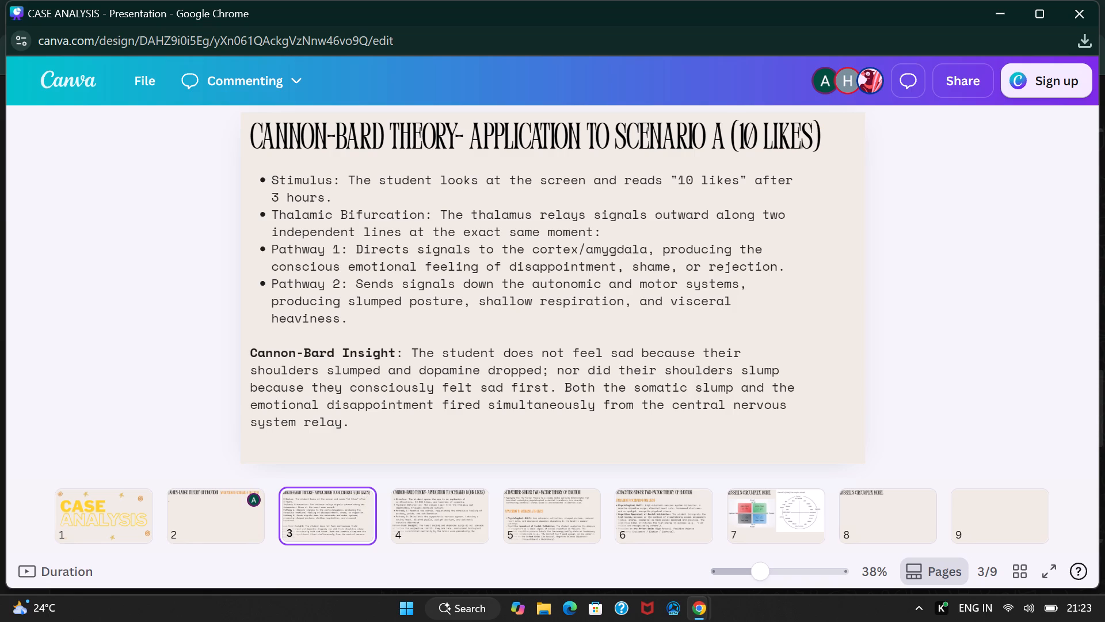
{"action": "left_click", "coordinate": [426, 498]}
{"action": "left_click", "coordinate": [522, 499]}
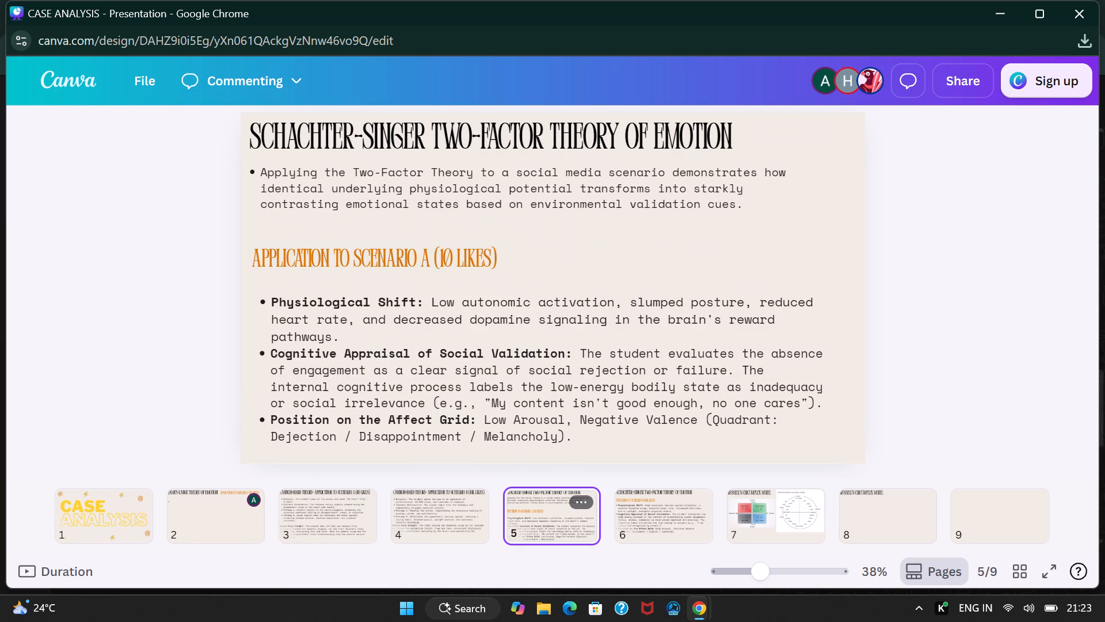
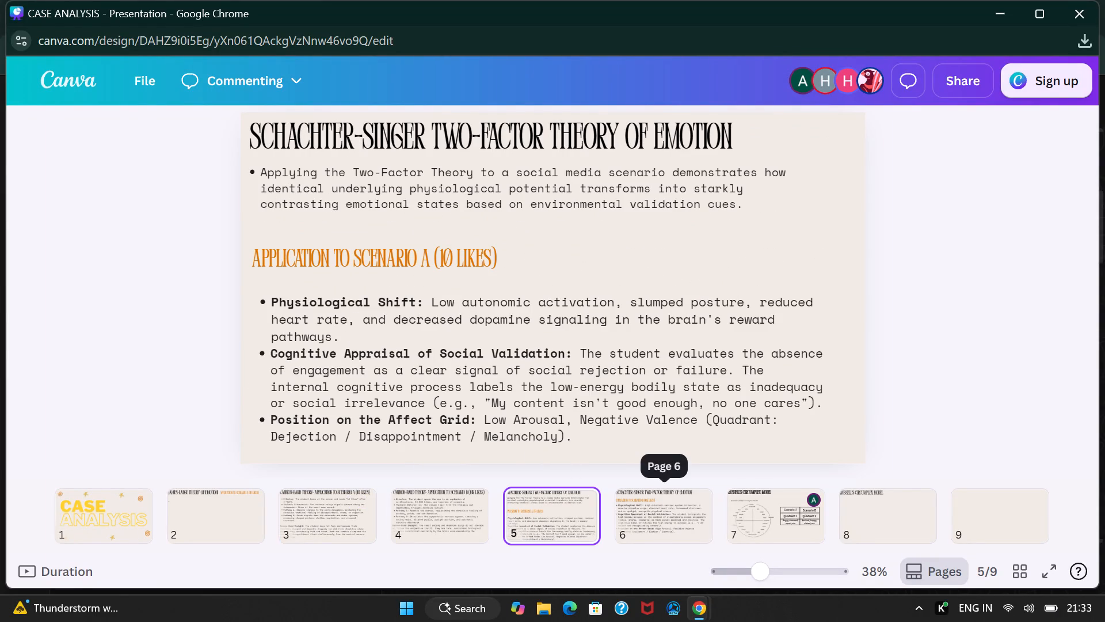
Try to paste the copied text into the empty bullet text box on page 2, the James-Lange Theory of Emotion slide.
{"action": "left_click", "coordinate": [250, 513]}
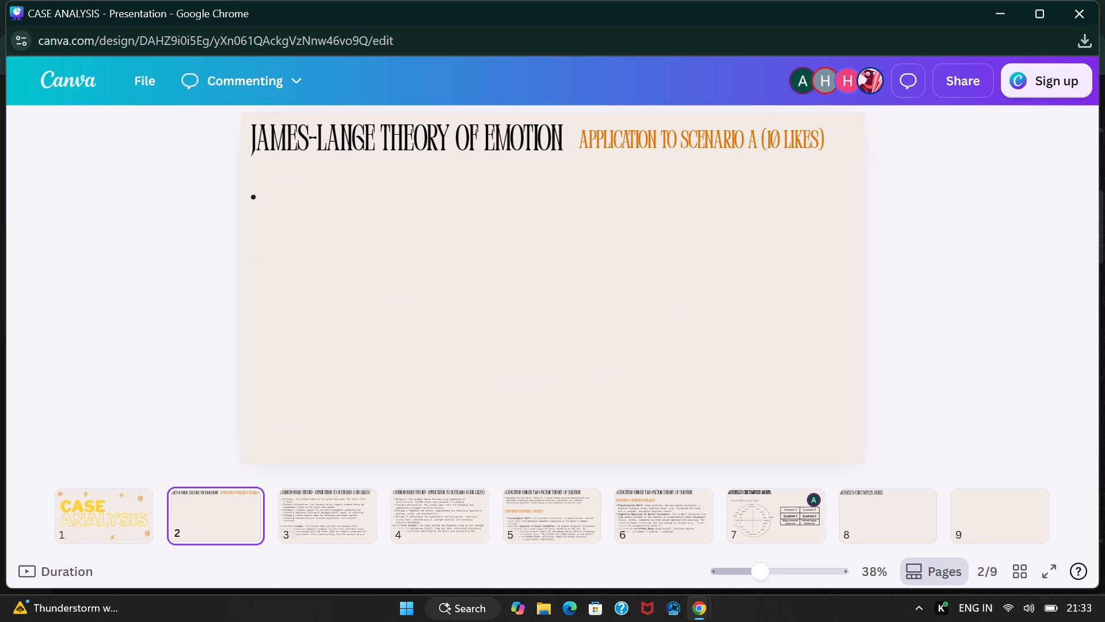
{"action": "left_click", "coordinate": [290, 203]}
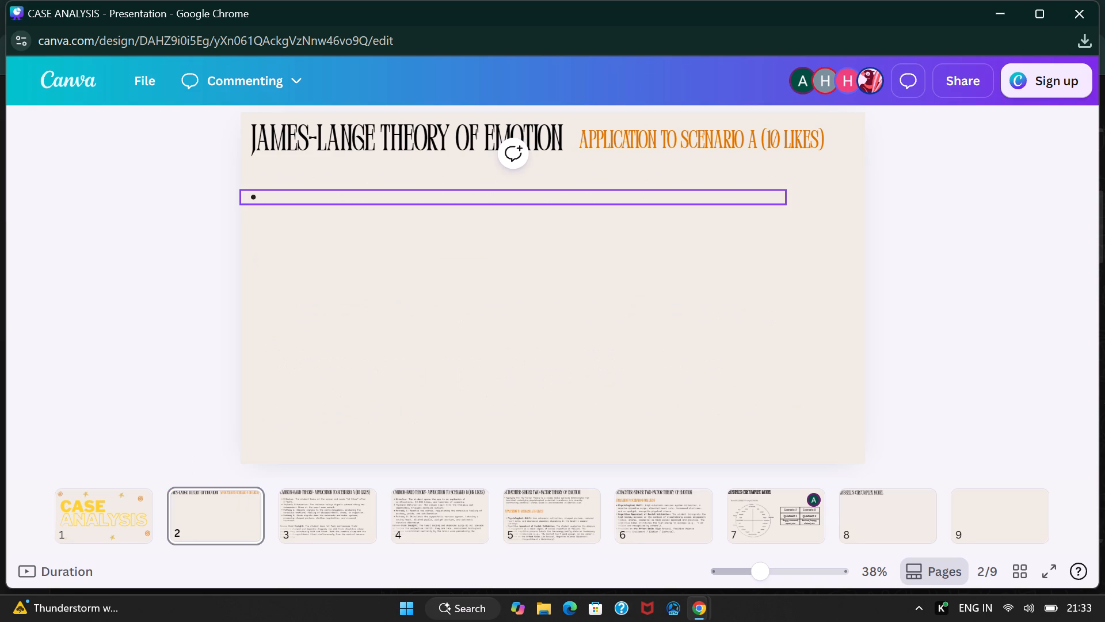
{"action": "key", "text": "ctrl+v"}
{"action": "double_click", "coordinate": [318, 198]}
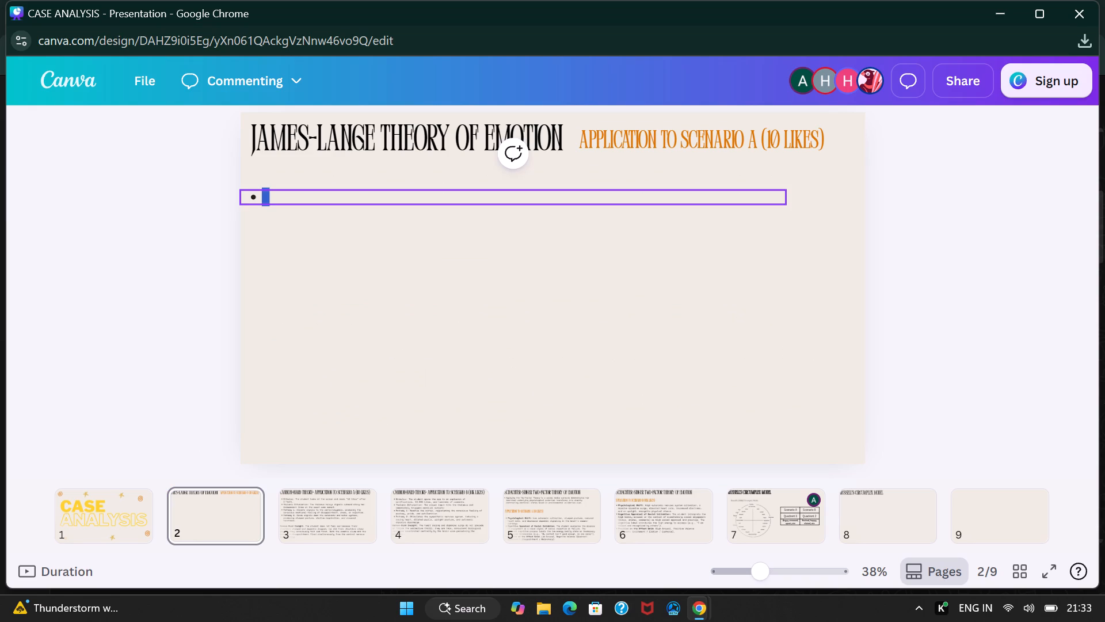
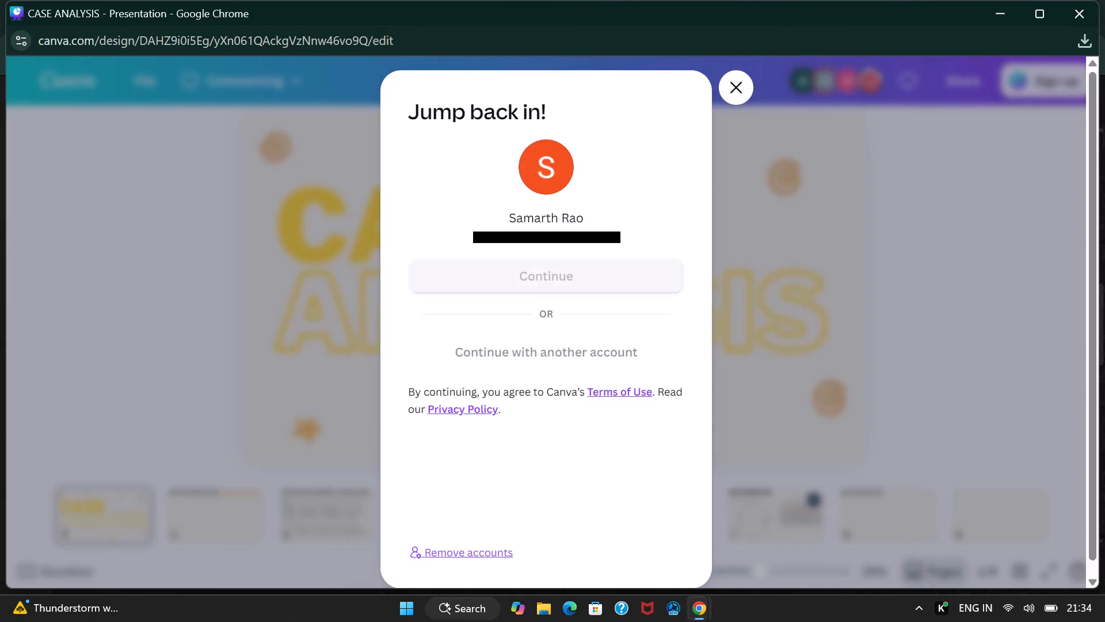
Dismiss the account sign-in prompt and check the James-Lange Theory of Emotion slide on page 2.
{"action": "left_click", "coordinate": [722, 81]}
{"action": "left_click", "coordinate": [224, 517]}
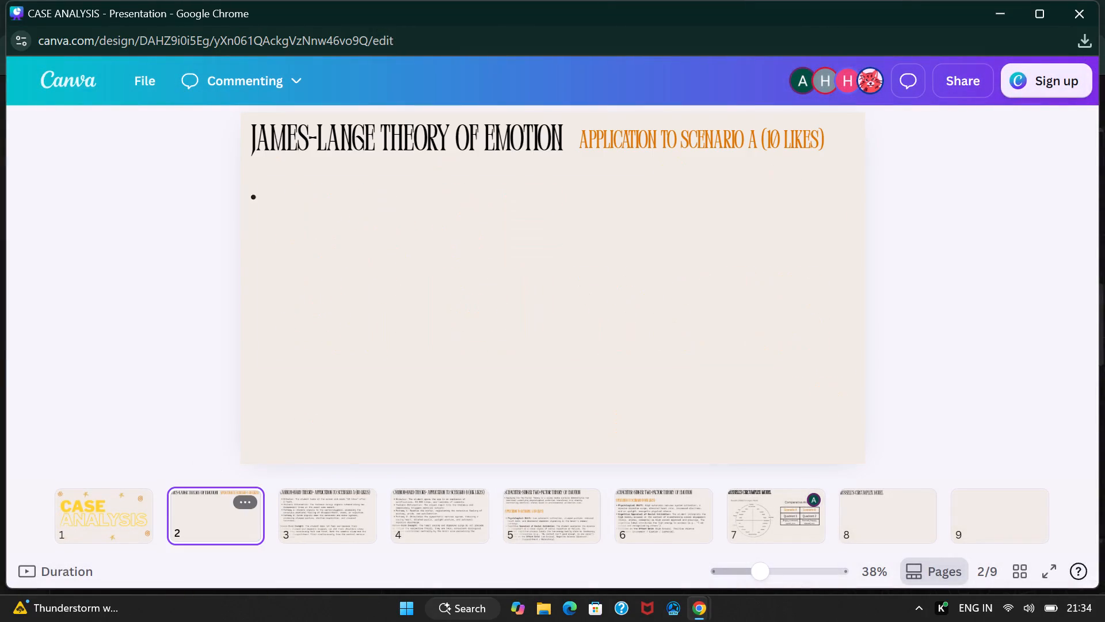
{"action": "left_click", "coordinate": [411, 168]}
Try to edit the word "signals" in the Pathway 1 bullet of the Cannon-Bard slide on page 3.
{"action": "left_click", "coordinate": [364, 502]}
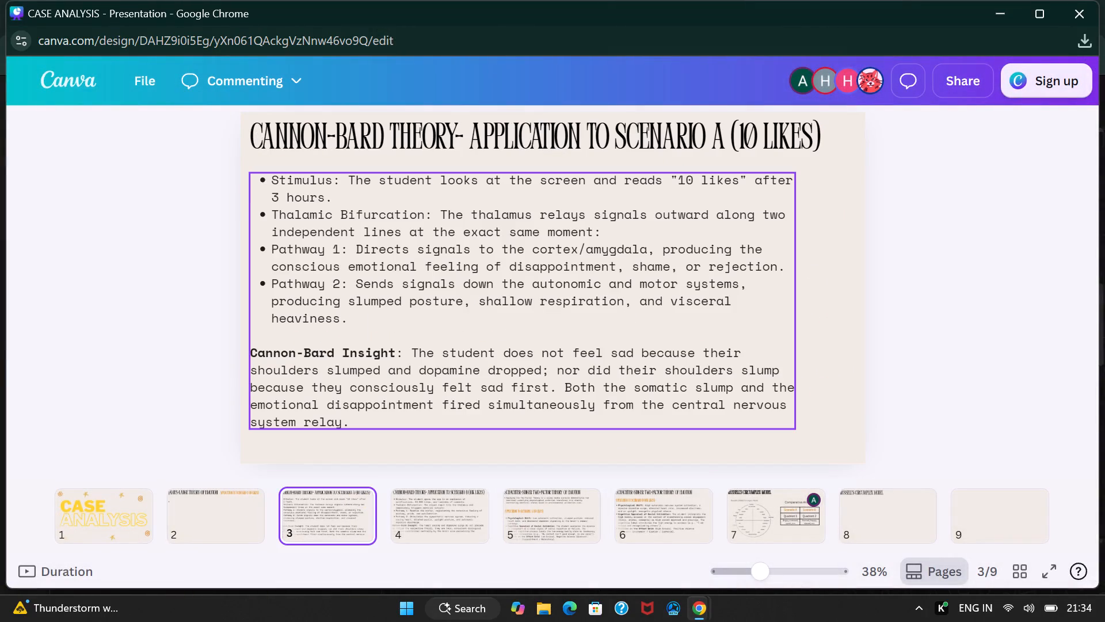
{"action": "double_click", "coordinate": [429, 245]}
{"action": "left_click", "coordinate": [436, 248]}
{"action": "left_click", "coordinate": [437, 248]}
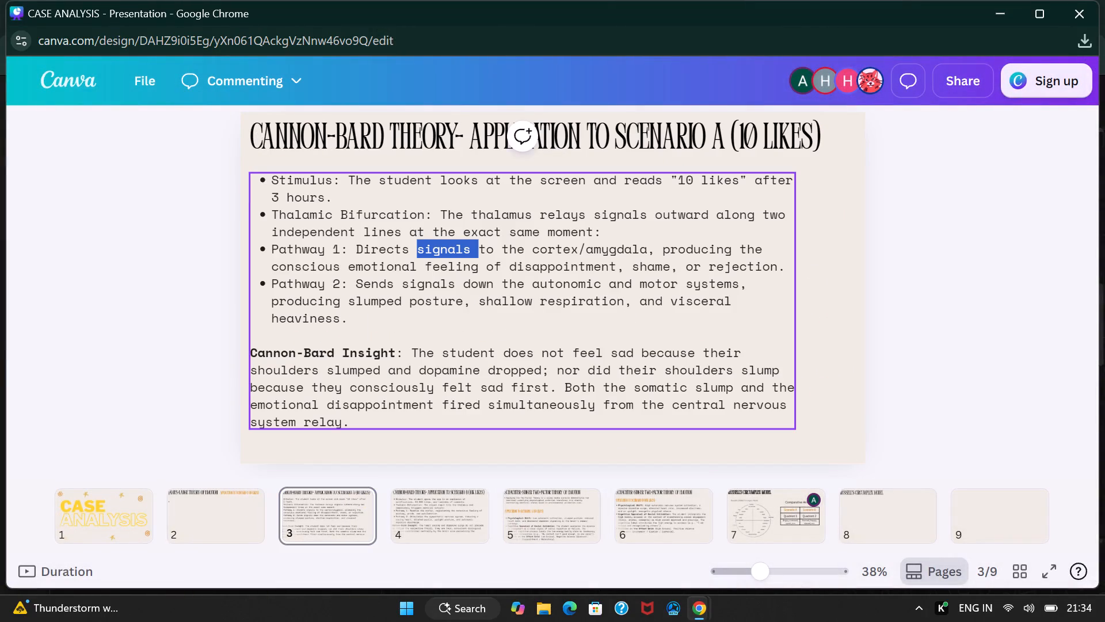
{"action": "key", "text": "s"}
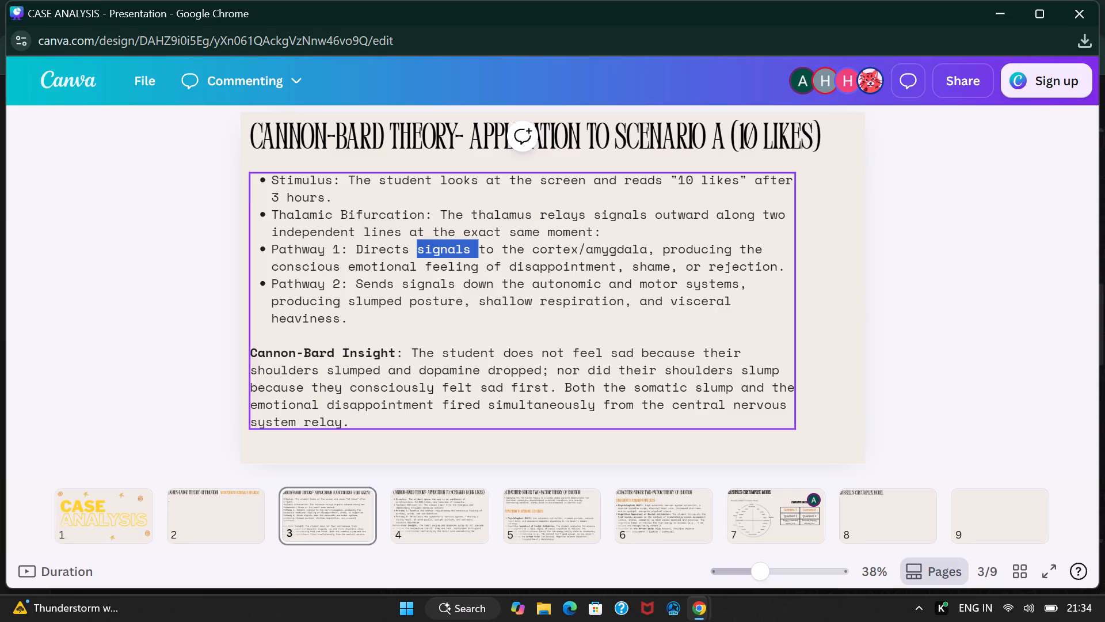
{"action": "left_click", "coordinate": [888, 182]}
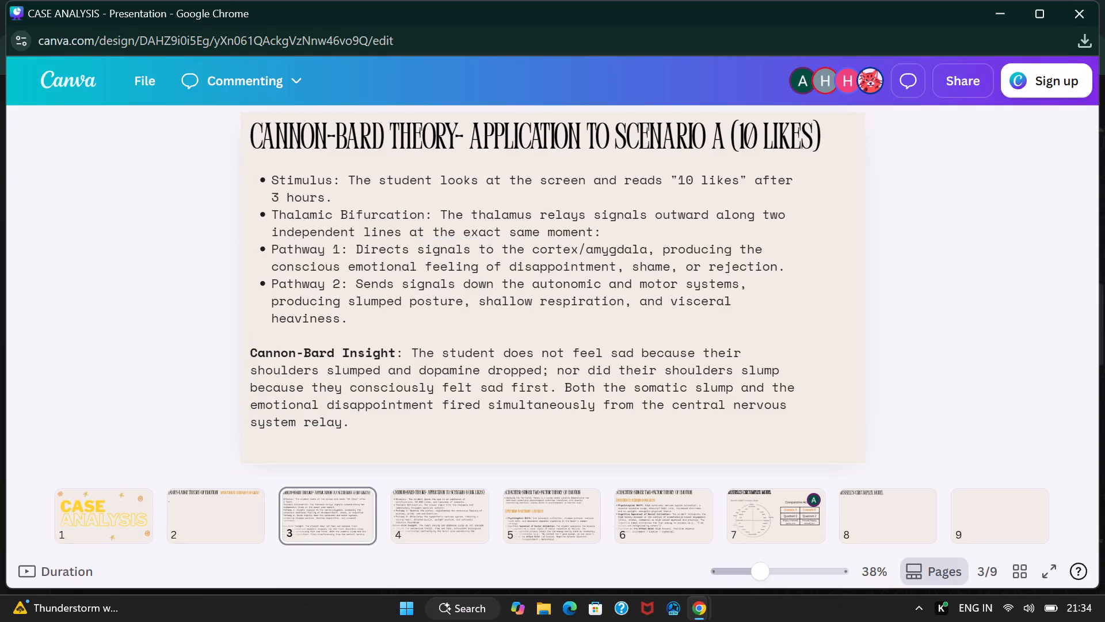
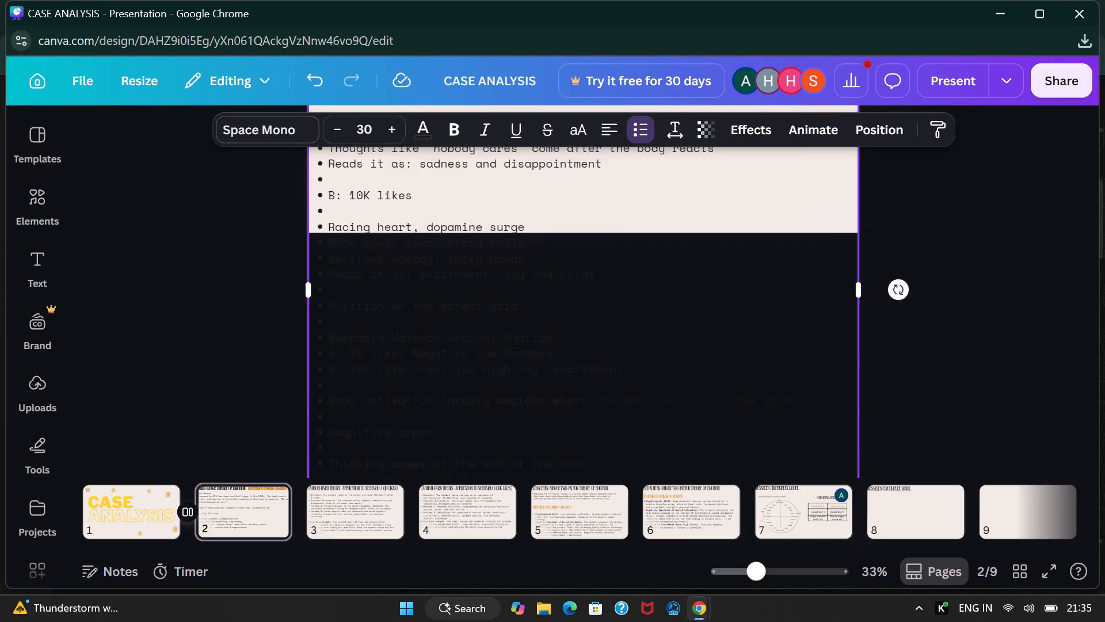
Scale down the bulleted body text box slightly from its upper corner on the James-Lange Theory of Emotion slide.
{"action": "scroll", "coordinate": [802, 265], "scroll_direction": "up", "scroll_amount": 3}
{"action": "left_click_drag", "start_coordinate": [860, 198], "coordinate": [847, 222]}
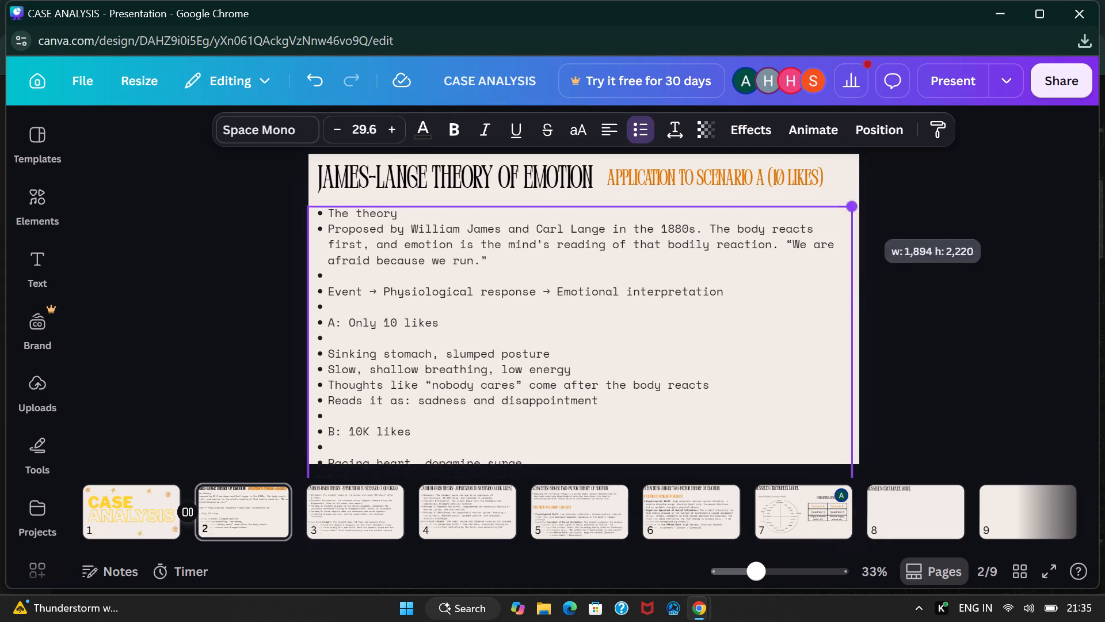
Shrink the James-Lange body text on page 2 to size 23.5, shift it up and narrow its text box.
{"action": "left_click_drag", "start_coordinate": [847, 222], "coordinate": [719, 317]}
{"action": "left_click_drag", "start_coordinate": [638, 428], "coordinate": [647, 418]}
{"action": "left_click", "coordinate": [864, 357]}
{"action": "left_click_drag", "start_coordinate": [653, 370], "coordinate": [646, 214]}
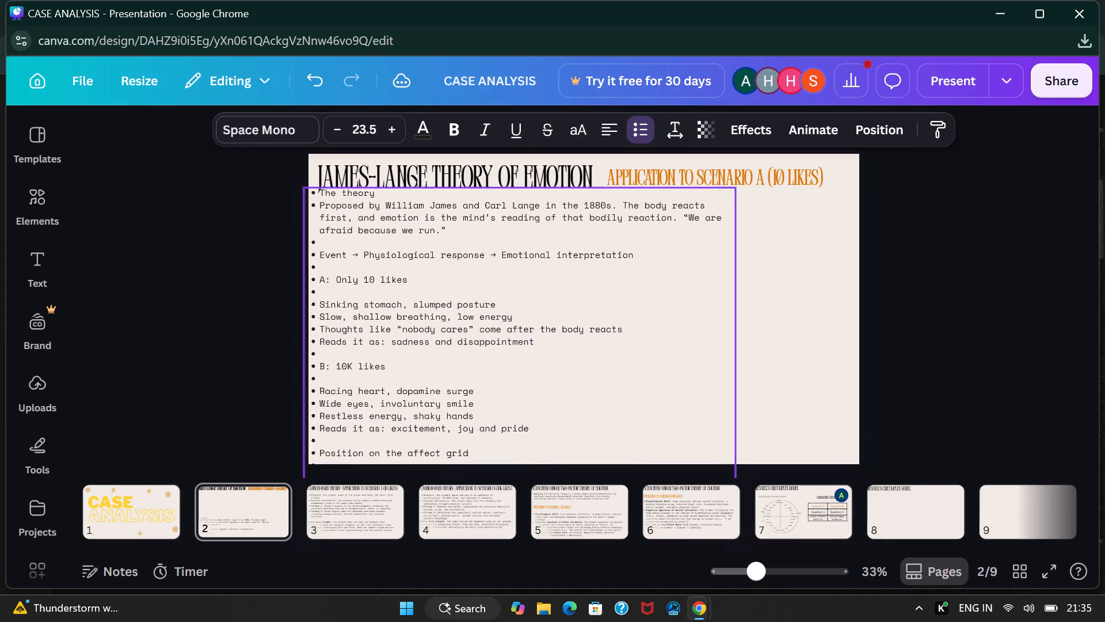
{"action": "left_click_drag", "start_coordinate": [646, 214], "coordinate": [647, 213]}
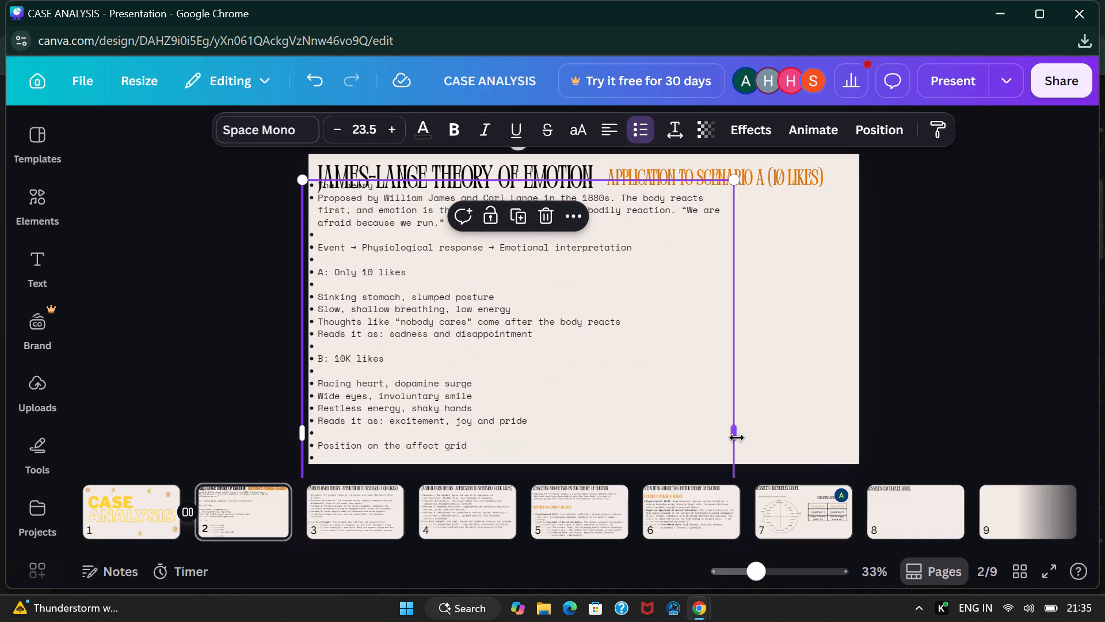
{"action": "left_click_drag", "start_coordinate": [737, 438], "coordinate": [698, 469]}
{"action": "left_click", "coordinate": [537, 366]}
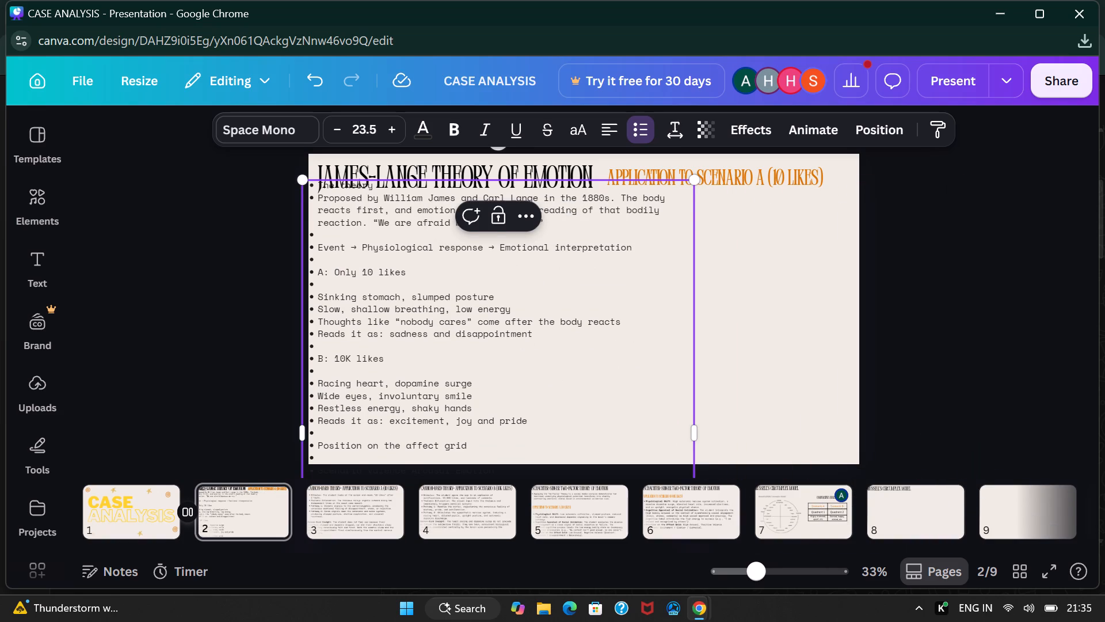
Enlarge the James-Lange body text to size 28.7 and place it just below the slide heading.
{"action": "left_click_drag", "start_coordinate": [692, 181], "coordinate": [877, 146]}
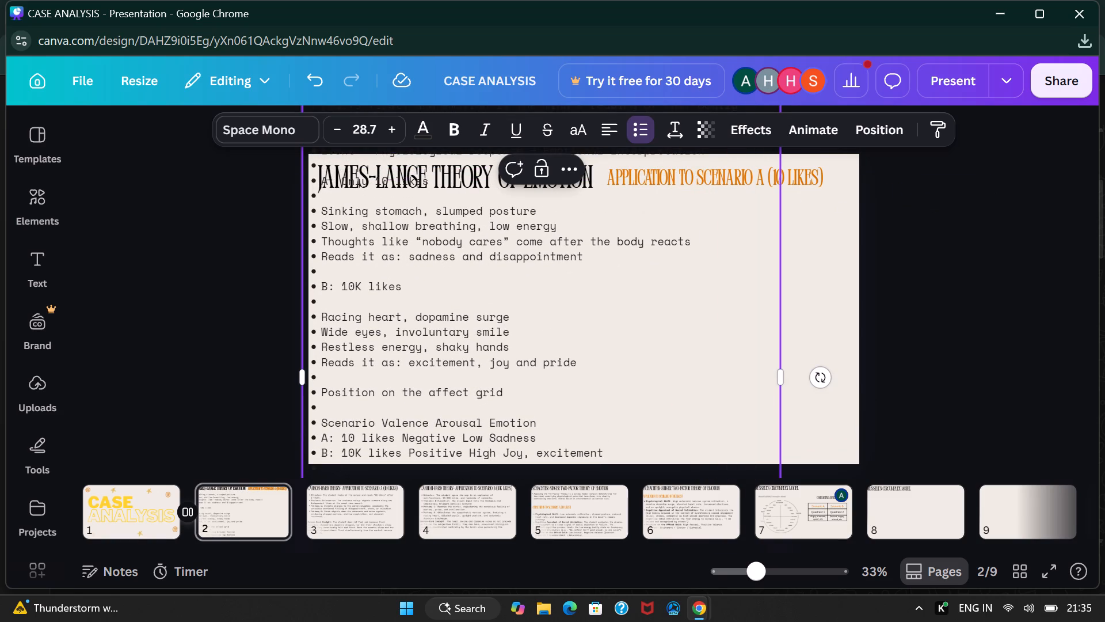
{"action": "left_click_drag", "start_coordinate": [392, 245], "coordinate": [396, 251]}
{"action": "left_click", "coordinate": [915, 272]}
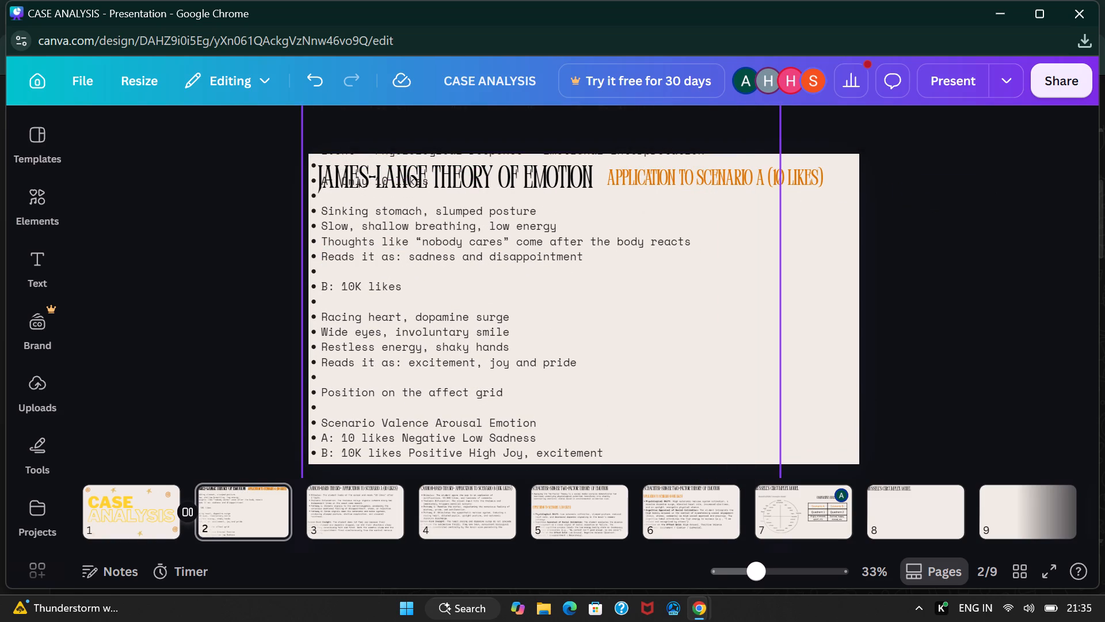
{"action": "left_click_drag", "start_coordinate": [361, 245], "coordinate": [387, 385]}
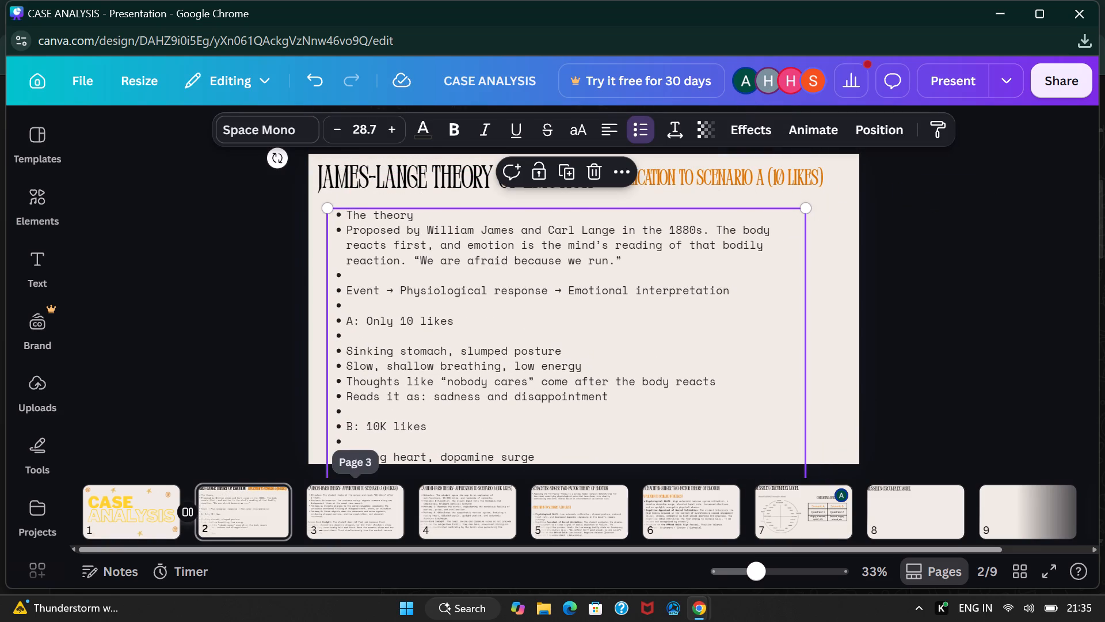
After checking the Cannon-Bard slides, scale the James-Lange body text to size 17.9 and move it up to show its last lines.
{"action": "left_click", "coordinate": [328, 514]}
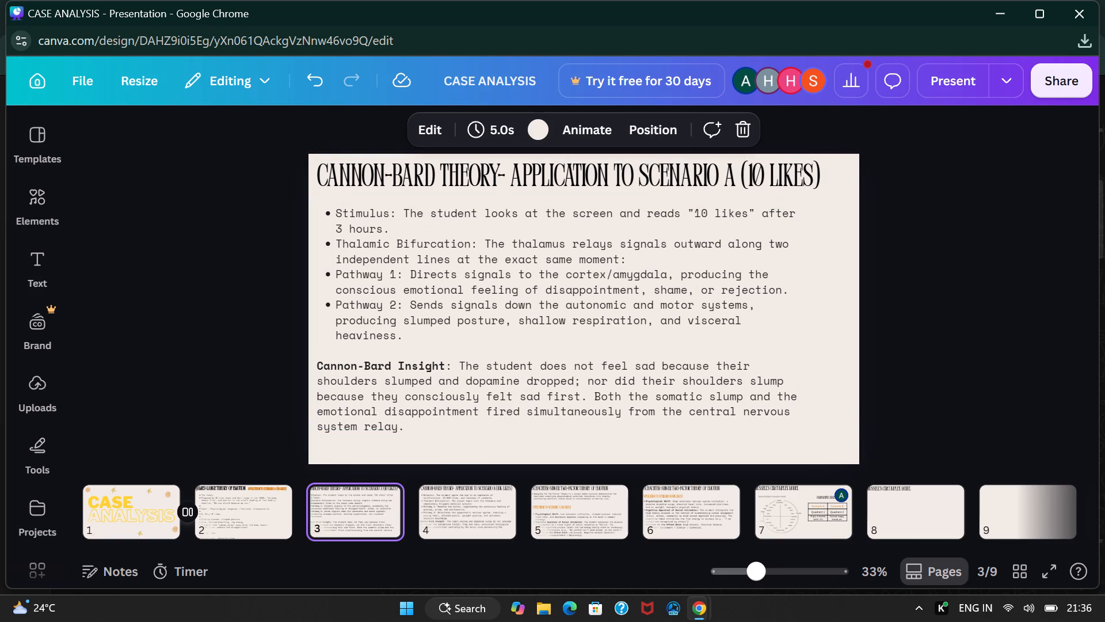
{"action": "left_click", "coordinate": [454, 505]}
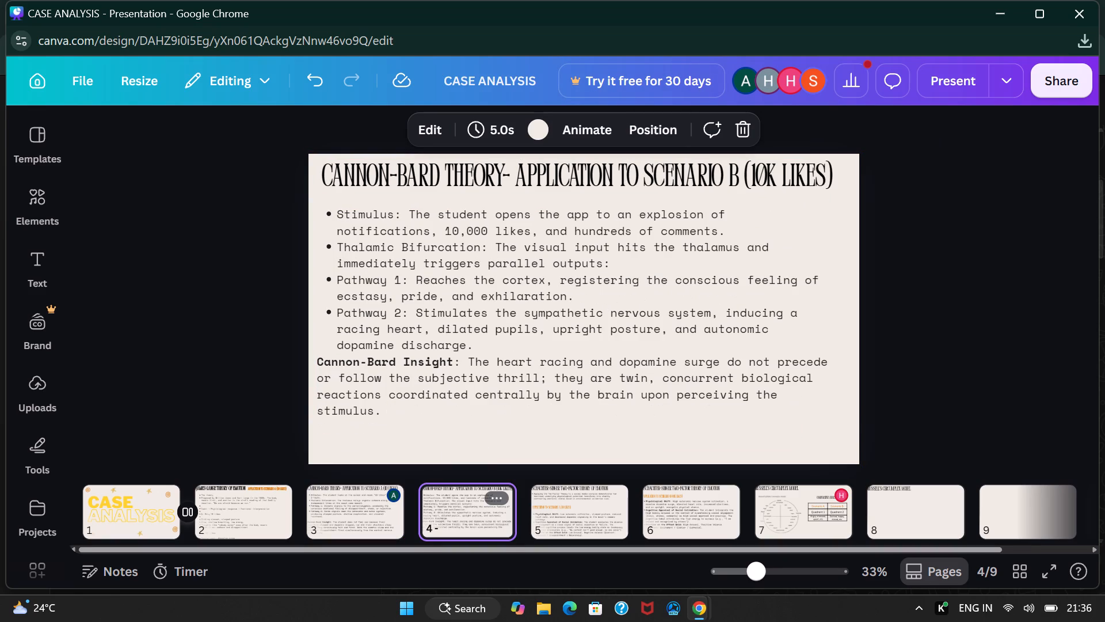
{"action": "left_click", "coordinate": [357, 515]}
{"action": "left_click", "coordinate": [252, 508]}
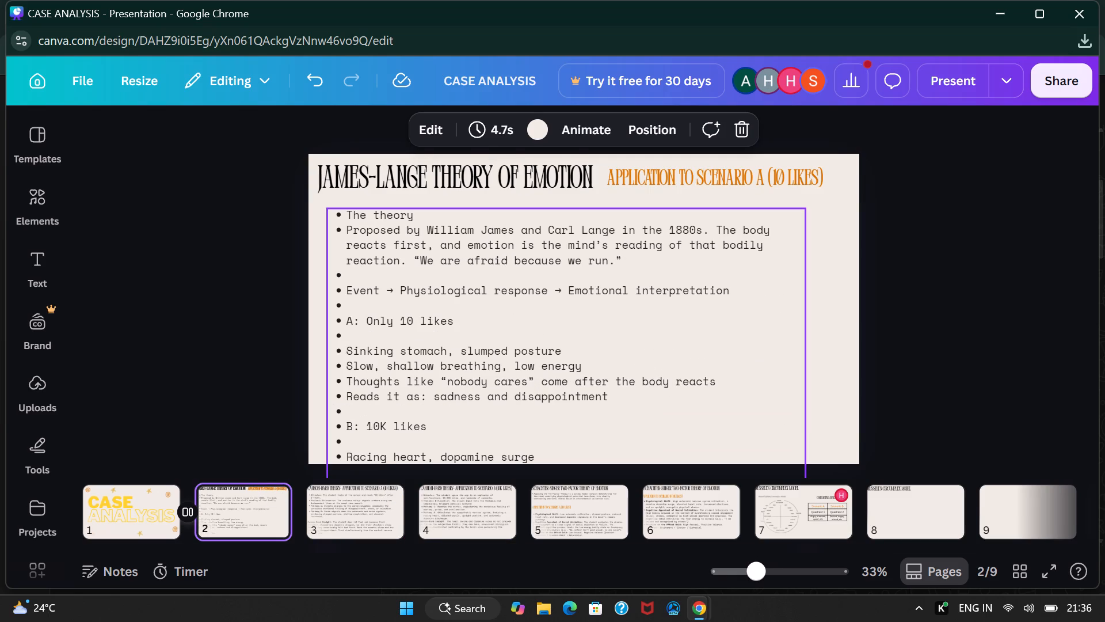
{"action": "scroll", "coordinate": [424, 342], "scroll_direction": "down", "scroll_amount": 6}
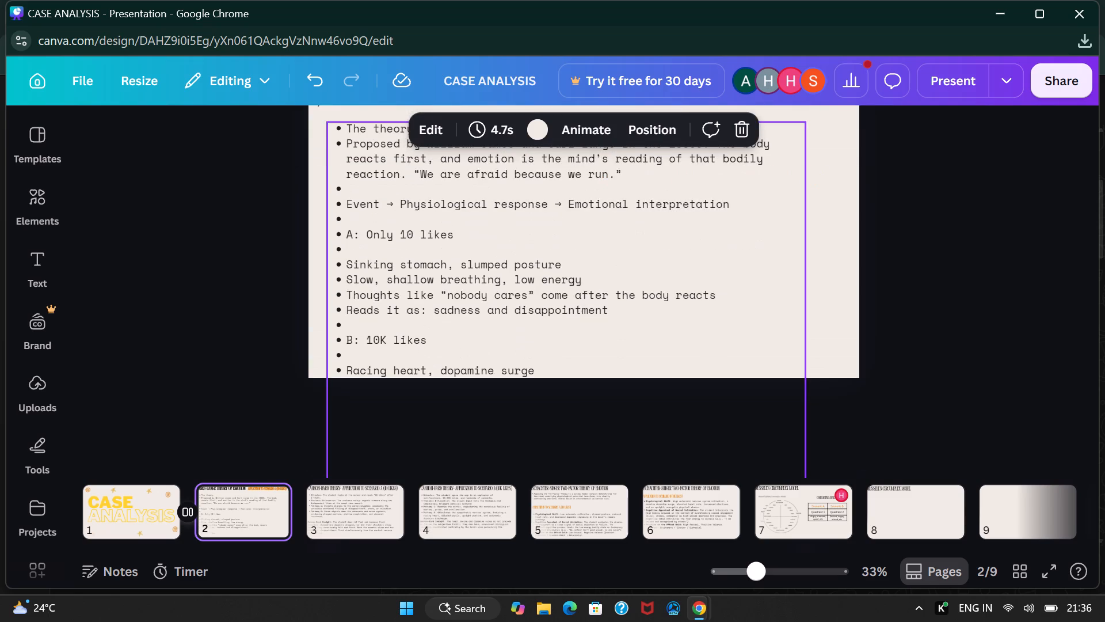
{"action": "left_click", "coordinate": [782, 233]}
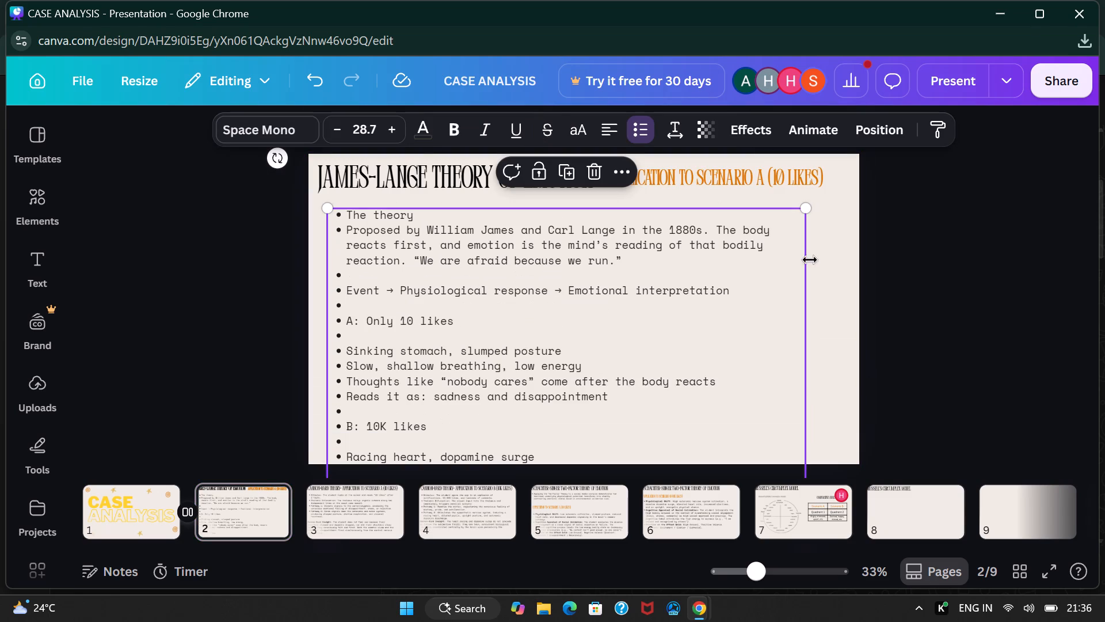
{"action": "left_click_drag", "start_coordinate": [807, 211], "coordinate": [603, 424]}
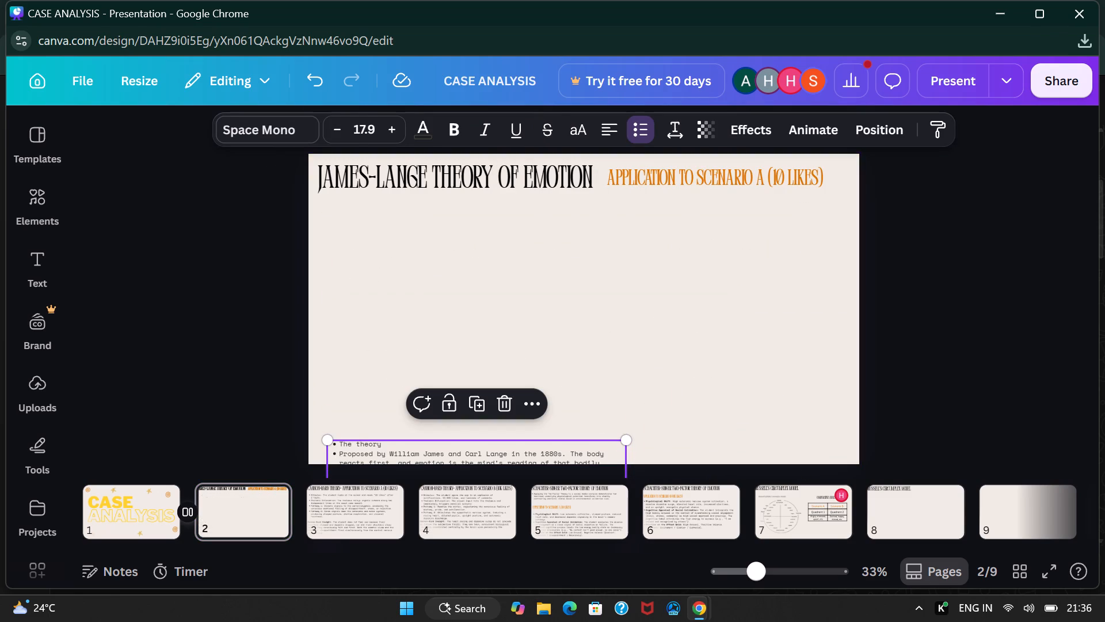
{"action": "left_click", "coordinate": [907, 325]}
{"action": "left_click_drag", "start_coordinate": [508, 456], "coordinate": [482, 89]}
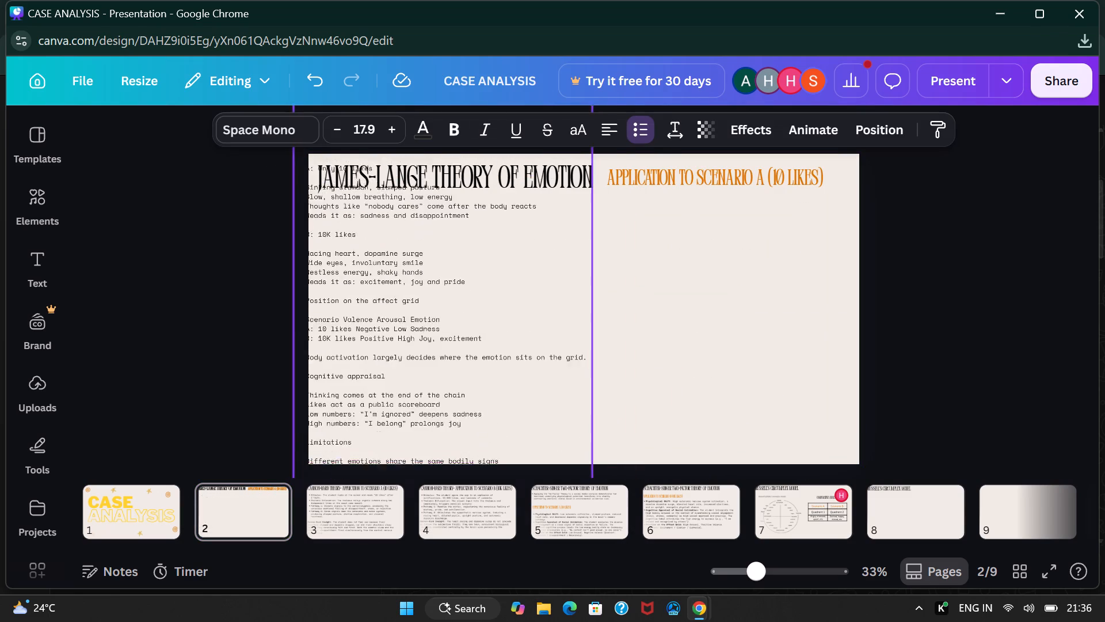
{"action": "left_click_drag", "start_coordinate": [482, 89], "coordinate": [527, 84]}
Review the slides on pages 3 to 6, and cut the Limitations heading and its three points from the James-Lange body text.
{"action": "left_click", "coordinate": [385, 498]}
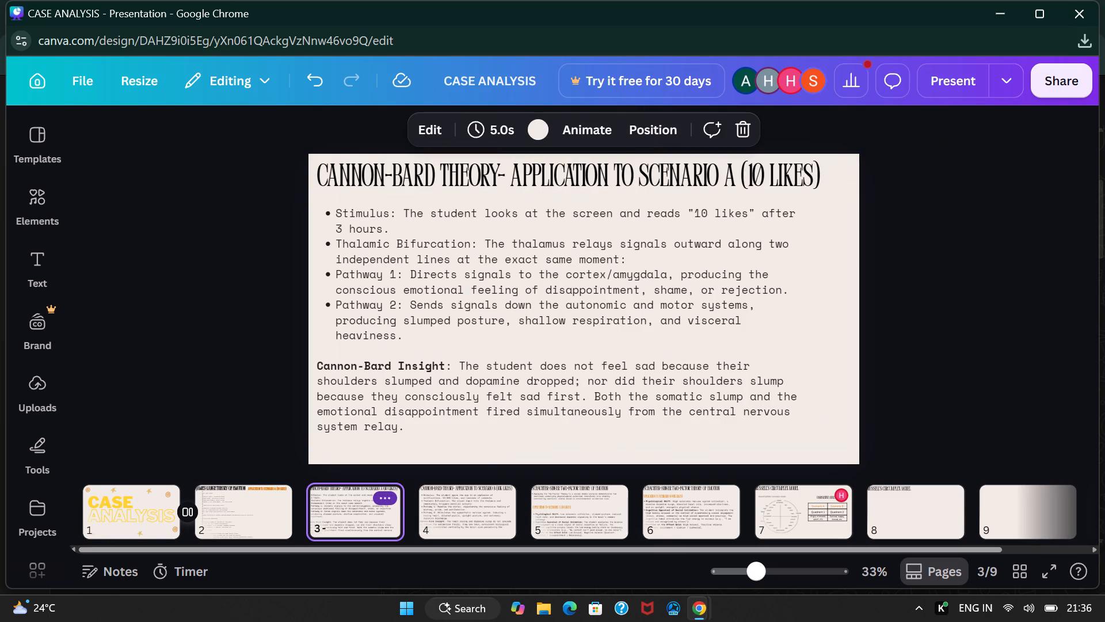
{"action": "left_click", "coordinate": [460, 517]}
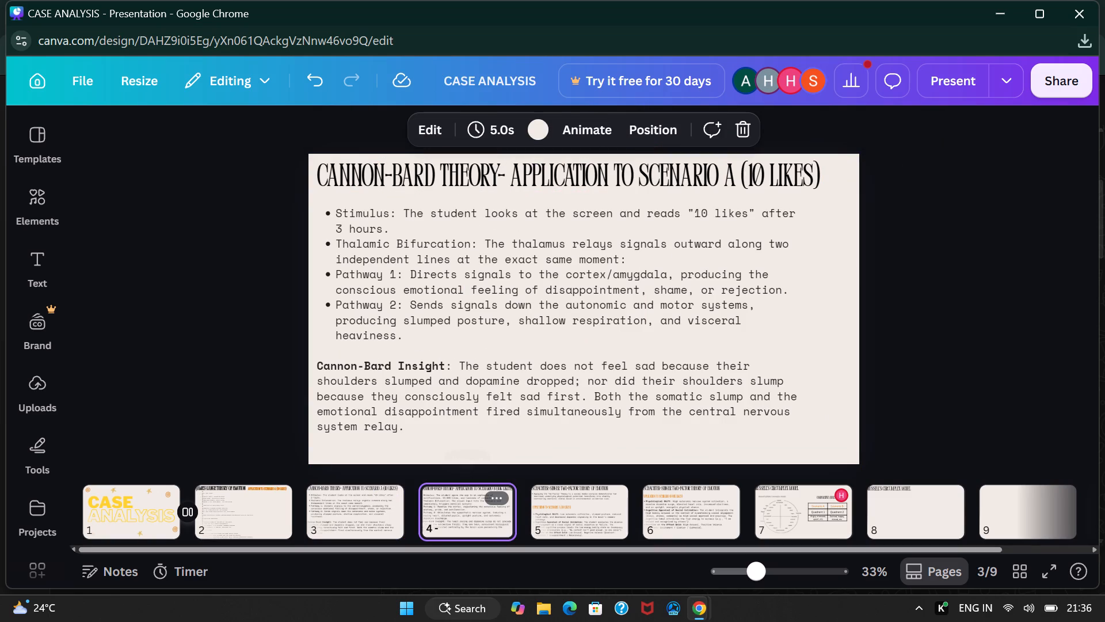
{"action": "left_click", "coordinate": [571, 506]}
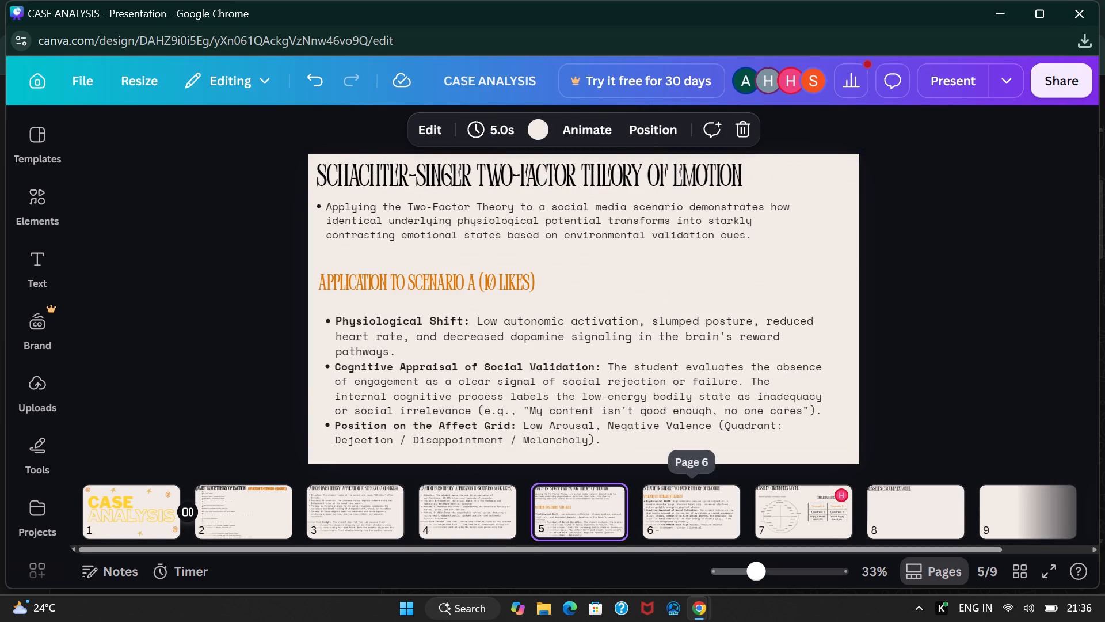
{"action": "left_click", "coordinate": [673, 503]}
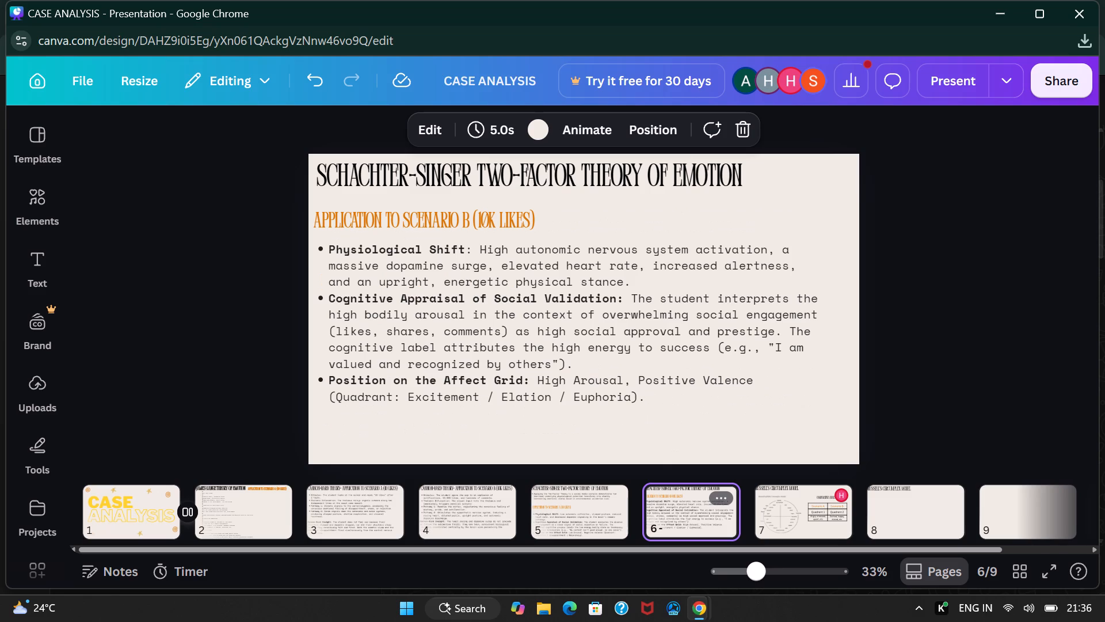
{"action": "left_click", "coordinate": [264, 498]}
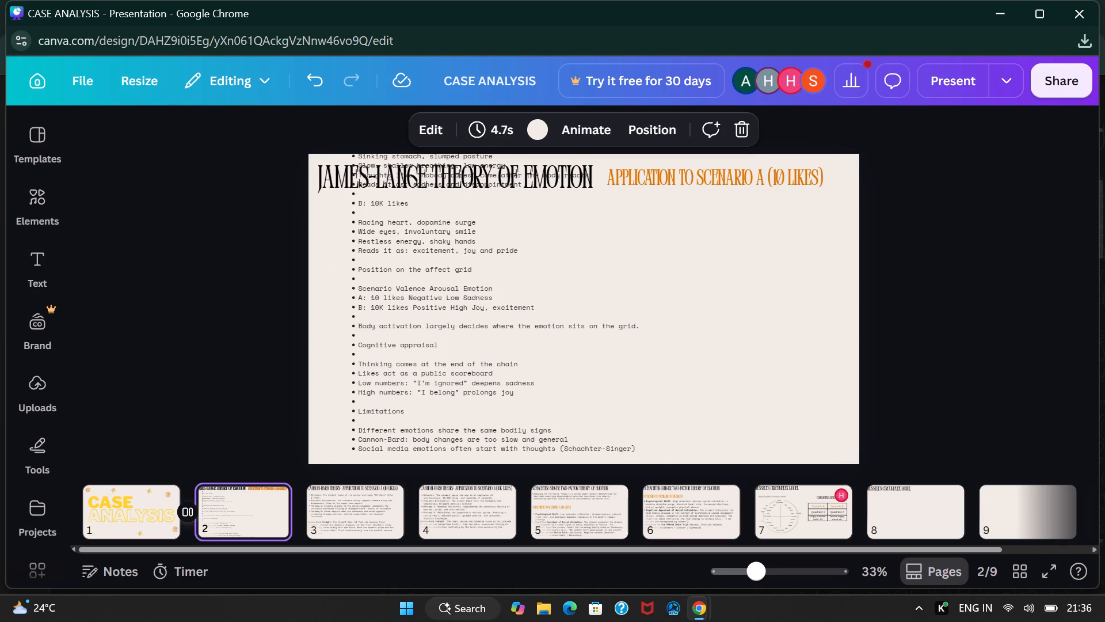
{"action": "double_click", "coordinate": [630, 439]}
{"action": "left_click_drag", "start_coordinate": [634, 448], "coordinate": [634, 449]}
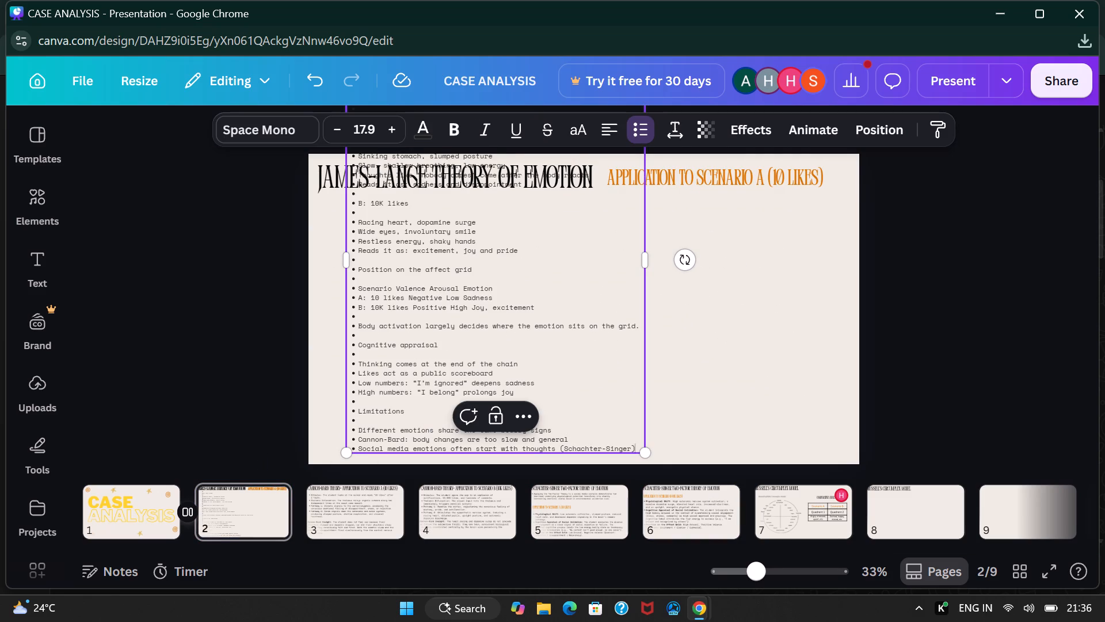
{"action": "left_click_drag", "start_coordinate": [634, 449], "coordinate": [352, 407]}
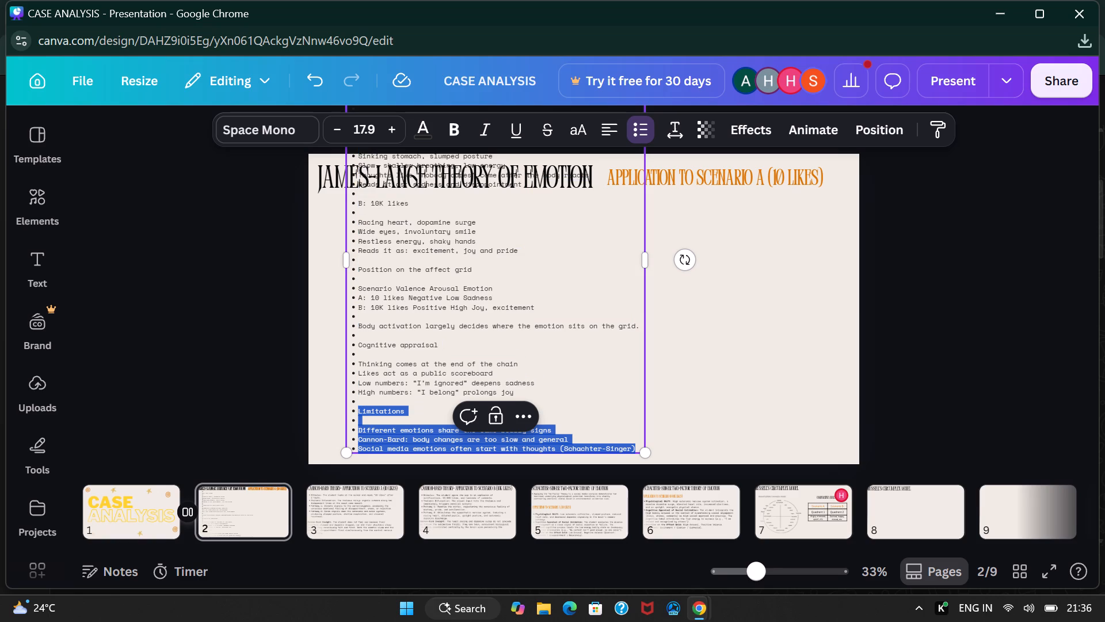
{"action": "left_click_drag", "start_coordinate": [352, 407], "coordinate": [352, 408]}
{"action": "key", "text": "ctrl+x"}
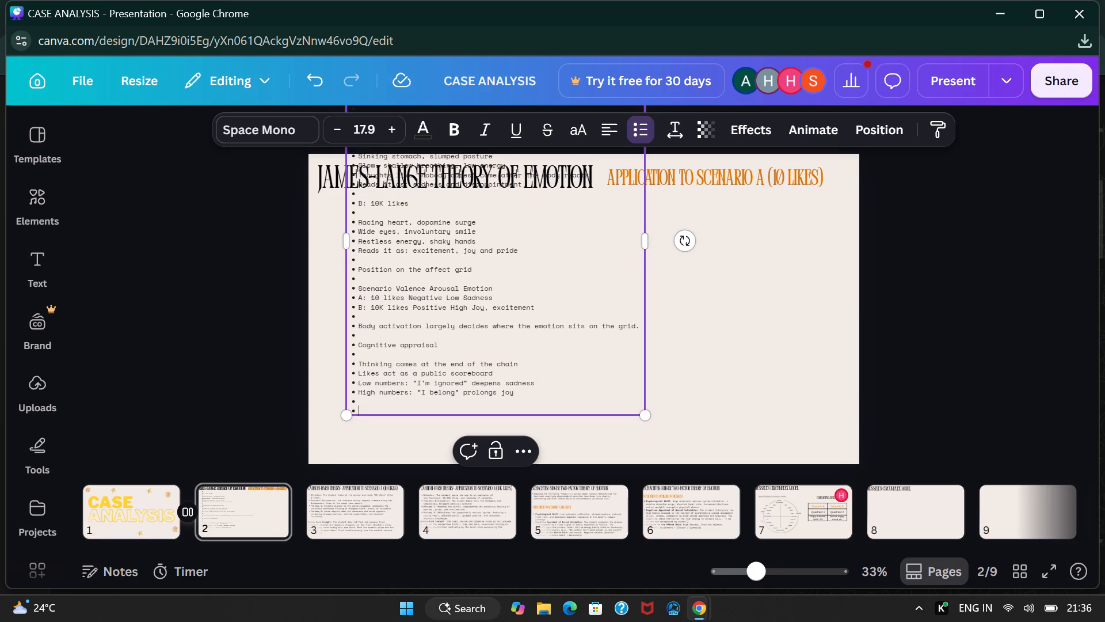
Move the James-Lange body text down to start just below the heading, aligned with the heading's left edge.
{"action": "scroll", "coordinate": [395, 356], "scroll_direction": "up", "scroll_amount": 1}
{"action": "left_click", "coordinate": [738, 355]}
{"action": "left_click_drag", "start_coordinate": [461, 323], "coordinate": [424, 483]}
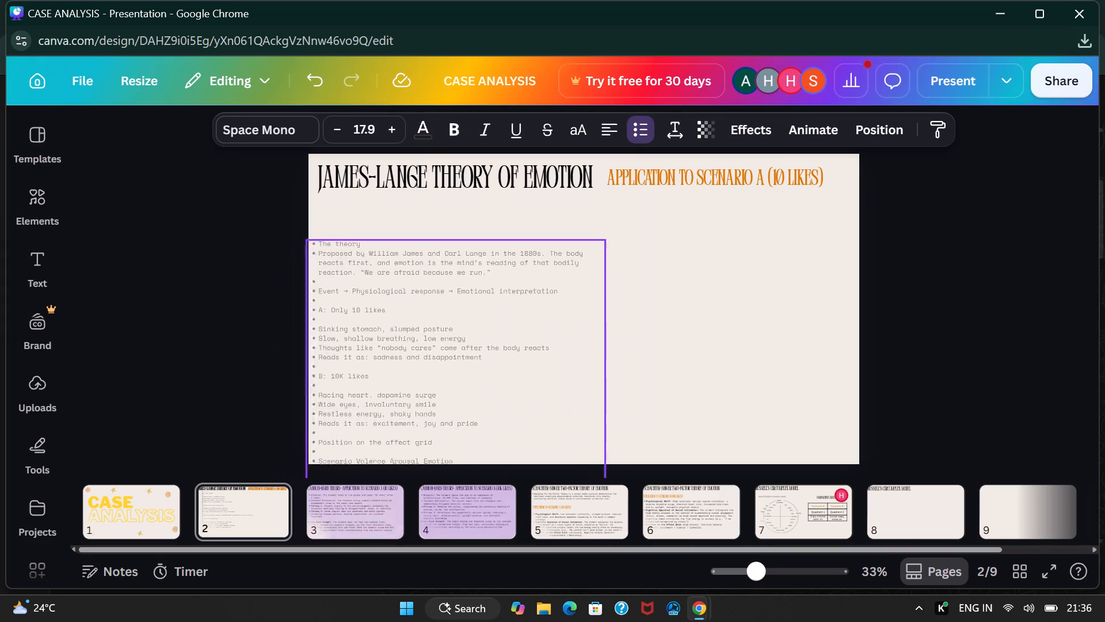
{"action": "left_click_drag", "start_coordinate": [424, 483], "coordinate": [431, 445]}
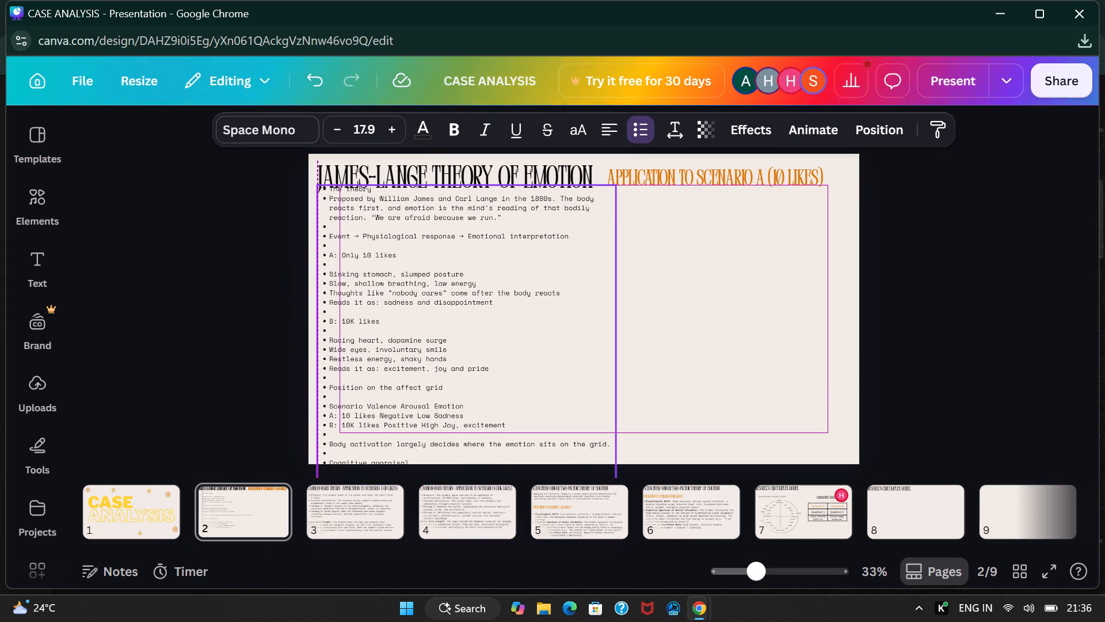
{"action": "left_click_drag", "start_coordinate": [431, 445], "coordinate": [432, 471]}
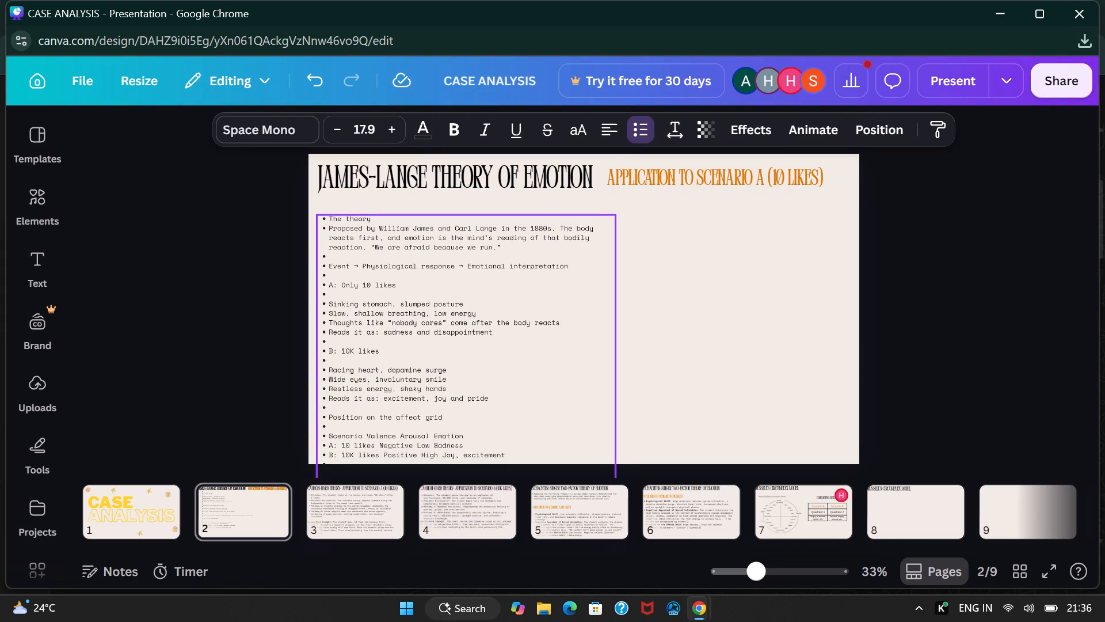
{"action": "left_click_drag", "start_coordinate": [432, 471], "coordinate": [428, 446]}
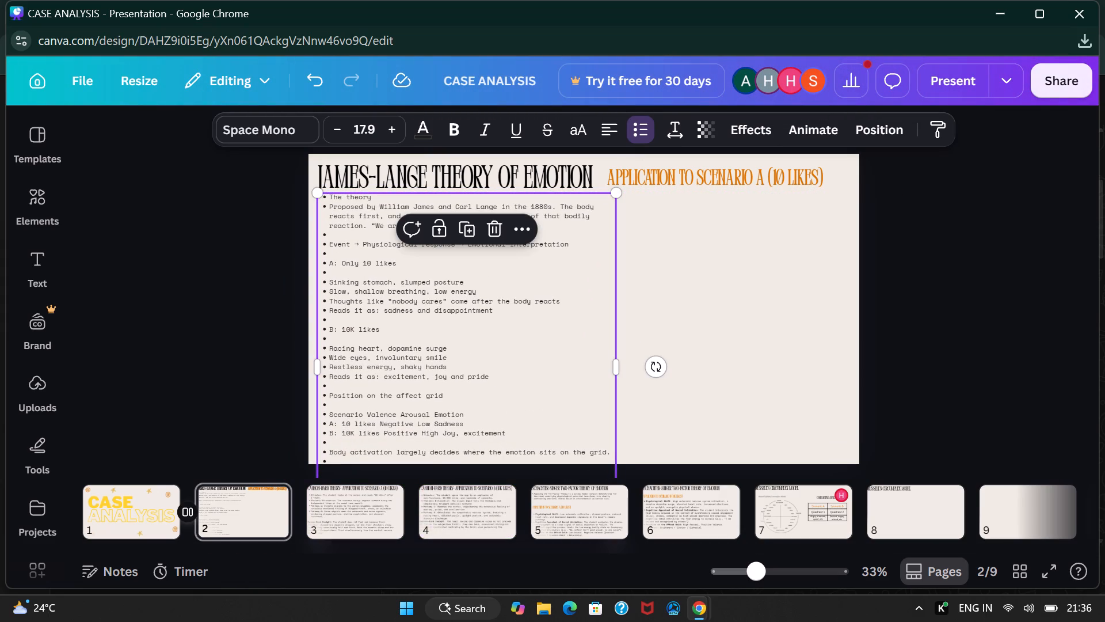
Widen the James-Lange text box to nearly the full slide width and scale its text to size 18.9.
{"action": "left_click_drag", "start_coordinate": [618, 363], "coordinate": [855, 348]}
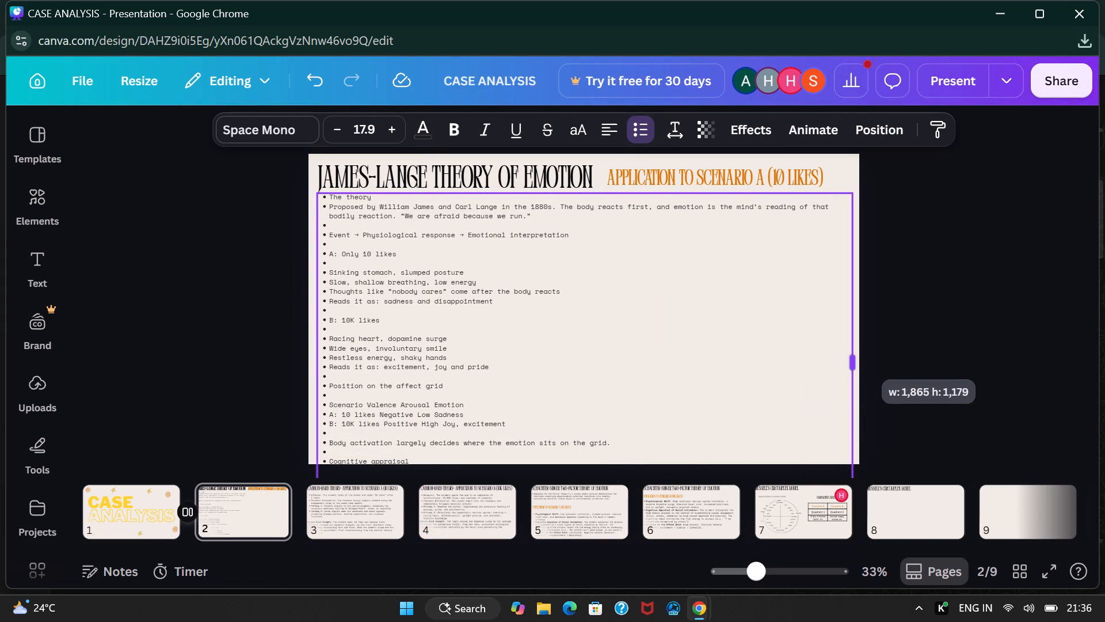
{"action": "left_click_drag", "start_coordinate": [855, 348], "coordinate": [1023, 314]}
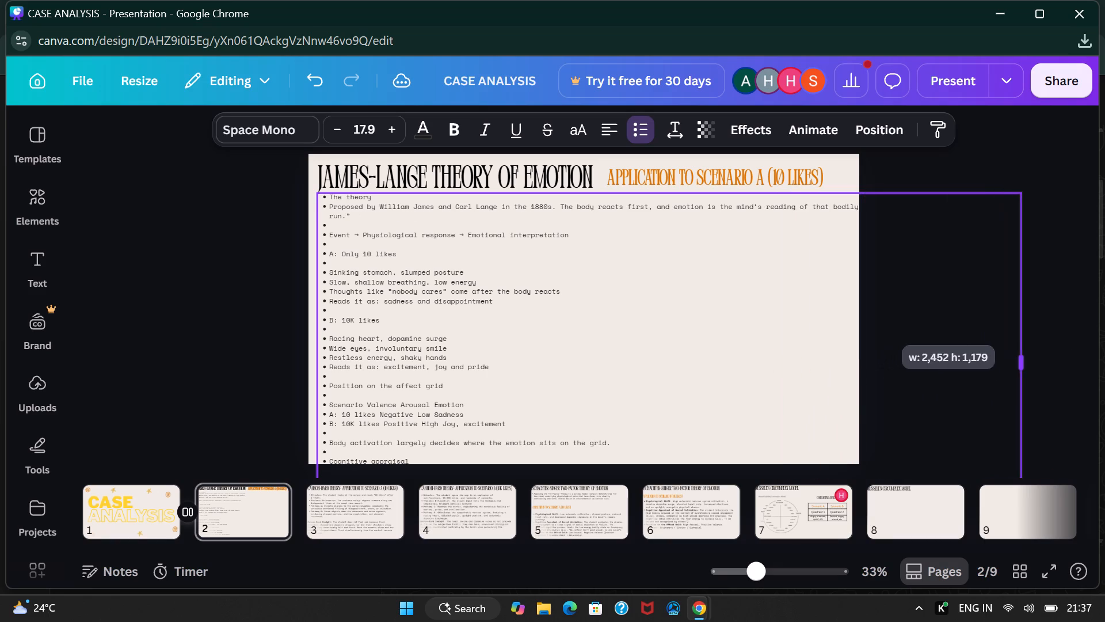
{"action": "left_click_drag", "start_coordinate": [1023, 314], "coordinate": [826, 363]}
{"action": "scroll", "coordinate": [756, 377], "scroll_direction": "down", "scroll_amount": 1}
{"action": "scroll", "coordinate": [959, 285], "scroll_direction": "down", "scroll_amount": 2}
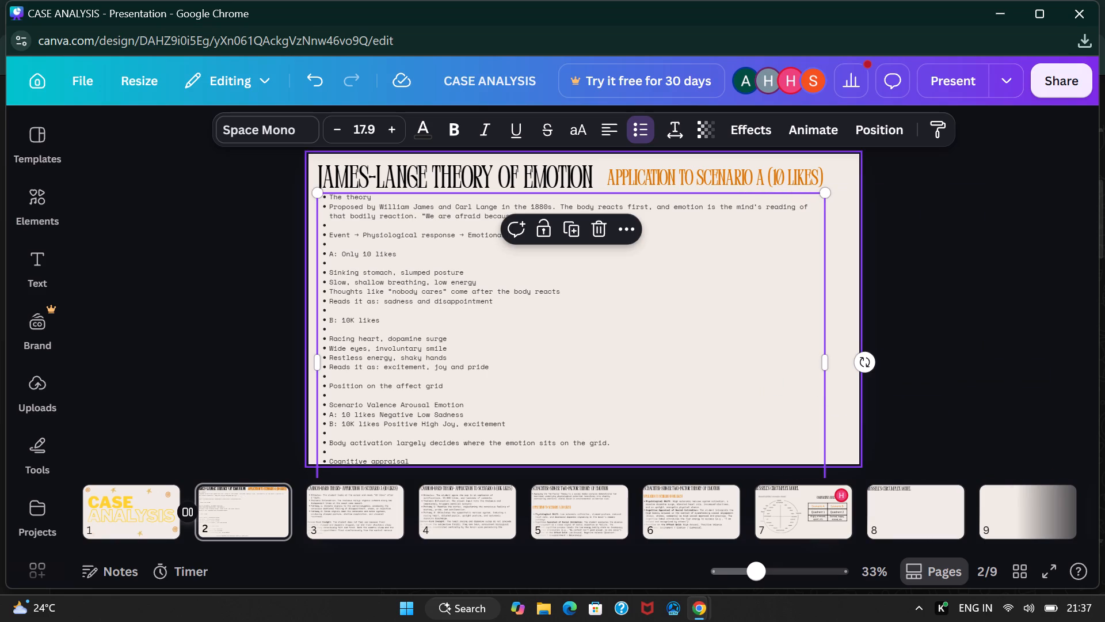
{"action": "left_click_drag", "start_coordinate": [823, 196], "coordinate": [852, 179]}
Check the page 3 slide, and open the page 2 body text for editing at the empty bullet after the quote.
{"action": "left_click", "coordinate": [350, 509]}
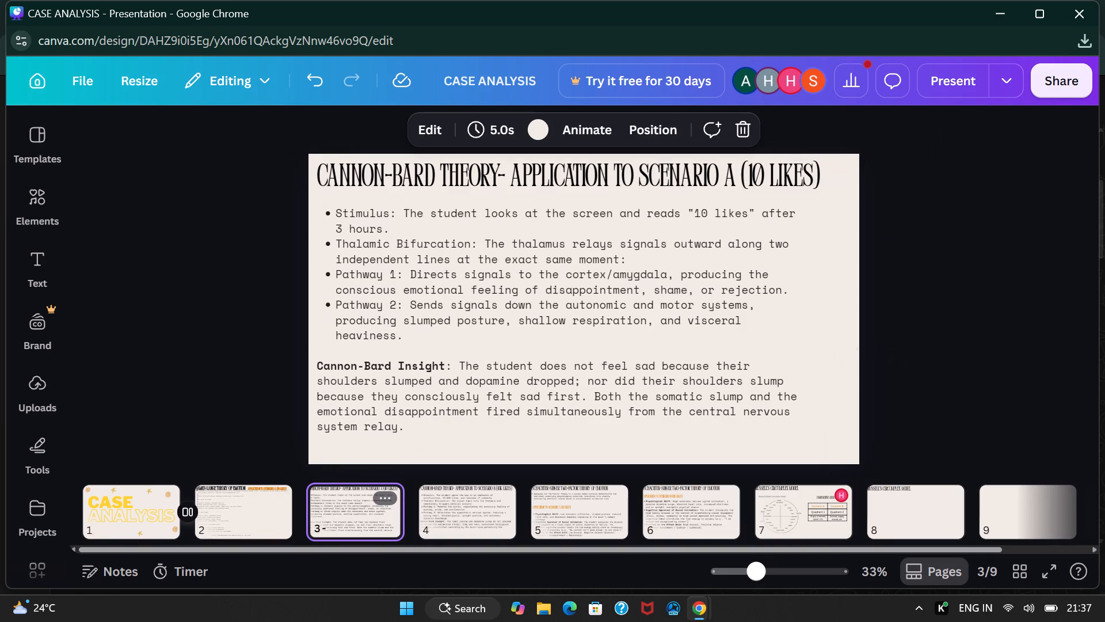
{"action": "left_click", "coordinate": [245, 505]}
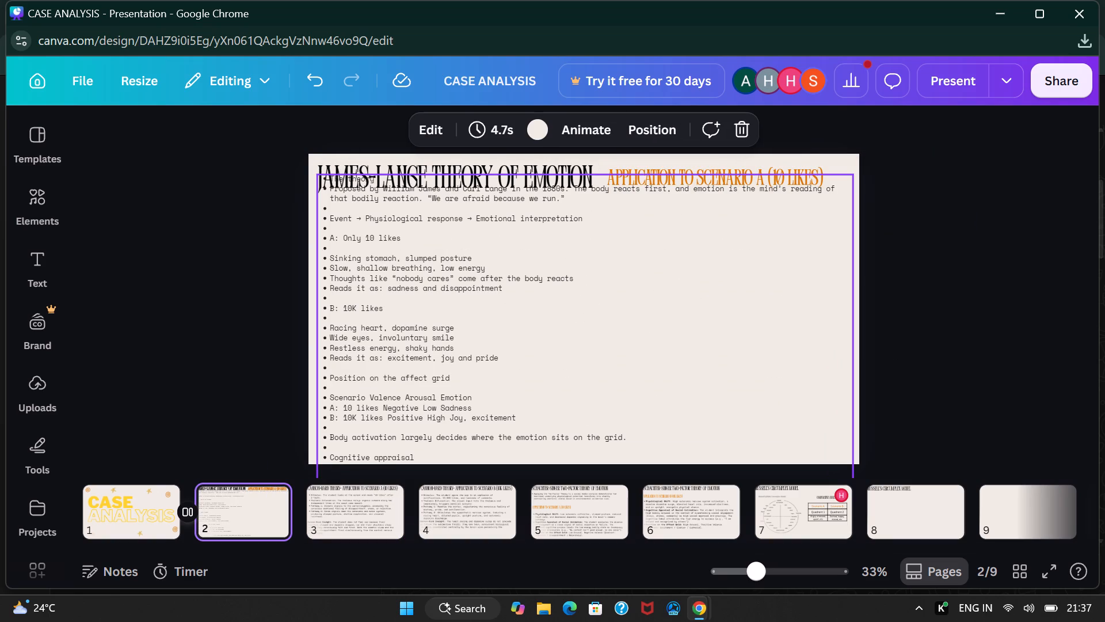
{"action": "double_click", "coordinate": [327, 210]}
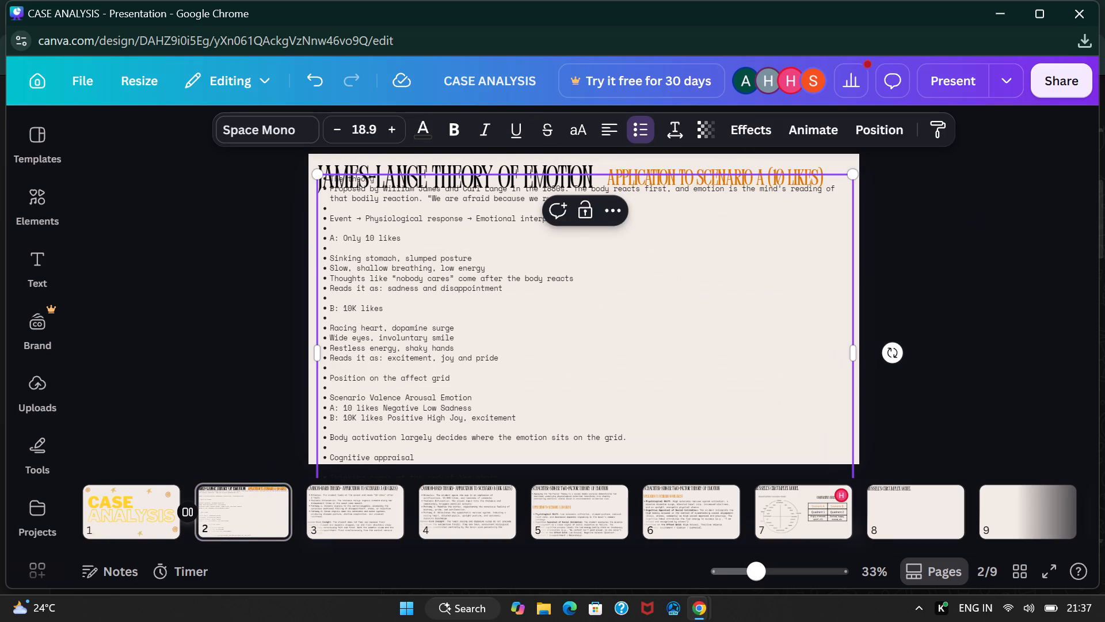
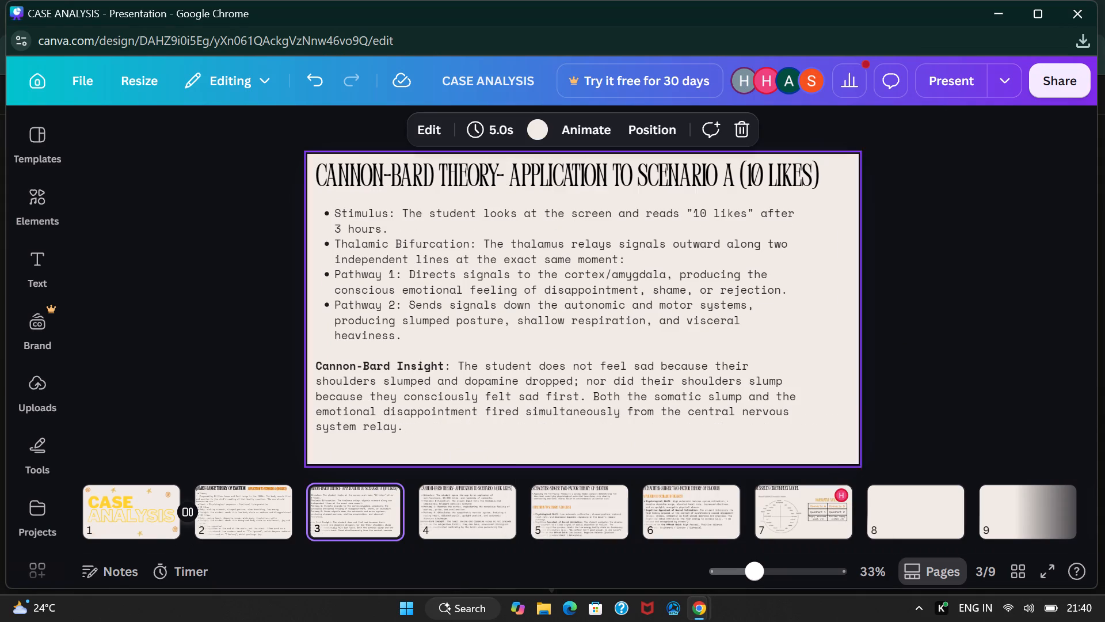
{"action": "left_click", "coordinate": [256, 510]}
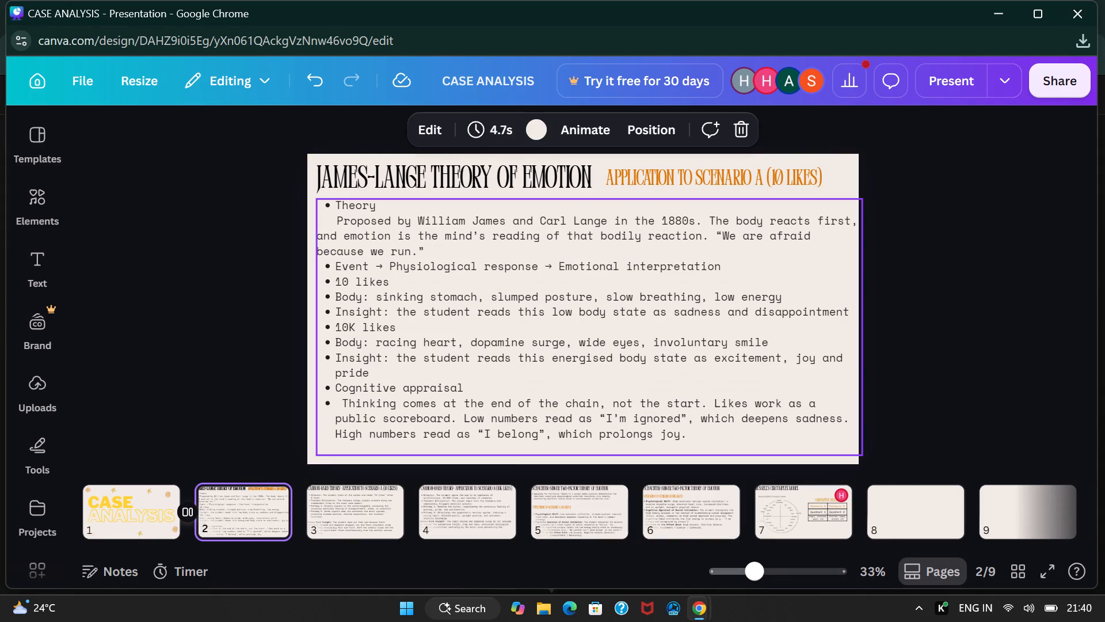
{"action": "left_click", "coordinate": [352, 529]}
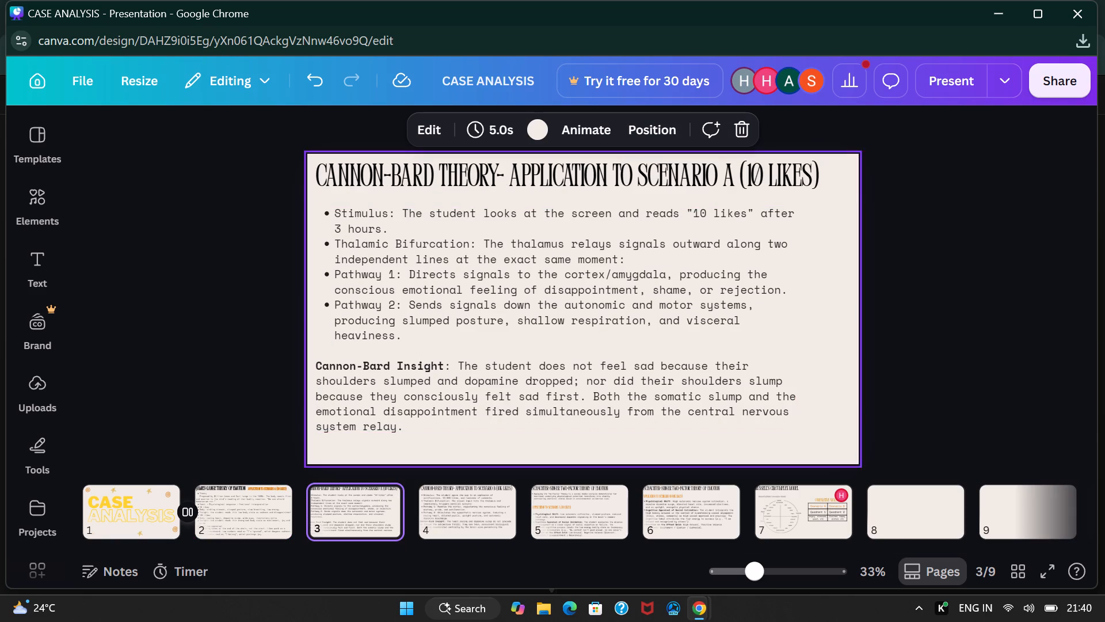
{"action": "left_click", "coordinate": [254, 506]}
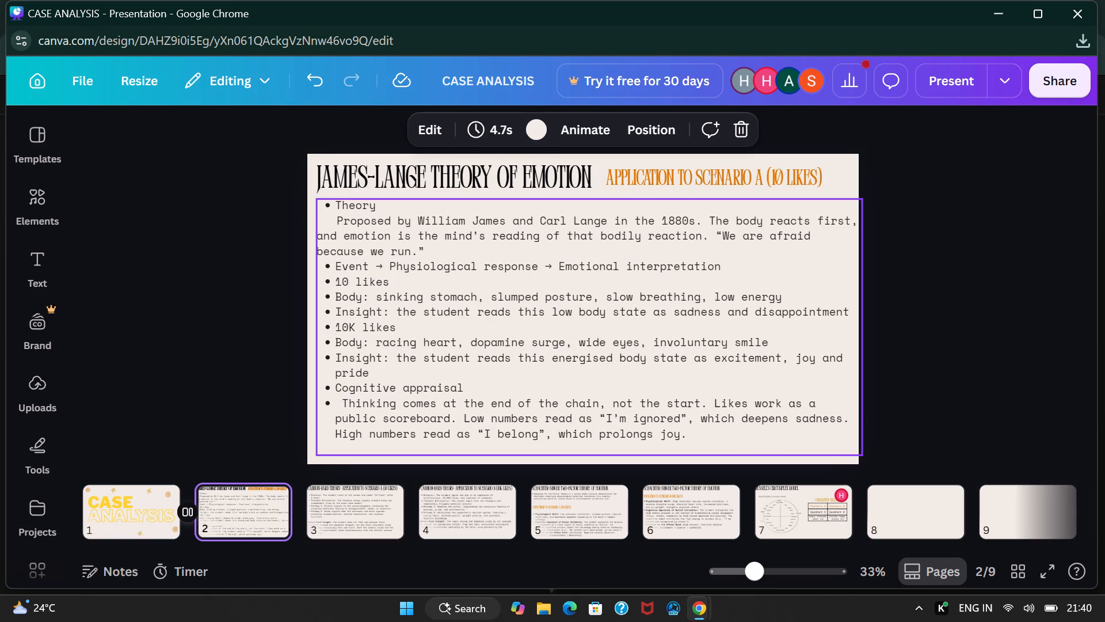
{"action": "left_click", "coordinate": [338, 503]}
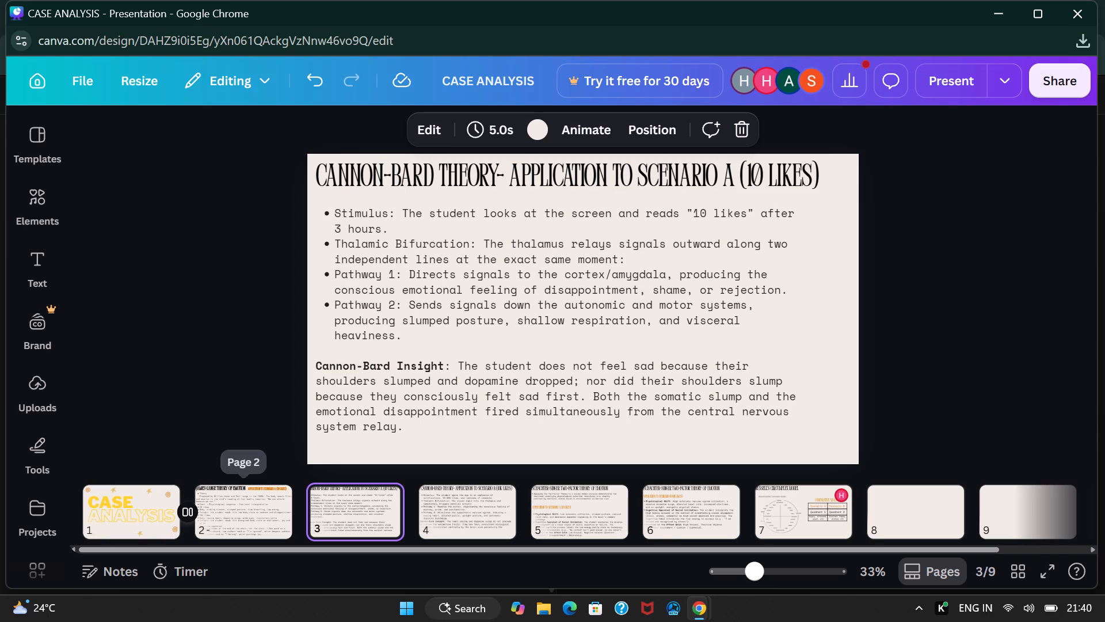
{"action": "left_click", "coordinate": [440, 507]}
{"action": "left_click", "coordinate": [600, 506]}
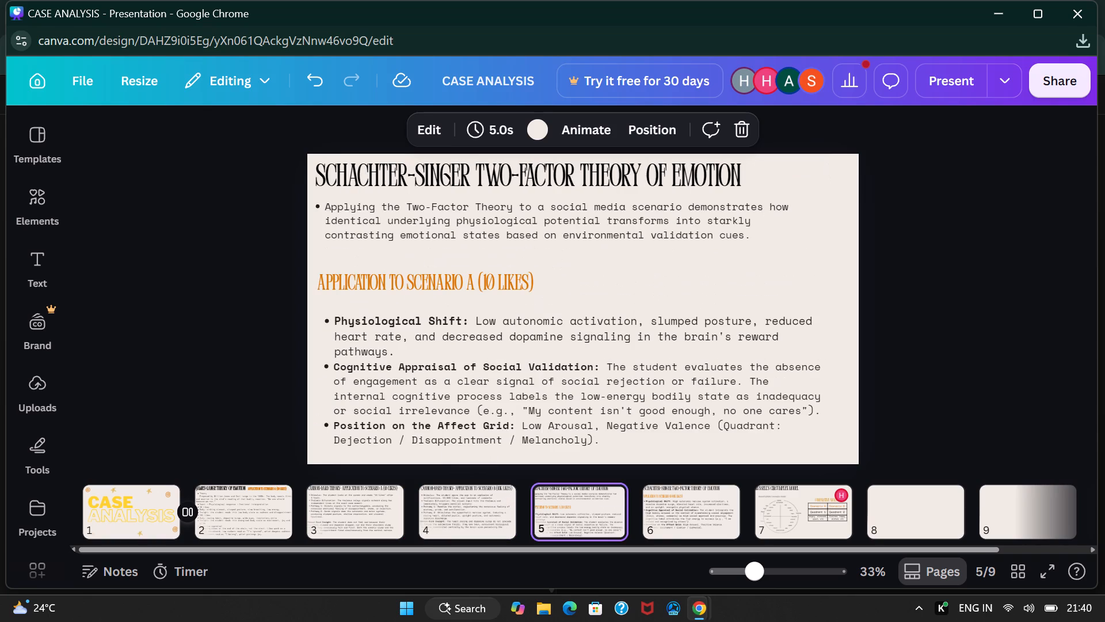
{"action": "left_click", "coordinate": [682, 498]}
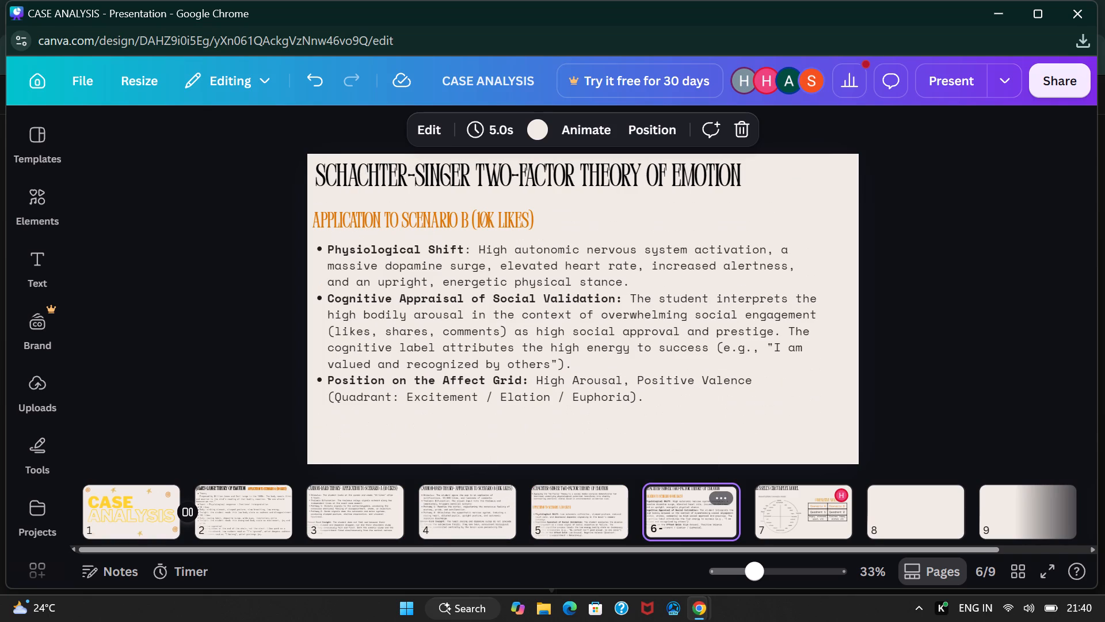
{"action": "left_click", "coordinate": [585, 514]}
{"action": "left_click", "coordinate": [490, 514]}
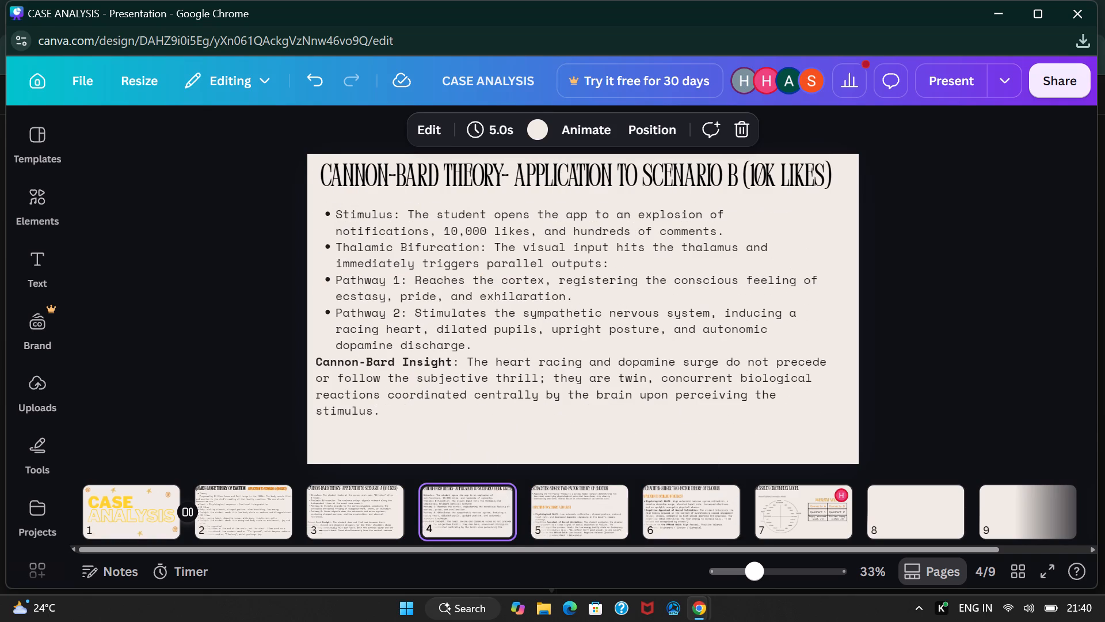
{"action": "left_click", "coordinate": [378, 503]}
{"action": "left_click", "coordinate": [685, 517]}
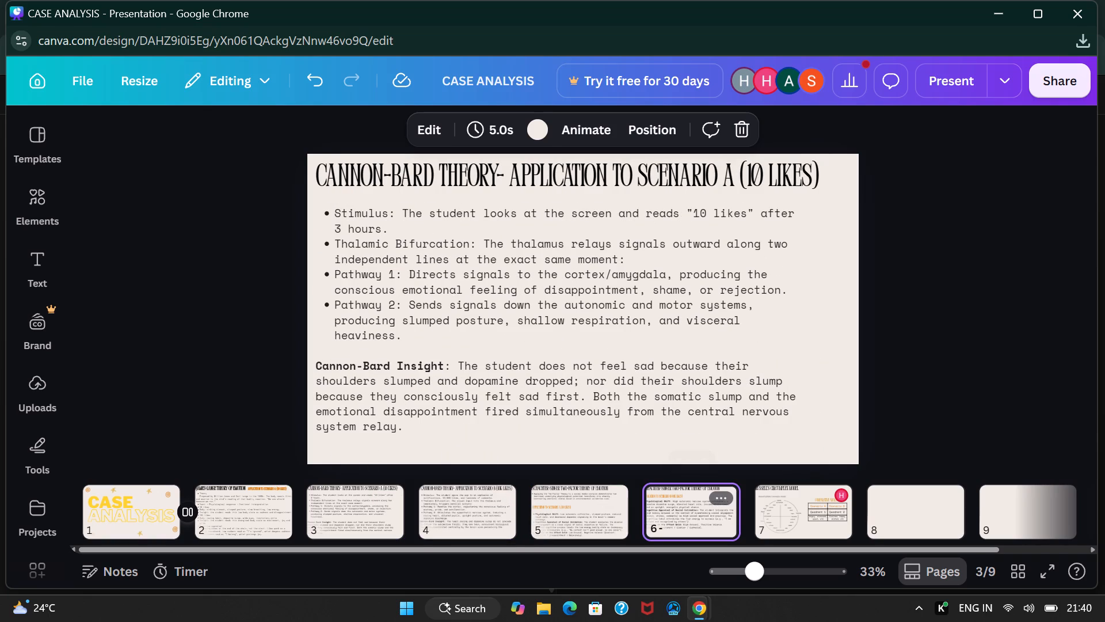
{"action": "left_click", "coordinate": [242, 500]}
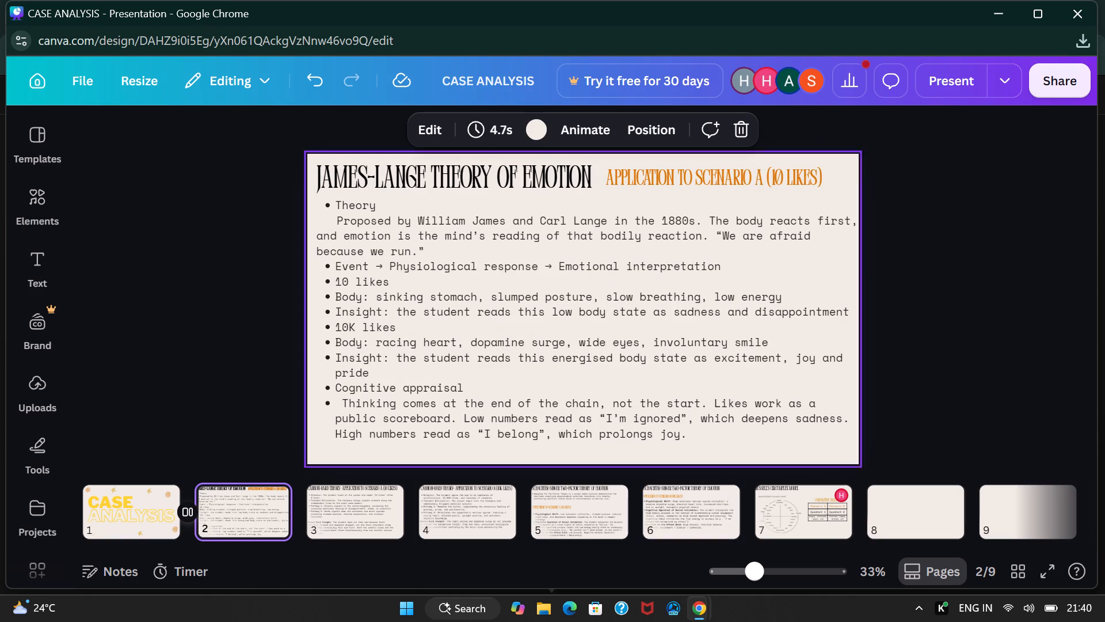
Make the words "Theory" and "Event" bold in page 2's body text, keeping the text box in its place.
{"action": "double_click", "coordinate": [375, 201]}
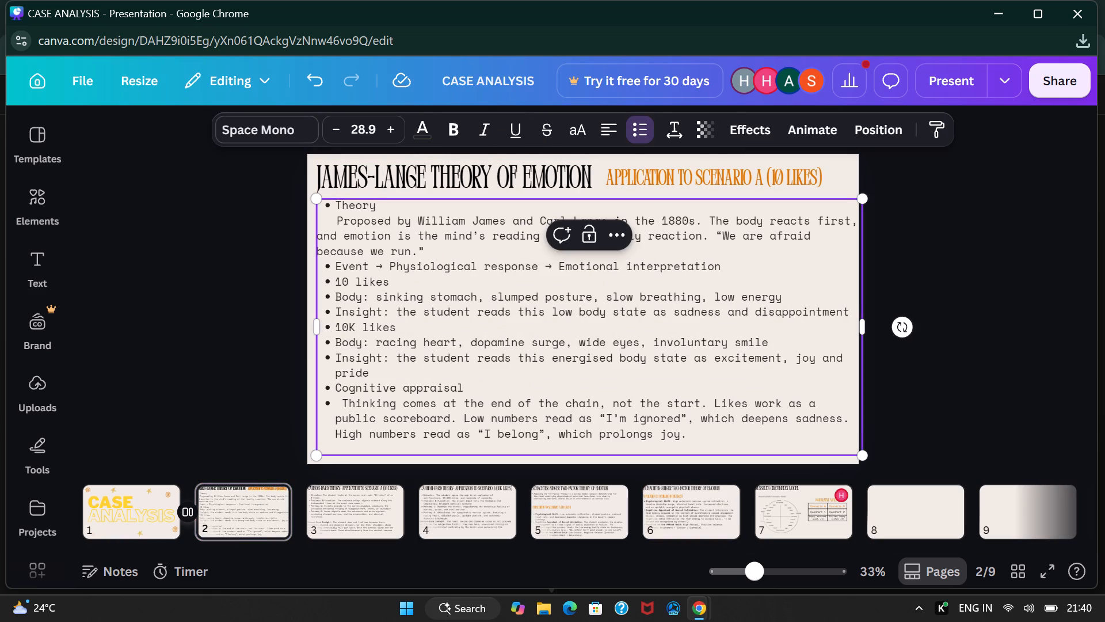
{"action": "left_click_drag", "start_coordinate": [376, 202], "coordinate": [333, 204]}
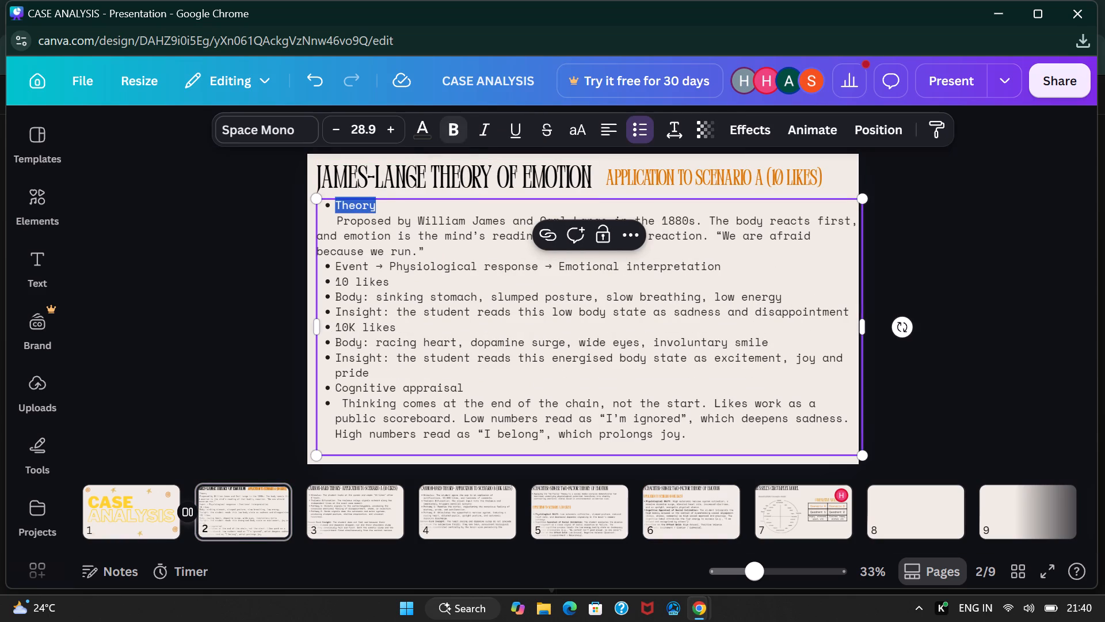
{"action": "left_click", "coordinate": [450, 125]}
{"action": "left_click", "coordinate": [250, 263]}
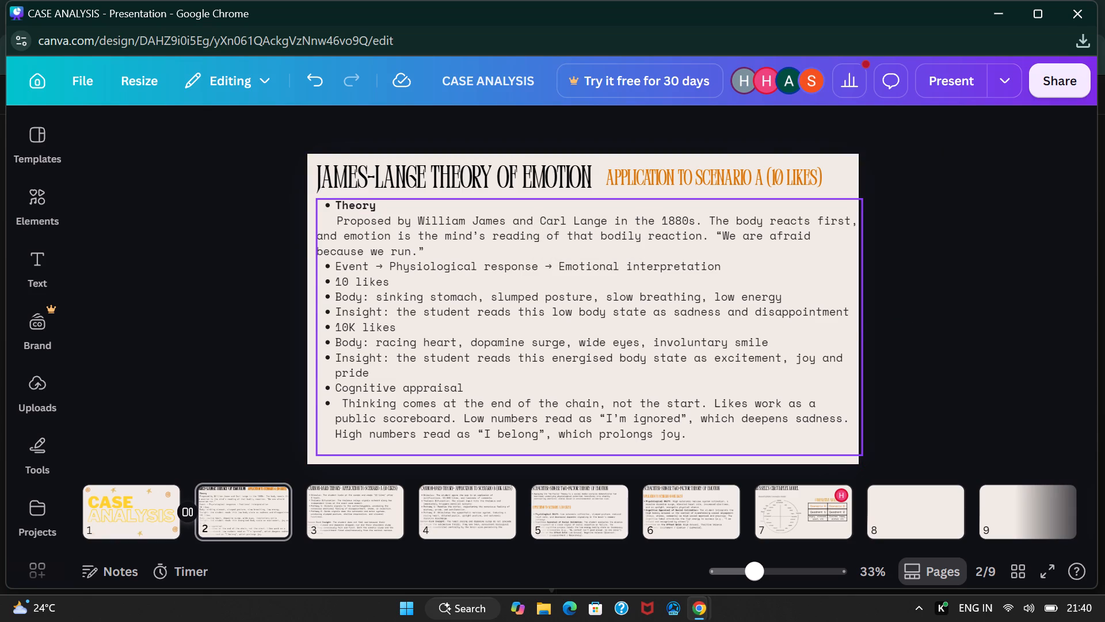
{"action": "left_click_drag", "start_coordinate": [336, 262], "coordinate": [349, 267]}
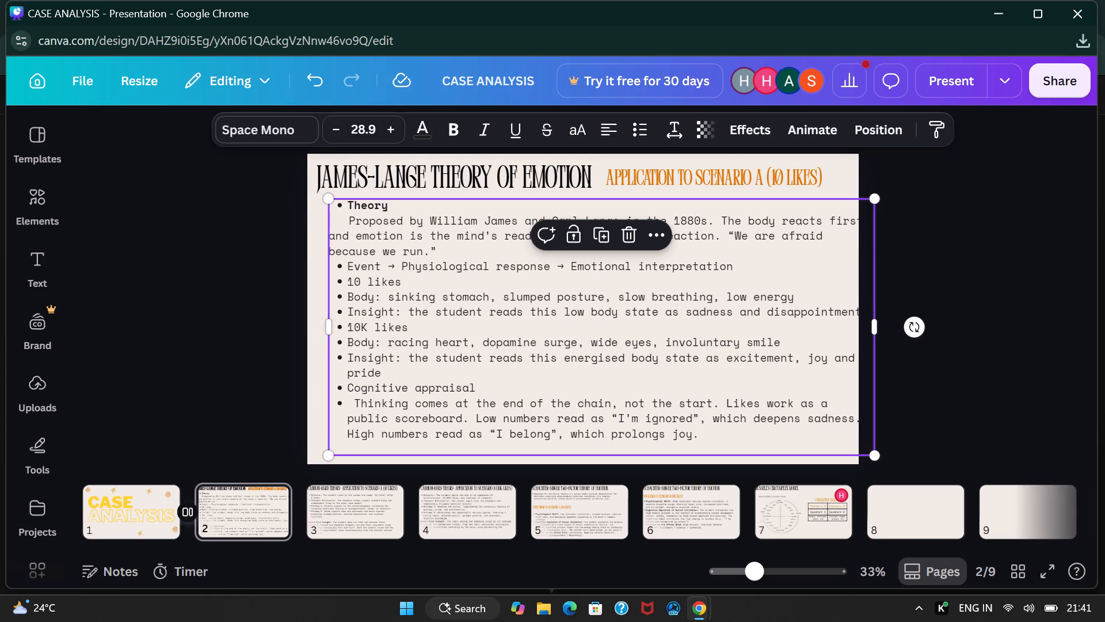
{"action": "key", "text": "ctrl+z"}
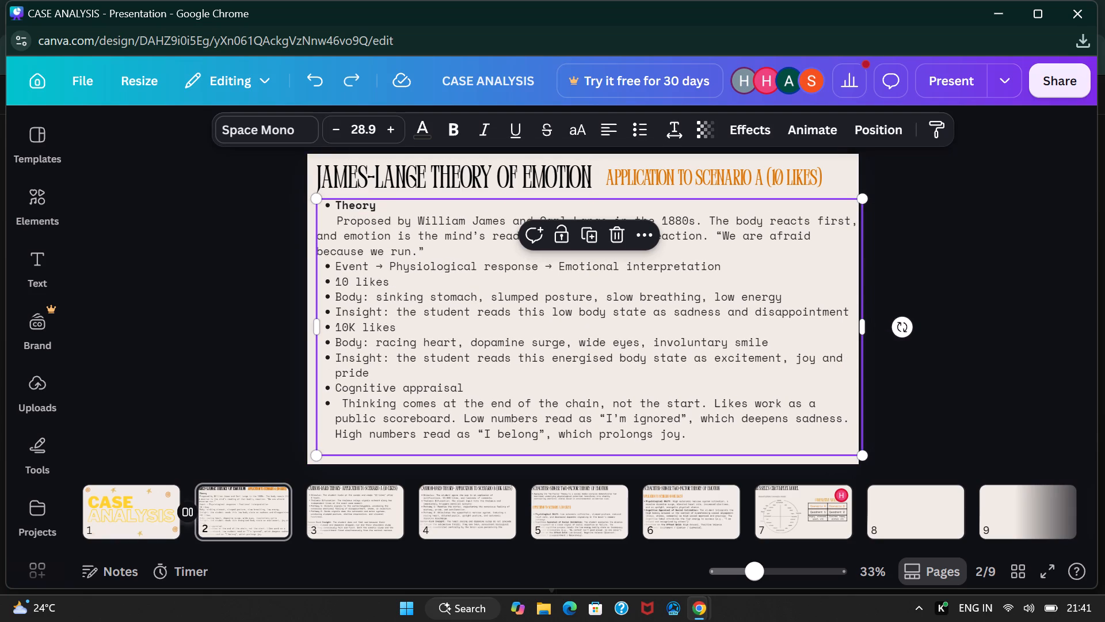
{"action": "double_click", "coordinate": [361, 260]}
{"action": "left_click", "coordinate": [454, 121]}
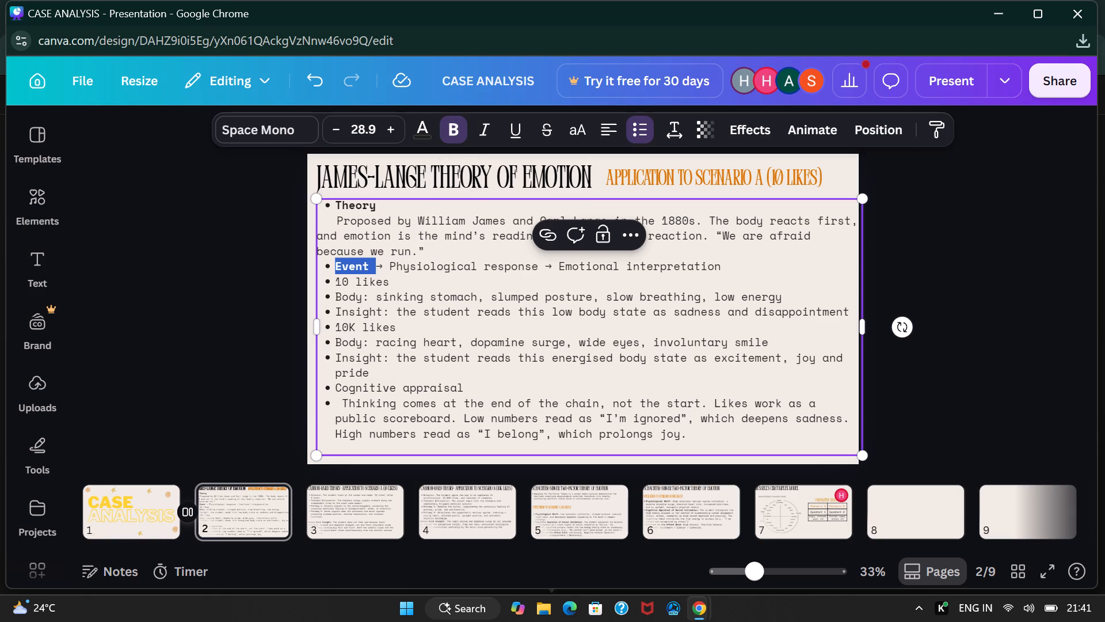
Make the labels "10 likes", "10K likes" and "Cognitive appraisal" bold in page 2's body text.
{"action": "double_click", "coordinate": [383, 283]}
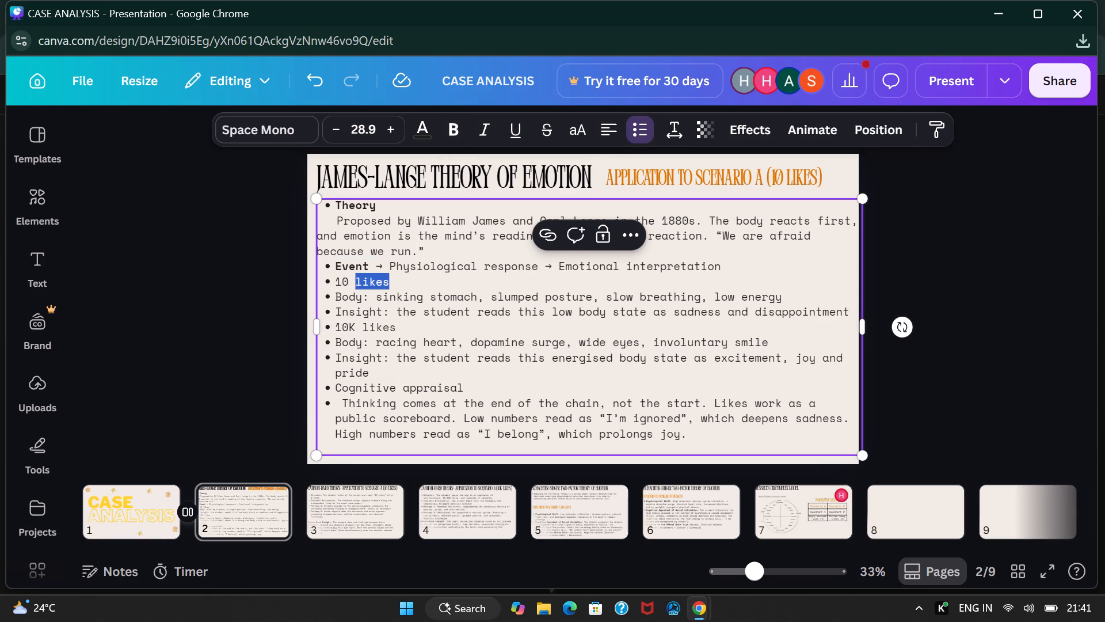
{"action": "left_click_drag", "start_coordinate": [387, 280], "coordinate": [352, 282]}
{"action": "left_click_drag", "start_coordinate": [336, 278], "coordinate": [387, 285]}
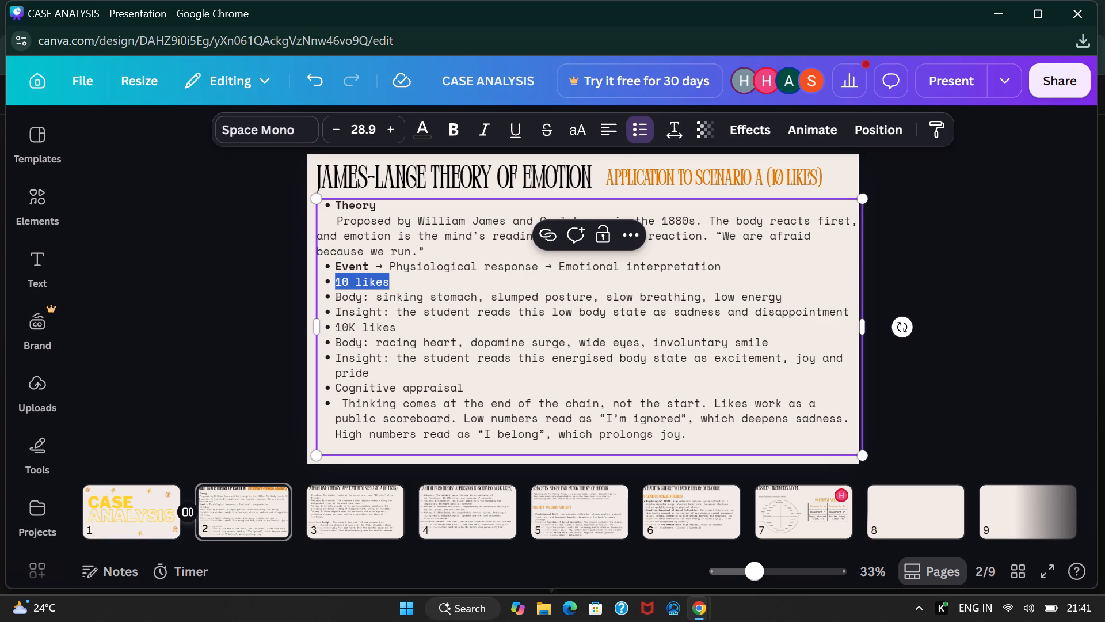
{"action": "left_click_drag", "start_coordinate": [336, 325], "coordinate": [396, 330], "text": "ctrl"}
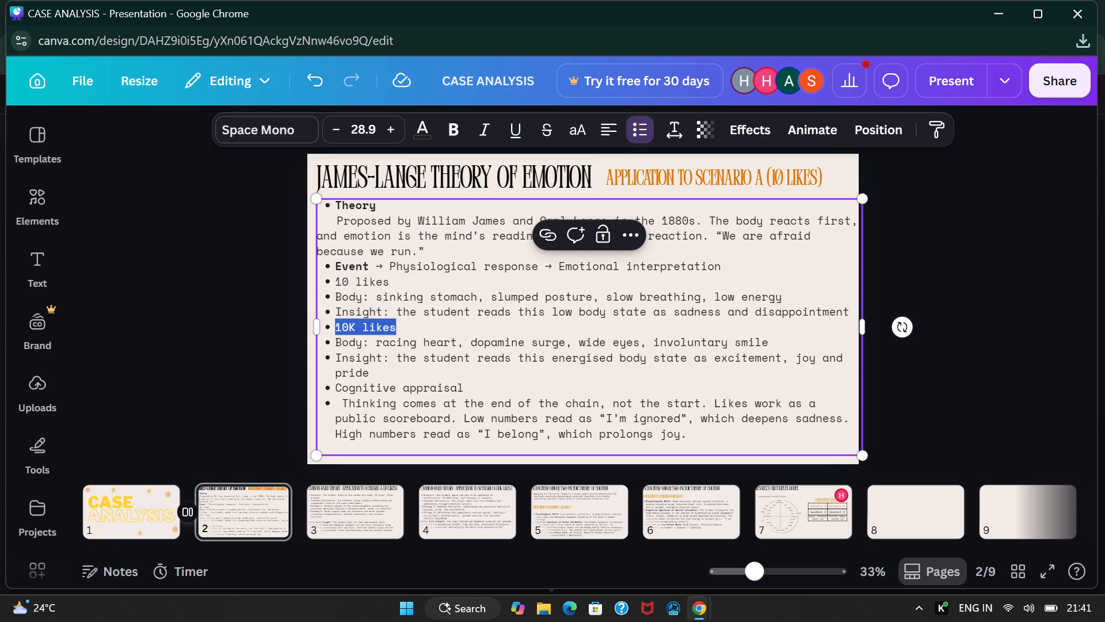
{"action": "left_click_drag", "start_coordinate": [337, 279], "coordinate": [360, 285], "text": "shift"}
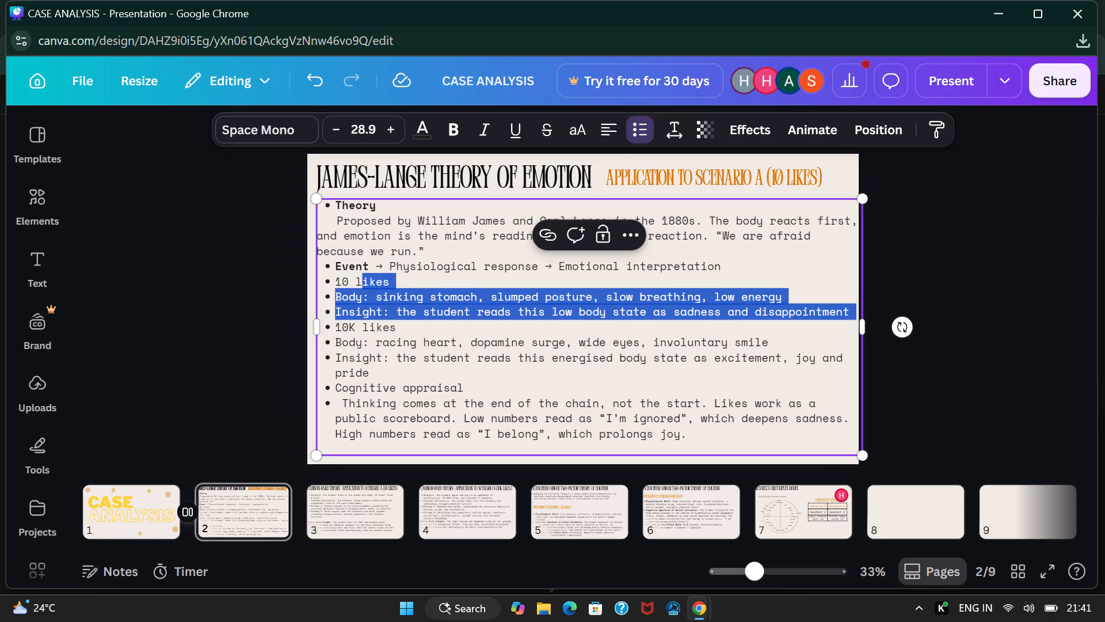
{"action": "left_click", "coordinate": [405, 280]}
{"action": "left_click_drag", "start_coordinate": [335, 280], "coordinate": [388, 284]}
{"action": "left_click", "coordinate": [448, 134]}
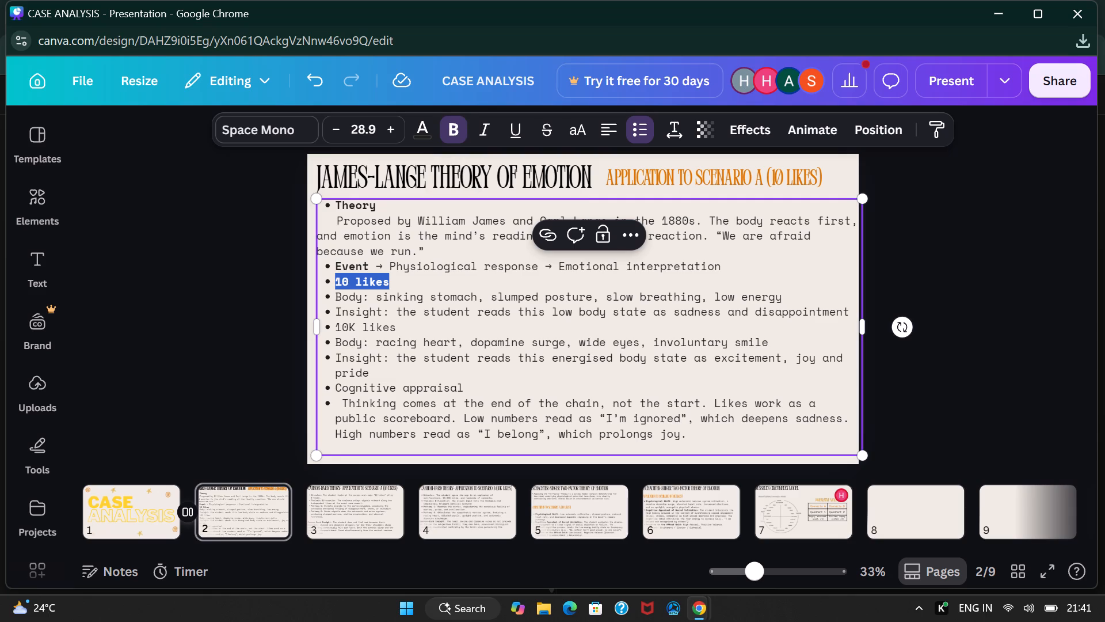
{"action": "left_click_drag", "start_coordinate": [336, 324], "coordinate": [399, 325]}
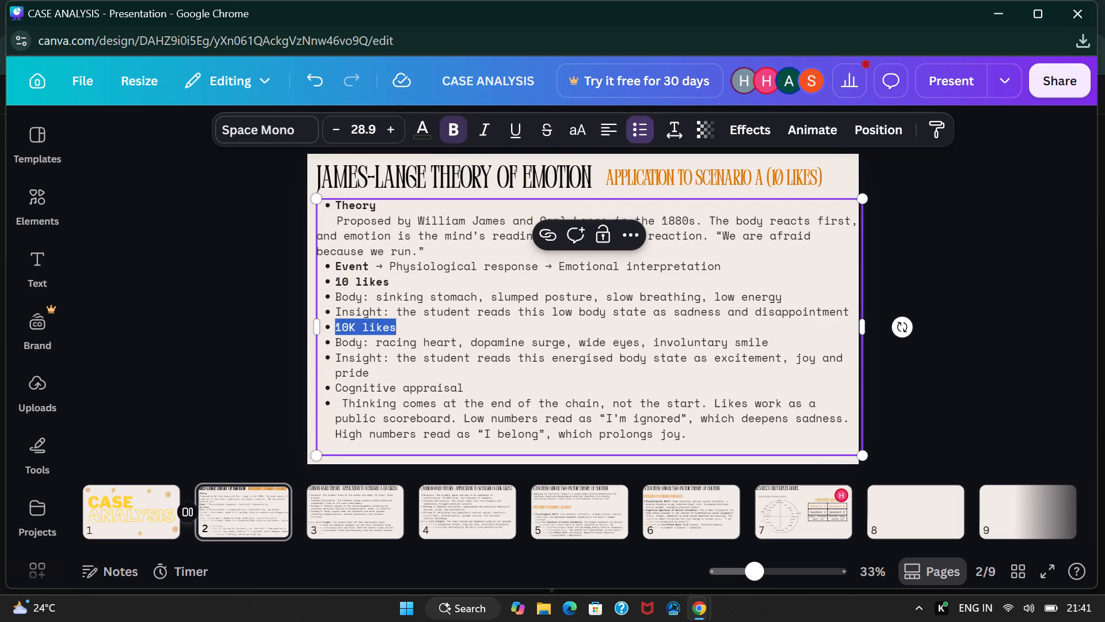
{"action": "left_click", "coordinate": [459, 132]}
{"action": "left_click_drag", "start_coordinate": [336, 386], "coordinate": [454, 380]}
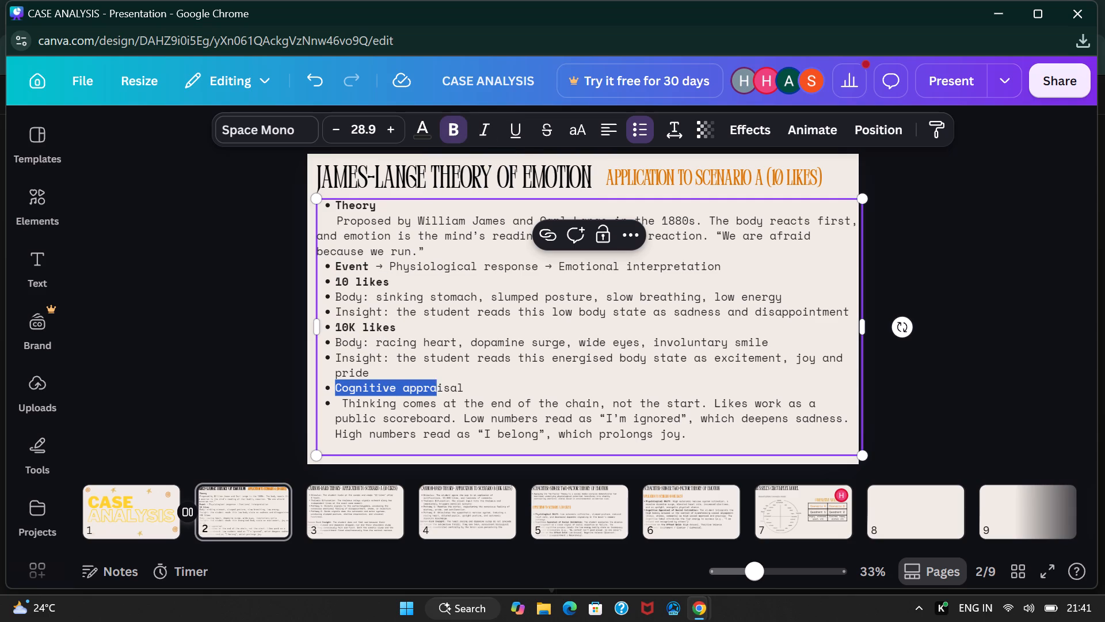
{"action": "left_click_drag", "start_coordinate": [454, 380], "coordinate": [467, 383]}
{"action": "left_click", "coordinate": [453, 130]}
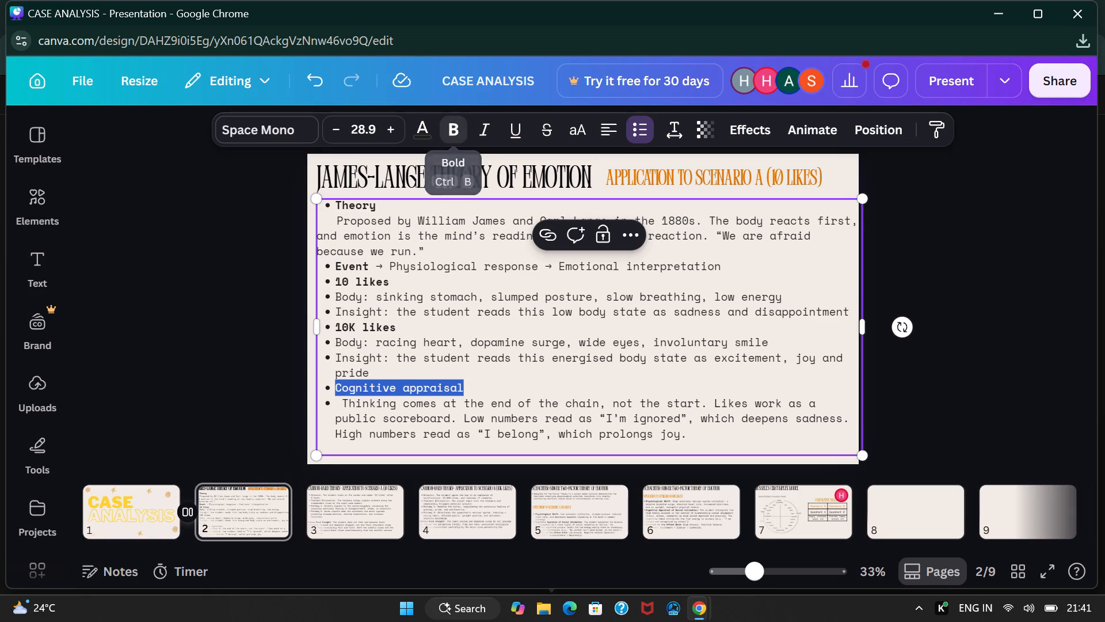
Join the "Thinking comes at the end of the chain" bullet onto the "Cognitive appraisal" line, separated by a space.
{"action": "left_click", "coordinate": [341, 405]}
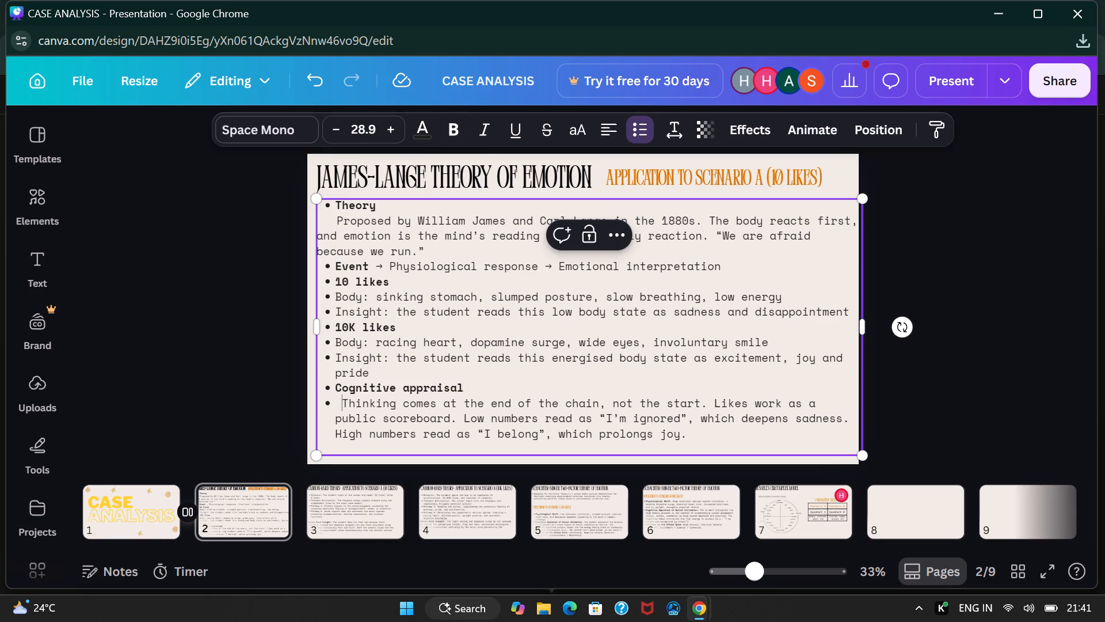
{"action": "key", "text": "BackSpace"}
{"action": "key", "text": "BackSpace"}
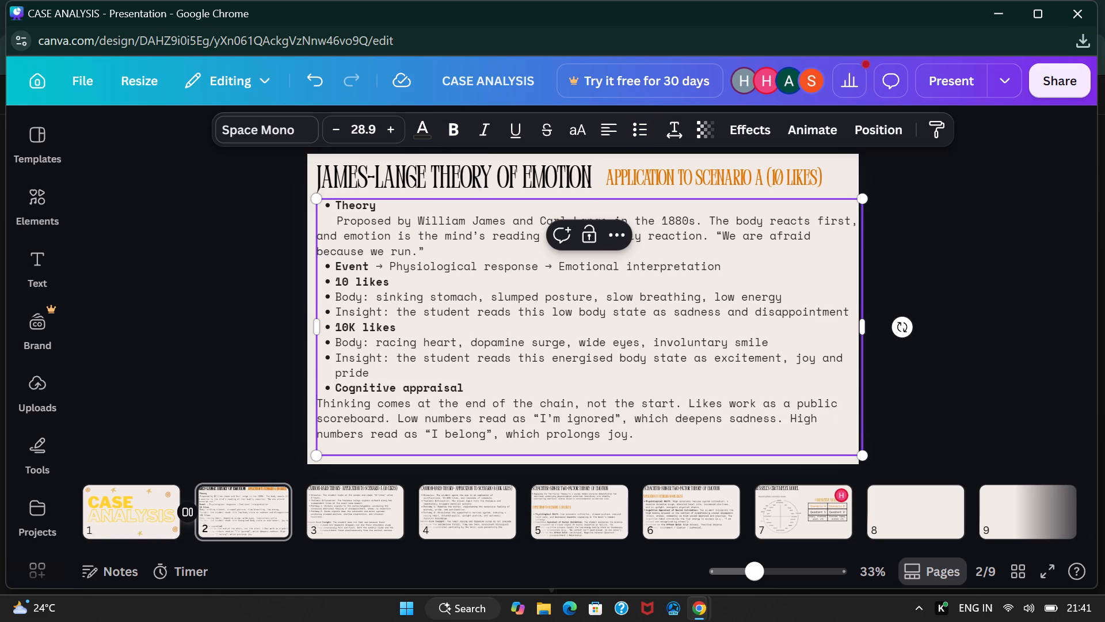
{"action": "key", "text": "BackSpace"}
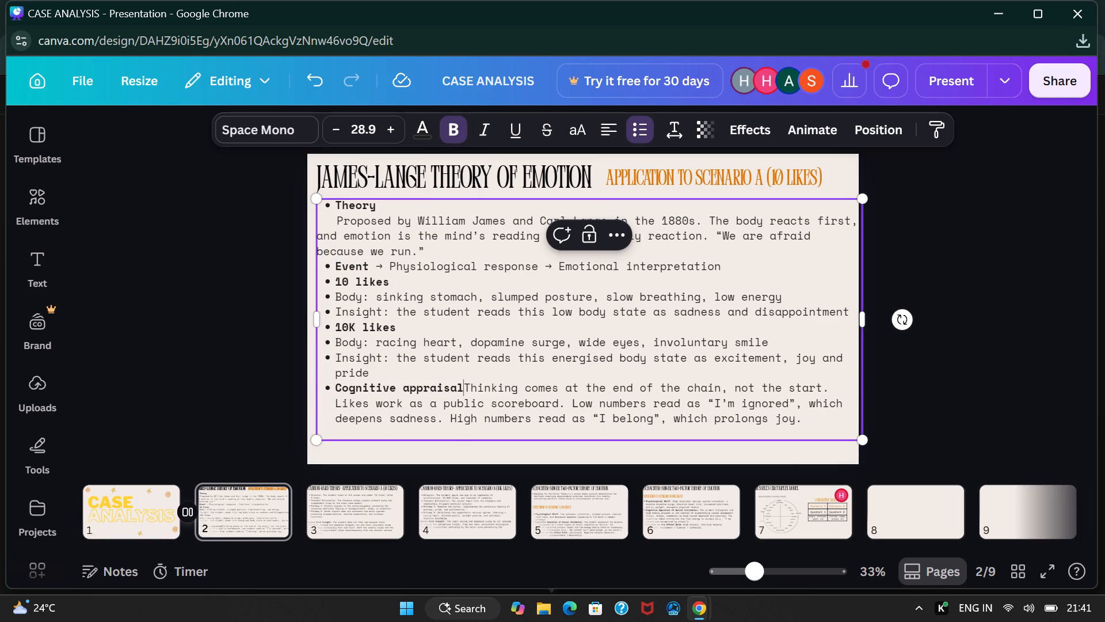
{"action": "key", "text": "shift+Return"}
{"action": "key", "text": "BackSpace"}
{"action": "key", "text": "BackSpace"}
{"action": "key", "text": "space"}
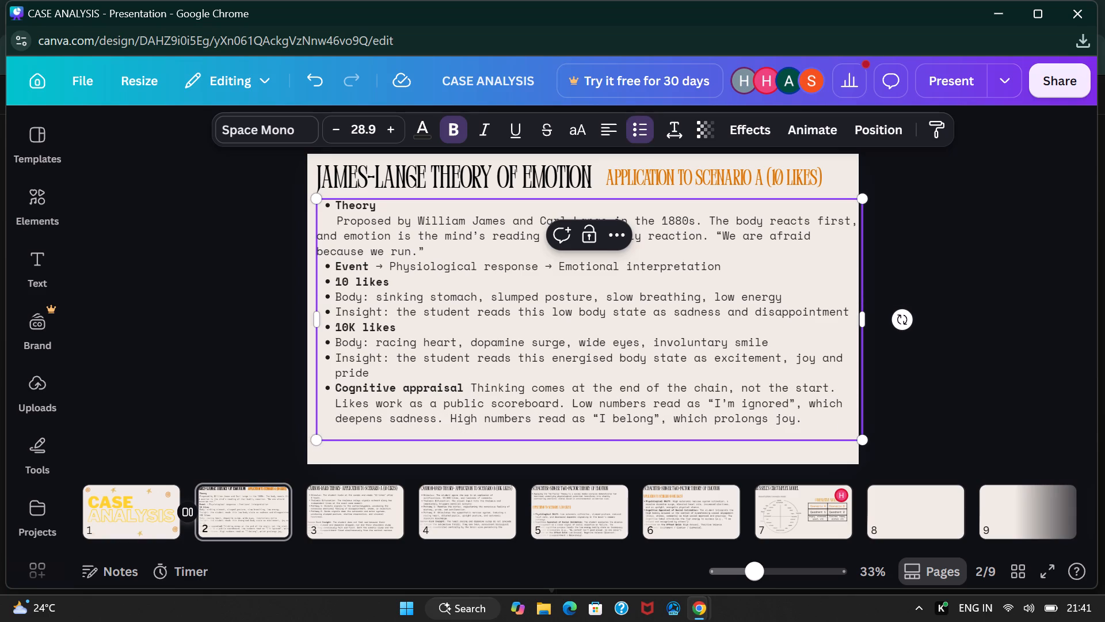
{"action": "key", "text": "Down"}
{"action": "key", "text": "Up"}
{"action": "key", "text": "ctrl+Return"}
Check the label style on page 3, return to page 2 and add a colon after "Cognitive appraisal".
{"action": "left_click", "coordinate": [346, 498]}
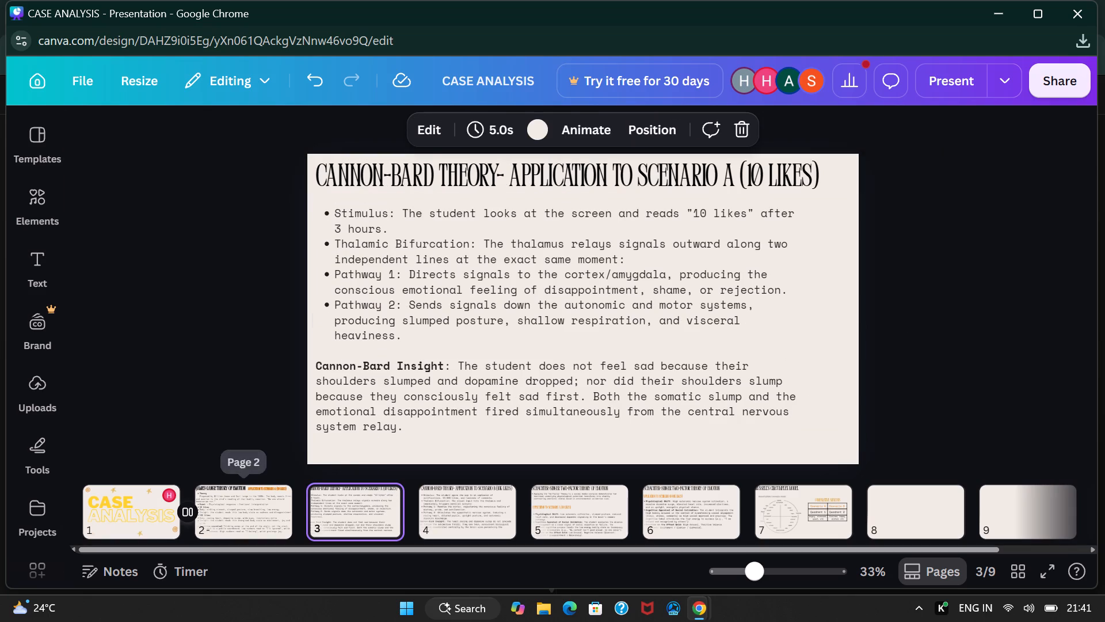
{"action": "left_click", "coordinate": [243, 526]}
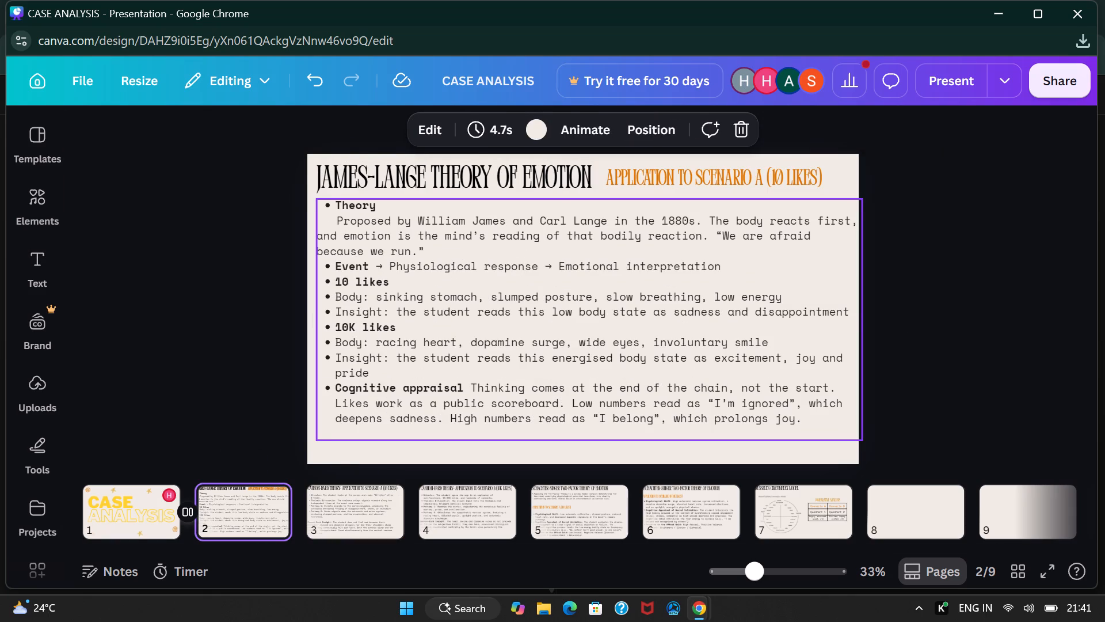
{"action": "left_click", "coordinate": [463, 385]}
{"action": "left_click", "coordinate": [463, 385]}
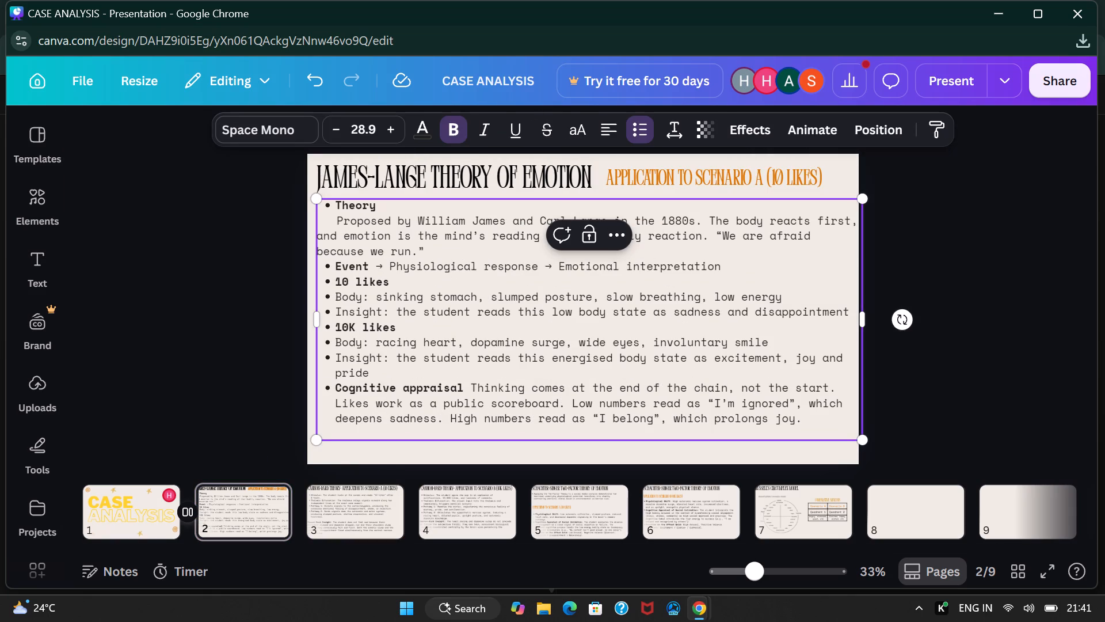
{"action": "key", "text": "shift+colon"}
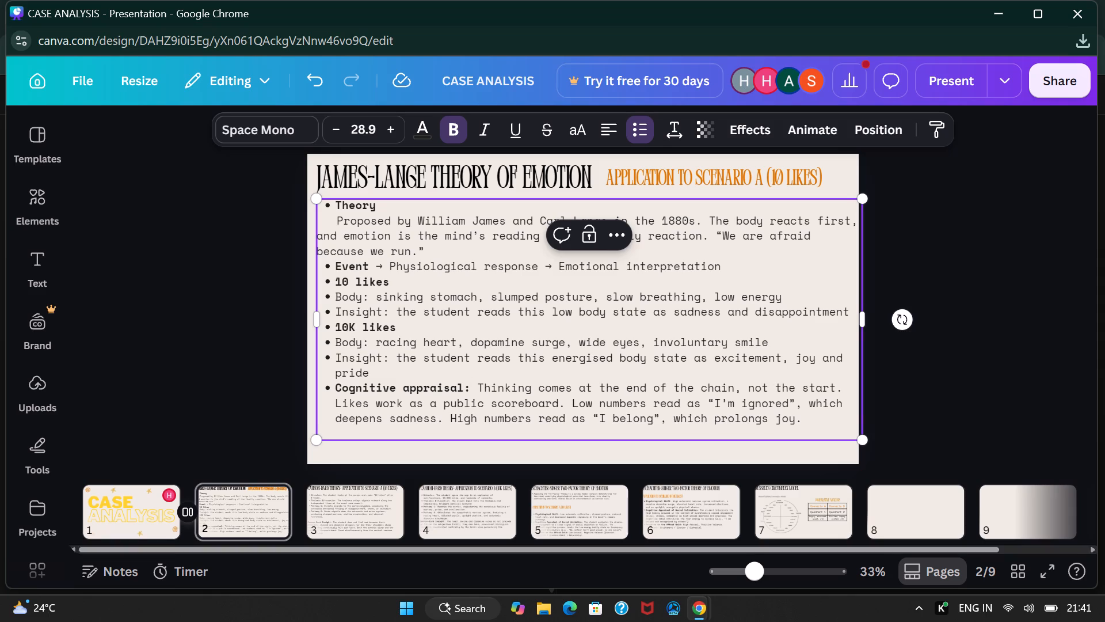
Join each "Body" bullet onto its "10K likes" or "10 likes" label line, adding a colon and space after the label.
{"action": "left_click", "coordinate": [335, 344]}
{"action": "key", "text": "BackSpace"}
{"action": "key", "text": "BackSpace"}
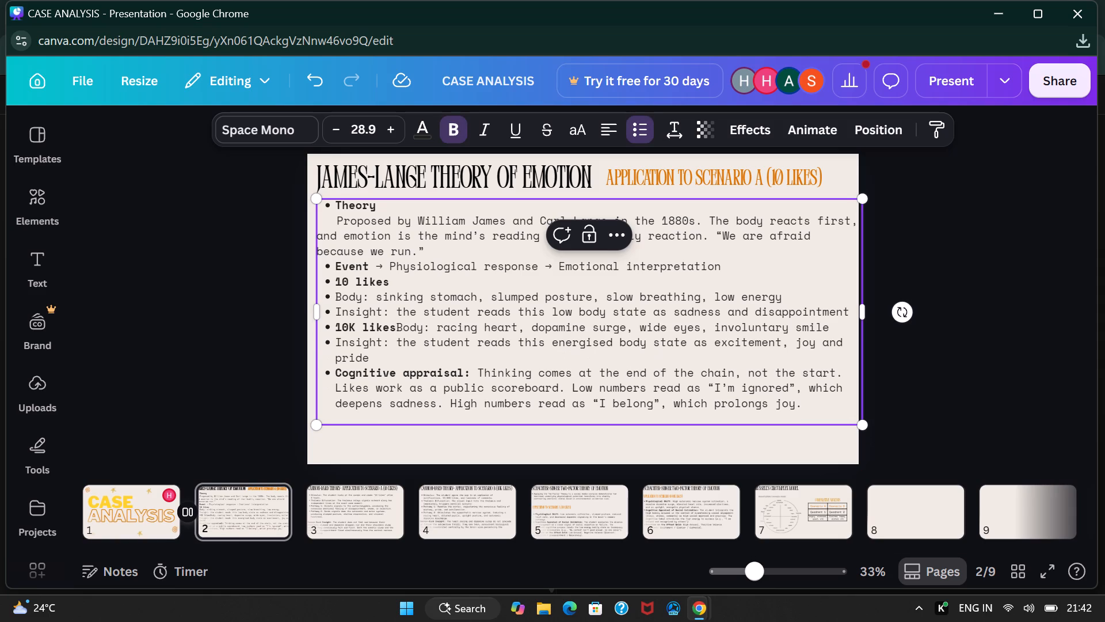
{"action": "type", "text": ":"}
{"action": "key", "text": "space"}
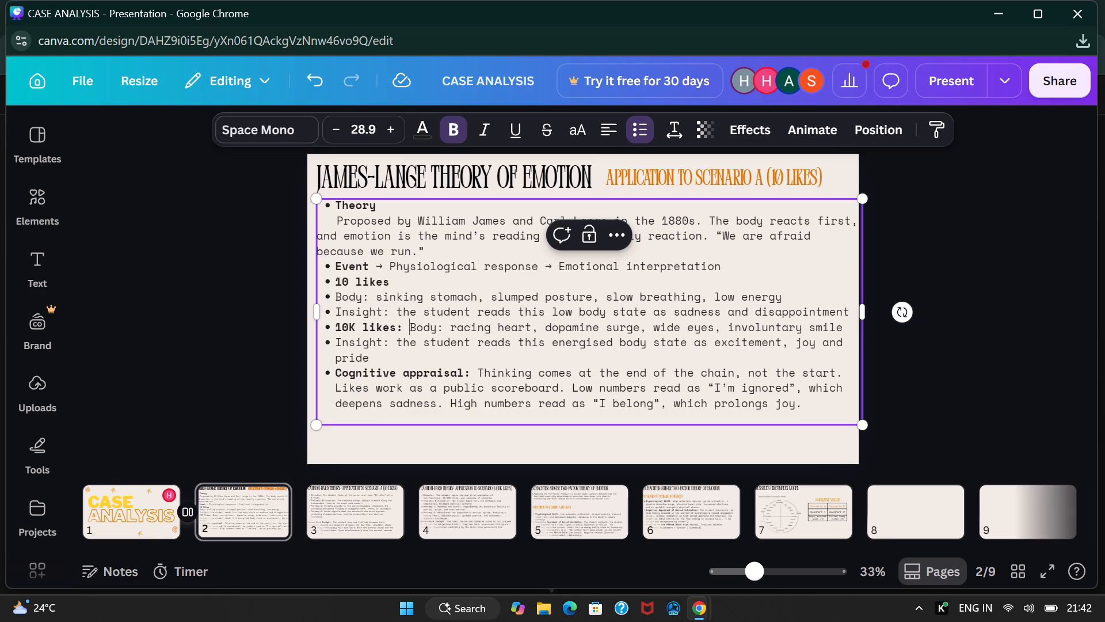
{"action": "left_click", "coordinate": [335, 297]}
{"action": "key", "text": "BackSpace"}
{"action": "key", "text": "BackSpace"}
{"action": "type", "text": ":"}
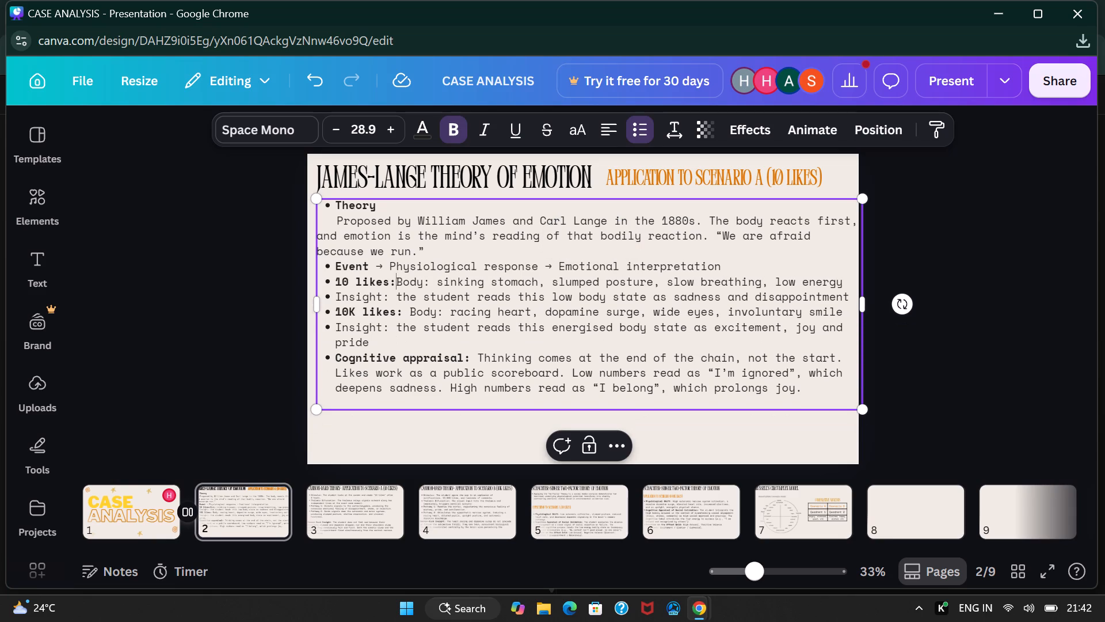
{"action": "key", "text": "space"}
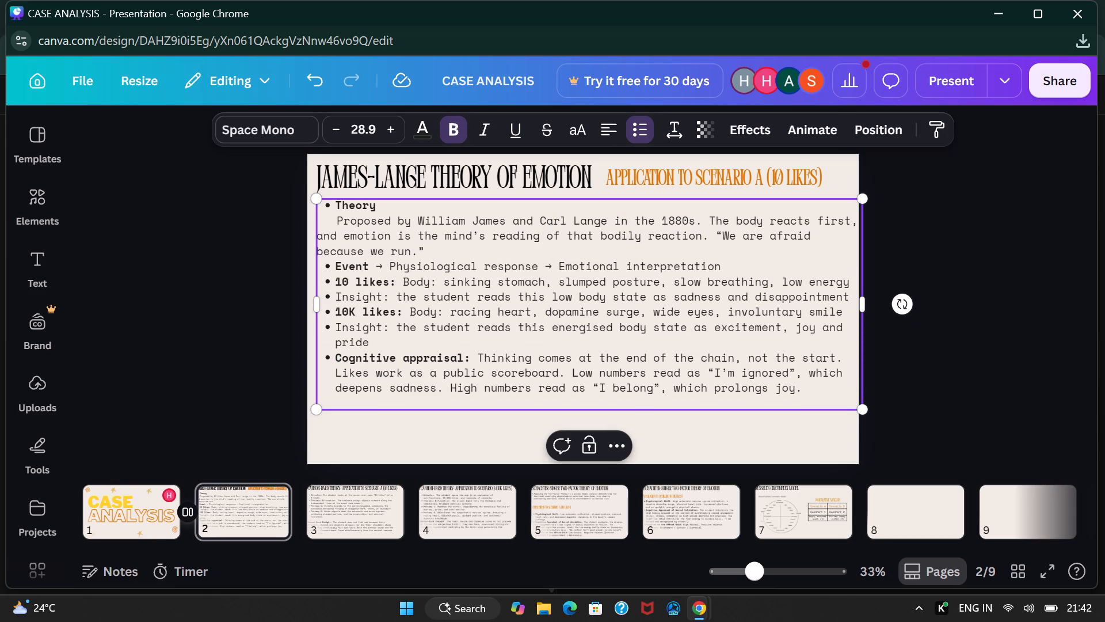
Merge both "Insight" bullets into the preceding "10 likes" and "10K likes" bullets, adding a period and space after "low energy" and "involuntary smile".
{"action": "left_click", "coordinate": [337, 298]}
{"action": "key", "text": "BackSpace"}
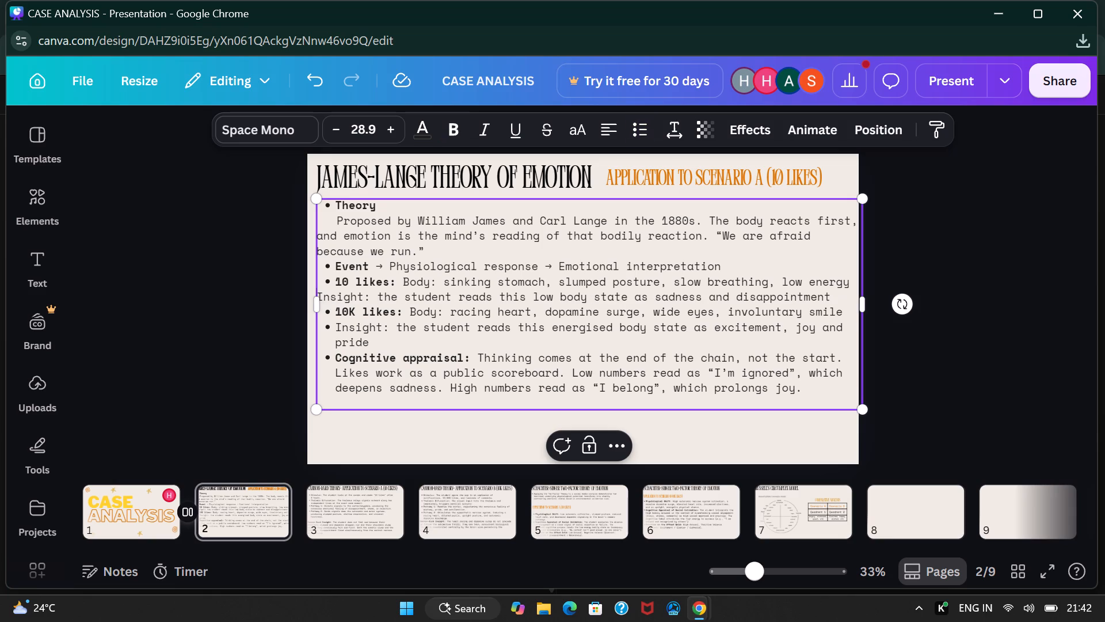
{"action": "key", "text": "BackSpace"}
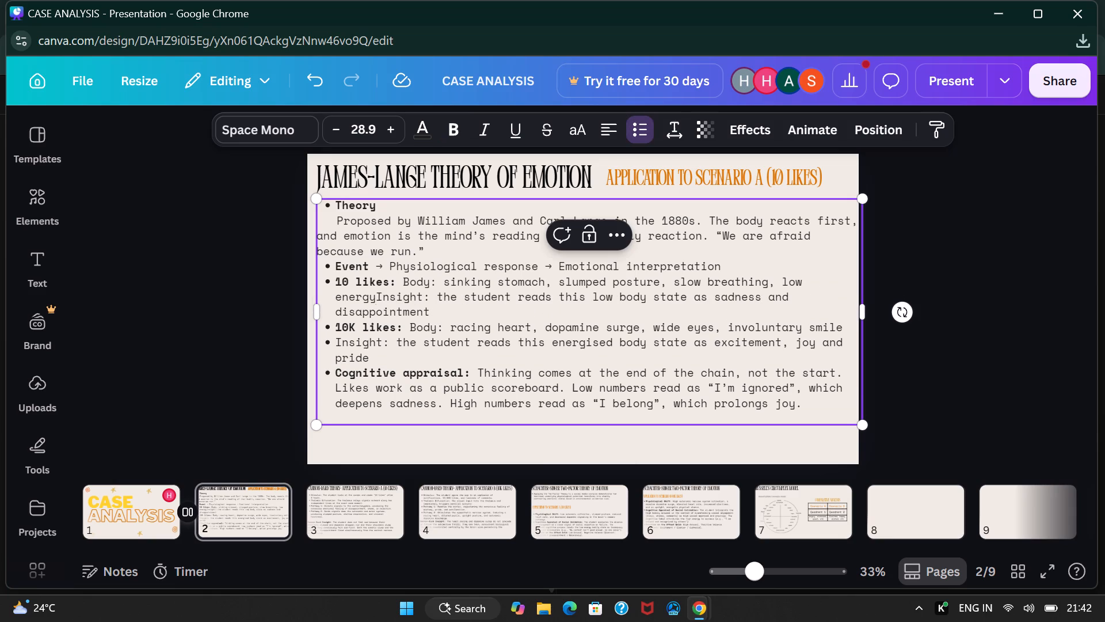
{"action": "type", "text": "."}
{"action": "key", "text": "space"}
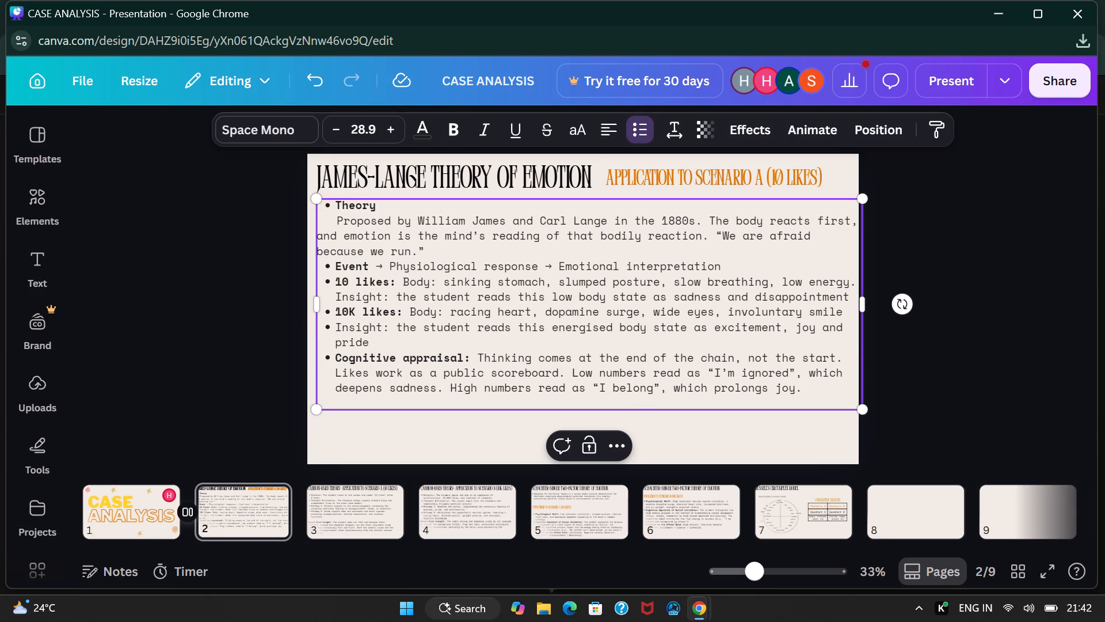
{"action": "left_click", "coordinate": [337, 331]}
{"action": "key", "text": "BackSpace"}
{"action": "key", "text": "BackSpace"}
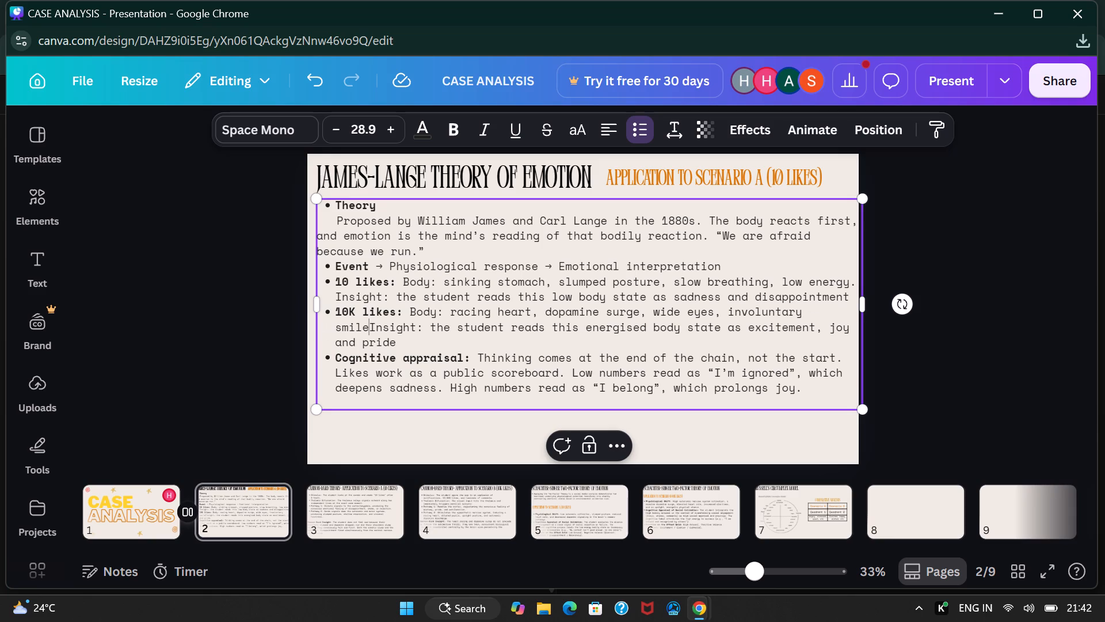
{"action": "type", "text": "."}
{"action": "key", "text": "space"}
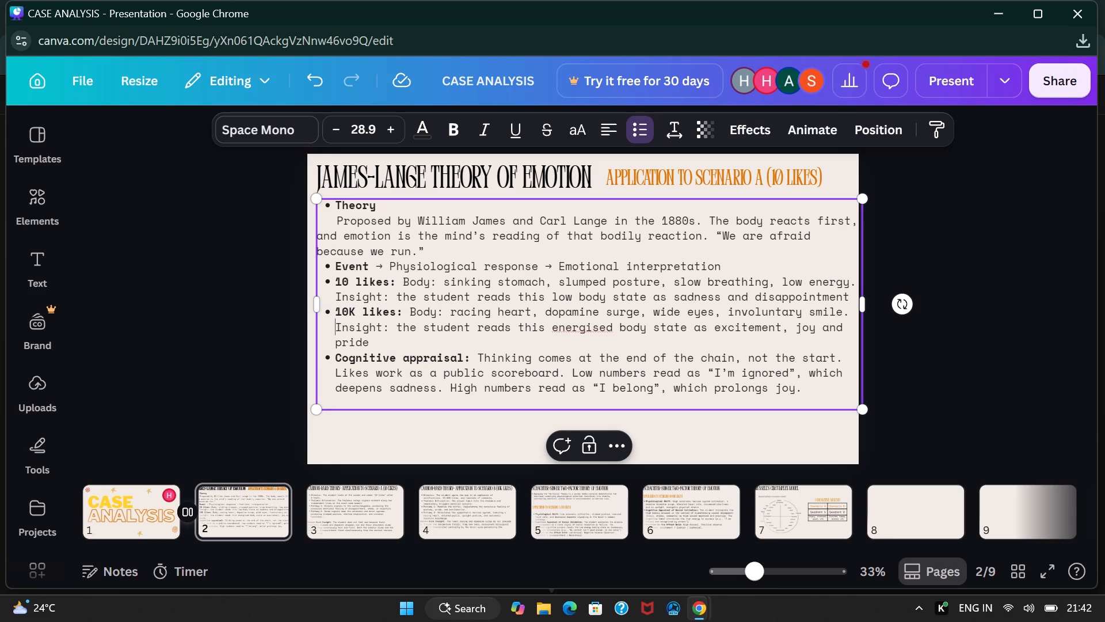
Make the word "Insight" bold in both the "10K likes" and "10 likes" bullets, and deselect the text box.
{"action": "left_click_drag", "start_coordinate": [380, 326], "coordinate": [337, 327]}
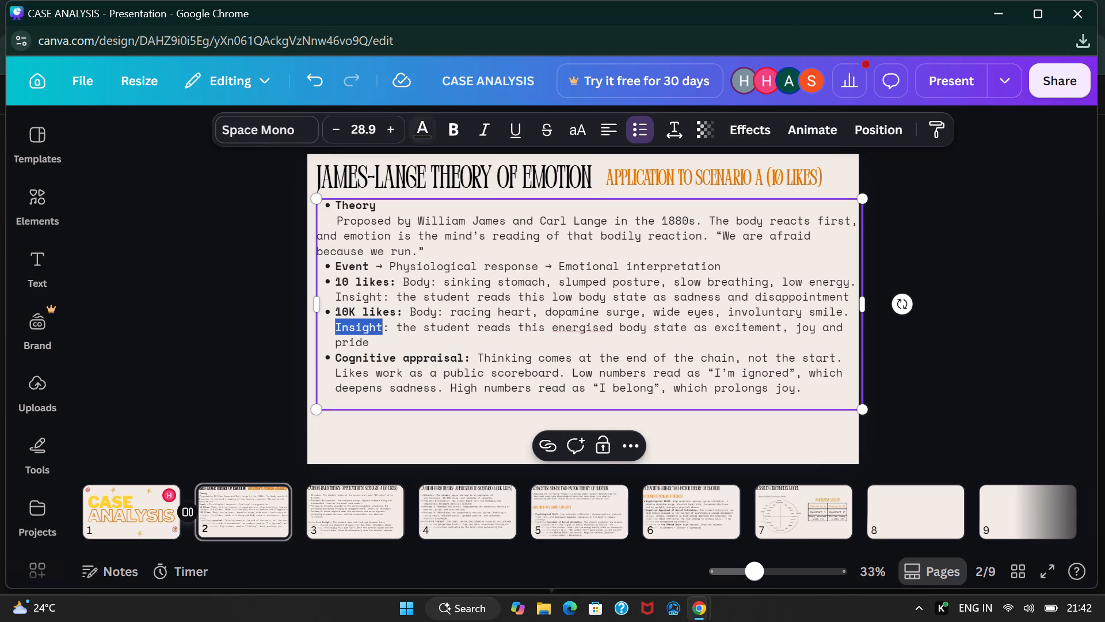
{"action": "left_click", "coordinate": [451, 131]}
{"action": "left_click_drag", "start_coordinate": [379, 294], "coordinate": [339, 292]}
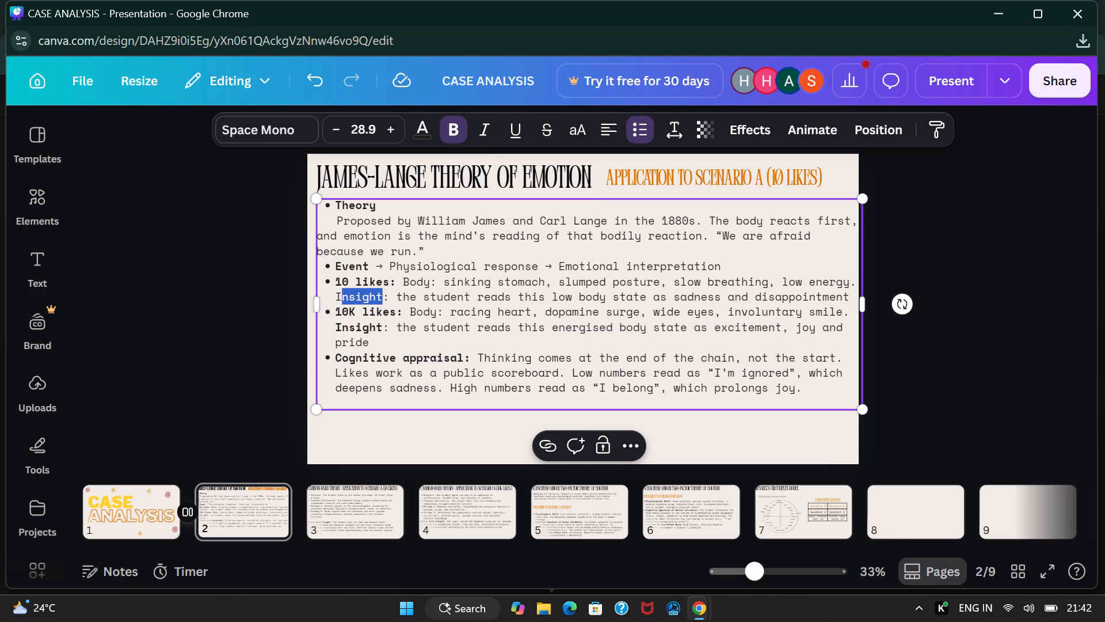
{"action": "left_click_drag", "start_coordinate": [339, 292], "coordinate": [337, 293]}
{"action": "left_click", "coordinate": [450, 128]}
{"action": "left_click", "coordinate": [961, 202]}
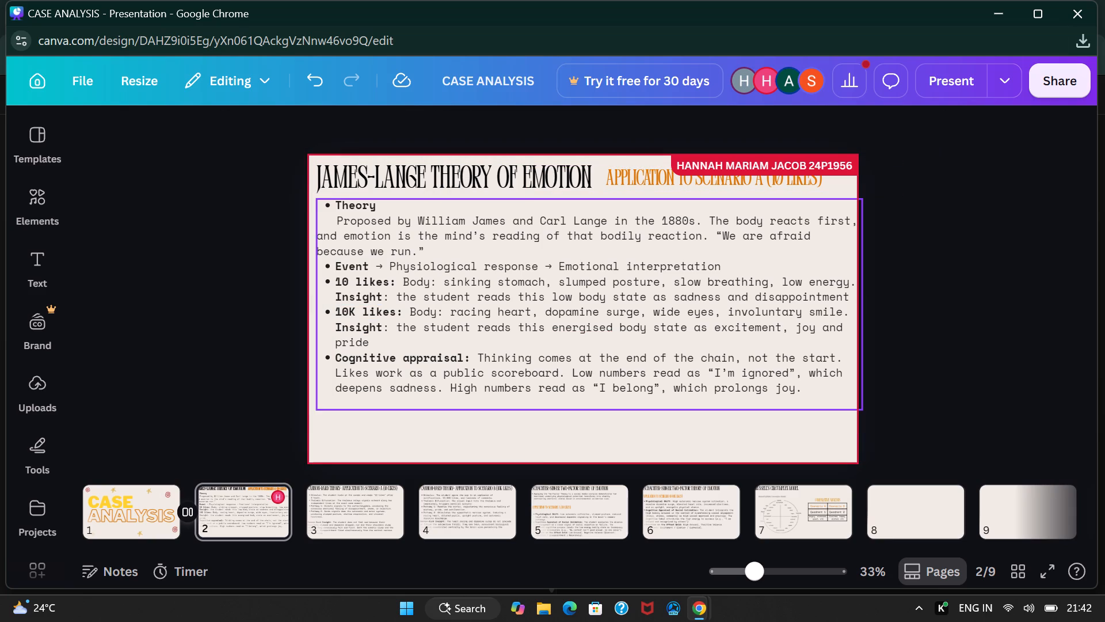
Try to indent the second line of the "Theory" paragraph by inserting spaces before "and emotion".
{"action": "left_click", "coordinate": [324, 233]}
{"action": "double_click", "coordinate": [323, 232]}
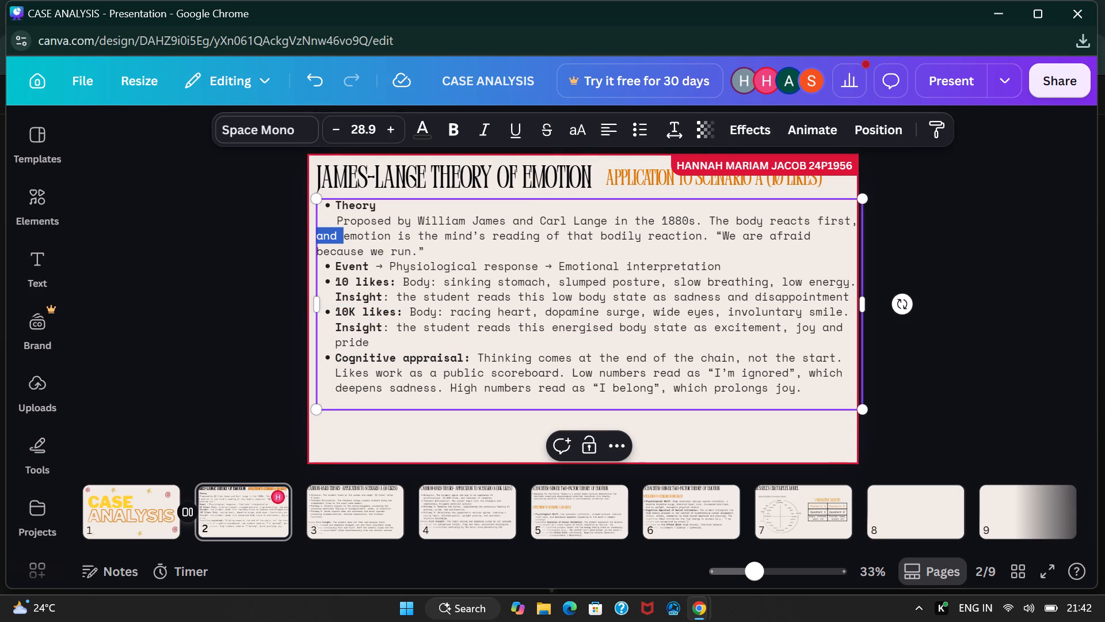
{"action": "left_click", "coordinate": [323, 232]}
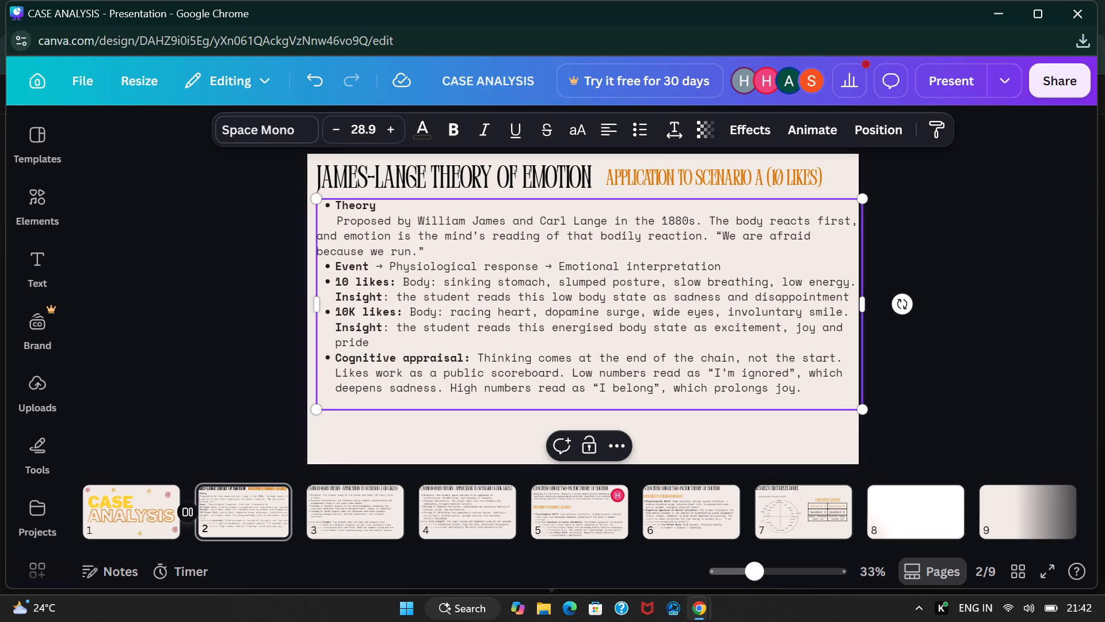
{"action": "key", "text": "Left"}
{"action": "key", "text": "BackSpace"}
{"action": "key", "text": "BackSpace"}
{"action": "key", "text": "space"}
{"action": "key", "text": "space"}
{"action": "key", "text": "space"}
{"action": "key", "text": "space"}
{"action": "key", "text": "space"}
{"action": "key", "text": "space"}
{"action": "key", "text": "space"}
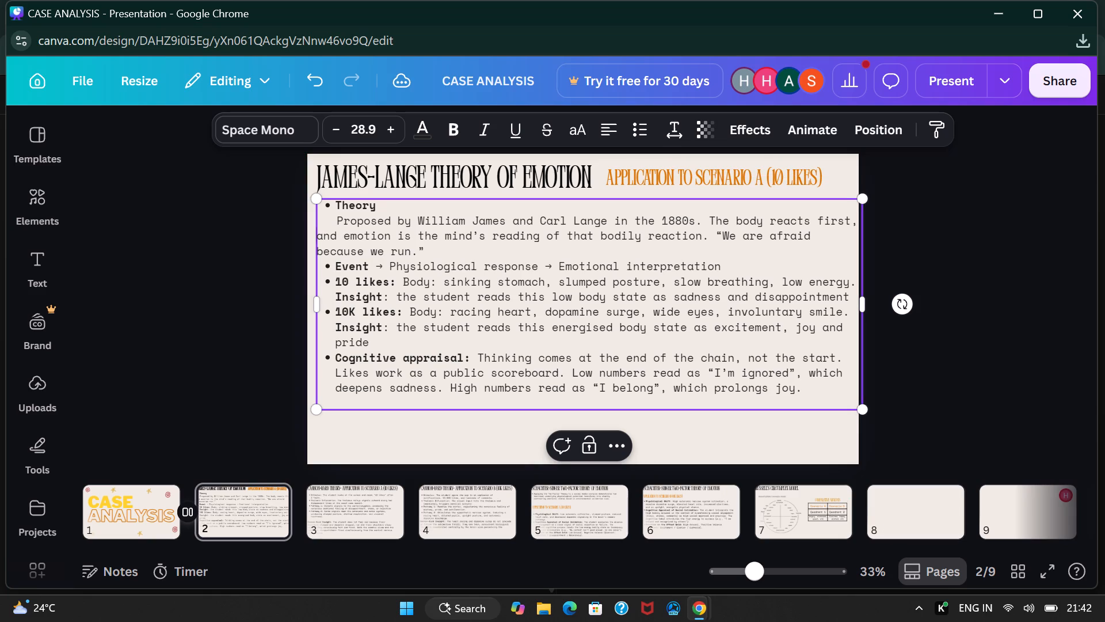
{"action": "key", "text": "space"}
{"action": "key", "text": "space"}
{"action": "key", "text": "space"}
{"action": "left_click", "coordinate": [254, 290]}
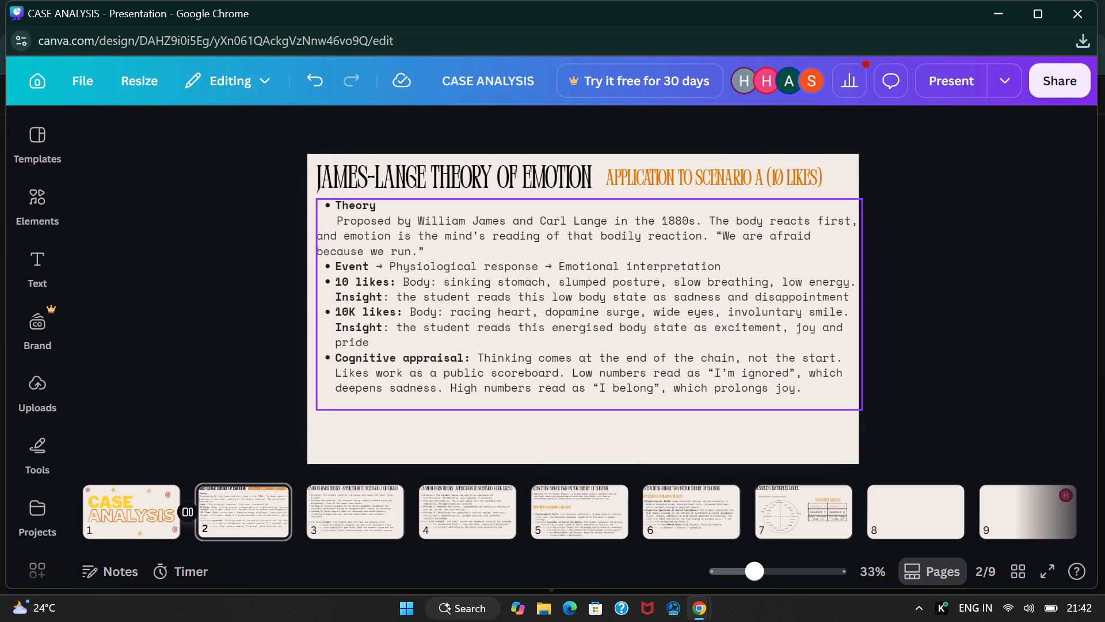
Join the "Proposed by William James and Carl Lange" paragraph onto the "Theory" bullet, adding a colon and space after the label.
{"action": "double_click", "coordinate": [340, 218]}
{"action": "key", "text": "BackSpace"}
{"action": "key", "text": "BackSpace"}
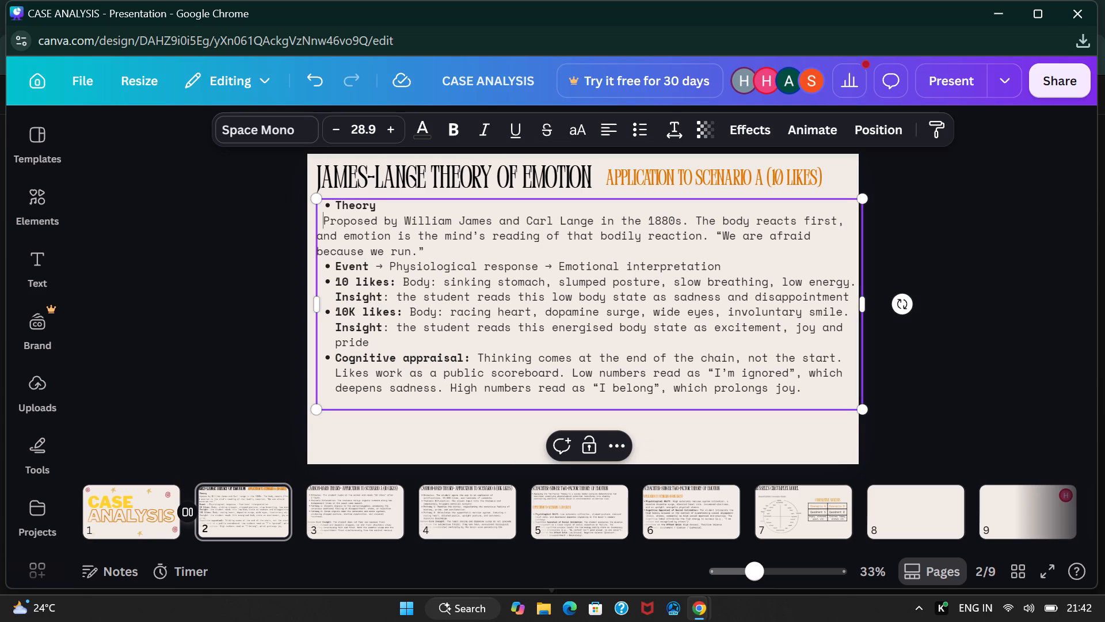
{"action": "key", "text": "BackSpace"}
{"action": "key", "text": "BackSpace"}
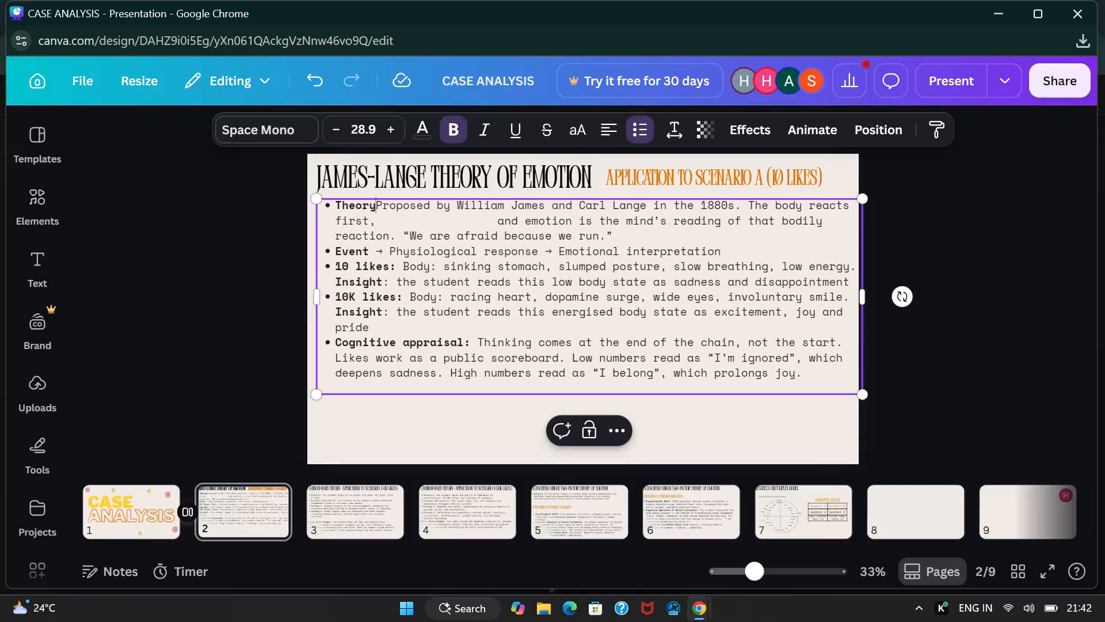
{"action": "type", "text": ":"}
{"action": "key", "text": "space"}
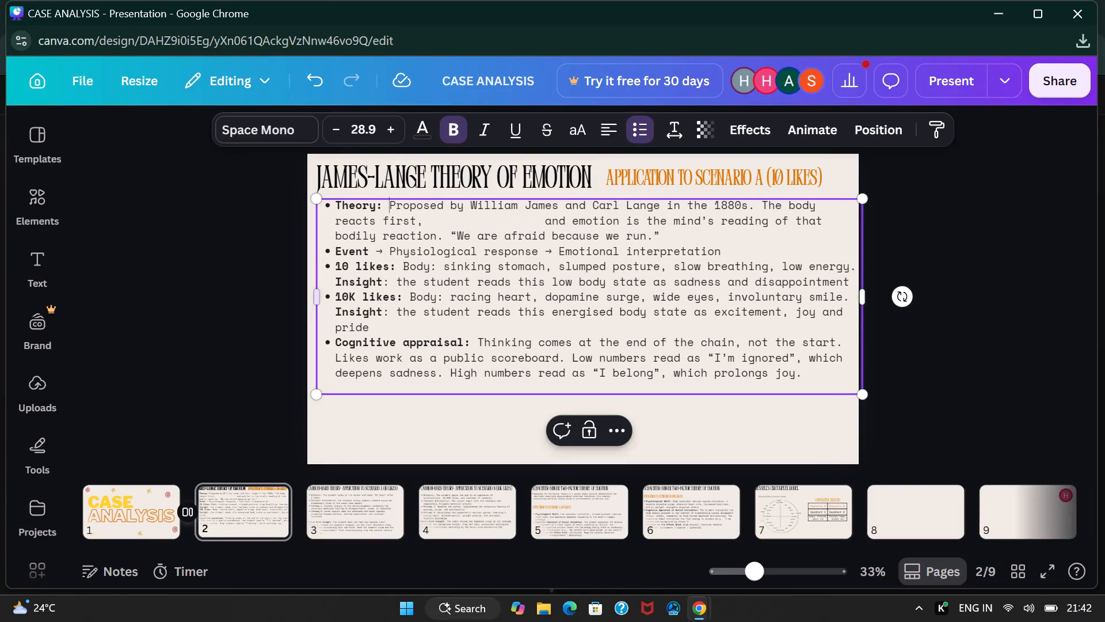
Remove the extra spaces before "and emotion" in the "Theory" bullet, leaving a comma and one space after "first", and deselect the text box.
{"action": "left_click", "coordinate": [547, 225]}
{"action": "key", "text": "BackSpace"}
{"action": "key", "text": "BackSpace"}
{"action": "key", "text": "BackSpace"}
{"action": "key", "text": "BackSpace"}
{"action": "key", "text": "BackSpace"}
{"action": "key", "text": "BackSpace"}
{"action": "key", "text": "BackSpace"}
{"action": "key", "text": "BackSpace"}
{"action": "key", "text": "BackSpace"}
{"action": "key", "text": "BackSpace"}
{"action": "key", "text": "BackSpace"}
{"action": "key", "text": "BackSpace"}
{"action": "key", "text": "BackSpace"}
{"action": "key", "text": "BackSpace"}
{"action": "key", "text": "BackSpace"}
{"action": "key", "text": "BackSpace"}
{"action": "key", "text": "BackSpace"}
{"action": "key", "text": "BackSpace"}
{"action": "key", "text": "BackSpace"}
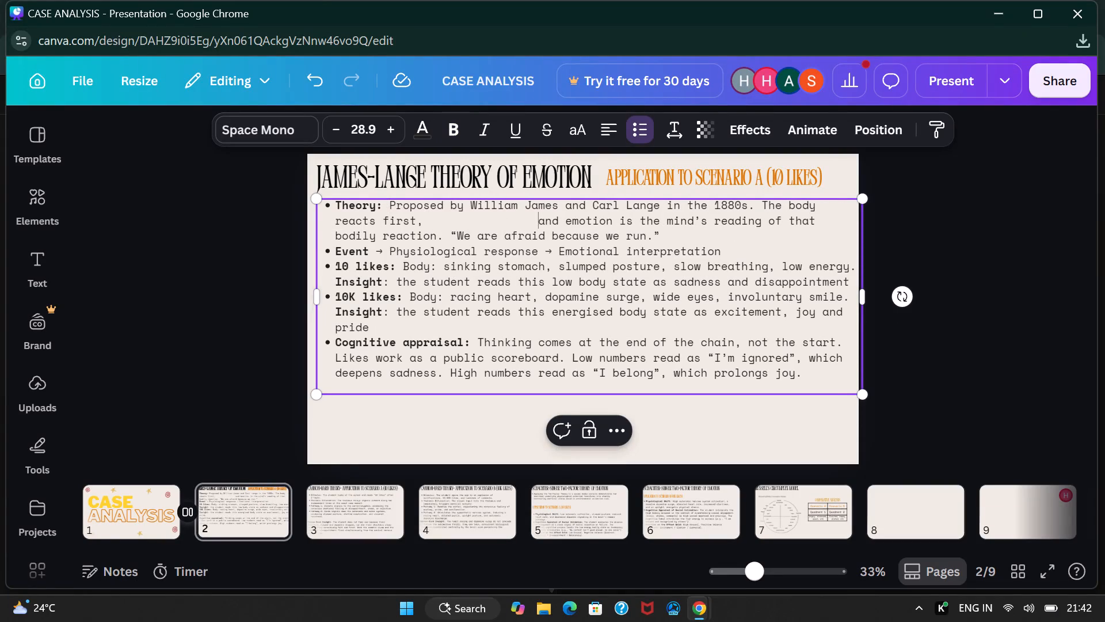
{"action": "type", "text": ","}
{"action": "key", "text": "space"}
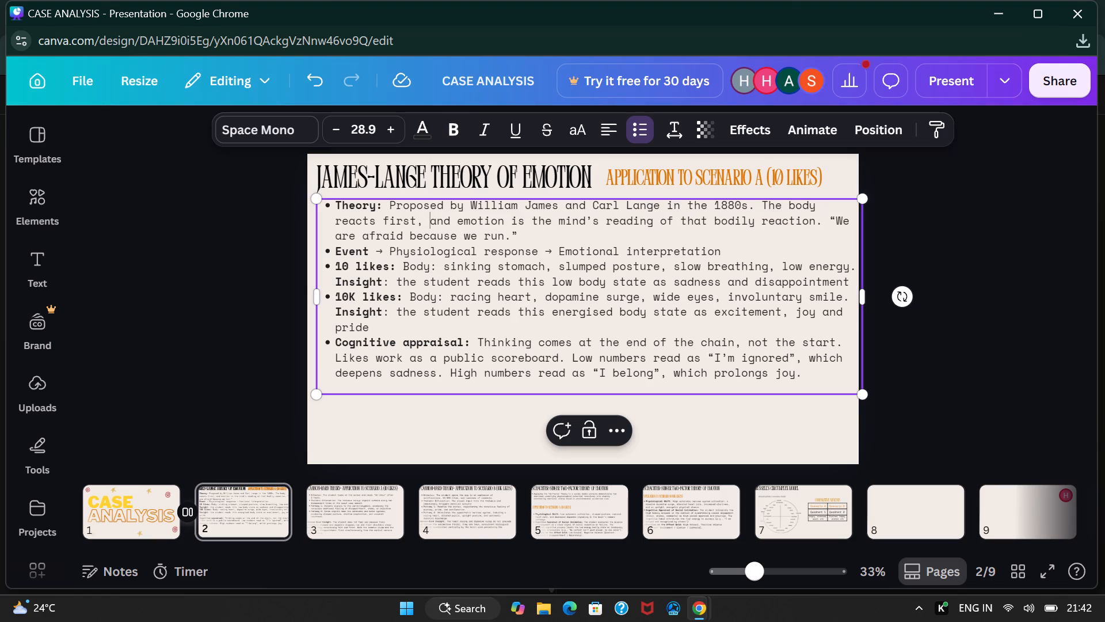
{"action": "left_click", "coordinate": [921, 261]}
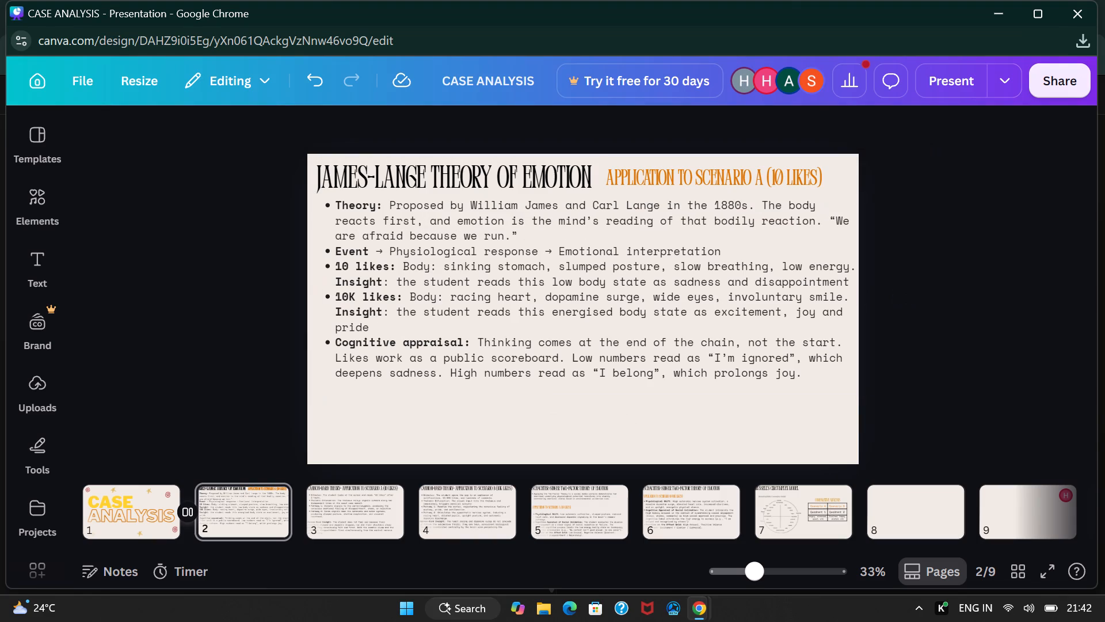
Insert an unbulleted blank line above the "Event" bullet and another above the "10 likes" bullet.
{"action": "left_click", "coordinate": [323, 248]}
{"action": "left_click", "coordinate": [323, 248]}
{"action": "left_click", "coordinate": [327, 246]}
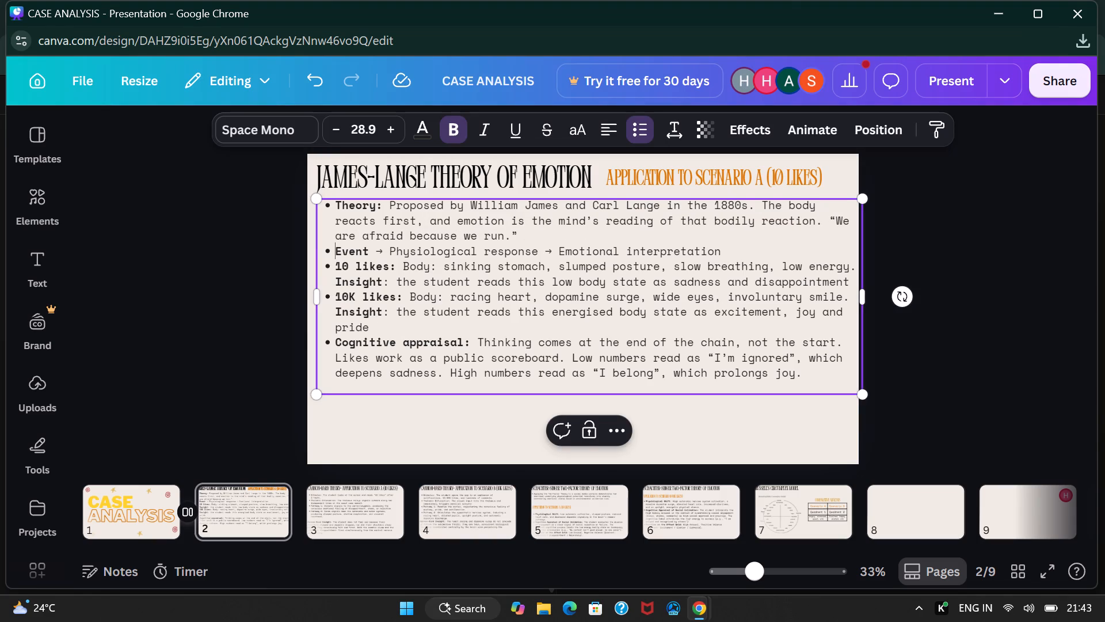
{"action": "key", "text": "Return"}
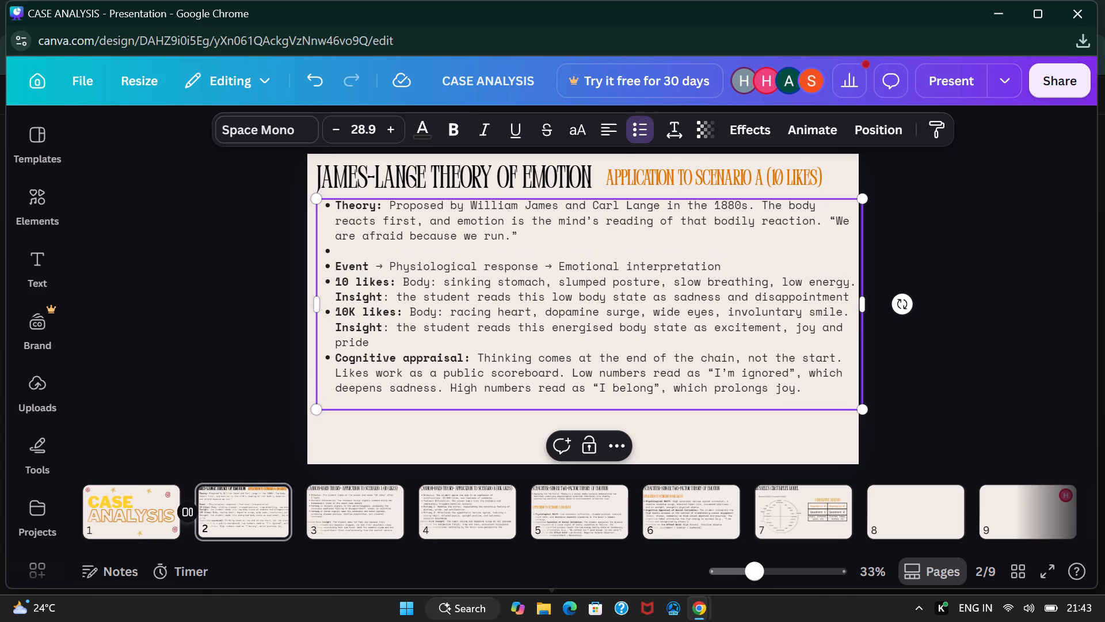
{"action": "triple_click", "coordinate": [326, 246]}
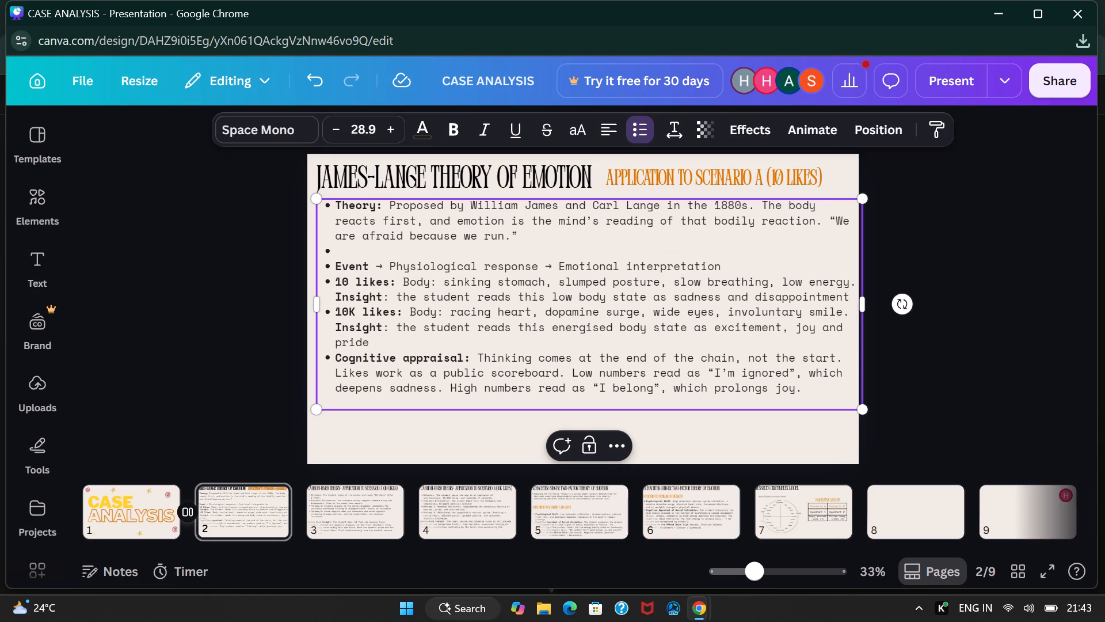
{"action": "left_click", "coordinate": [326, 246]}
{"action": "key", "text": "BackSpace"}
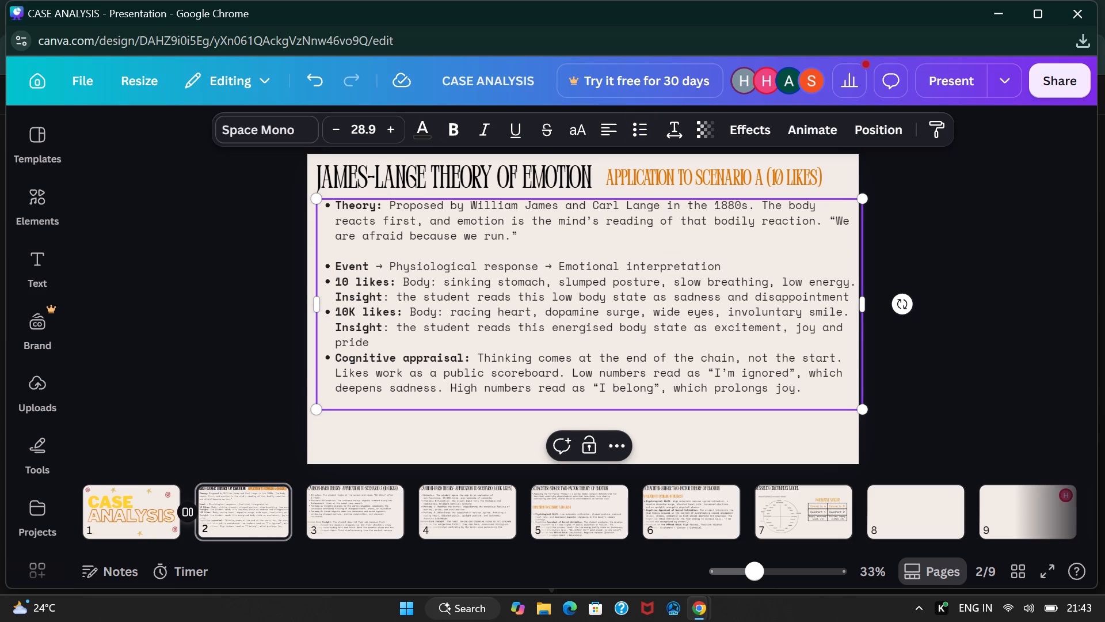
{"action": "double_click", "coordinate": [336, 279]}
{"action": "left_click", "coordinate": [336, 279]}
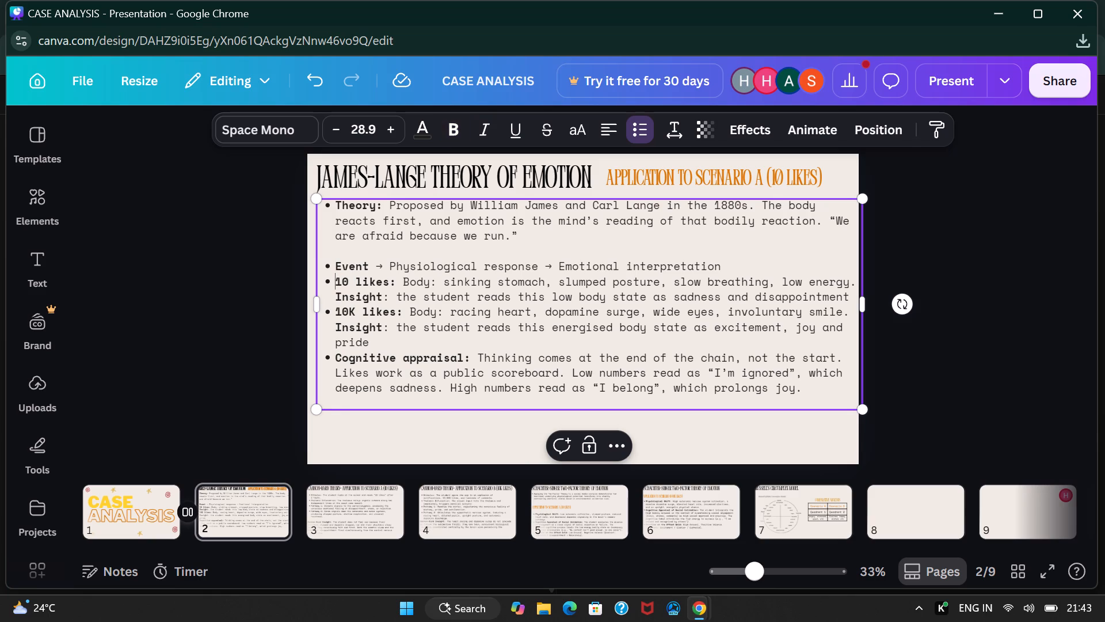
{"action": "key", "text": "Return"}
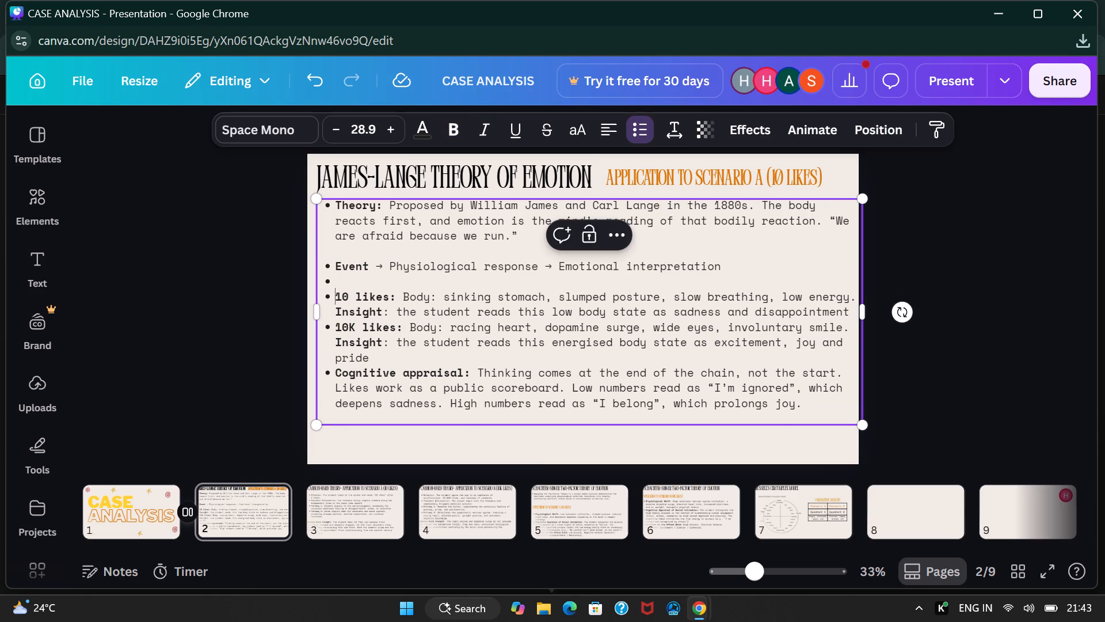
{"action": "key", "text": "Up"}
{"action": "key", "text": "BackSpace"}
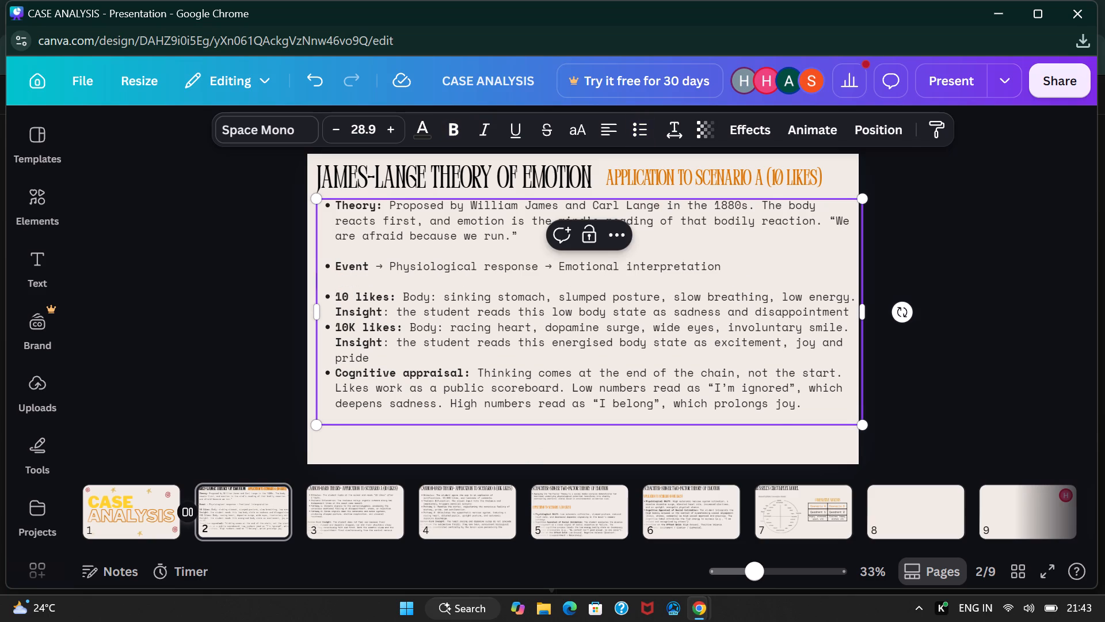
Insert an unbulleted blank line above the "10K likes" bullet.
{"action": "key", "text": "Down"}
{"action": "key", "text": "Down"}
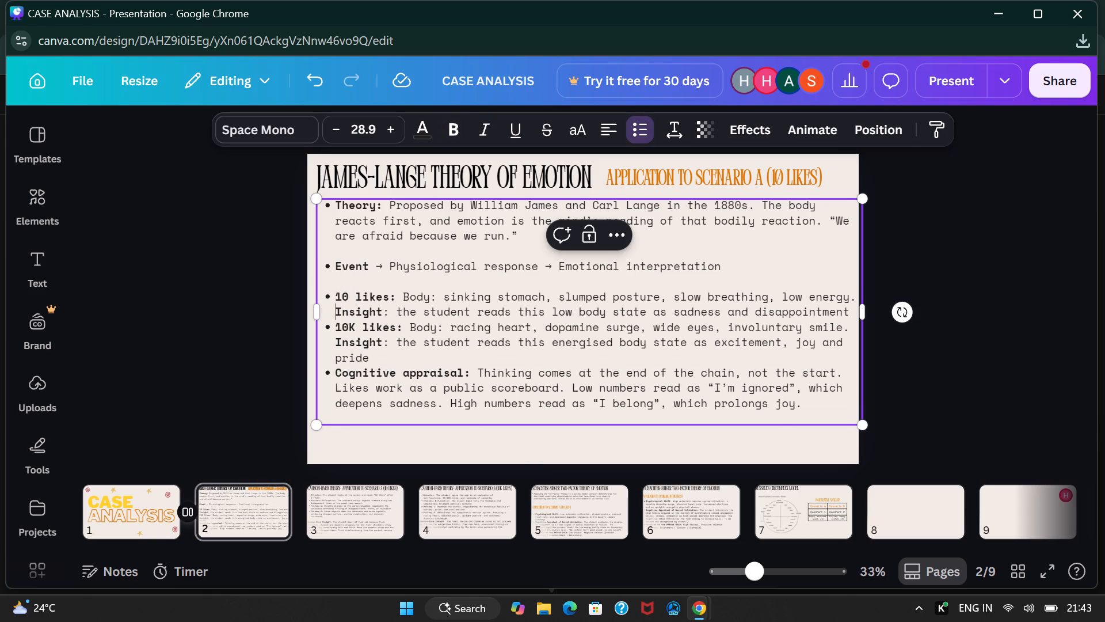
{"action": "key", "text": "Down"}
{"action": "key", "text": "Return"}
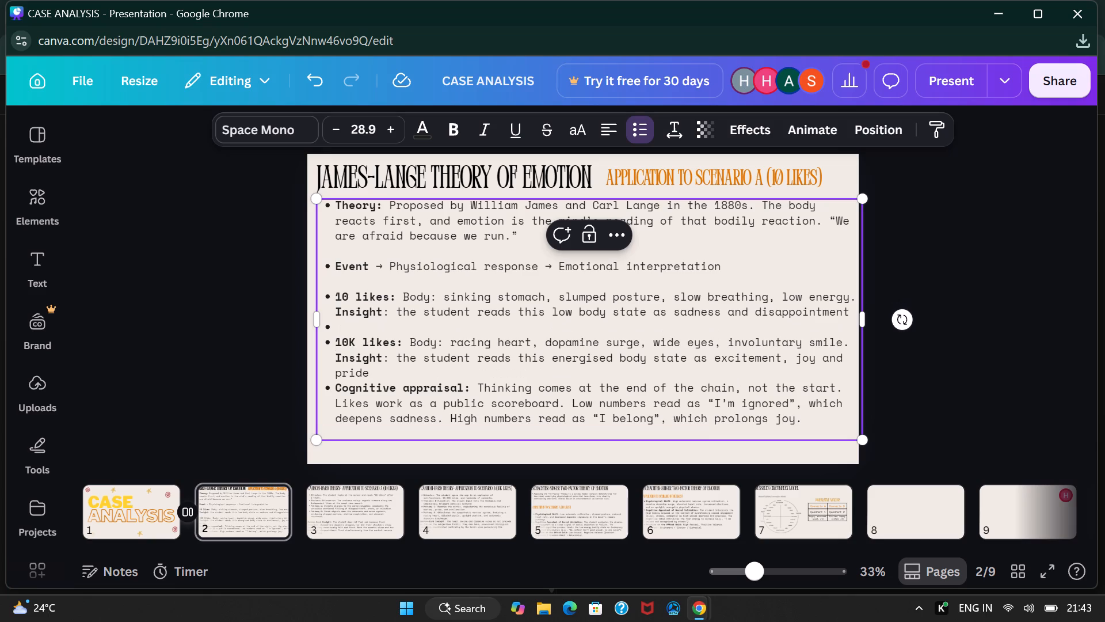
{"action": "key", "text": "Up"}
{"action": "key", "text": "BackSpace"}
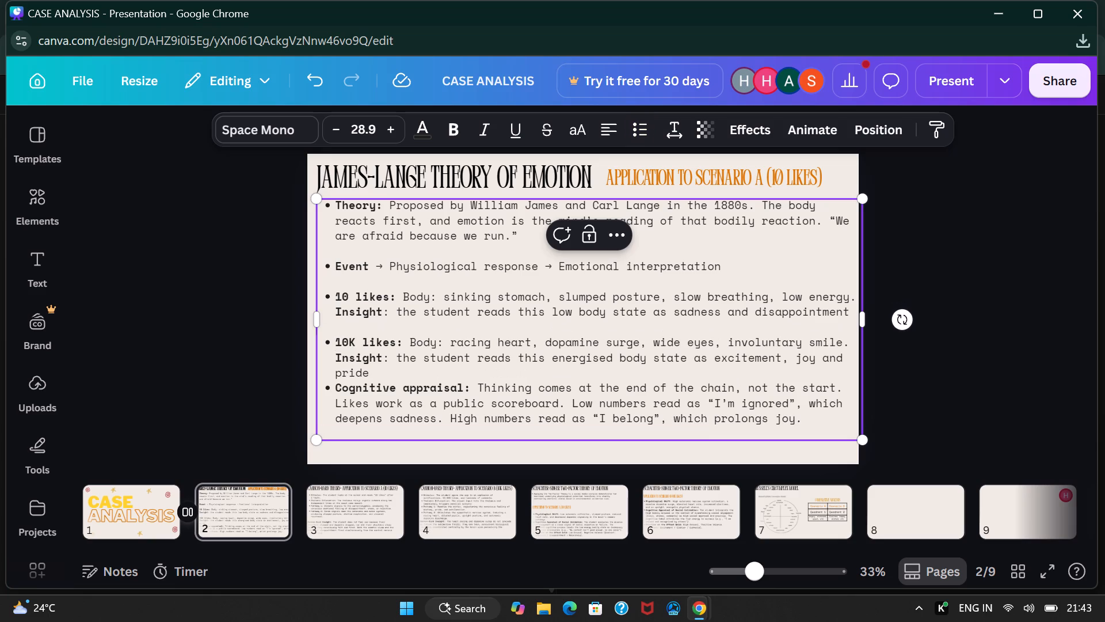
{"action": "key", "text": "BackSpace"}
{"action": "key", "text": "Return"}
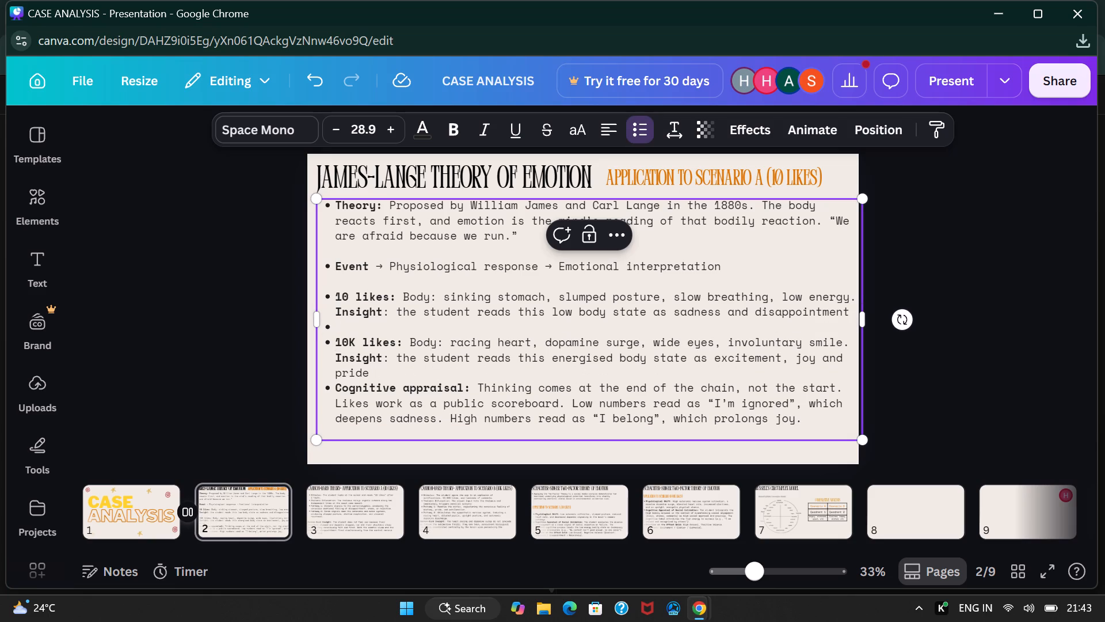
{"action": "key", "text": "BackSpace"}
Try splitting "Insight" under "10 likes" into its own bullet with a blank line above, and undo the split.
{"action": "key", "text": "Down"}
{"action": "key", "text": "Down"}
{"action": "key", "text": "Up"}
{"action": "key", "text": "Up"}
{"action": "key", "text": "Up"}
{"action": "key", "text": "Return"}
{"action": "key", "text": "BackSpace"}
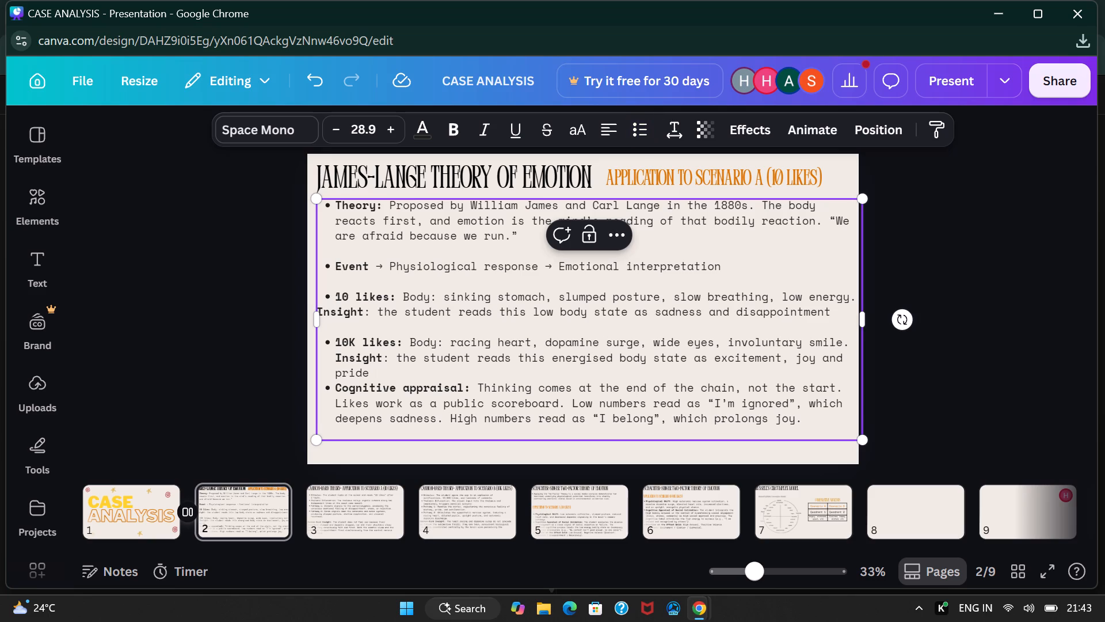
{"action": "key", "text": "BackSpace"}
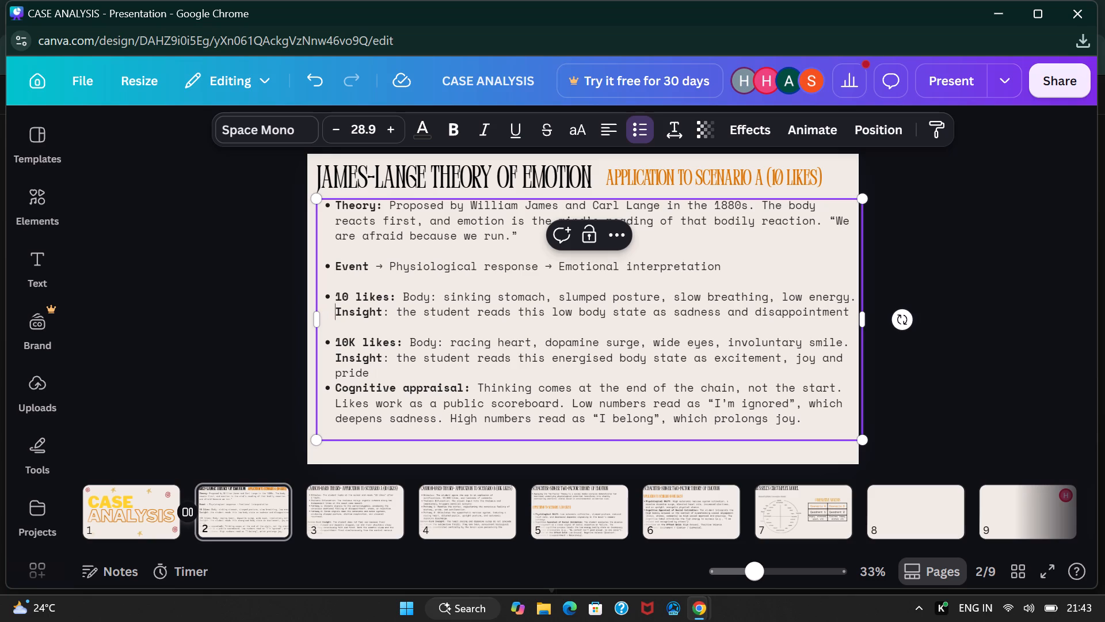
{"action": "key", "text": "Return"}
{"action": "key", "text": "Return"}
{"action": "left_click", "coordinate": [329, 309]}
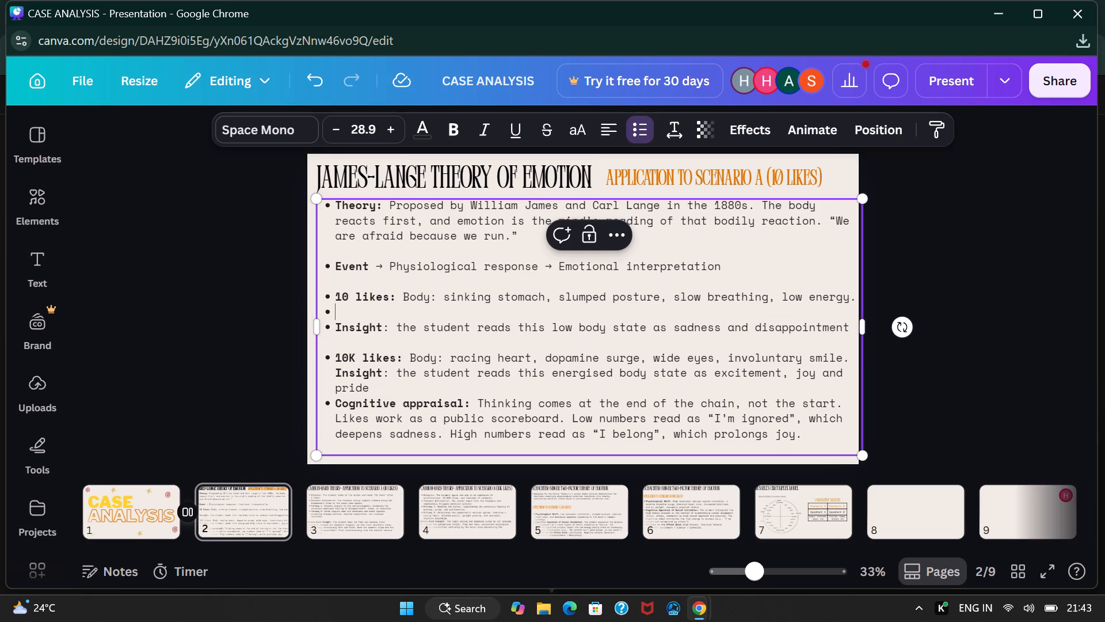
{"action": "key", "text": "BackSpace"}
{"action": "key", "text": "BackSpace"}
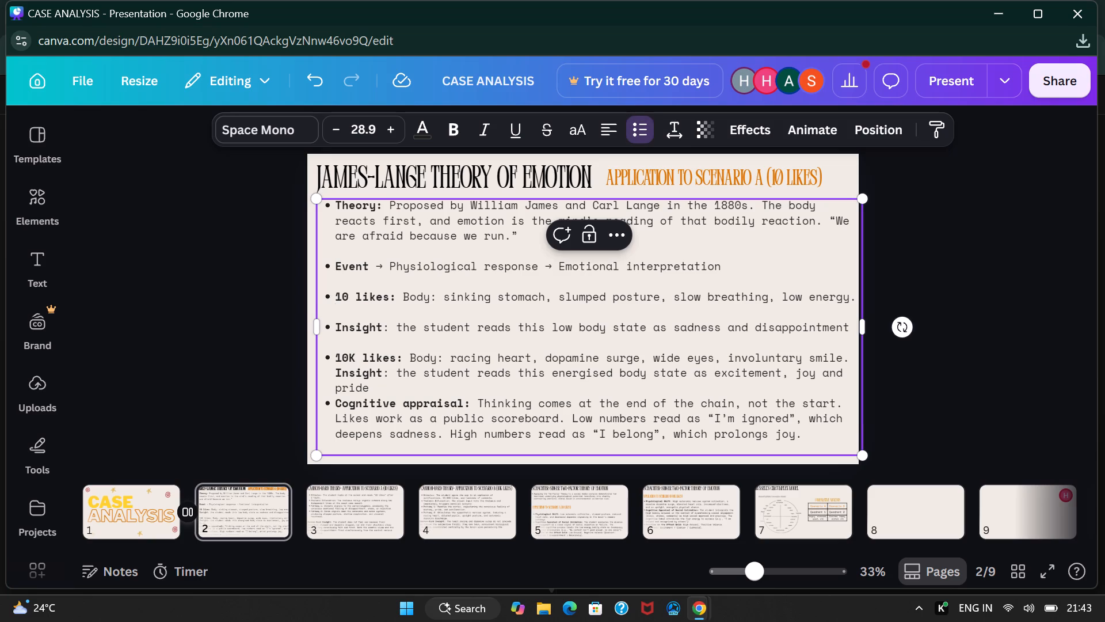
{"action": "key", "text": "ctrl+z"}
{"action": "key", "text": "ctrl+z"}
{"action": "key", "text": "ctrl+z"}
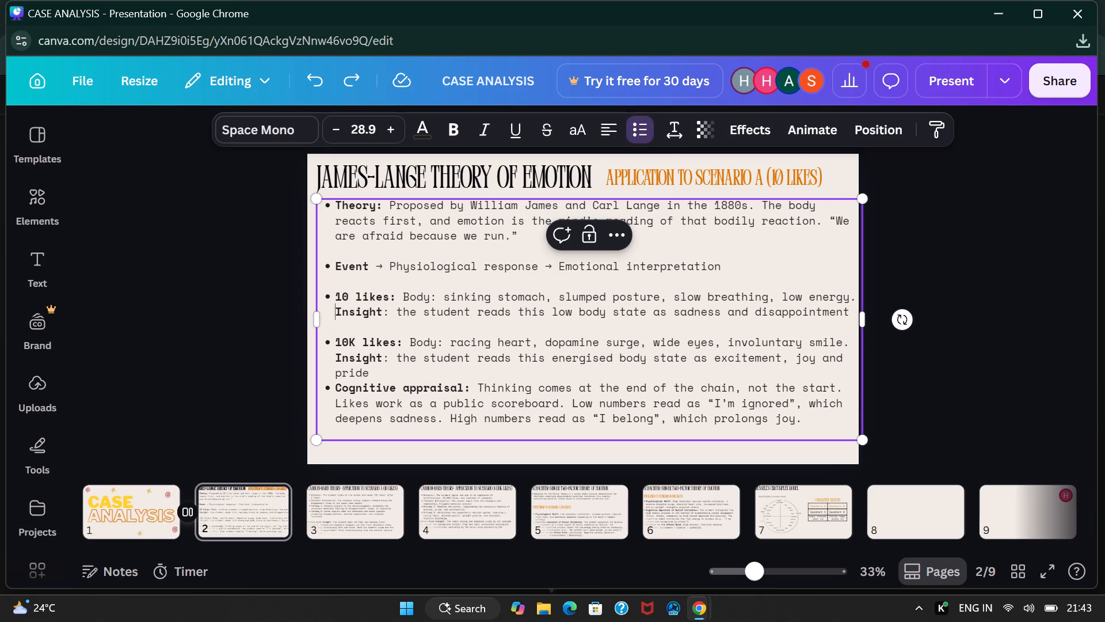
Add a period after "pride" in the "10K likes" bullet and after "disappointment" in the "10 likes" bullet.
{"action": "left_click", "coordinate": [371, 376]}
{"action": "key", "text": "period"}
{"action": "left_click", "coordinate": [851, 313]}
{"action": "key", "text": "period"}
Insert an unbulleted blank line above the "Cognitive appraisal" bullet on page 2.
{"action": "left_click", "coordinate": [378, 373]}
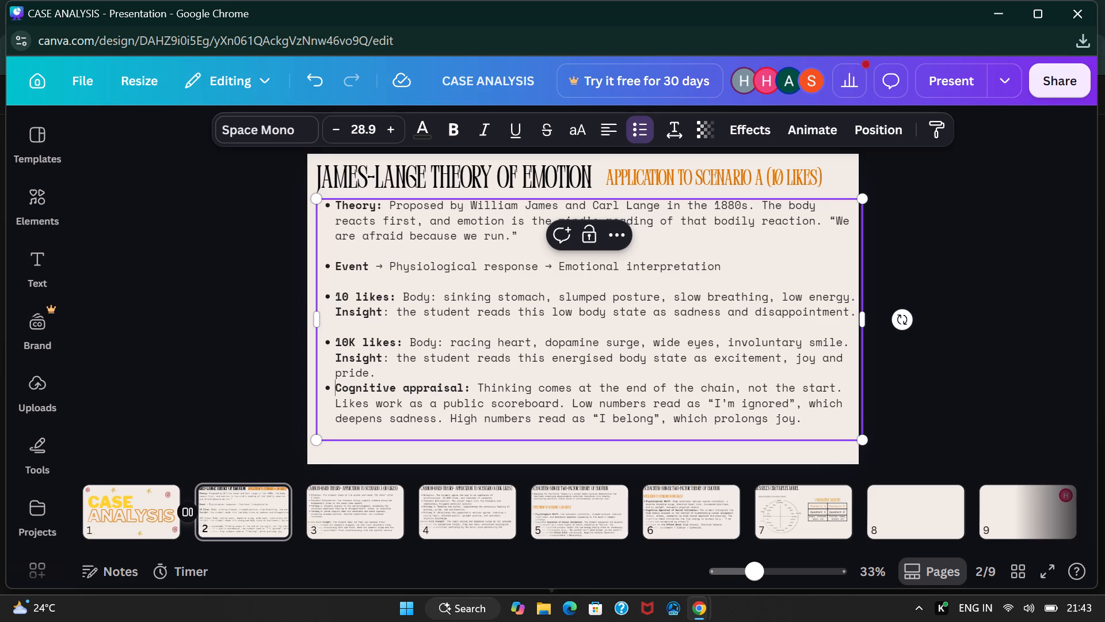
{"action": "left_click", "coordinate": [334, 384]}
{"action": "key", "text": "Return"}
{"action": "key", "text": "Up"}
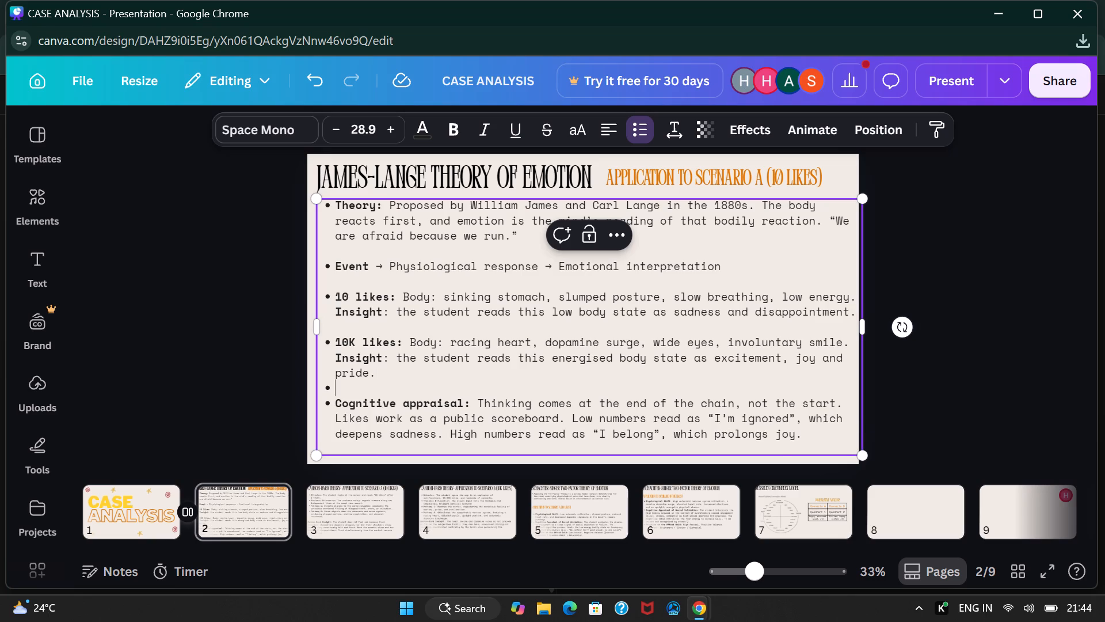
{"action": "key", "text": "BackSpace"}
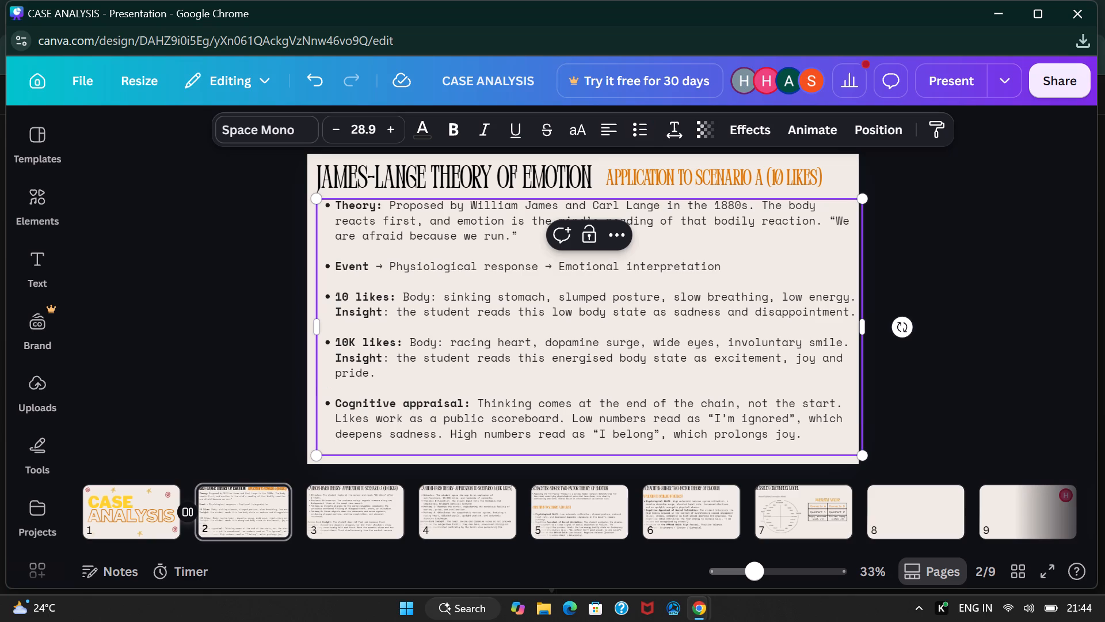
{"action": "left_click", "coordinate": [1041, 261]}
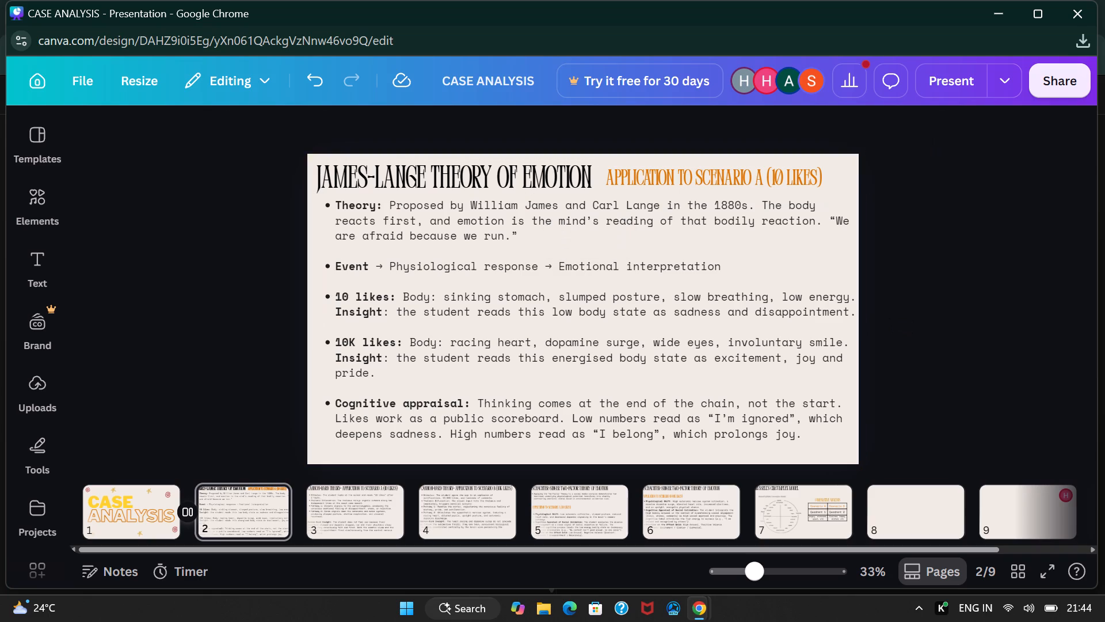
Shift the bulleted body text box on page 2 slightly toward the slide's left edge so its lines fit inside the slide.
{"action": "left_click", "coordinate": [346, 495]}
{"action": "left_click", "coordinate": [262, 507]}
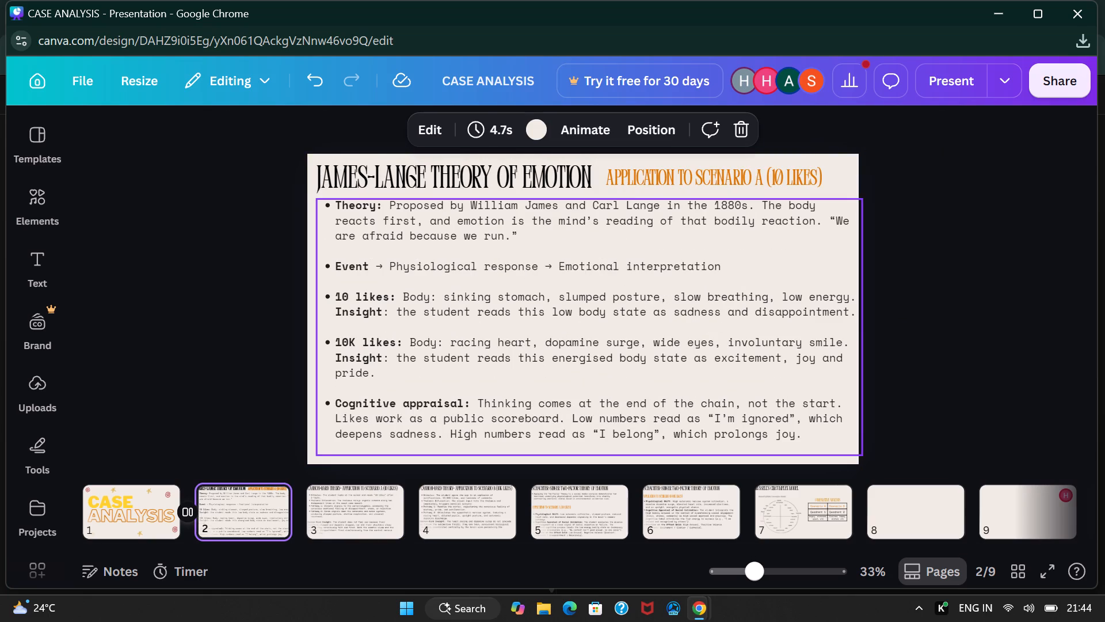
{"action": "left_click_drag", "start_coordinate": [402, 316], "coordinate": [394, 316]}
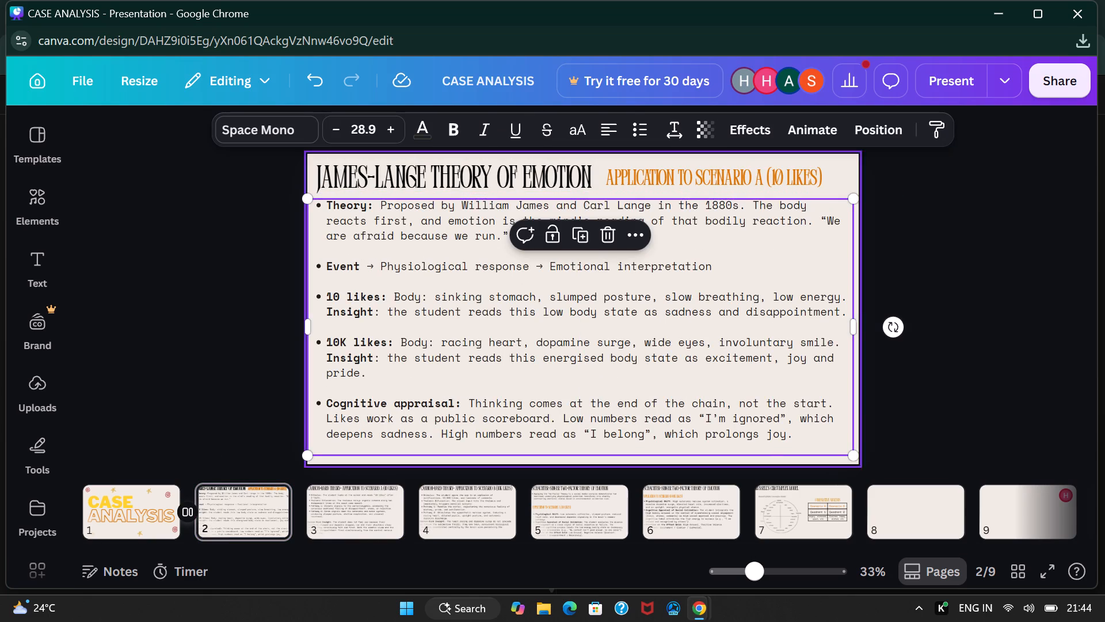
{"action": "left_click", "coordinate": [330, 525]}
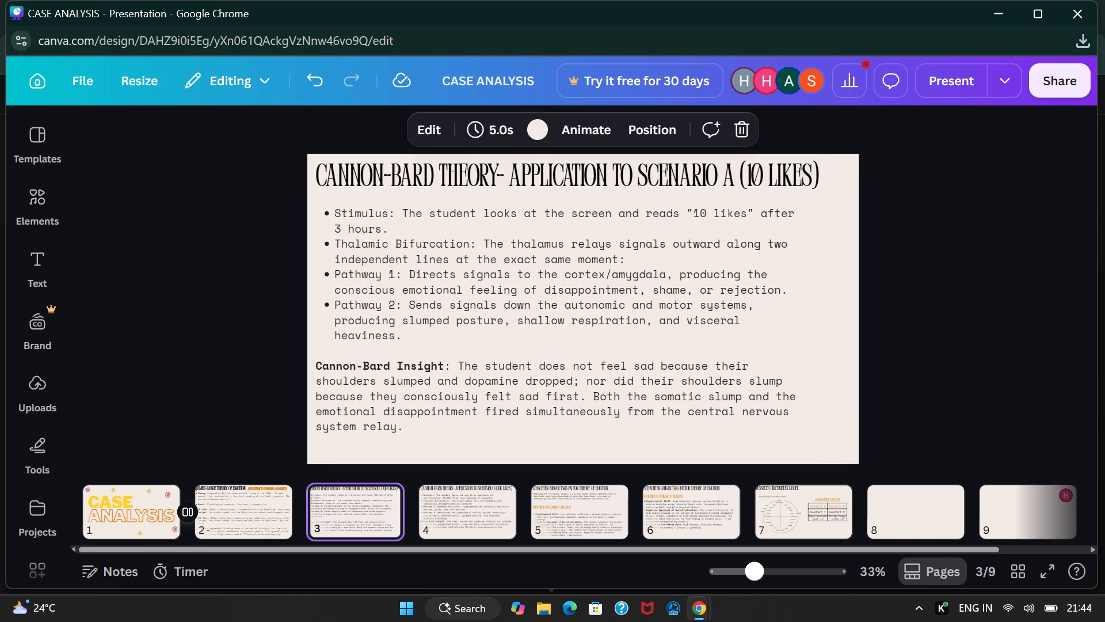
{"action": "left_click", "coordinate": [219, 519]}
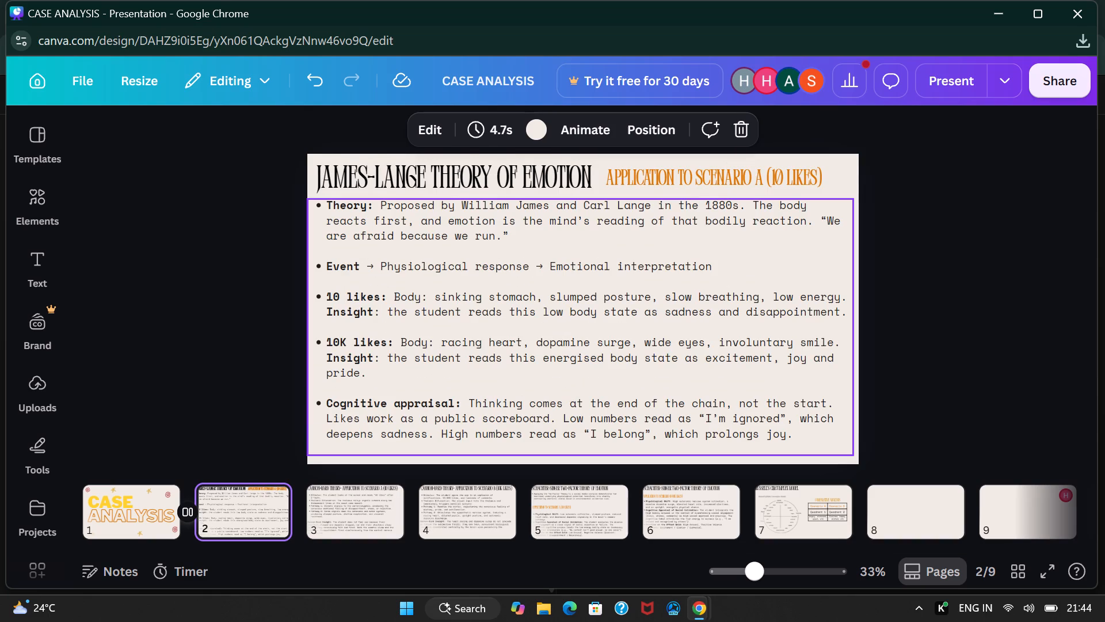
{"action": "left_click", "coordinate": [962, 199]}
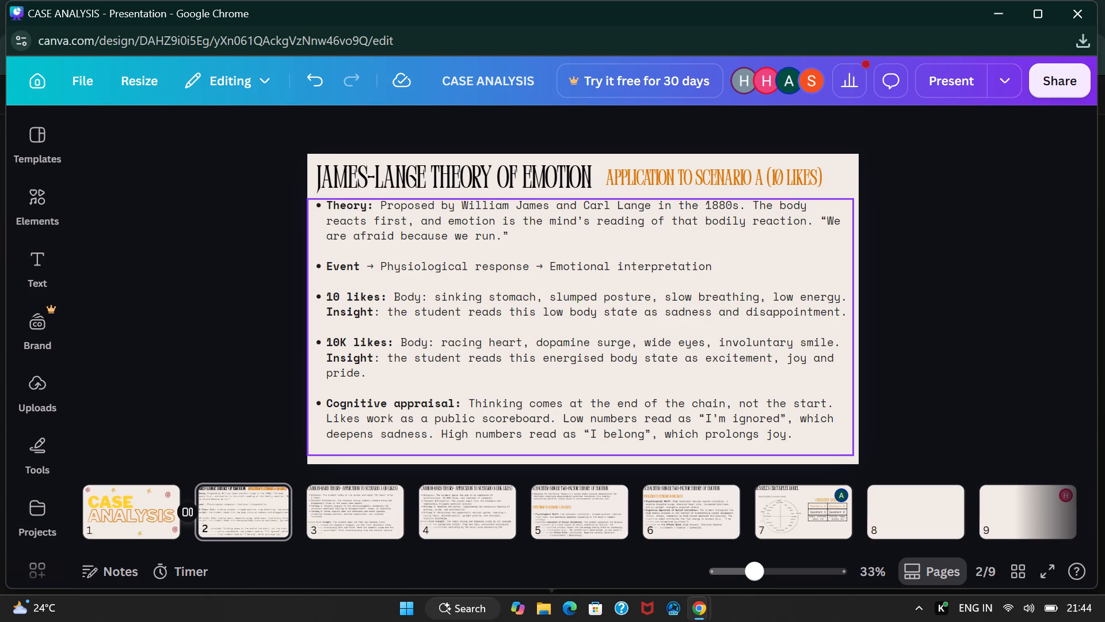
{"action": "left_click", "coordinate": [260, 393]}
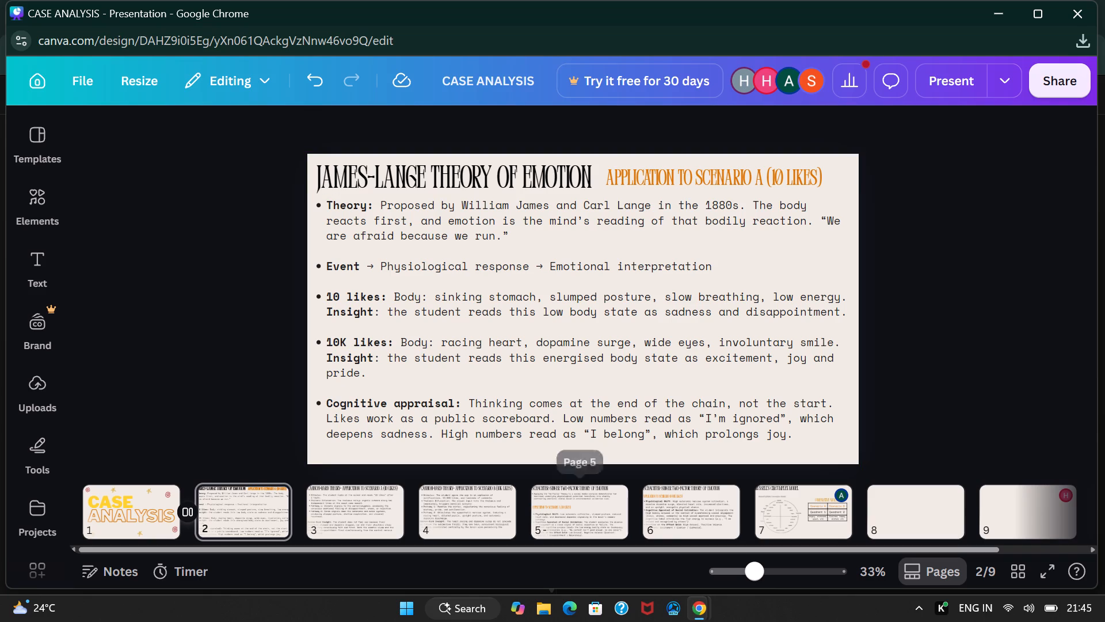
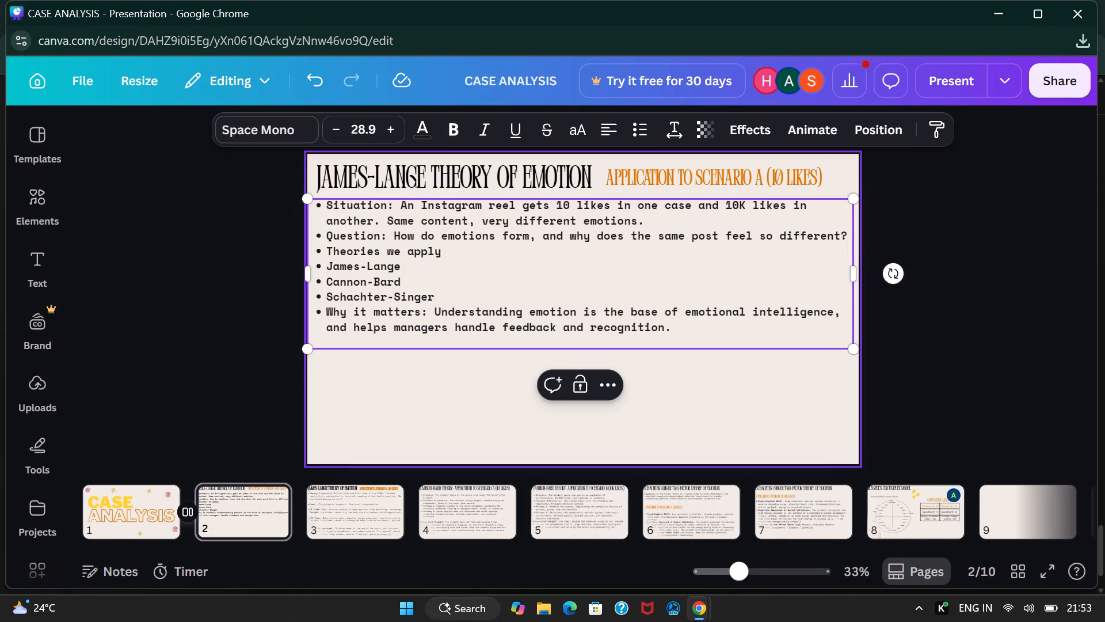
Remove the bold formatting from all of the pasted body text on page 2.
{"action": "left_click", "coordinate": [456, 130]}
{"action": "double_click", "coordinate": [429, 209]}
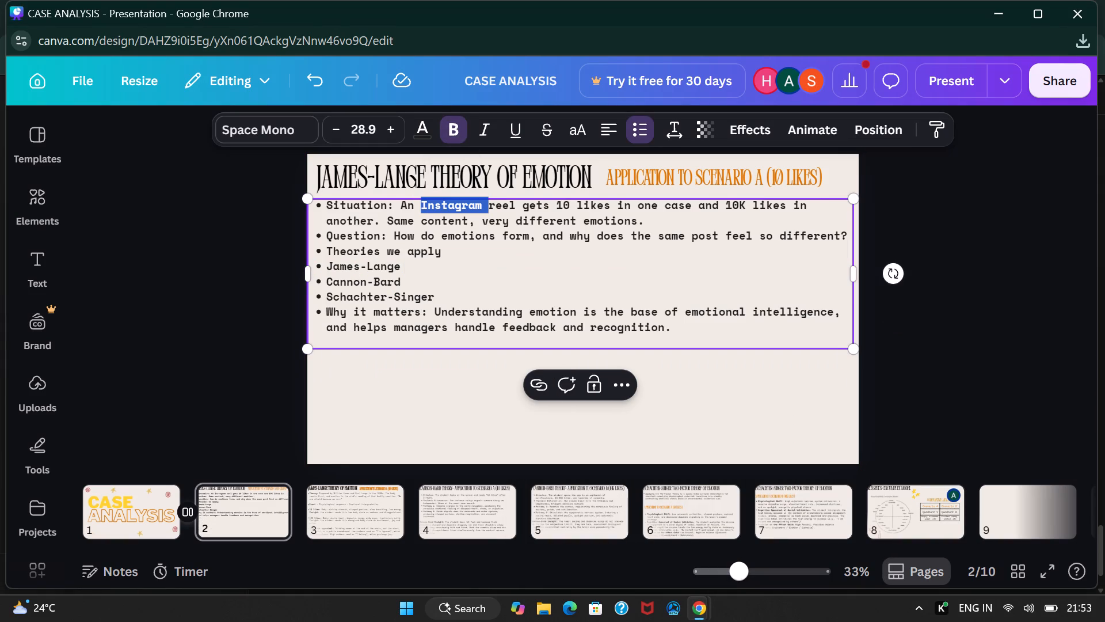
{"action": "left_click_drag", "start_coordinate": [326, 203], "coordinate": [708, 331]}
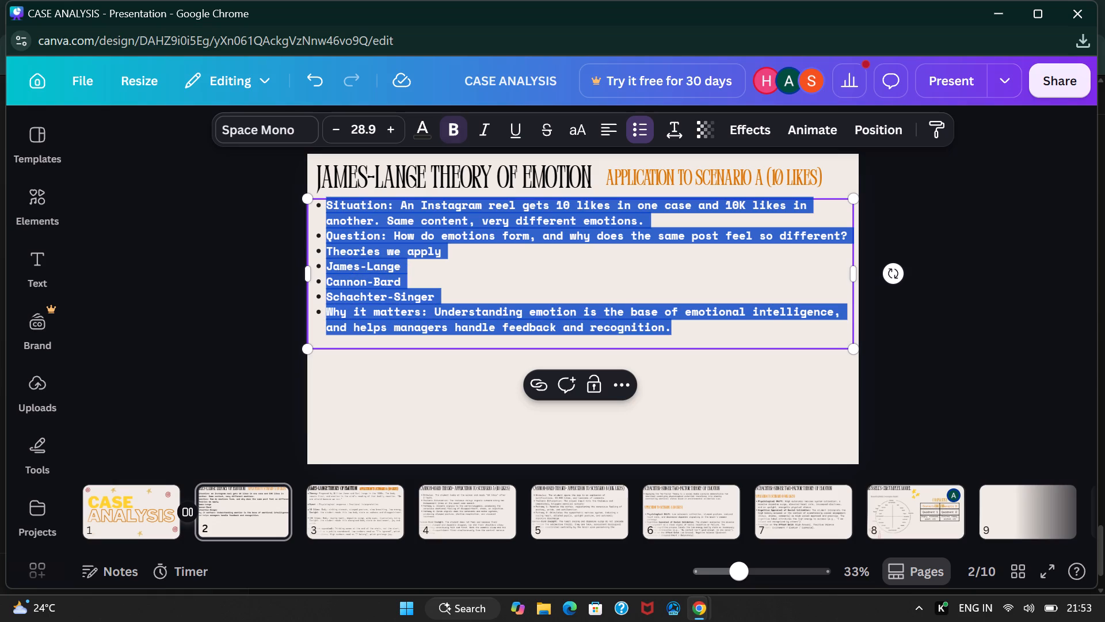
{"action": "left_click", "coordinate": [455, 130]}
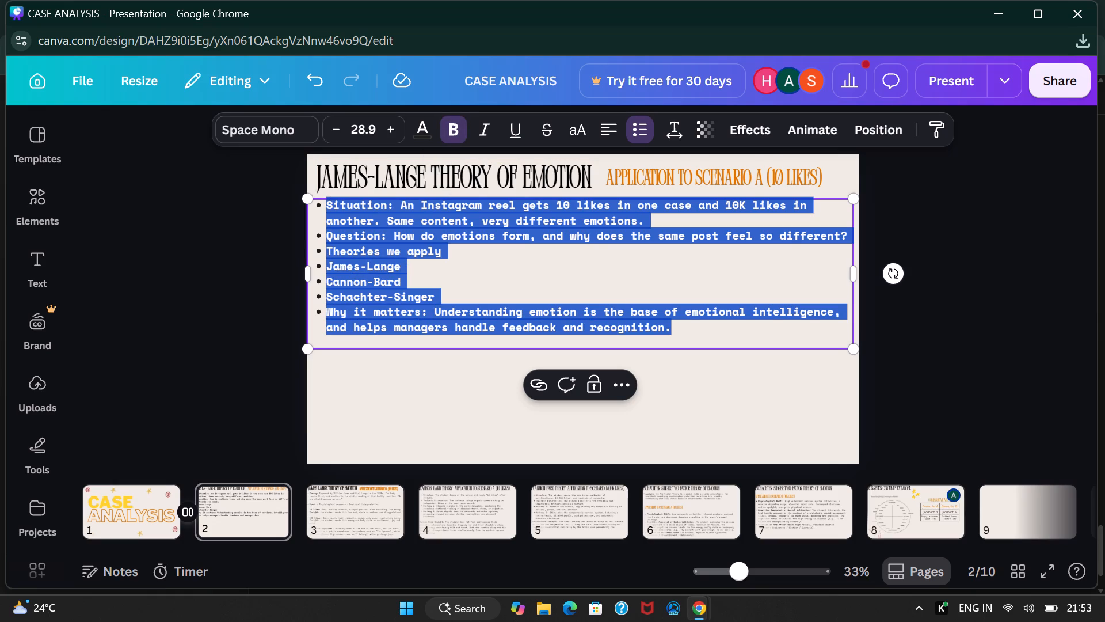
{"action": "left_click", "coordinate": [455, 130]}
{"action": "left_click", "coordinate": [916, 274]}
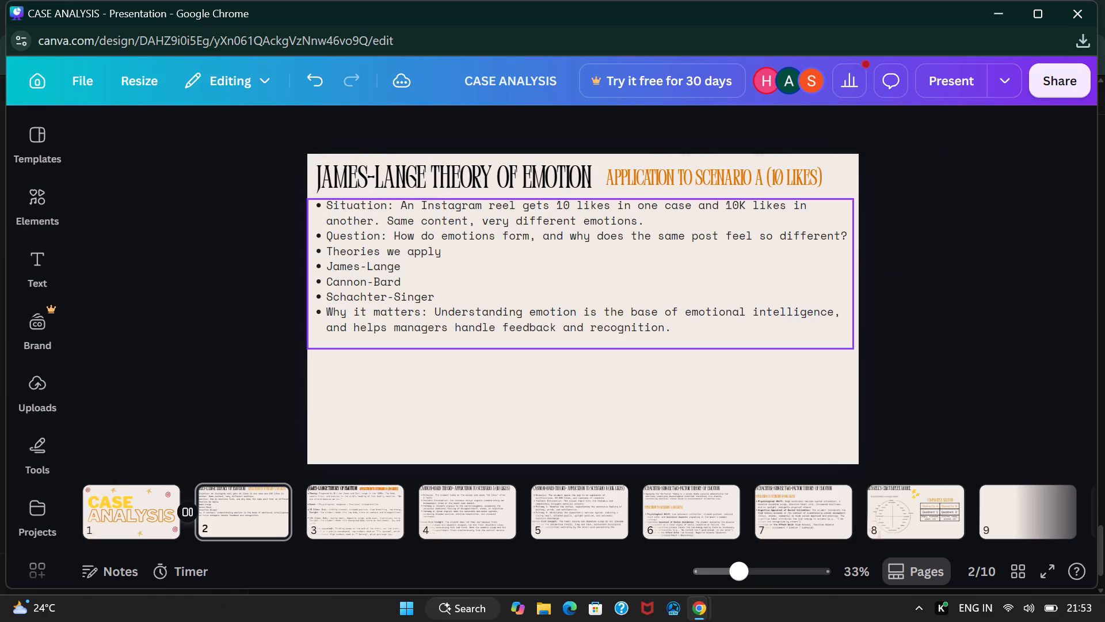
Narrow the body text box on page 2 and place it slightly below the heading, near the slide's left edge.
{"action": "left_click_drag", "start_coordinate": [405, 234], "coordinate": [403, 302]}
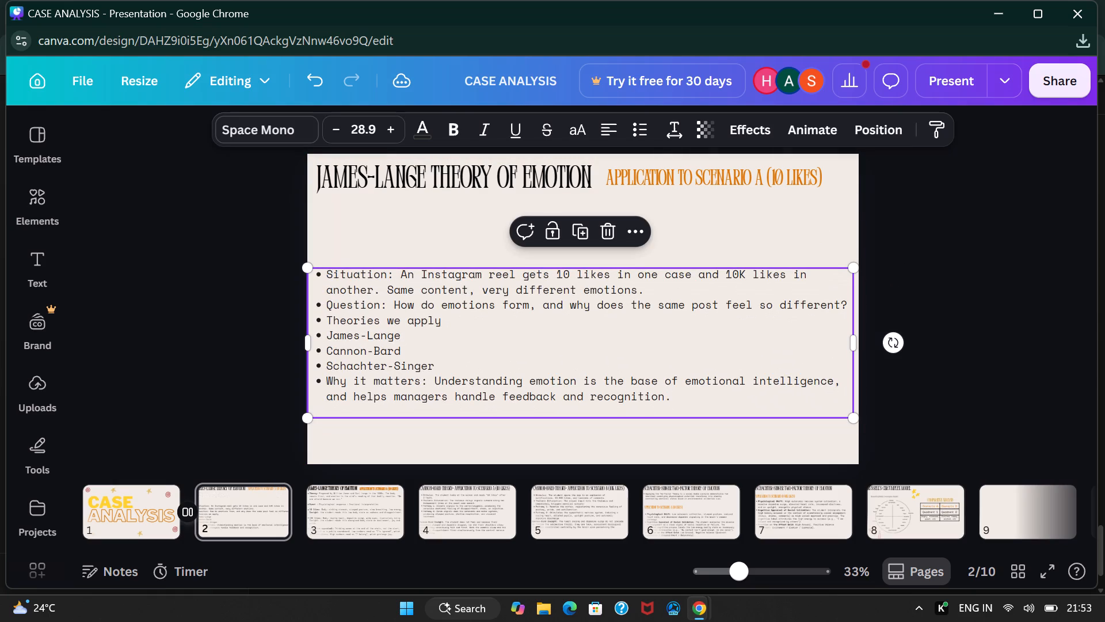
{"action": "left_click_drag", "start_coordinate": [856, 340], "coordinate": [757, 335]}
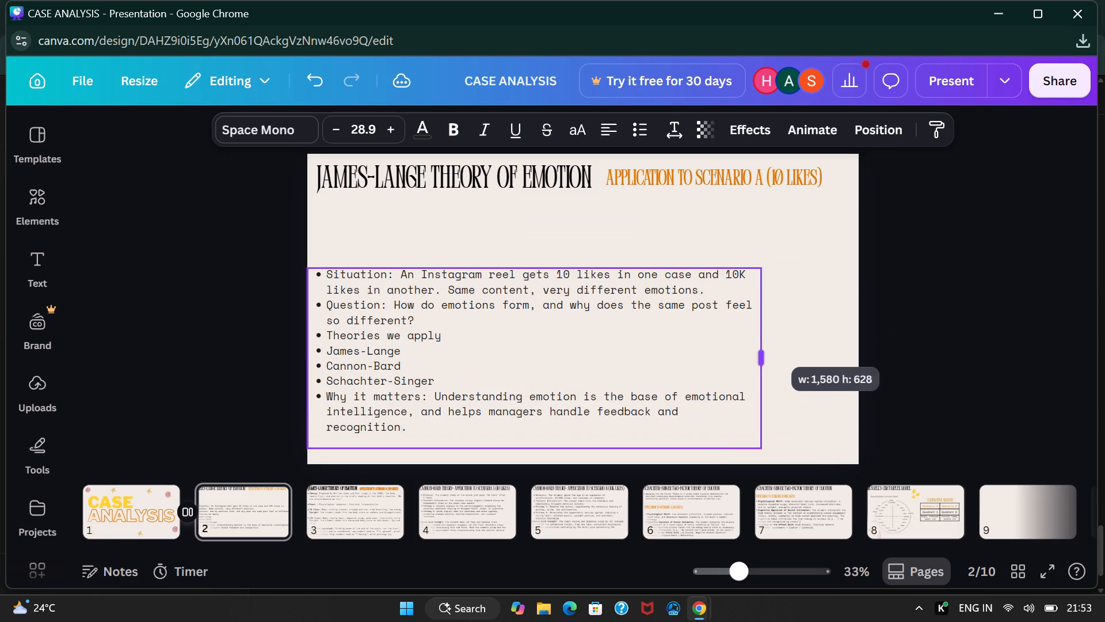
{"action": "left_click_drag", "start_coordinate": [757, 335], "coordinate": [718, 329]}
{"action": "left_click_drag", "start_coordinate": [437, 324], "coordinate": [495, 304]}
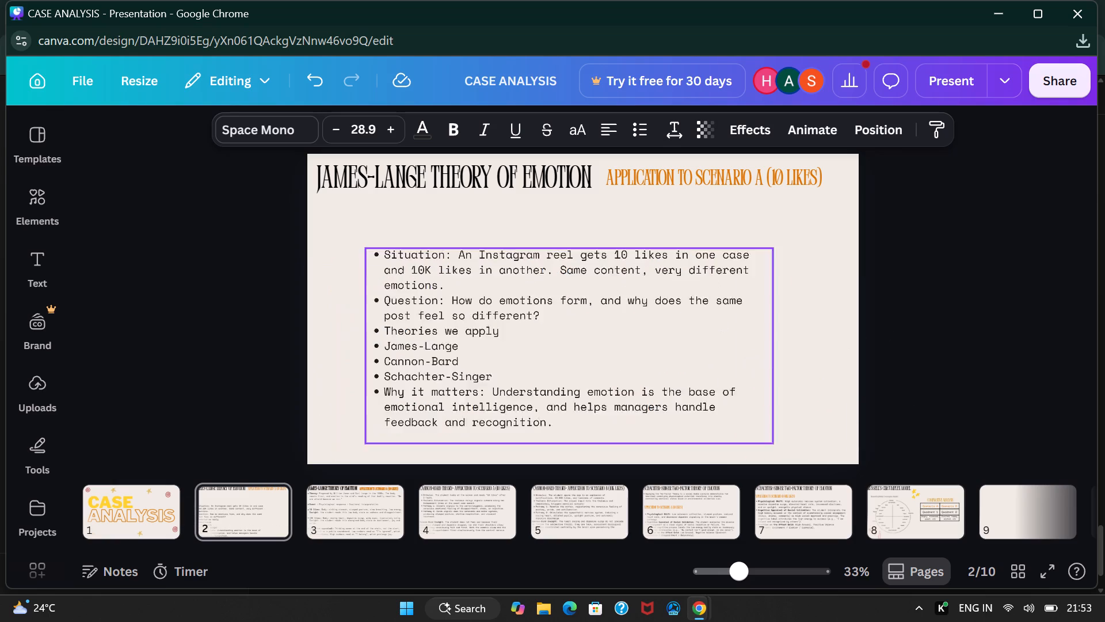
{"action": "left_click_drag", "start_coordinate": [495, 304], "coordinate": [485, 279]}
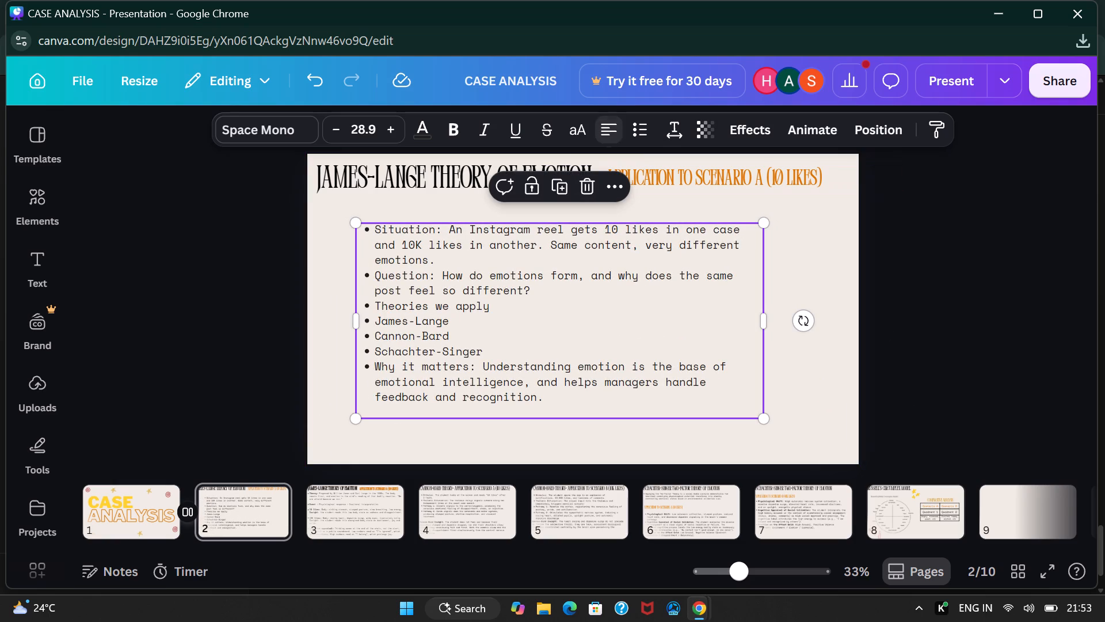
{"action": "left_click", "coordinate": [939, 270]}
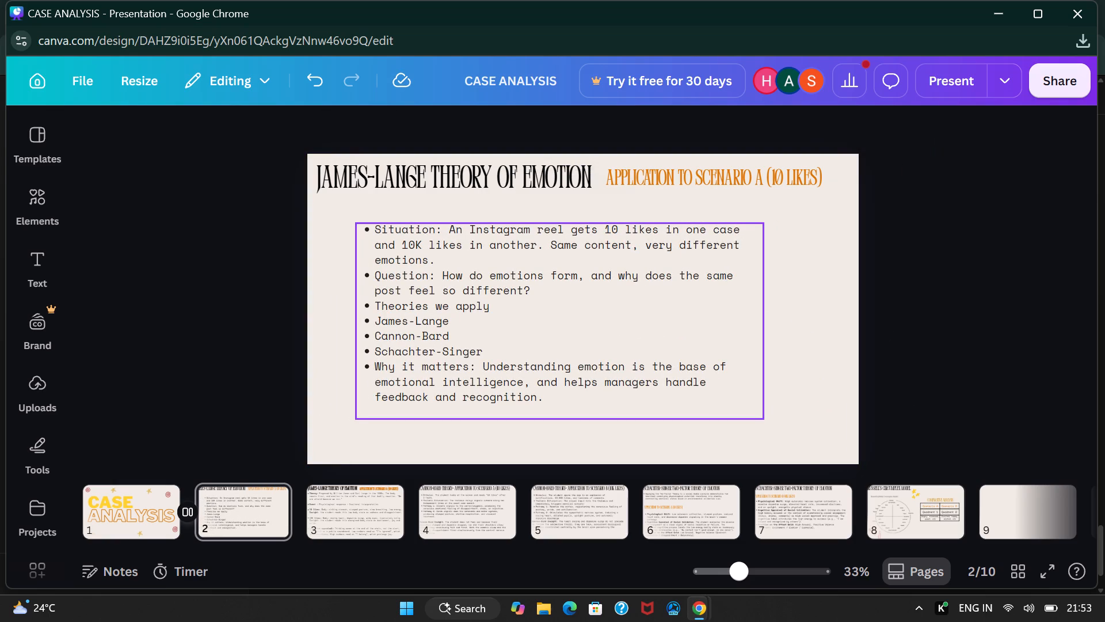
{"action": "left_click_drag", "start_coordinate": [514, 288], "coordinate": [471, 283]}
{"action": "left_click", "coordinate": [1038, 290]}
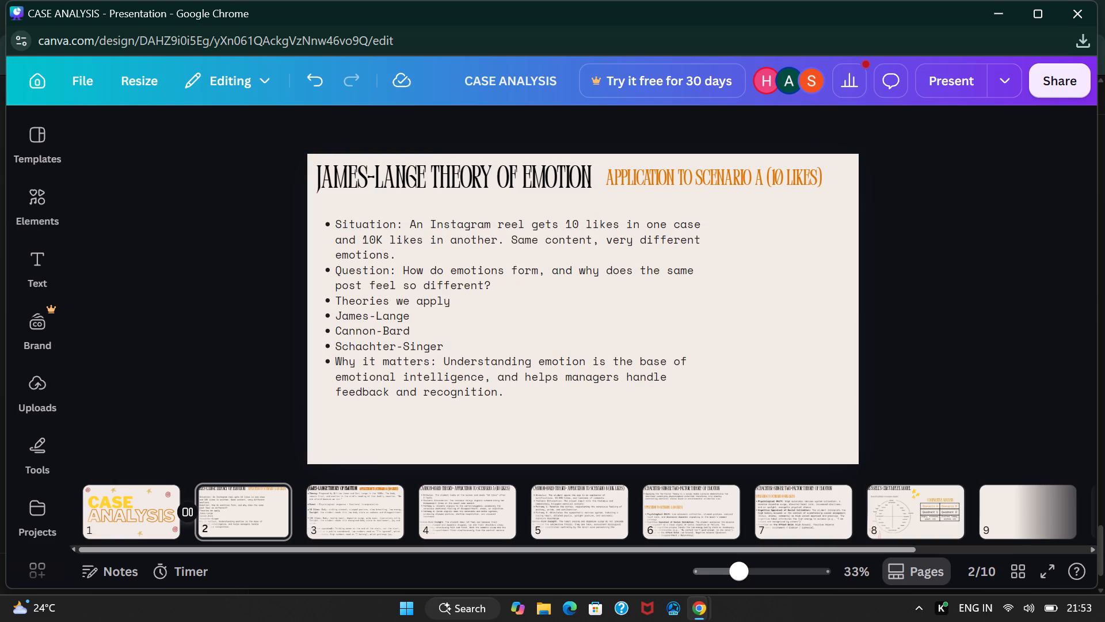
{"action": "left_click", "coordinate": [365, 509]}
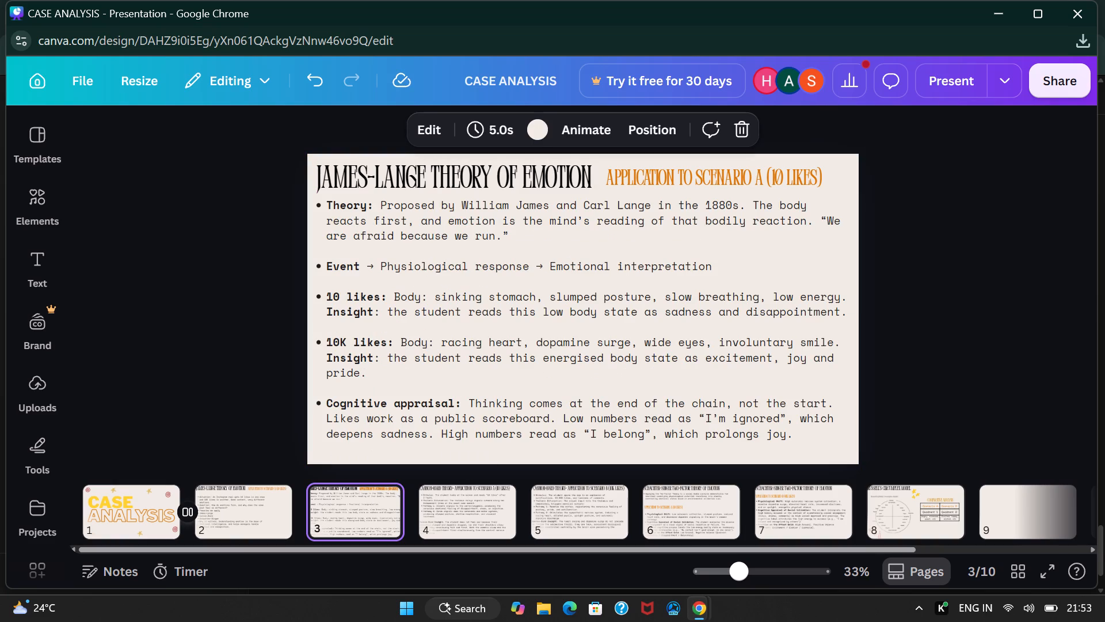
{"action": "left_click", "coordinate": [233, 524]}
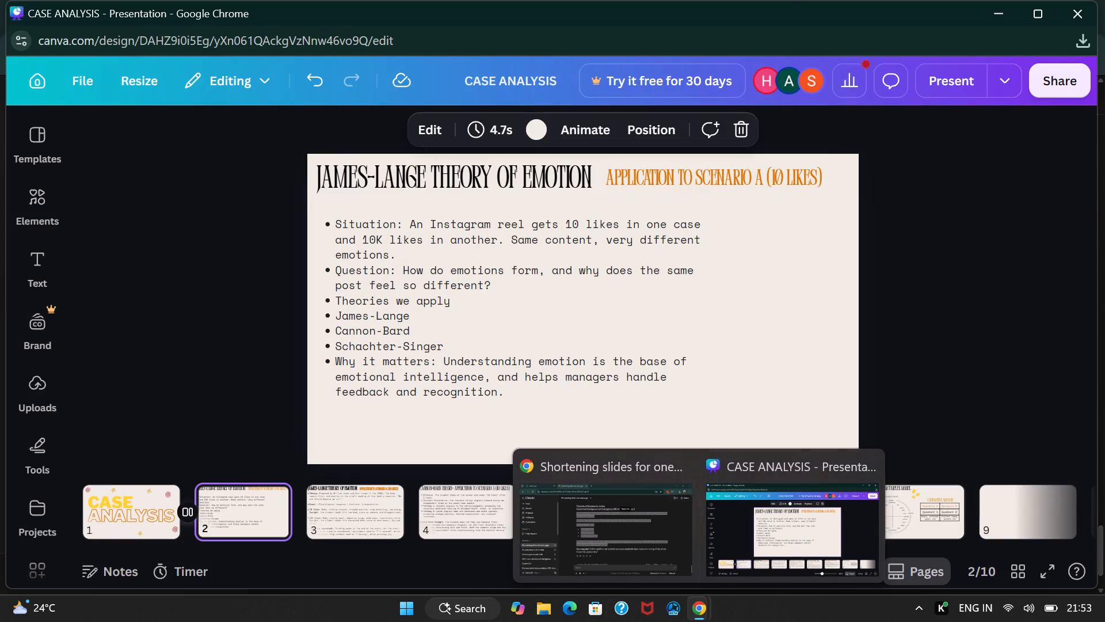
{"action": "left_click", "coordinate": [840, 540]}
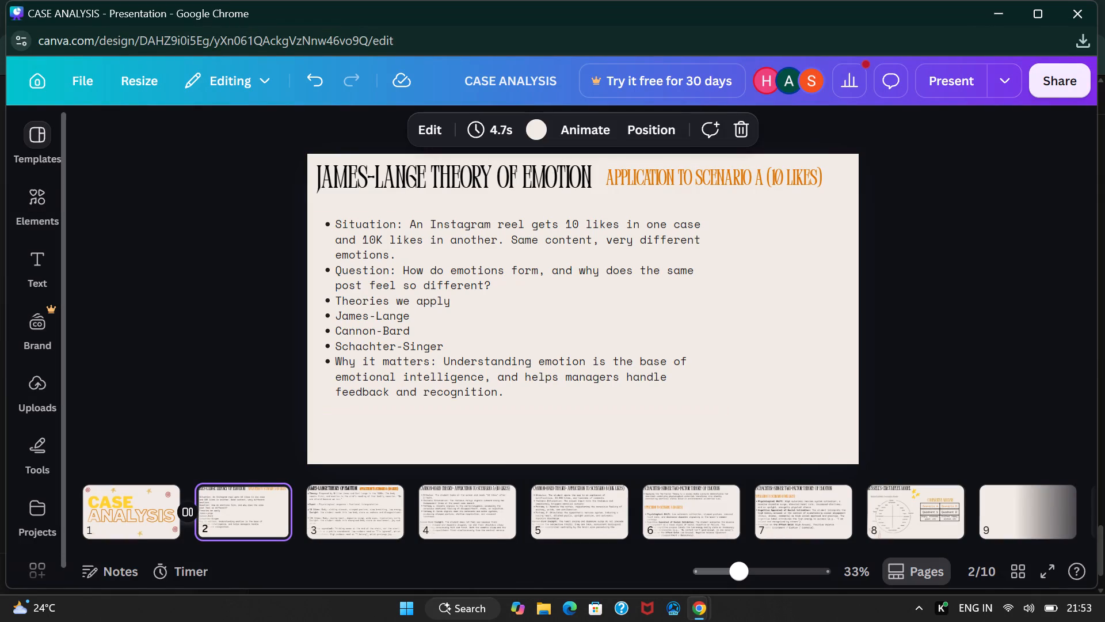
Search the design templates for "presentation template" and open the purple watercolour PRESENTATION template.
{"action": "left_click", "coordinate": [33, 137]}
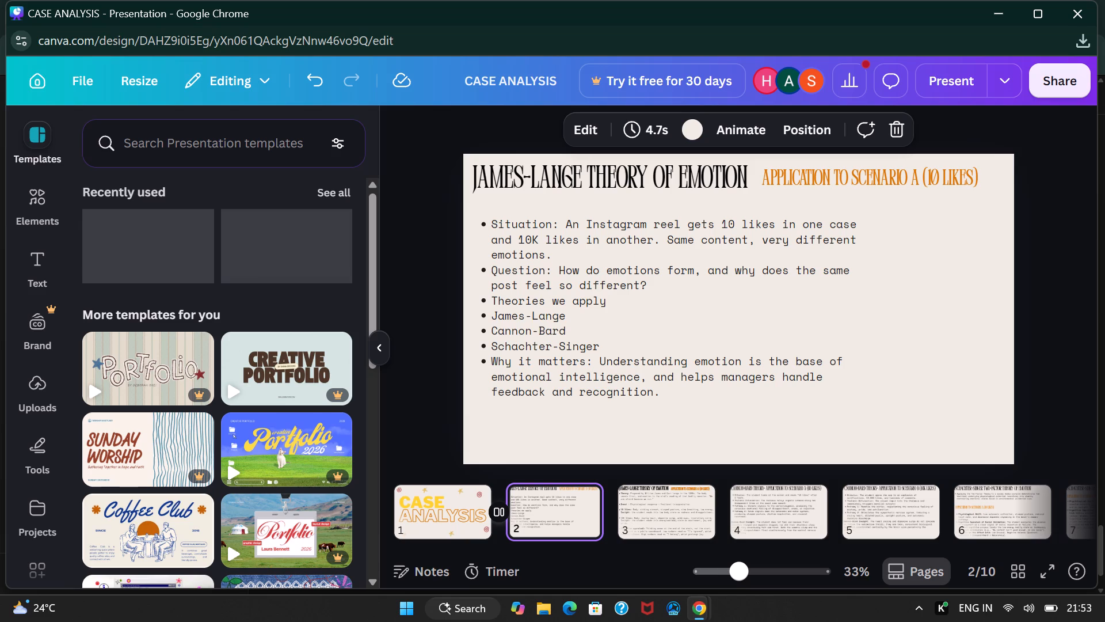
{"action": "left_click", "coordinate": [217, 146]}
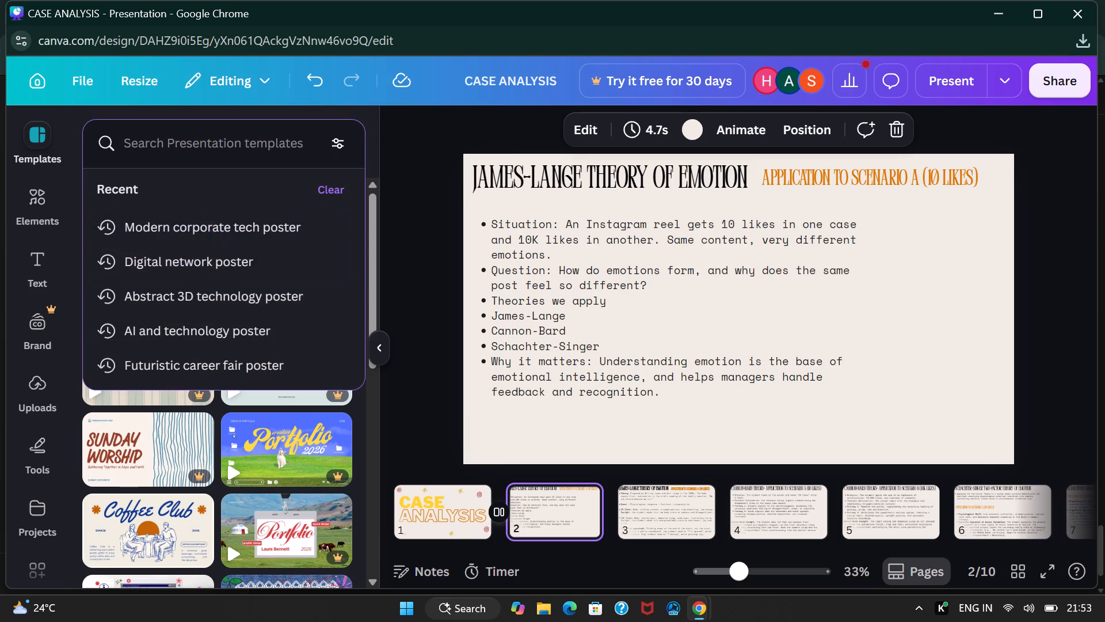
{"action": "type", "text": "presentation template"}
{"action": "key", "text": "Return"}
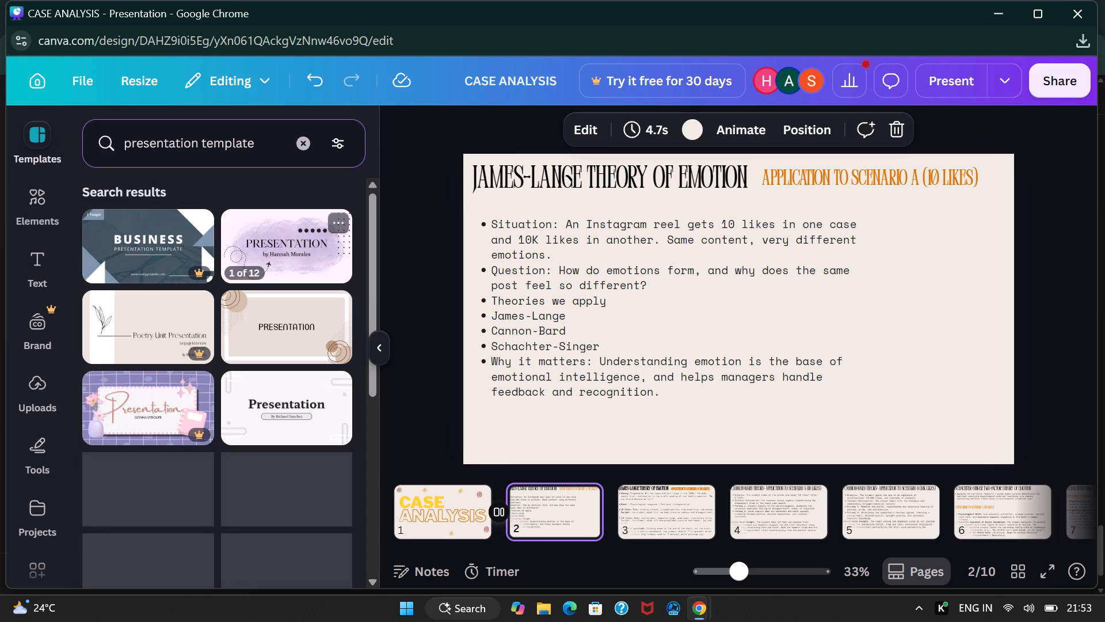
{"action": "left_click", "coordinate": [295, 260]}
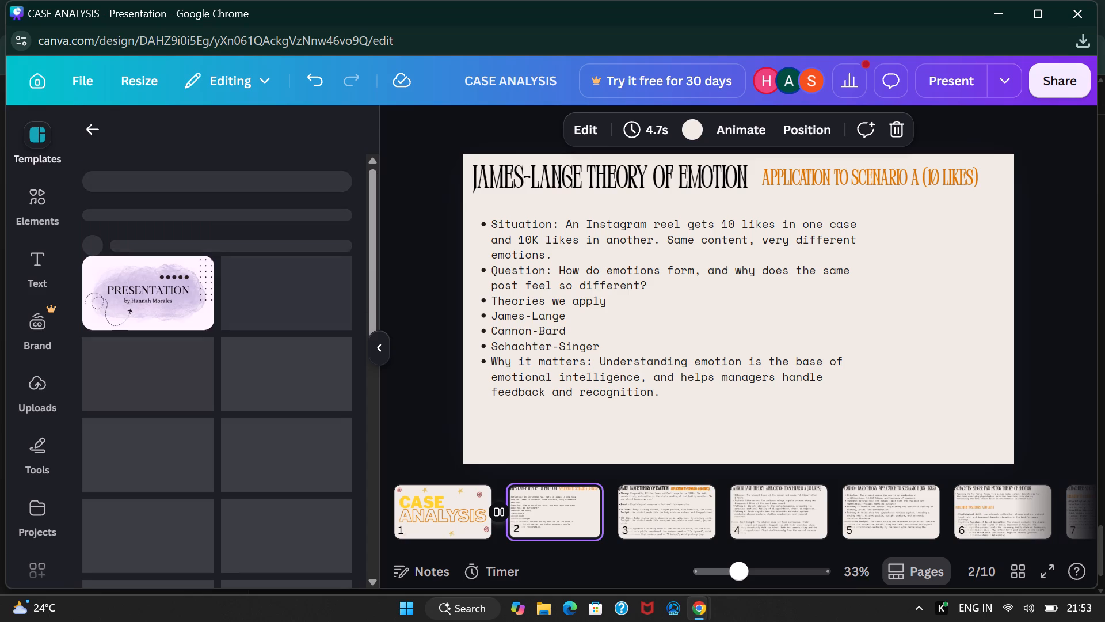
Look through the page layouts of the purple watercolour presentation template.
{"action": "scroll", "coordinate": [259, 355], "scroll_direction": "down", "scroll_amount": 1}
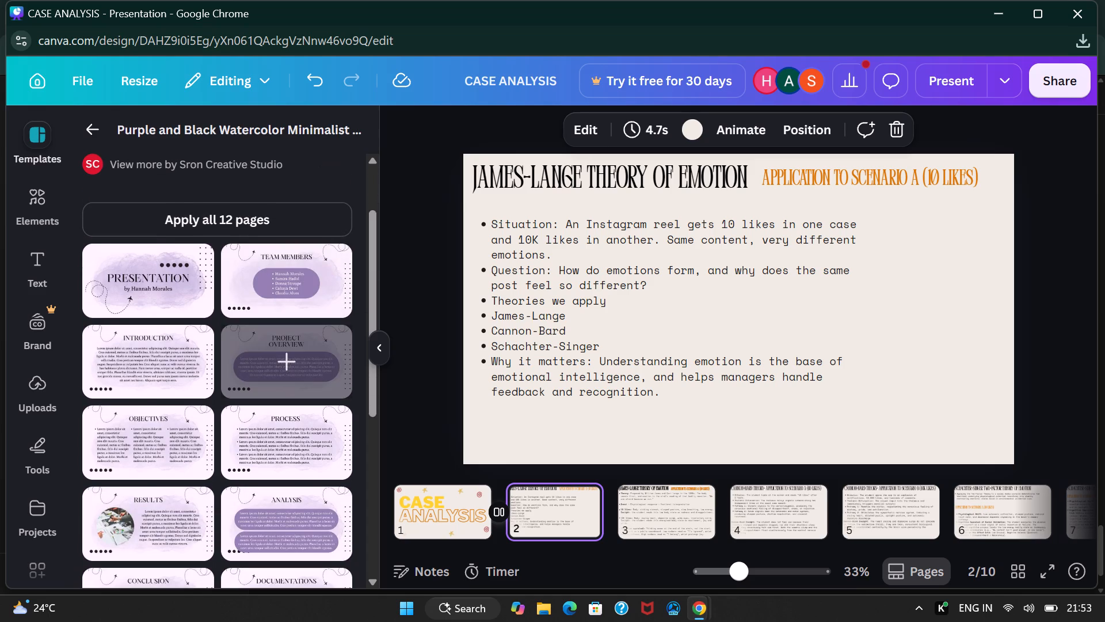
{"action": "scroll", "coordinate": [262, 367], "scroll_direction": "down", "scroll_amount": 5}
{"action": "scroll", "coordinate": [268, 386], "scroll_direction": "up", "scroll_amount": 8}
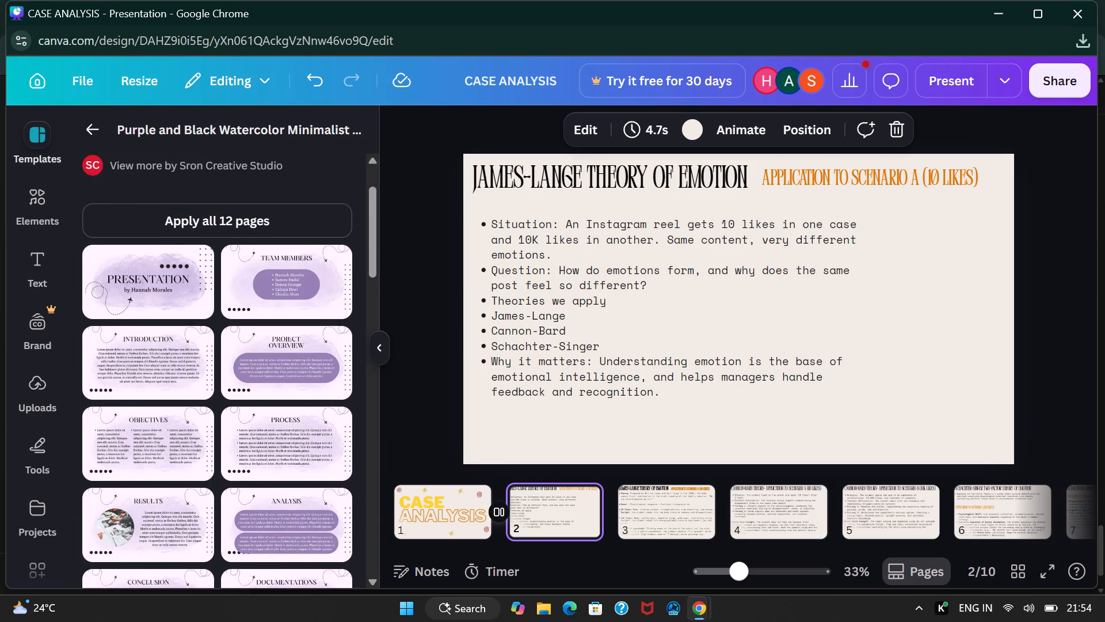
{"action": "scroll", "coordinate": [268, 386], "scroll_direction": "up", "scroll_amount": 2}
Return to the template search results, open the green monochromatic Minimalist Template and look over its page layouts.
{"action": "left_click", "coordinate": [93, 130]}
{"action": "scroll", "coordinate": [269, 342], "scroll_direction": "down", "scroll_amount": 1}
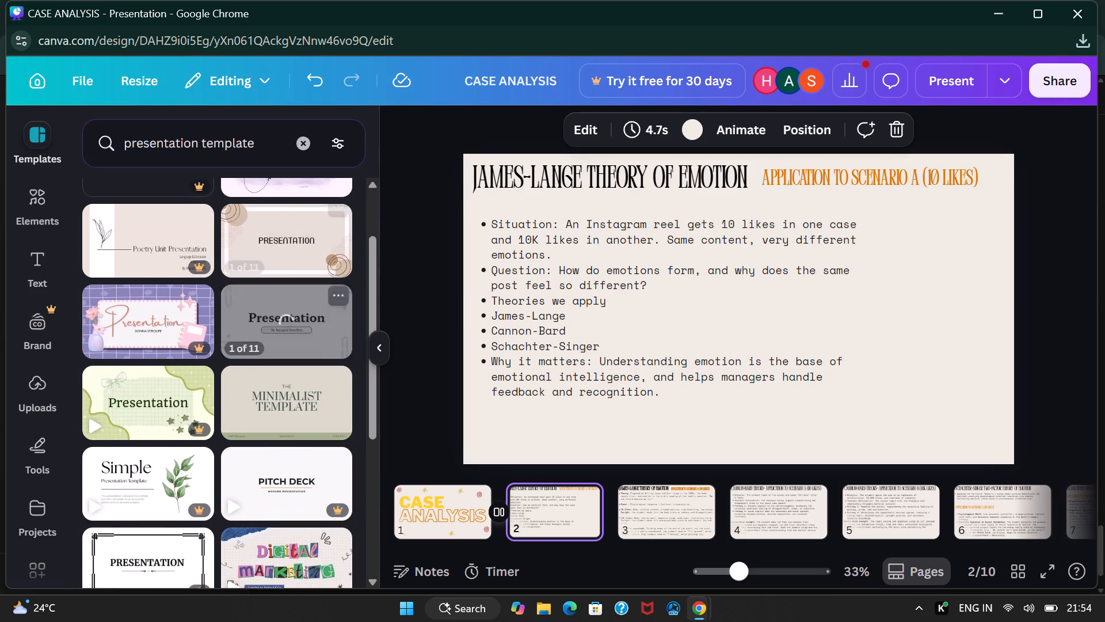
{"action": "left_click", "coordinate": [289, 385]}
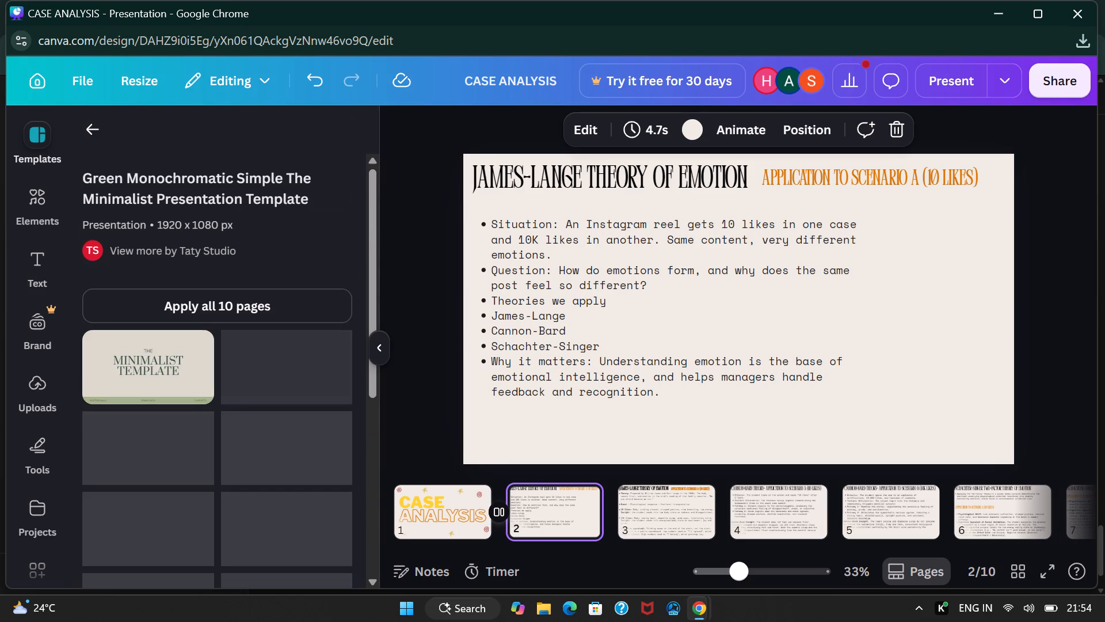
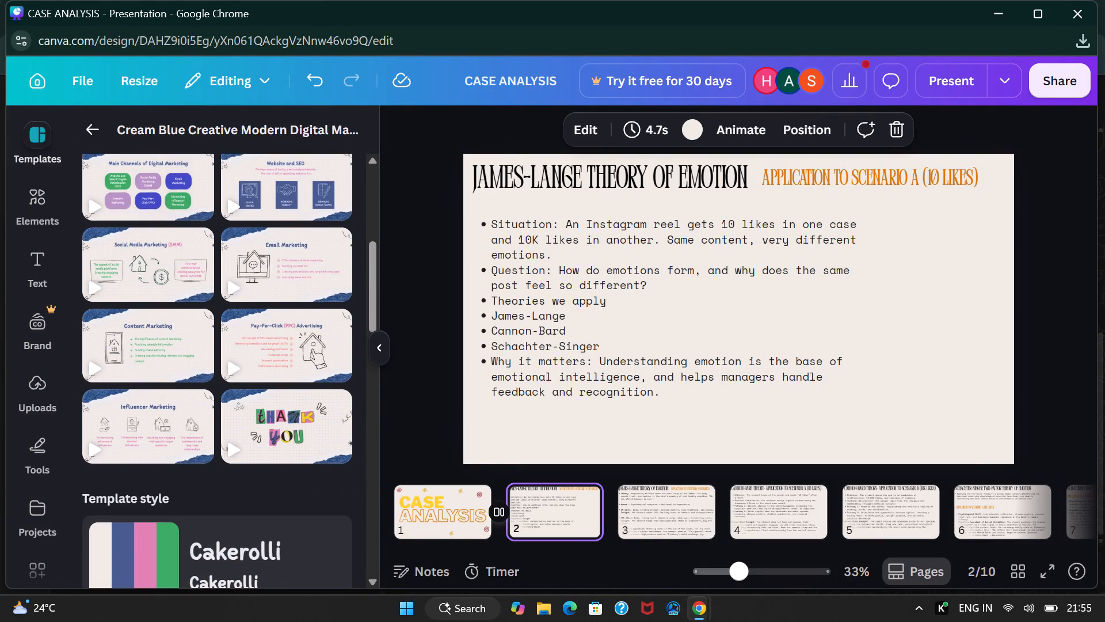
Return to the template search results, open the green leafy Project Presentation template and look through its page layouts.
{"action": "left_click", "coordinate": [87, 119]}
{"action": "scroll", "coordinate": [270, 422], "scroll_direction": "down", "scroll_amount": 4}
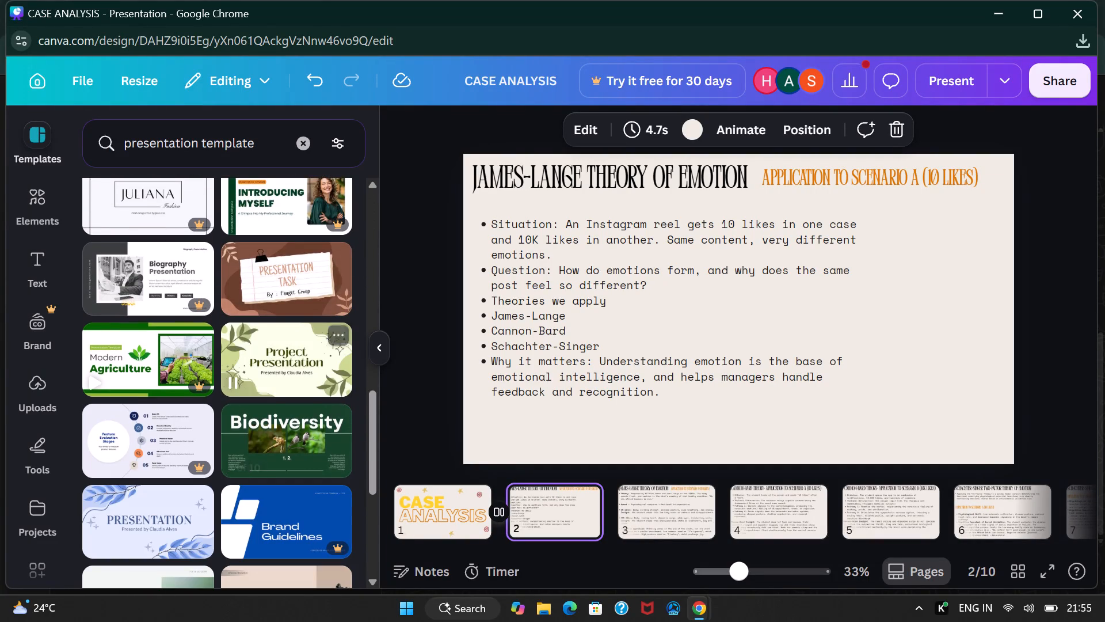
{"action": "left_click", "coordinate": [285, 345]}
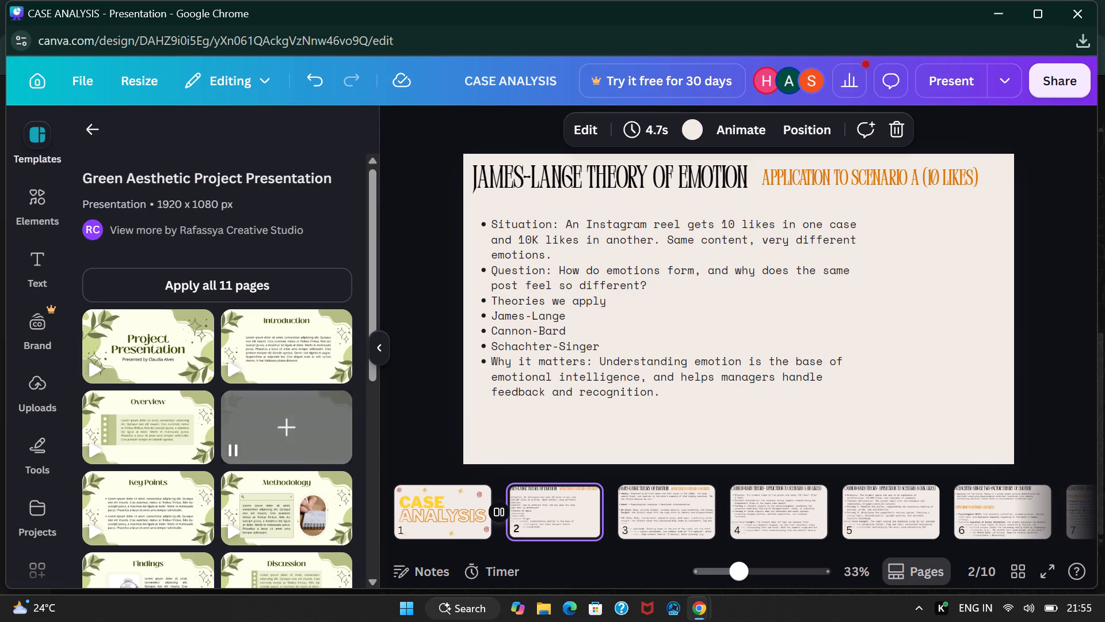
{"action": "scroll", "coordinate": [319, 405], "scroll_direction": "down", "scroll_amount": 5}
{"action": "scroll", "coordinate": [314, 409], "scroll_direction": "up", "scroll_amount": 4}
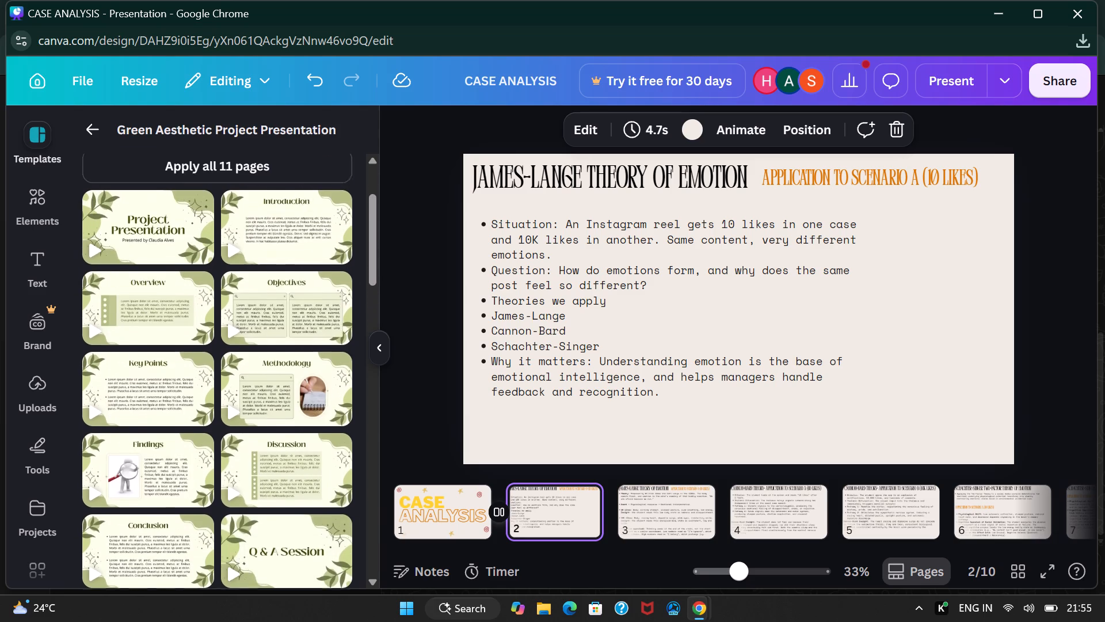
{"action": "scroll", "coordinate": [314, 409], "scroll_direction": "up", "scroll_amount": 2}
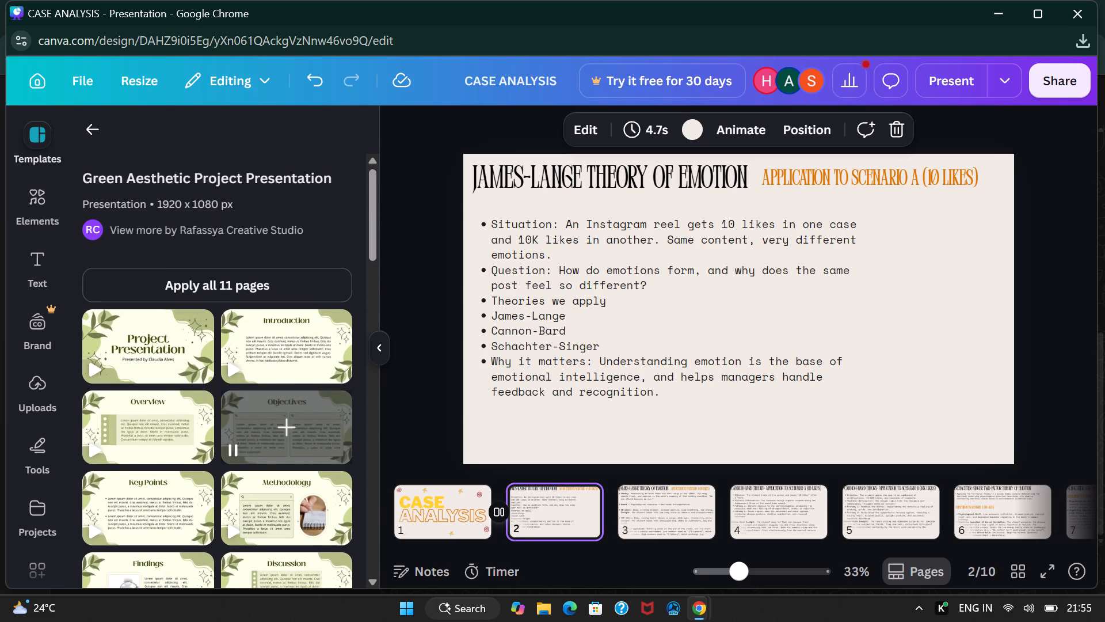
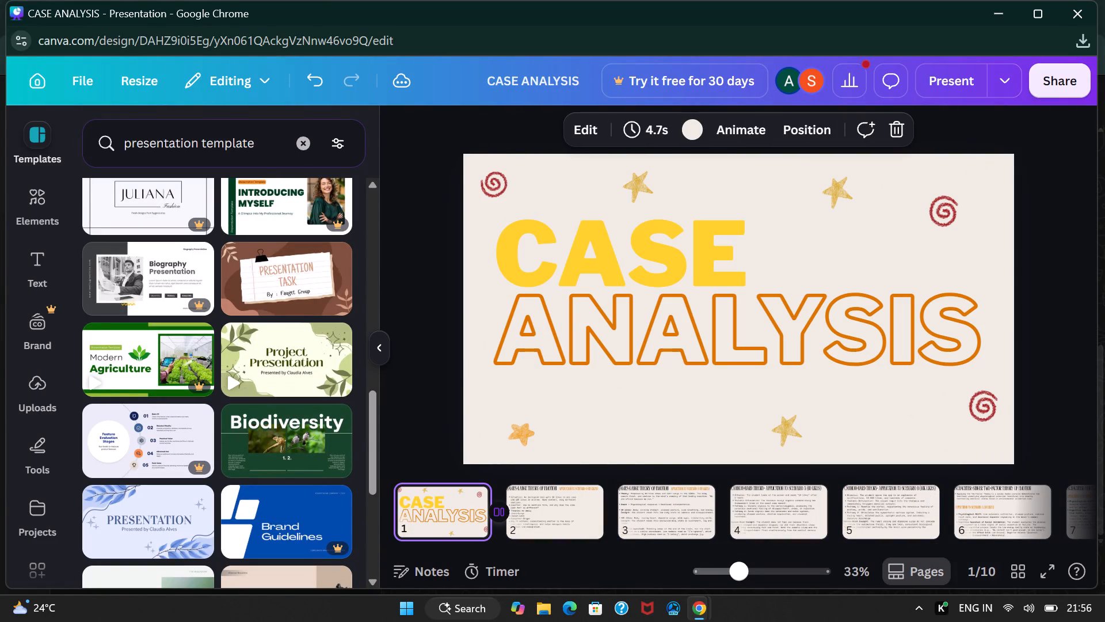
Go to page 7, the Schachter-Singer slide covering the application to Scenario B (10K likes).
{"action": "left_click_drag", "start_coordinate": [755, 549], "coordinate": [924, 540]}
{"action": "left_click", "coordinate": [818, 522]}
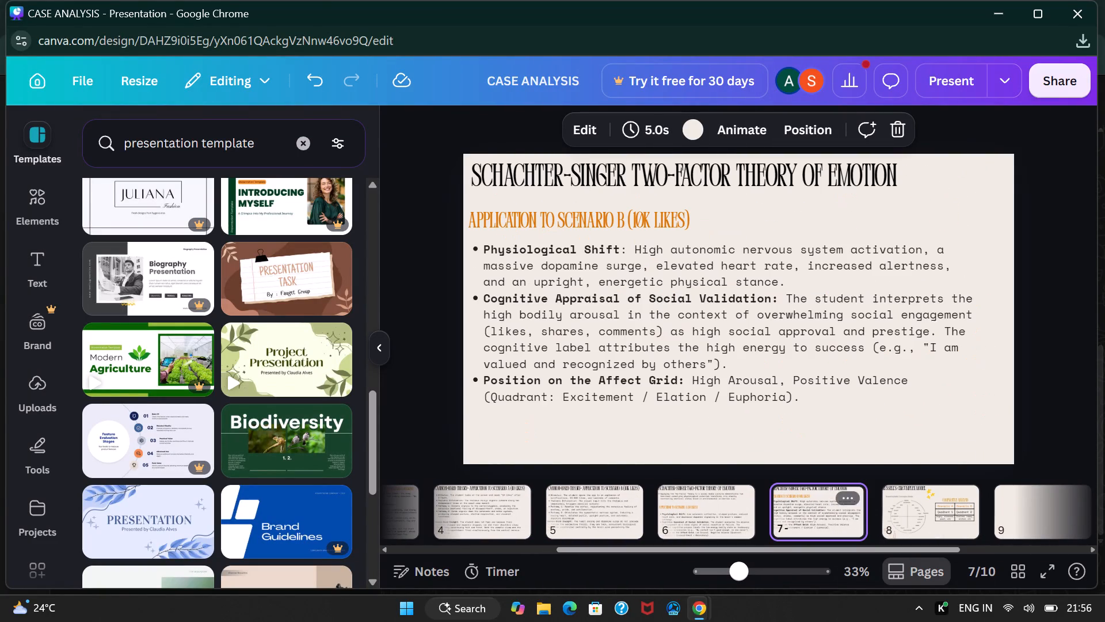
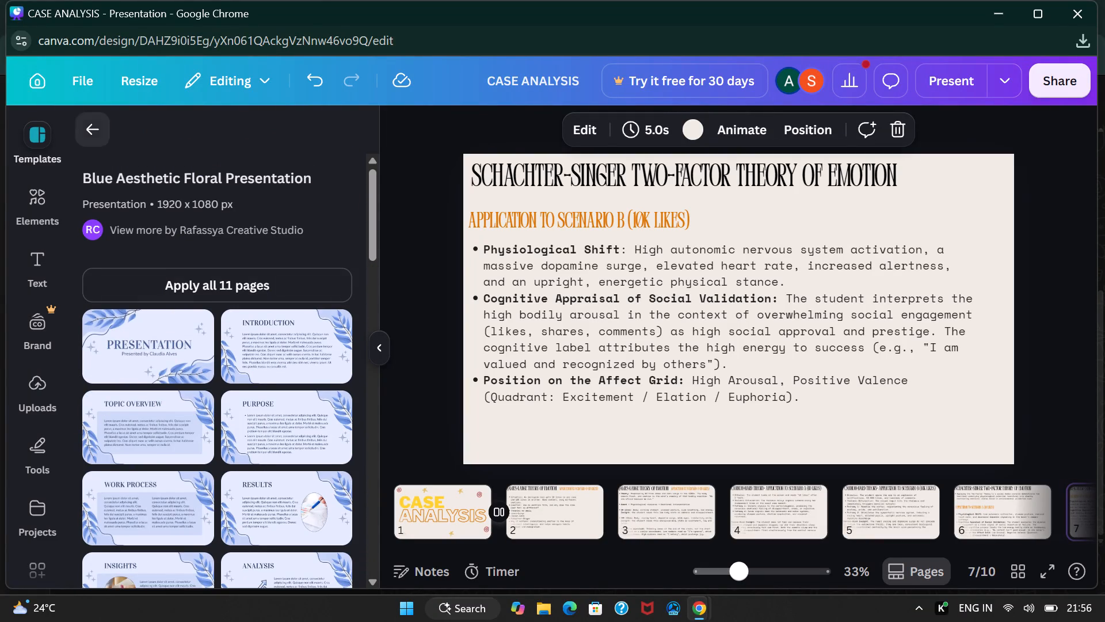
{"action": "scroll", "coordinate": [195, 331], "scroll_direction": "down", "scroll_amount": 4}
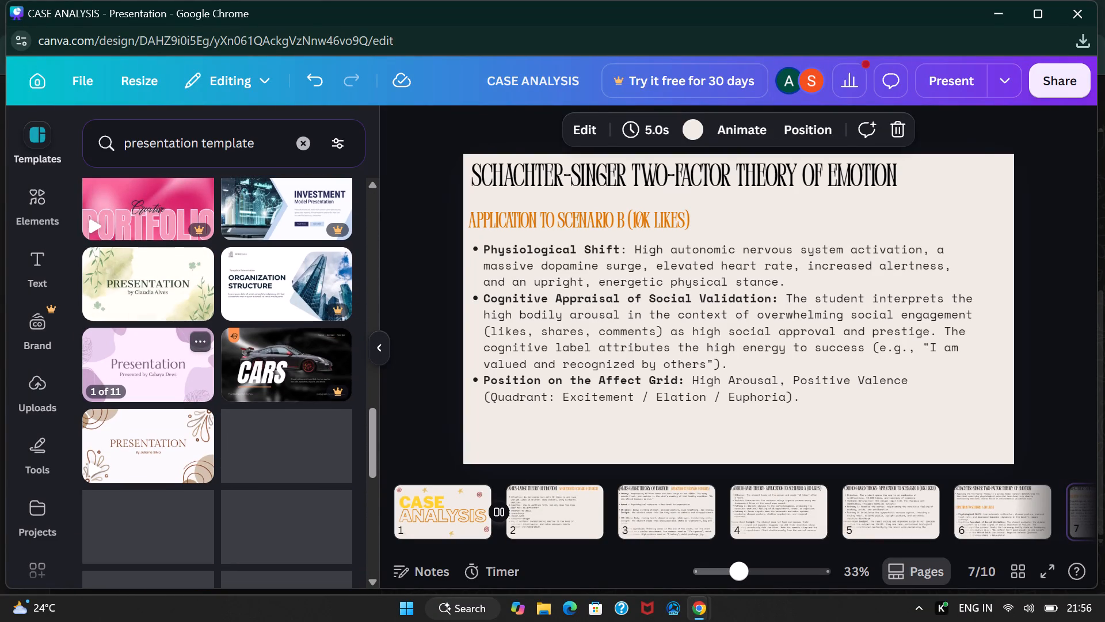
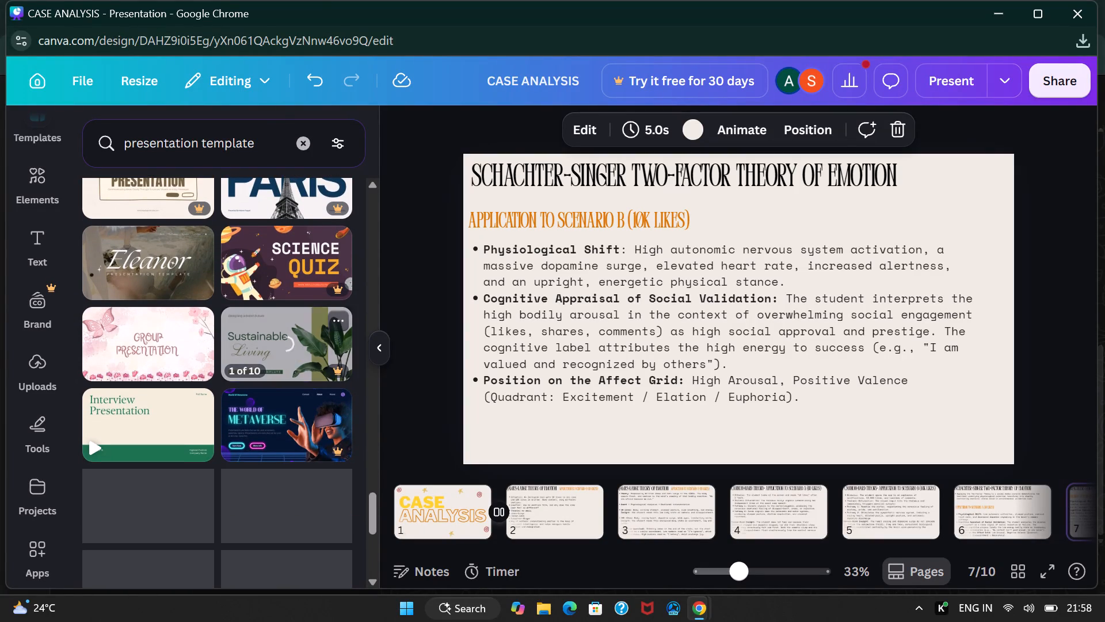
Preview the pages of the pink watercolour blossom GROUP PRESENTATION template and return to the template results.
{"action": "left_click", "coordinate": [177, 346]}
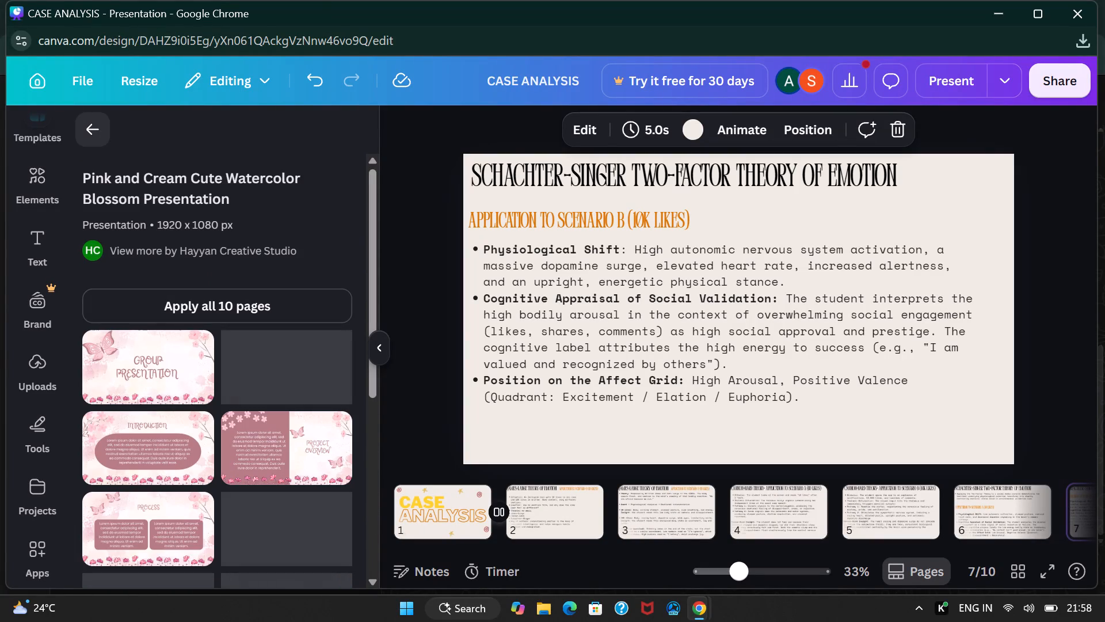
{"action": "left_click", "coordinate": [98, 128]}
Browse further through the presentation templates and open the light blue watercolour PRESENTATION template with black leaves.
{"action": "scroll", "coordinate": [226, 354], "scroll_direction": "down", "scroll_amount": 3}
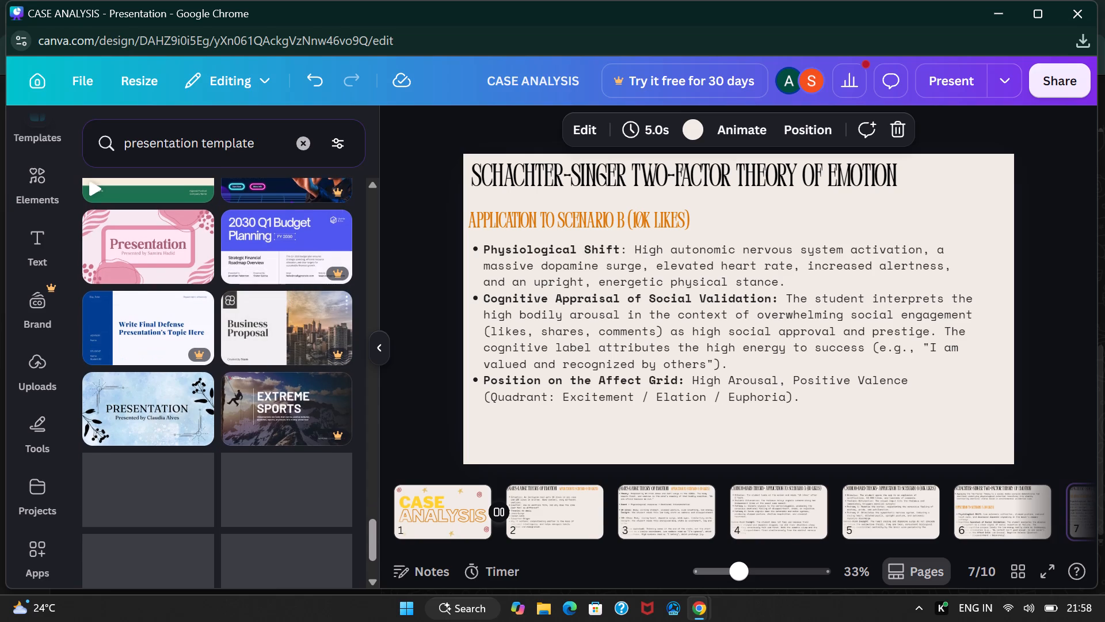
{"action": "scroll", "coordinate": [222, 390], "scroll_direction": "down", "scroll_amount": 2}
{"action": "left_click", "coordinate": [184, 292]}
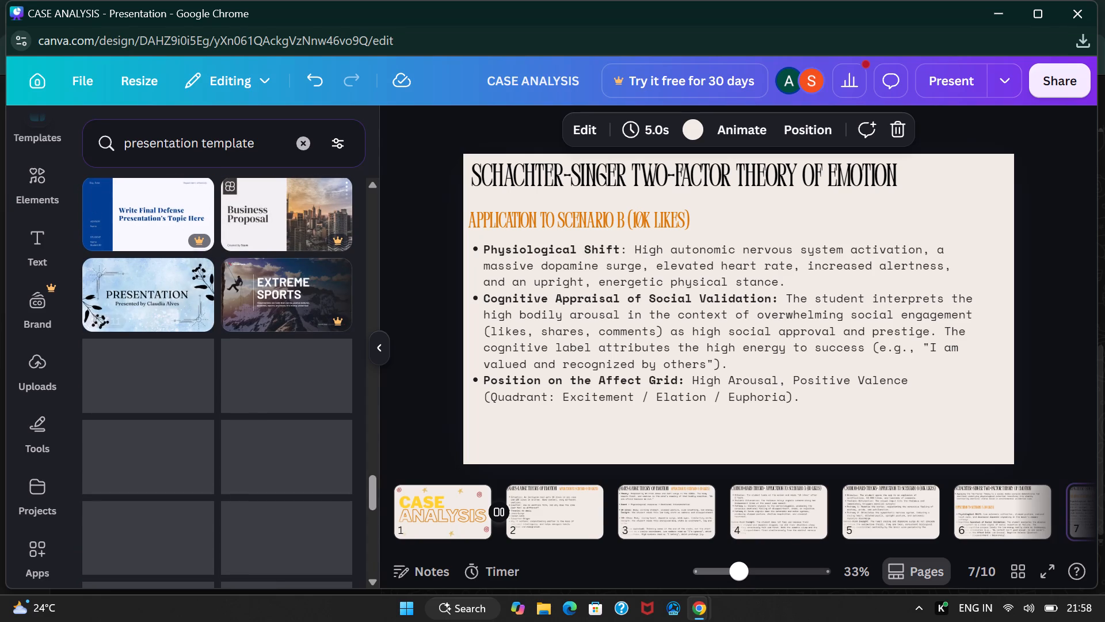
Preview the pages of the Blue Black Watercolor Minimalist Presentation template and return to the template results.
{"action": "left_click", "coordinate": [182, 309]}
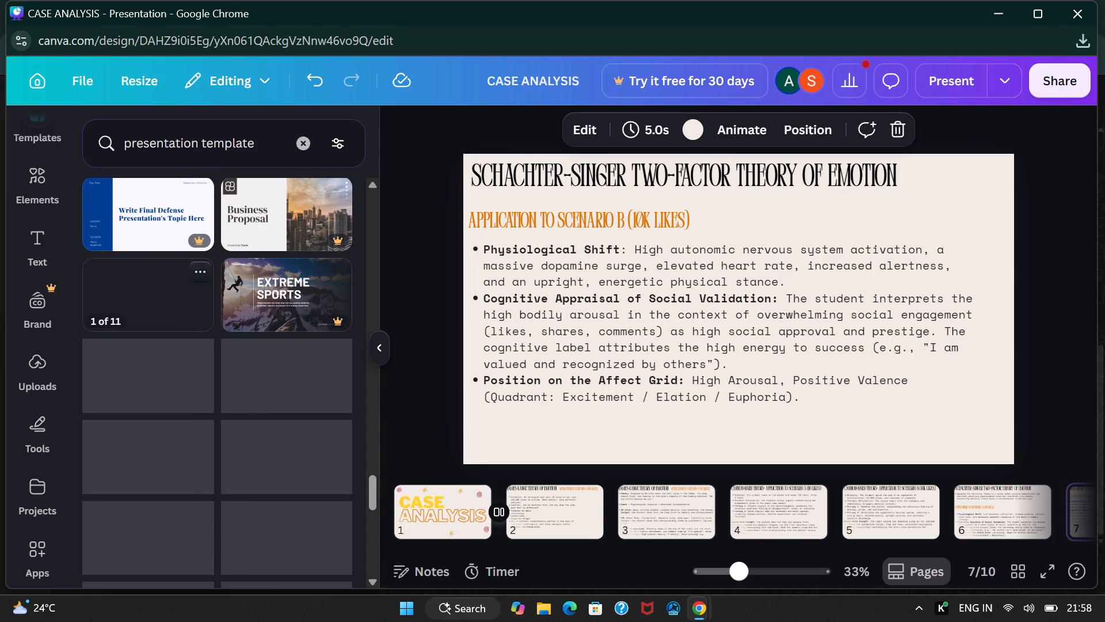
{"action": "left_click", "coordinate": [147, 294]}
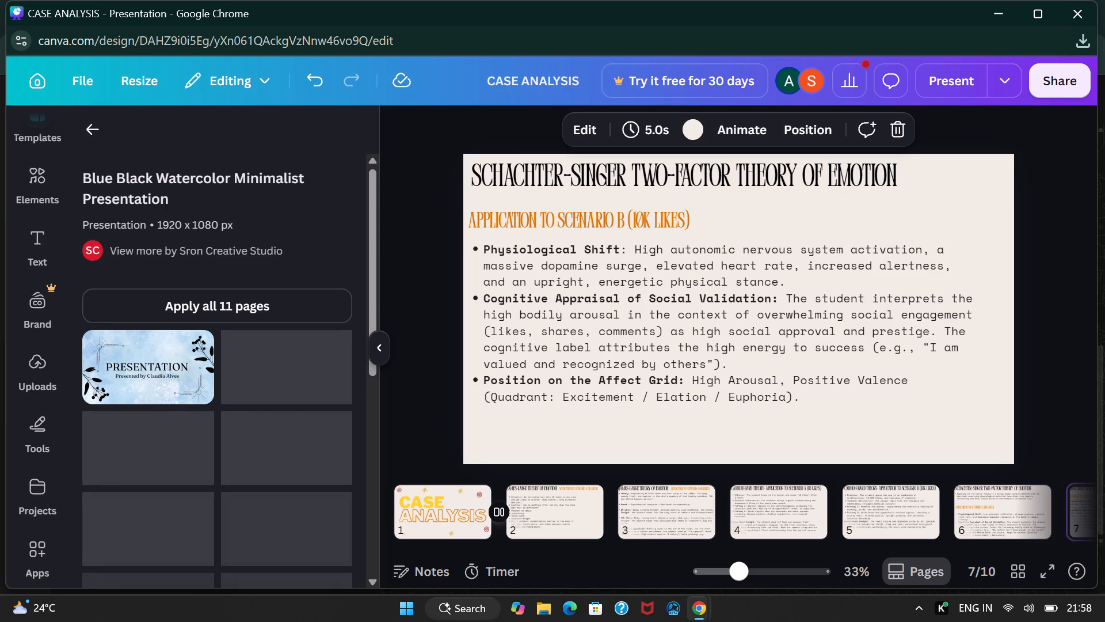
{"action": "scroll", "coordinate": [251, 375], "scroll_direction": "down", "scroll_amount": 4}
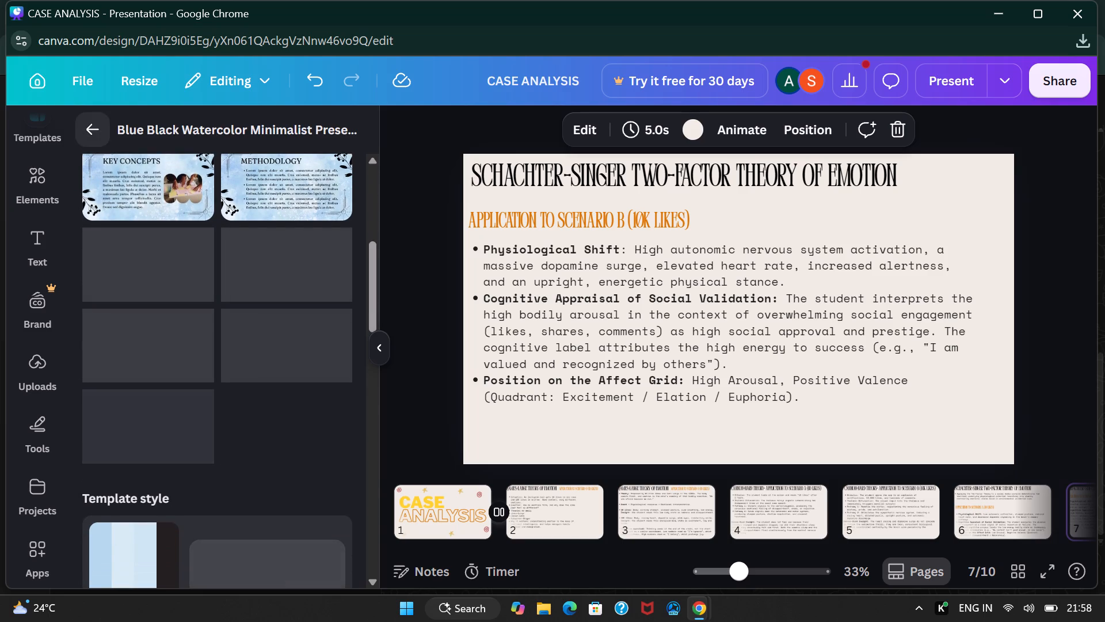
{"action": "left_click", "coordinate": [94, 132]}
Browse further through the presentation template results for a suitable design.
{"action": "scroll", "coordinate": [170, 343], "scroll_direction": "down", "scroll_amount": 4}
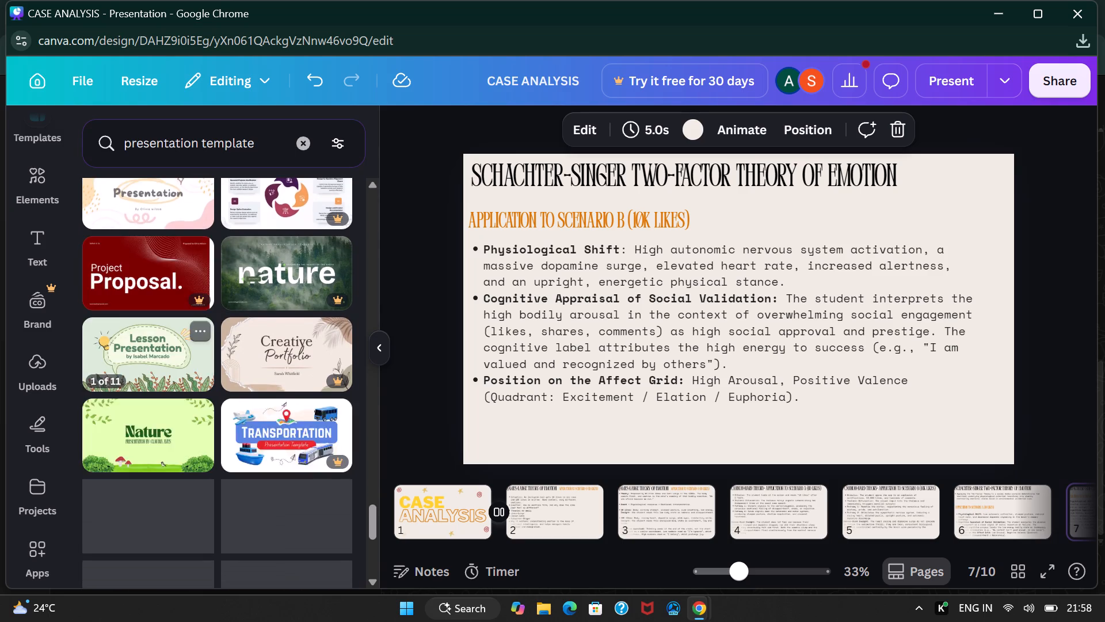
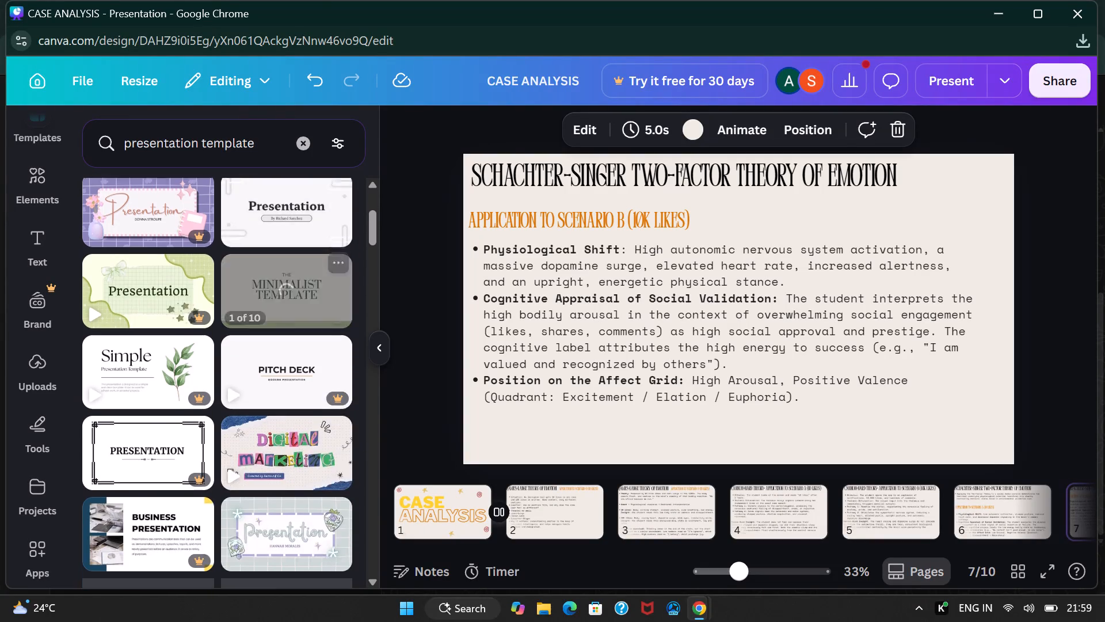
Find the Blue Aesthetic Floral Presentation template among the results and apply all 11 of its pages to the presentation.
{"action": "scroll", "coordinate": [257, 331], "scroll_direction": "down", "scroll_amount": 4}
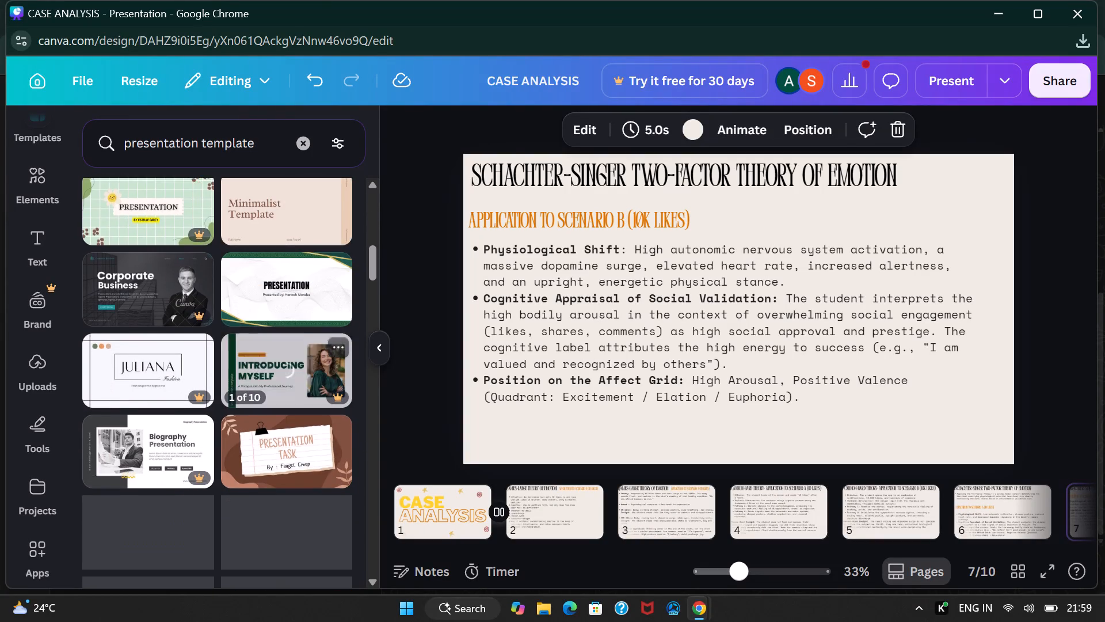
{"action": "scroll", "coordinate": [222, 343], "scroll_direction": "down", "scroll_amount": 4}
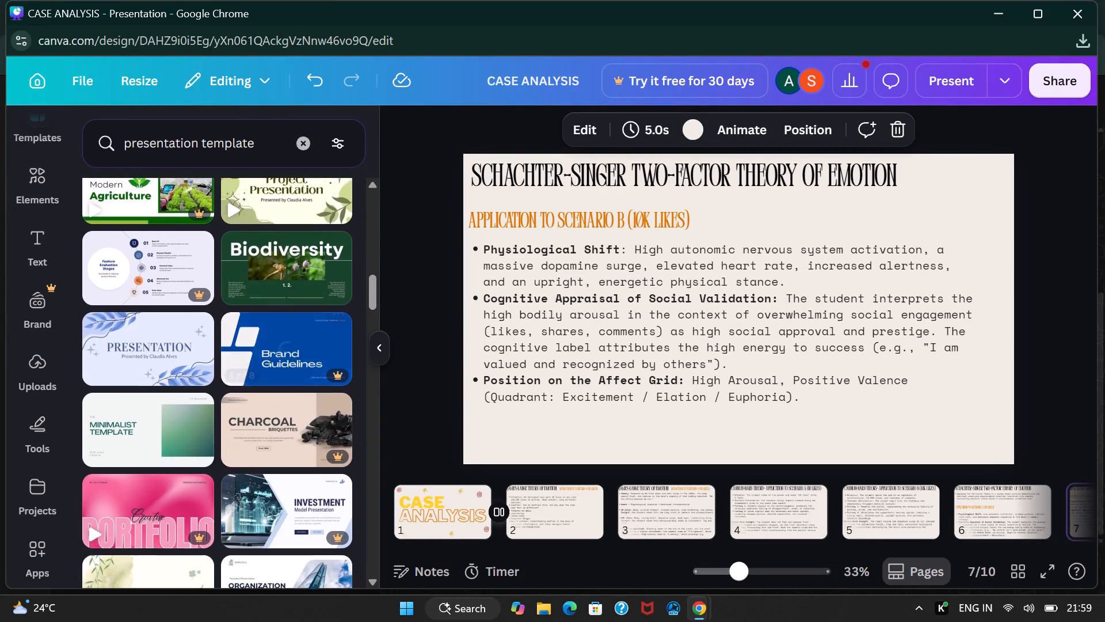
{"action": "scroll", "coordinate": [223, 344], "scroll_direction": "down", "scroll_amount": 1}
{"action": "left_click", "coordinate": [176, 259]}
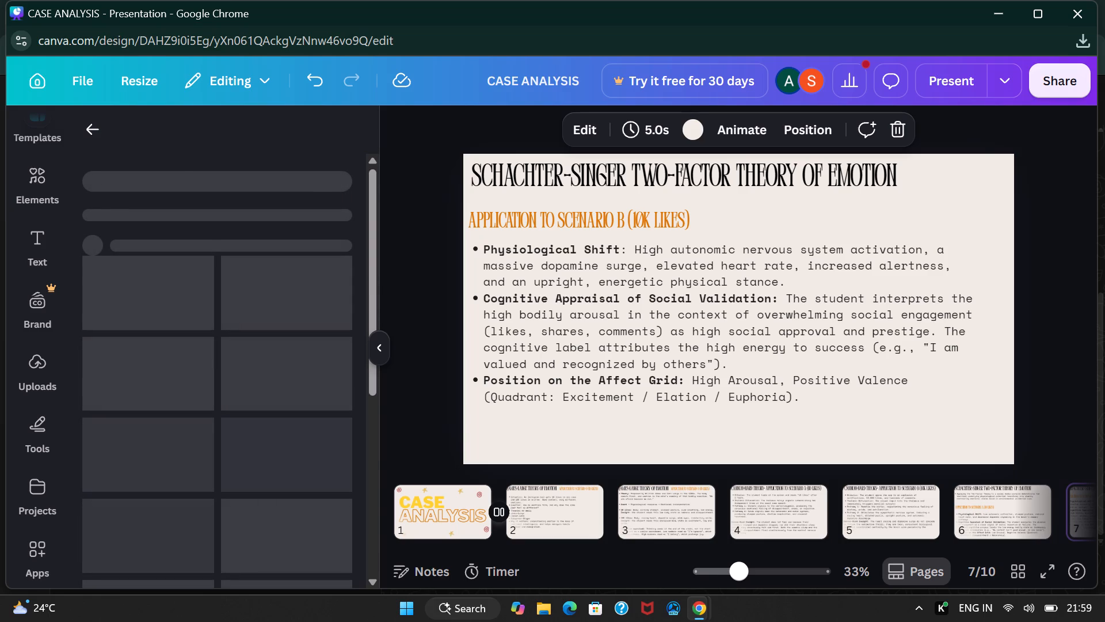
{"action": "left_click", "coordinate": [242, 279]}
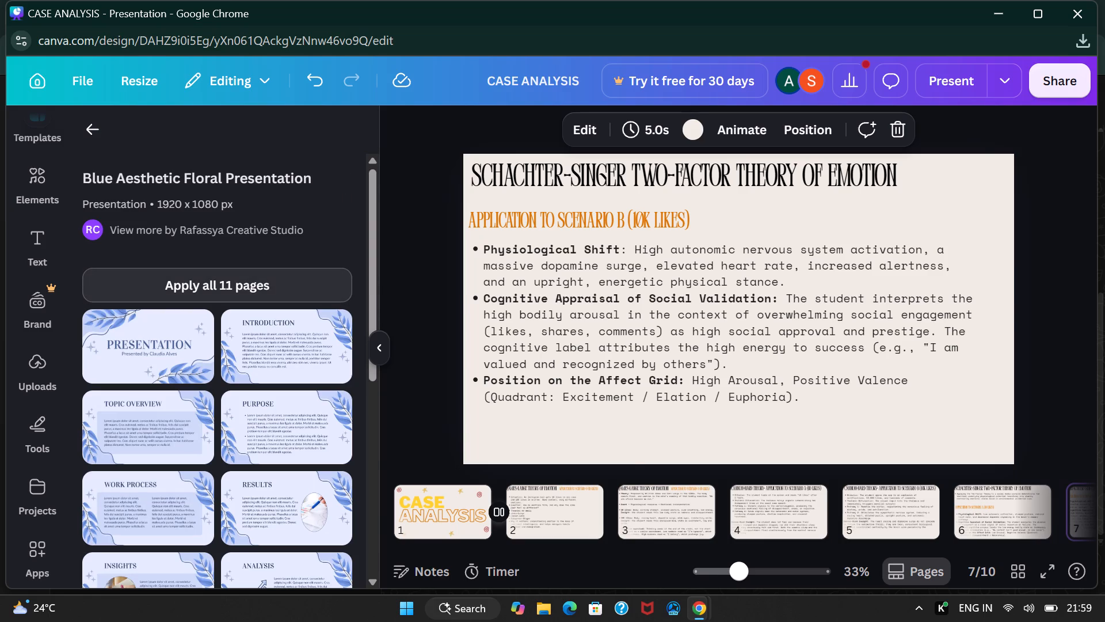
{"action": "left_click", "coordinate": [380, 347]}
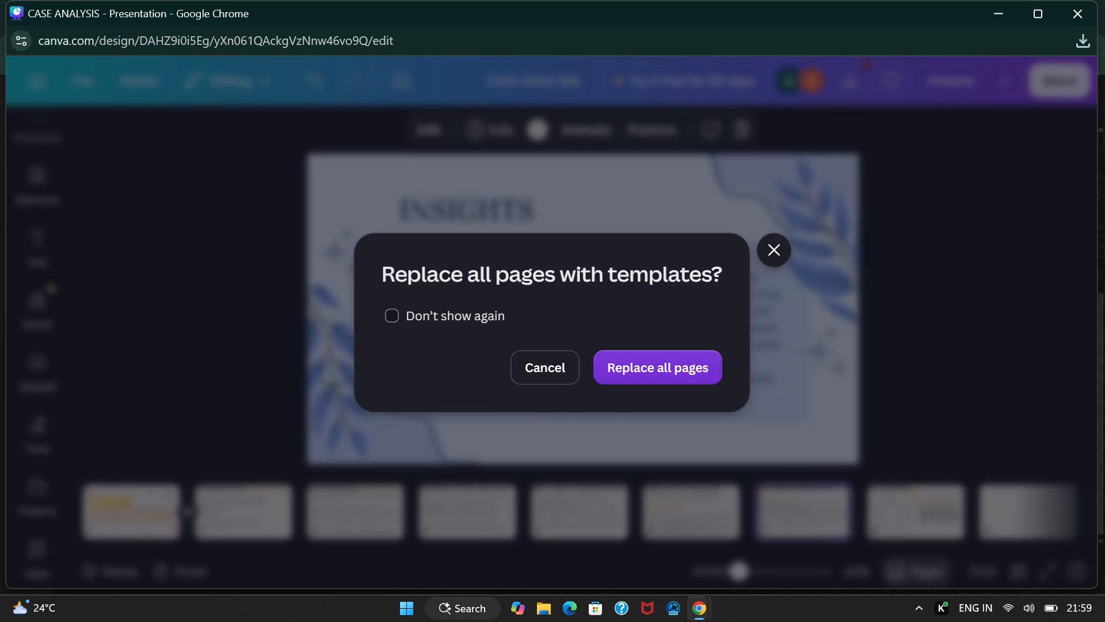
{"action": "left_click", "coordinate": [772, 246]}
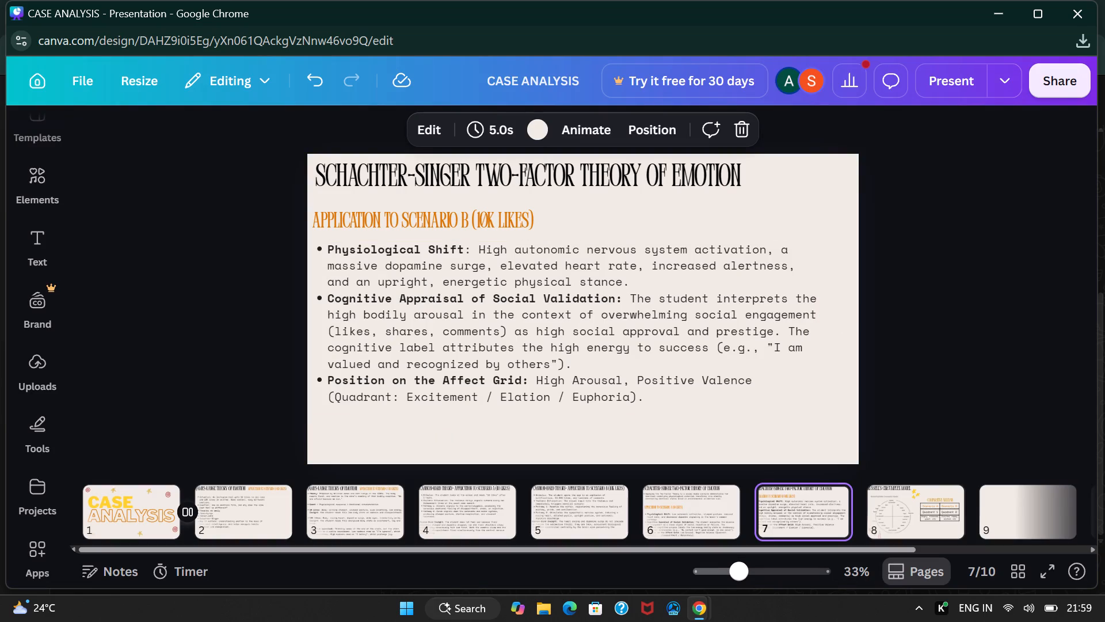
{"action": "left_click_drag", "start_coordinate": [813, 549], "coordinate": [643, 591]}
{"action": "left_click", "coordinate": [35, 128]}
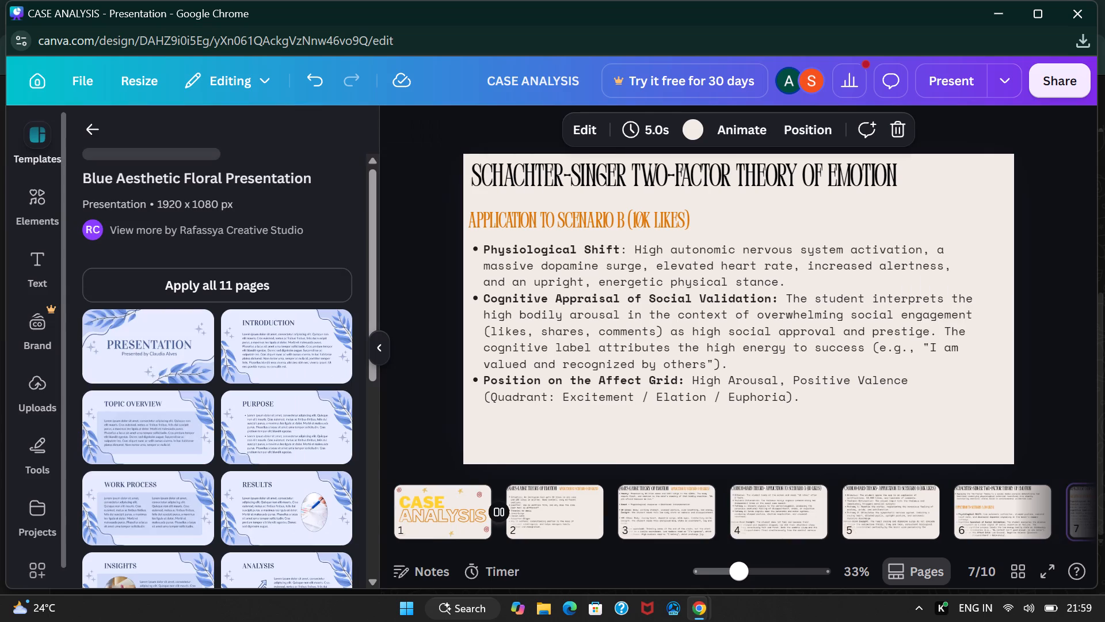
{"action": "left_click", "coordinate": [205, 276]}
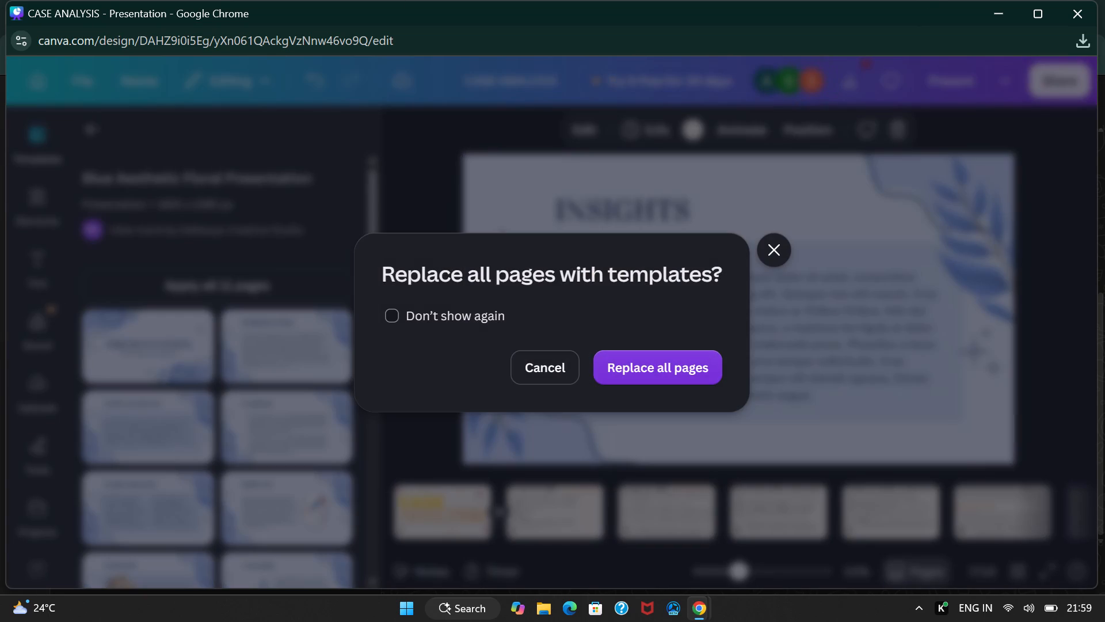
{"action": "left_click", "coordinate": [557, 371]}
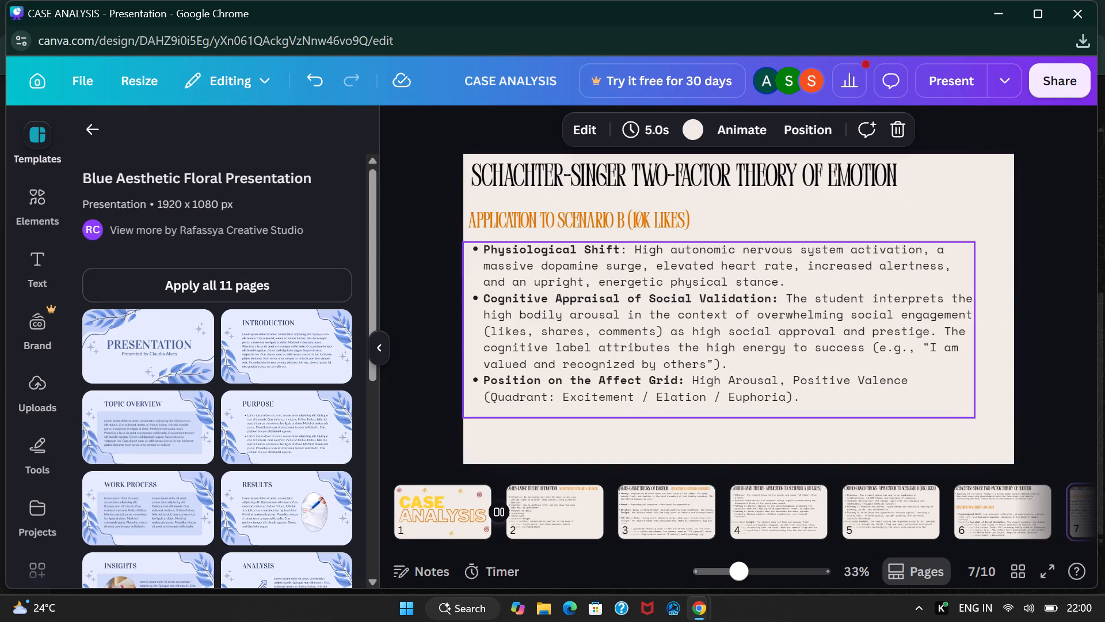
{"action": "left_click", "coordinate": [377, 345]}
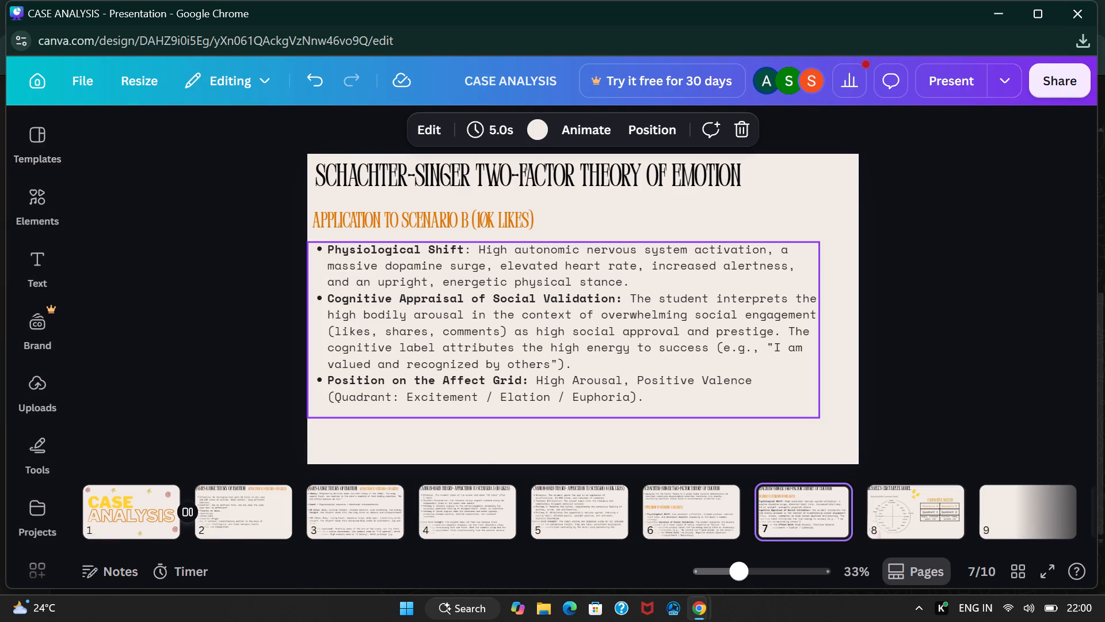
Select all the bulleted body text on page 2, the James-Lange slide with the Situation, Question and Theories points.
{"action": "left_click", "coordinate": [263, 500]}
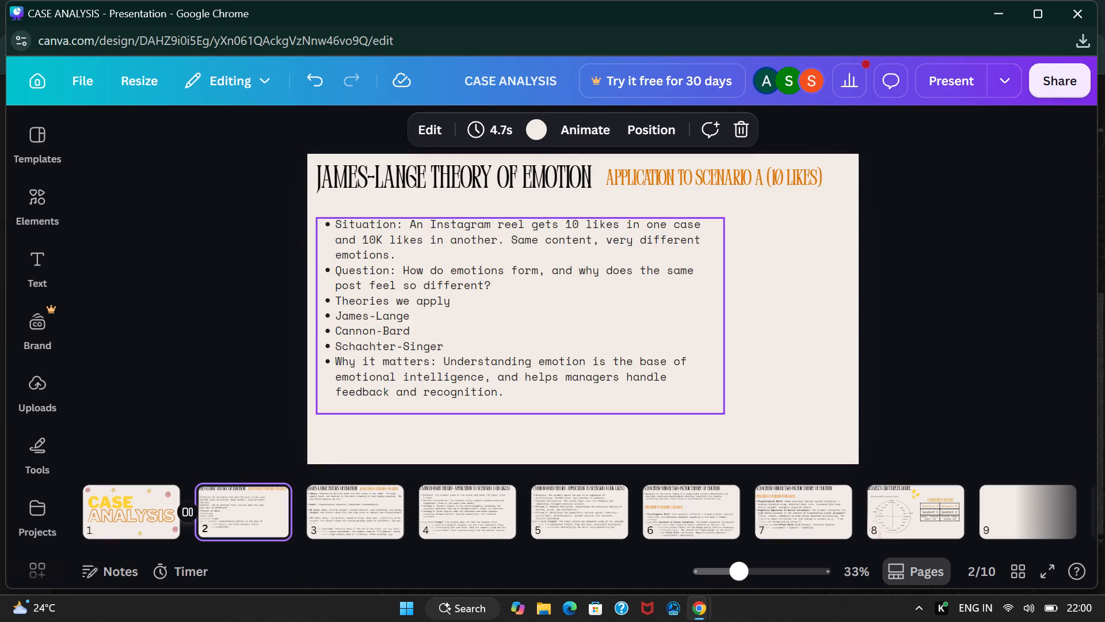
{"action": "double_click", "coordinate": [350, 234]}
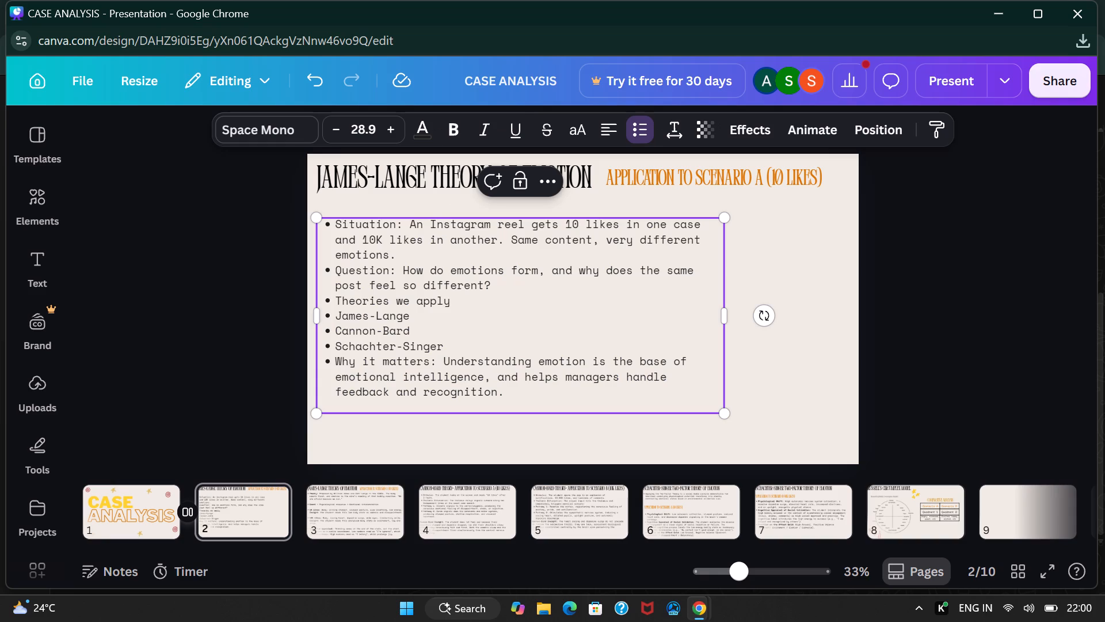
{"action": "left_click_drag", "start_coordinate": [333, 222], "coordinate": [694, 407]}
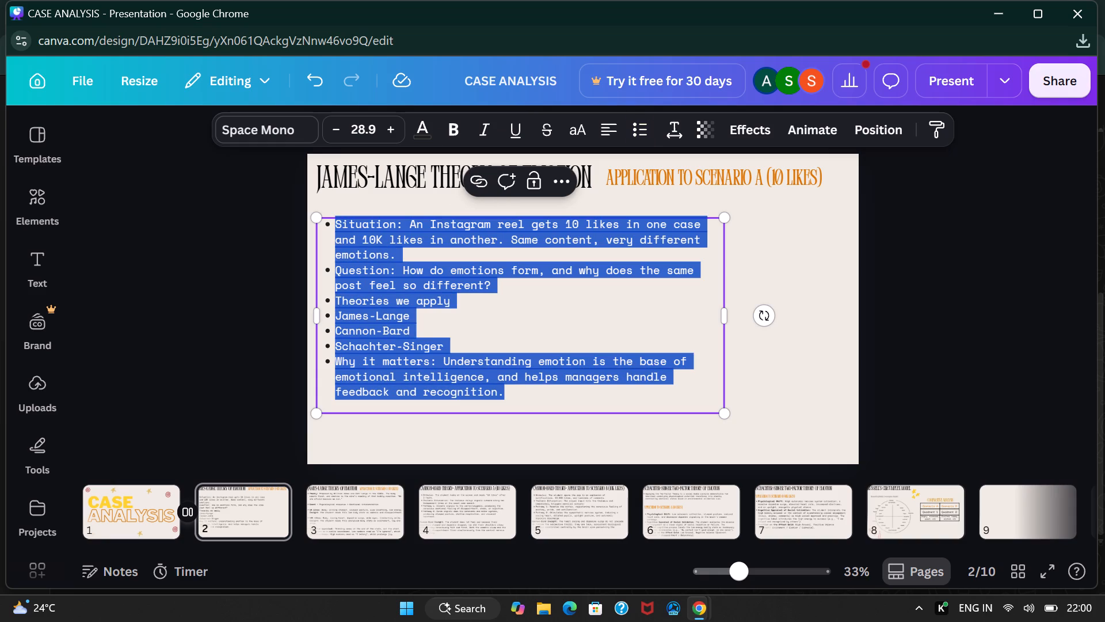
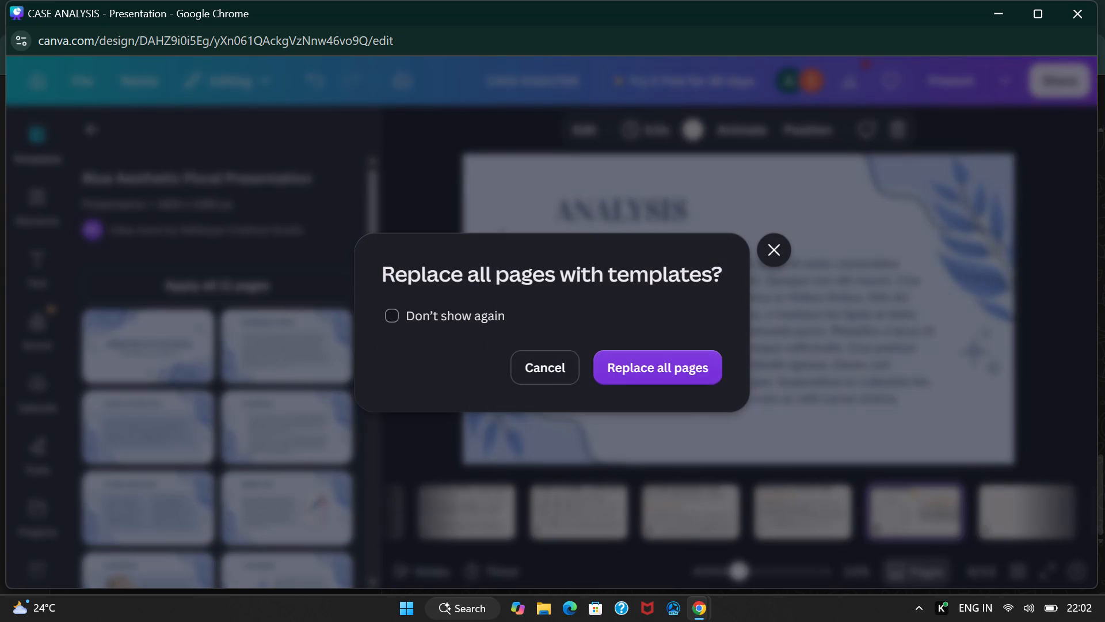
Replace all existing pages with the Blue Aesthetic Floral Presentation template and collapse the template list.
{"action": "left_click", "coordinate": [634, 361]}
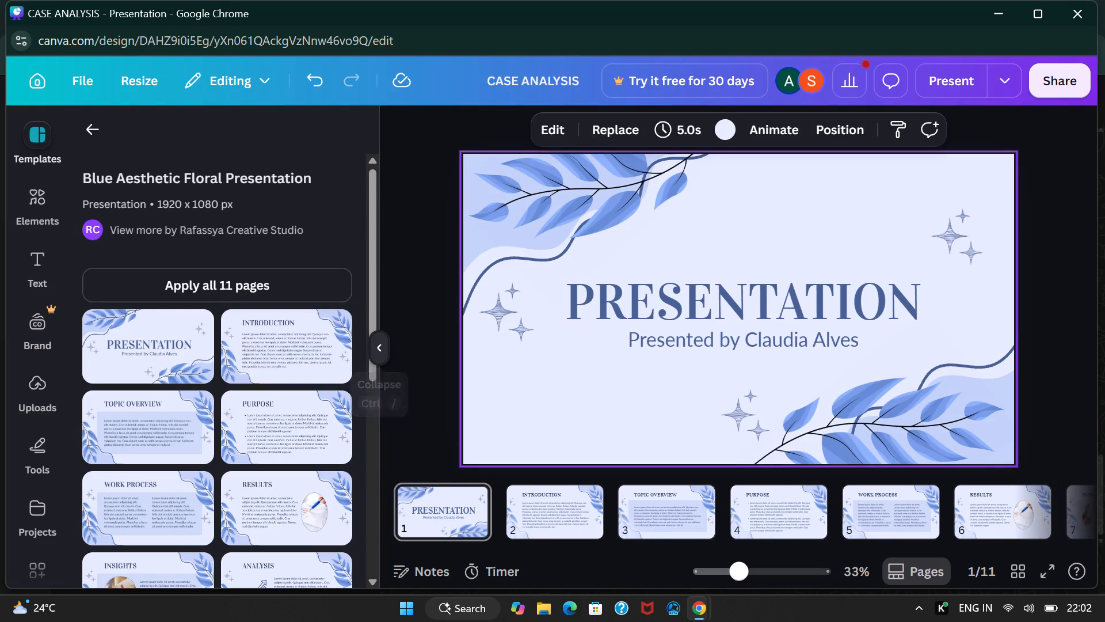
{"action": "left_click", "coordinate": [385, 341]}
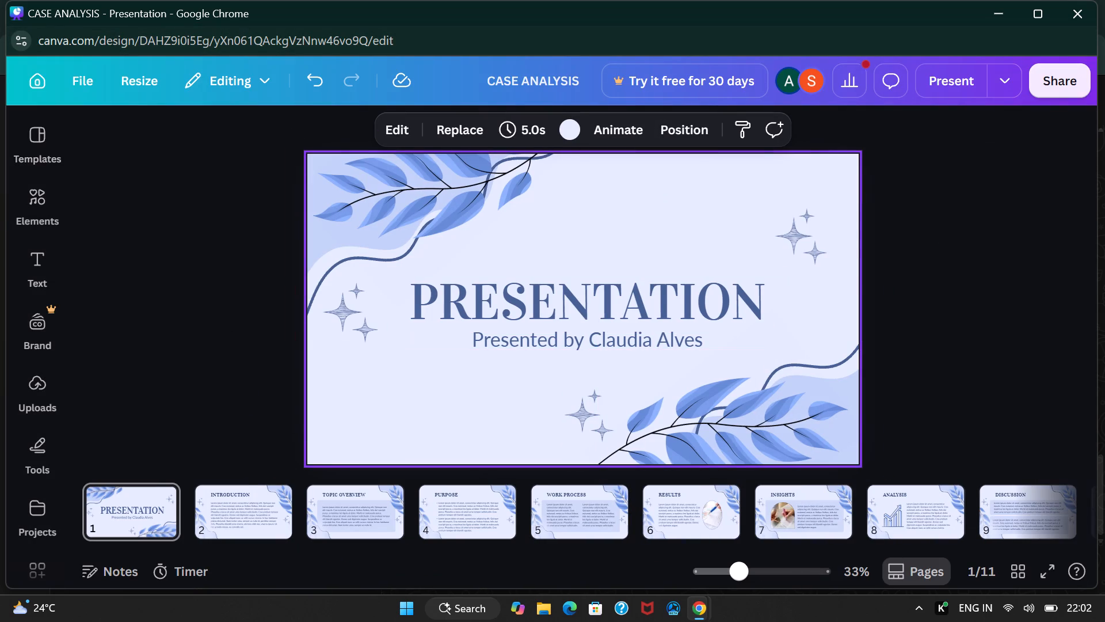
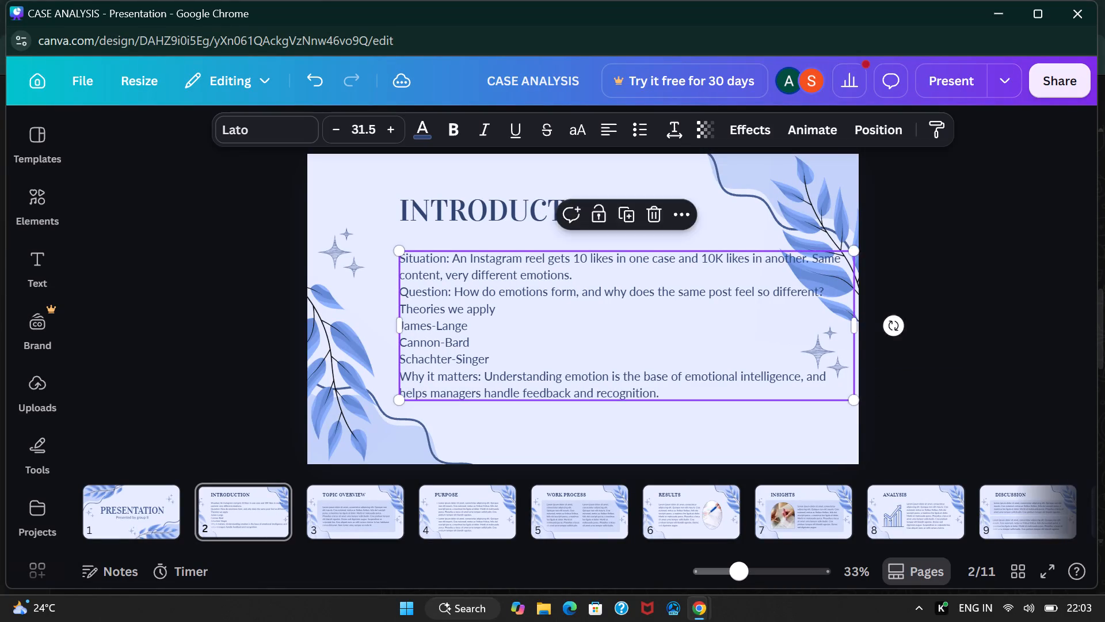
Shift the Introduction slide's body text slightly up and left, and narrow its text box to clear the leaves and stars beside it.
{"action": "left_click_drag", "start_coordinate": [759, 286], "coordinate": [754, 280]}
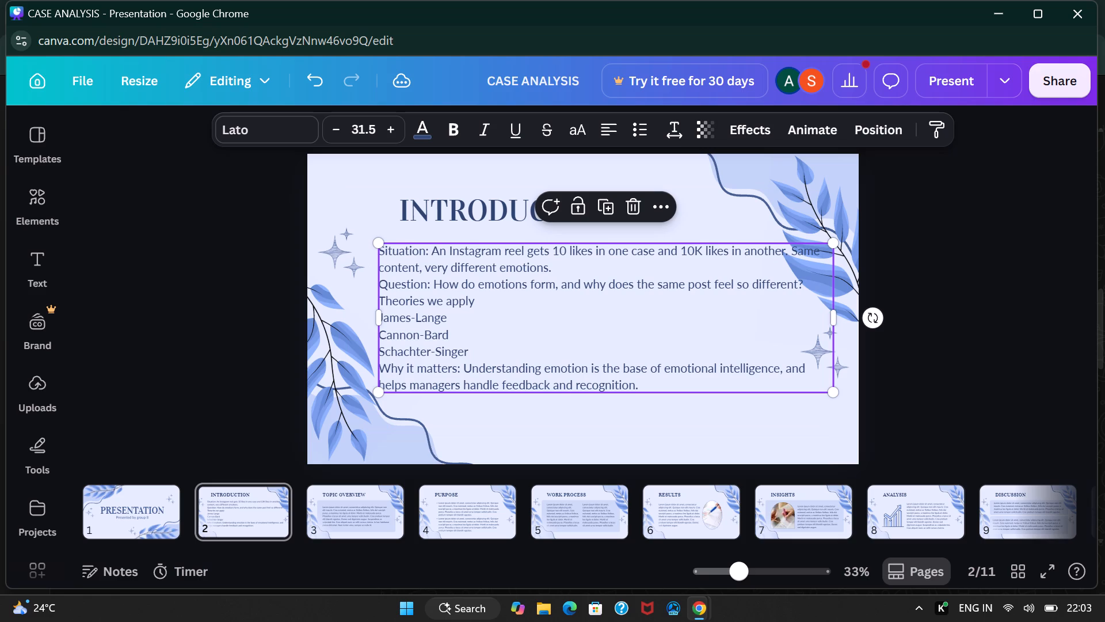
{"action": "left_click_drag", "start_coordinate": [839, 317], "coordinate": [786, 313]}
{"action": "left_click", "coordinate": [969, 315]}
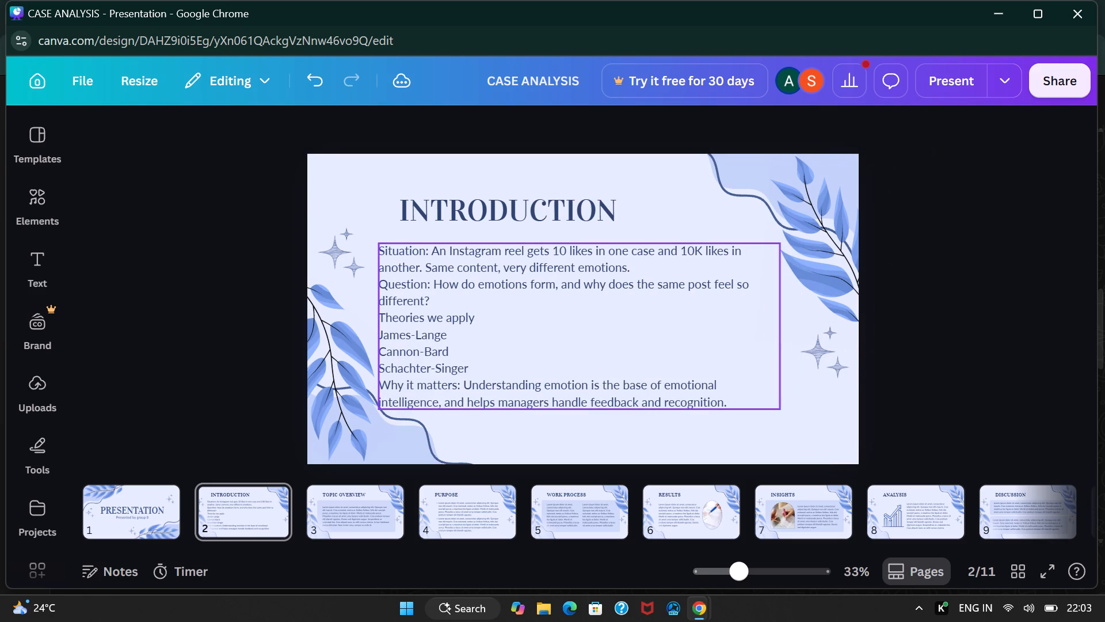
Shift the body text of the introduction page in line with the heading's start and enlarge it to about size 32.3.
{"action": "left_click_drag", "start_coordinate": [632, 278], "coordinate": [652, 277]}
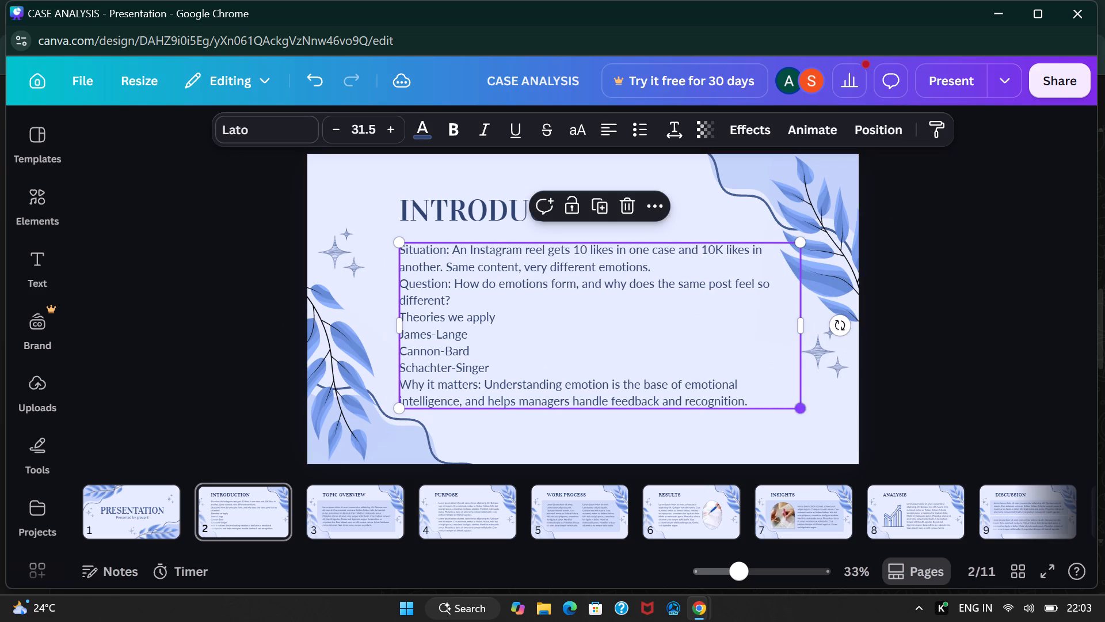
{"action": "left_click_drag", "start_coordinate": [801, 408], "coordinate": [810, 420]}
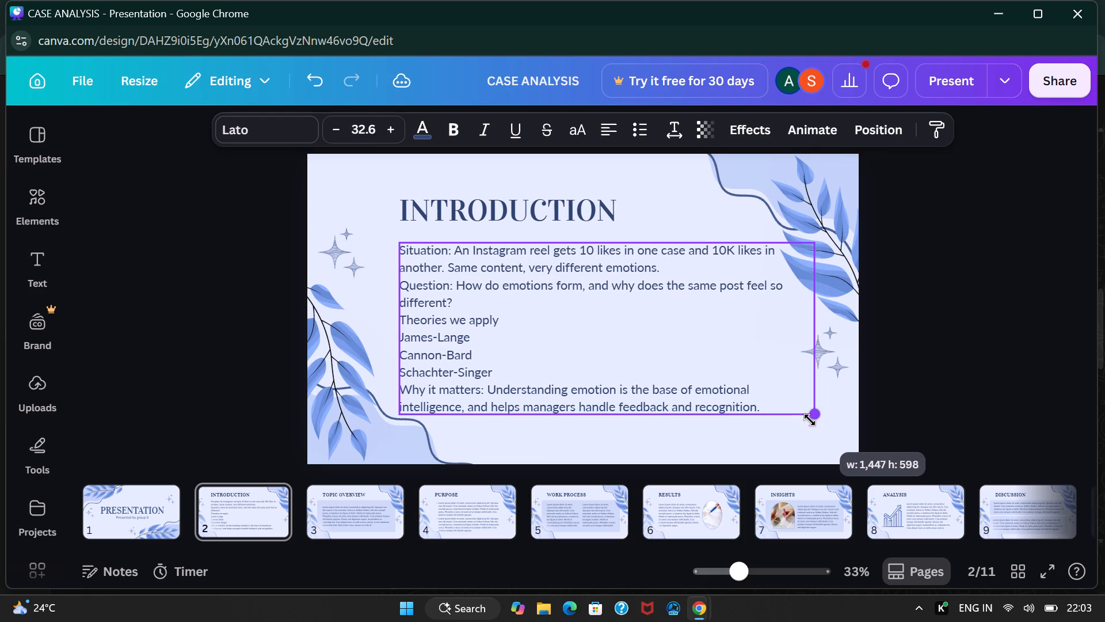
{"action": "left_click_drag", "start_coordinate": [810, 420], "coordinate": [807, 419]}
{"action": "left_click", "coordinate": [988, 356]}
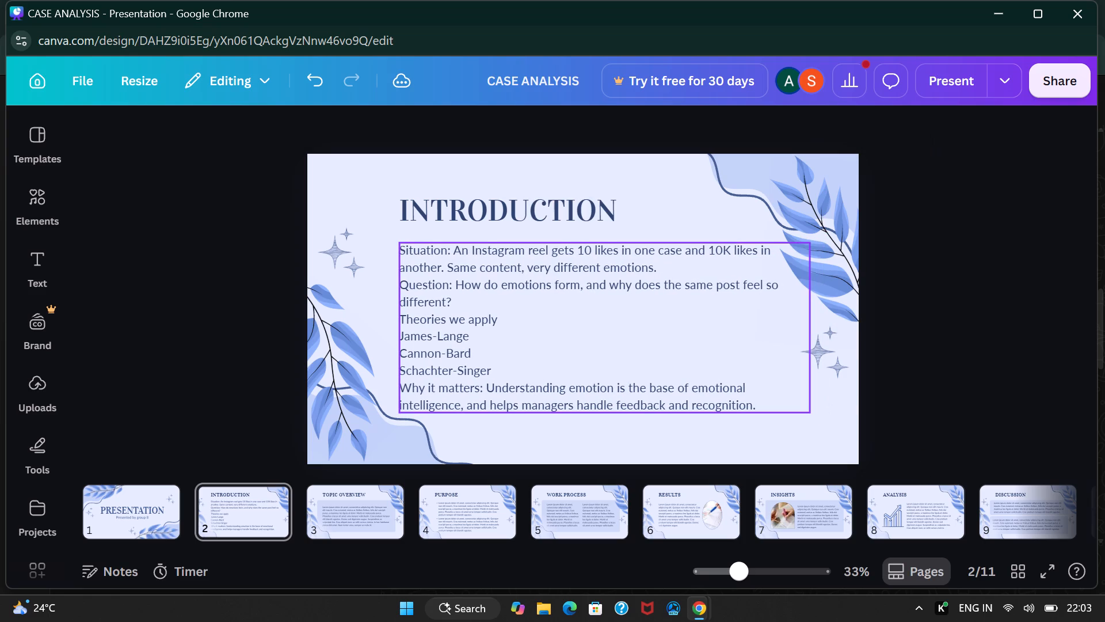
Make the labels Situation, Question, Theories we apply and Why it matters bold in the introduction's body text.
{"action": "double_click", "coordinate": [442, 247]}
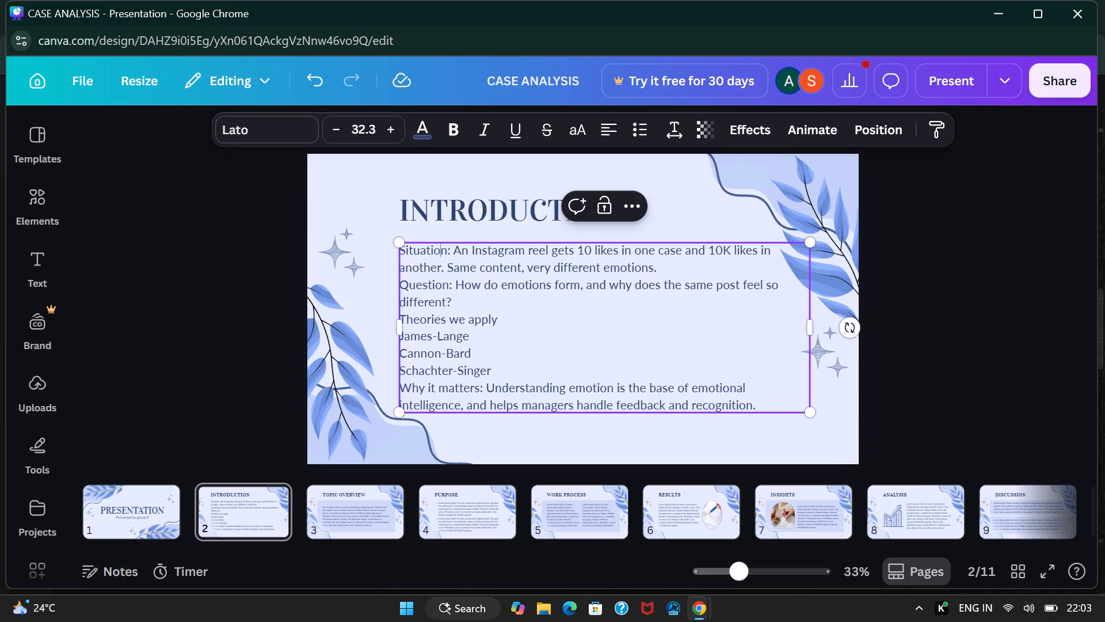
{"action": "left_click_drag", "start_coordinate": [447, 251], "coordinate": [399, 249]}
{"action": "left_click", "coordinate": [455, 128]}
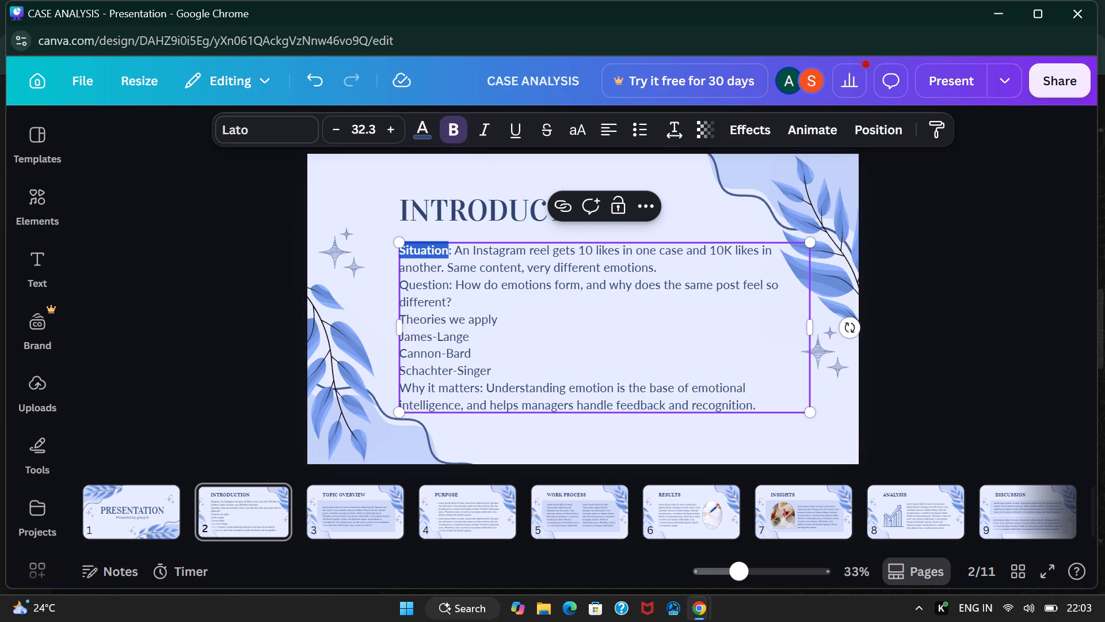
{"action": "left_click_drag", "start_coordinate": [448, 286], "coordinate": [400, 287]}
{"action": "left_click", "coordinate": [454, 127]}
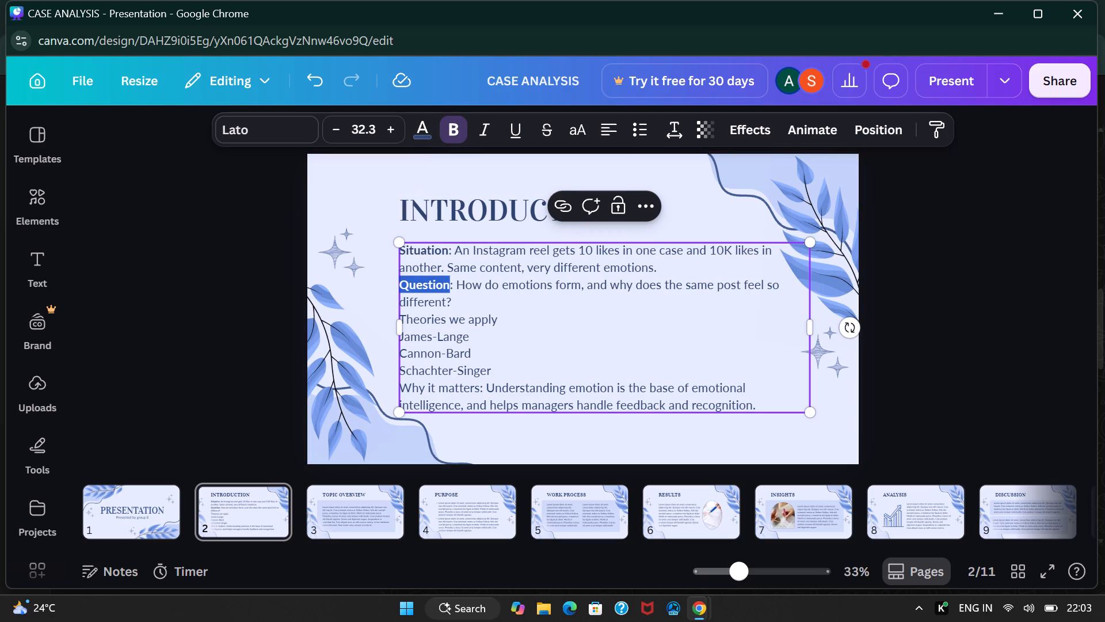
{"action": "left_click_drag", "start_coordinate": [494, 317], "coordinate": [479, 318]}
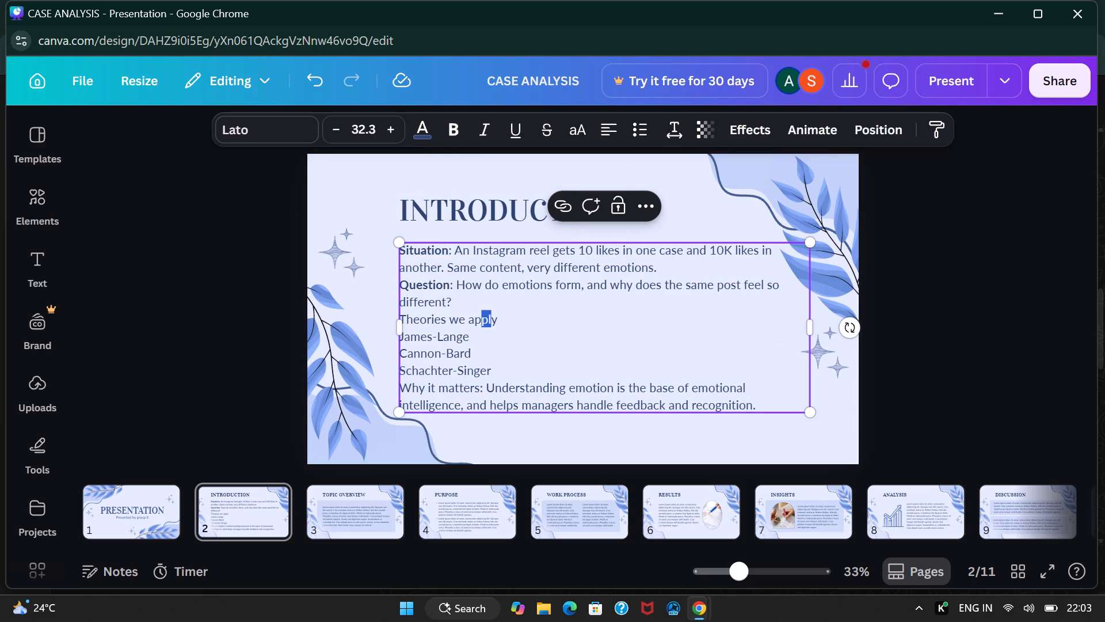
{"action": "left_click_drag", "start_coordinate": [498, 321], "coordinate": [401, 317]}
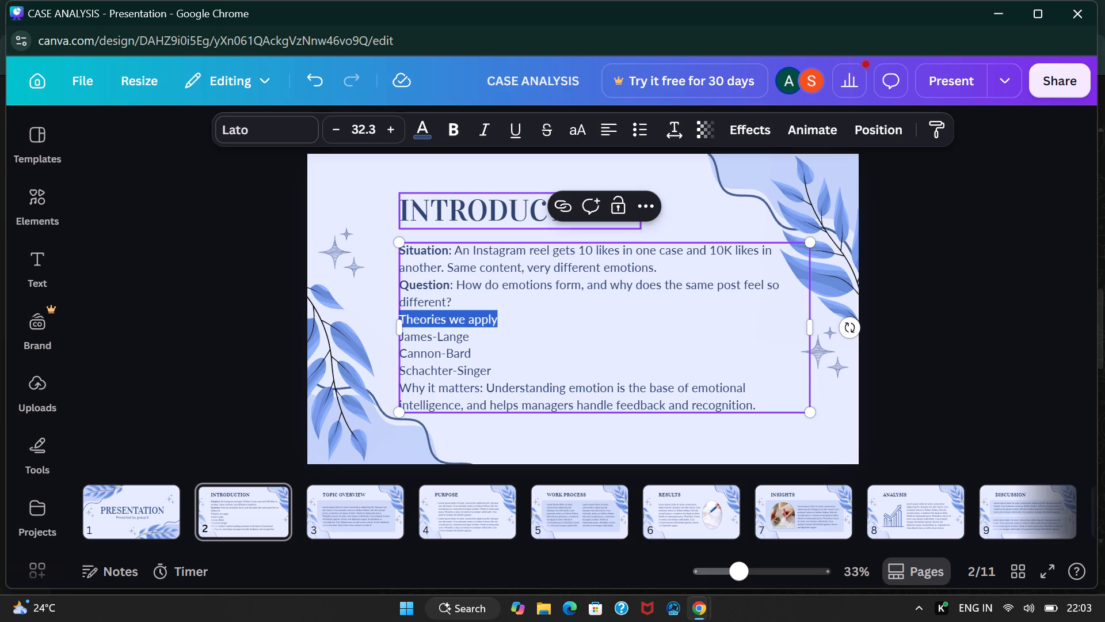
{"action": "left_click", "coordinate": [452, 132]}
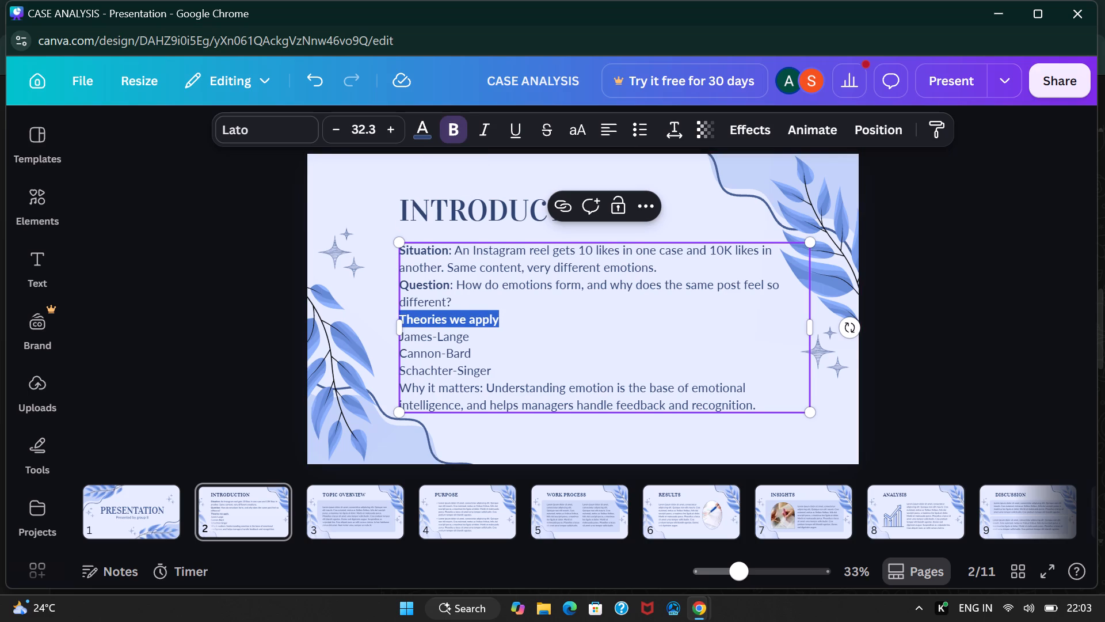
{"action": "left_click_drag", "start_coordinate": [479, 389], "coordinate": [455, 384]}
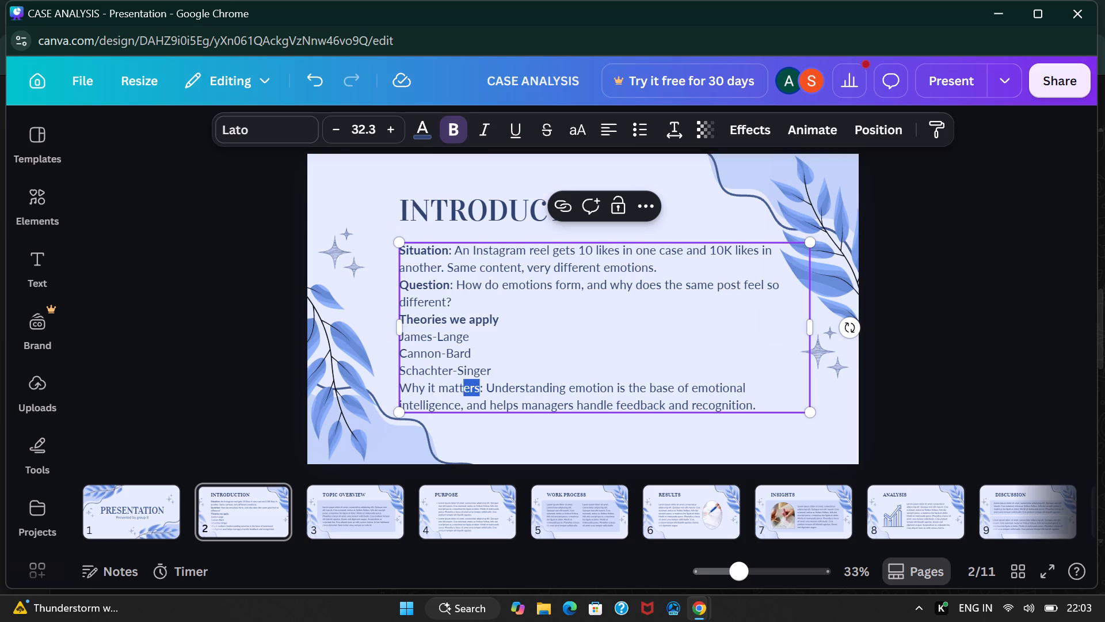
{"action": "left_click_drag", "start_coordinate": [455, 384], "coordinate": [400, 390]}
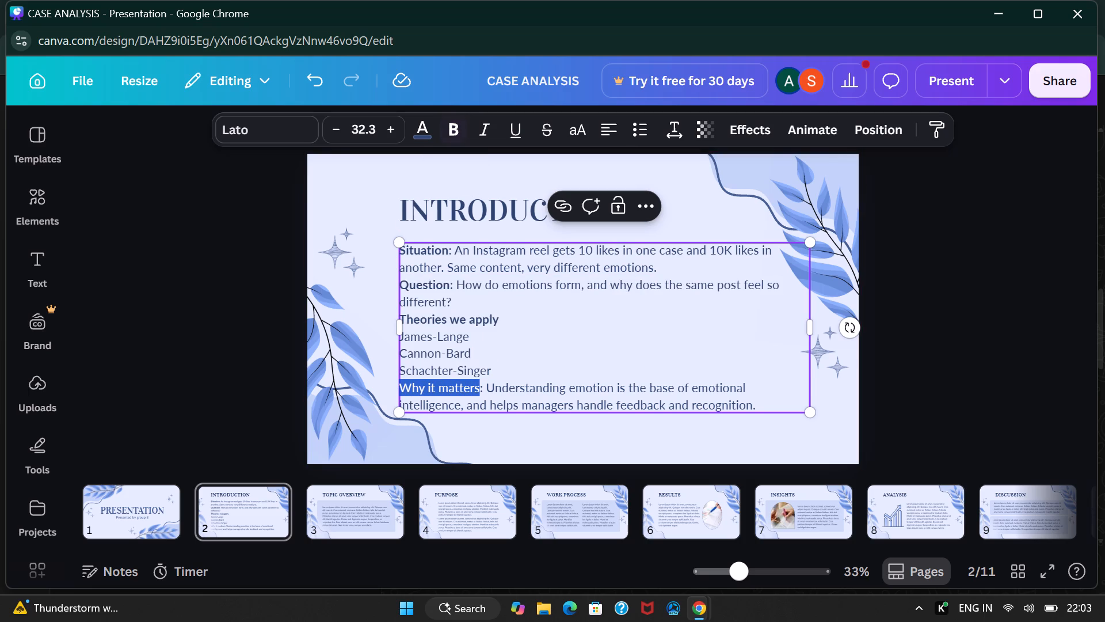
{"action": "left_click", "coordinate": [453, 126]}
{"action": "left_click", "coordinate": [1064, 179]}
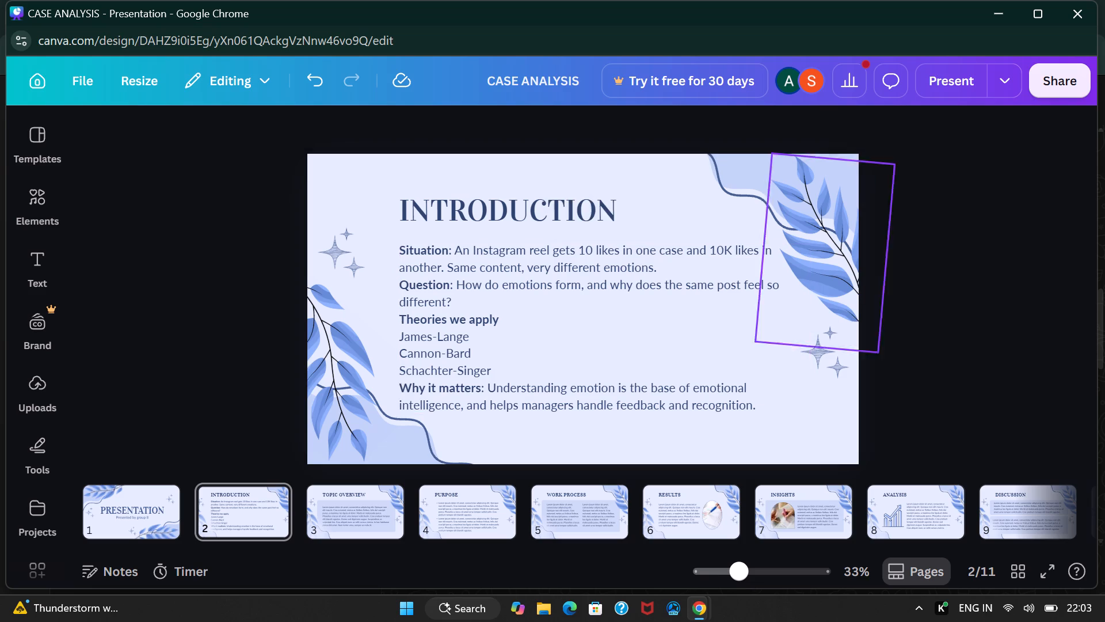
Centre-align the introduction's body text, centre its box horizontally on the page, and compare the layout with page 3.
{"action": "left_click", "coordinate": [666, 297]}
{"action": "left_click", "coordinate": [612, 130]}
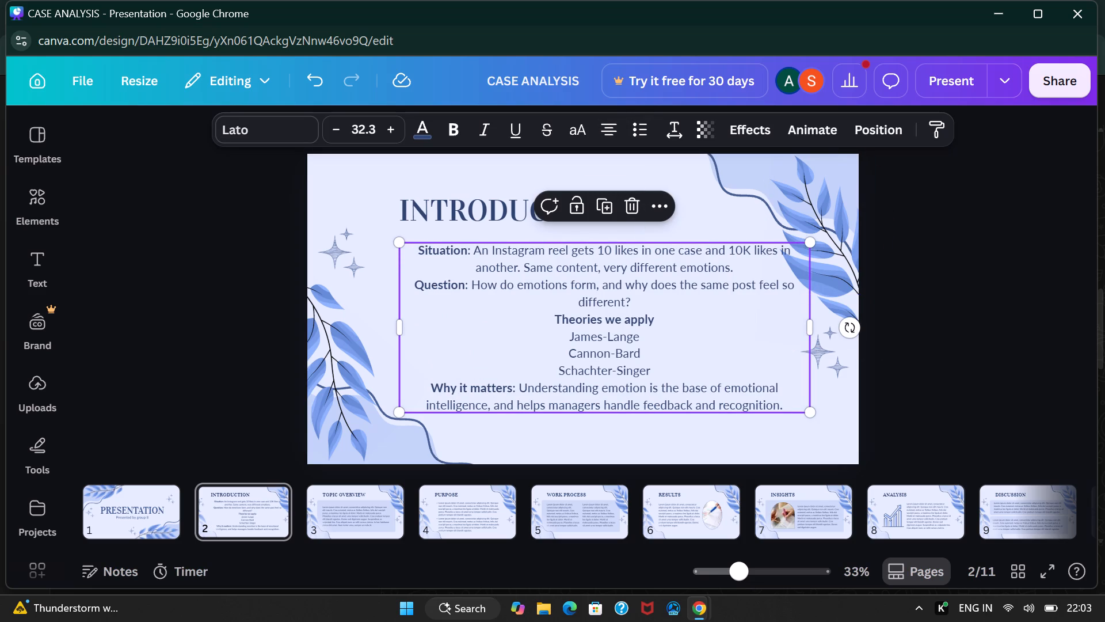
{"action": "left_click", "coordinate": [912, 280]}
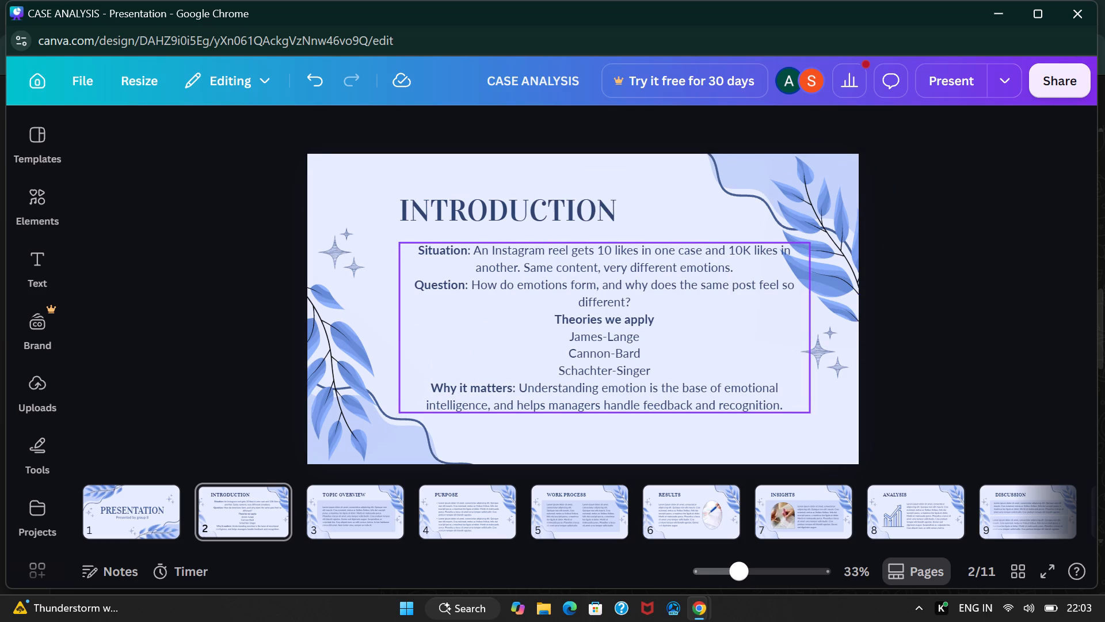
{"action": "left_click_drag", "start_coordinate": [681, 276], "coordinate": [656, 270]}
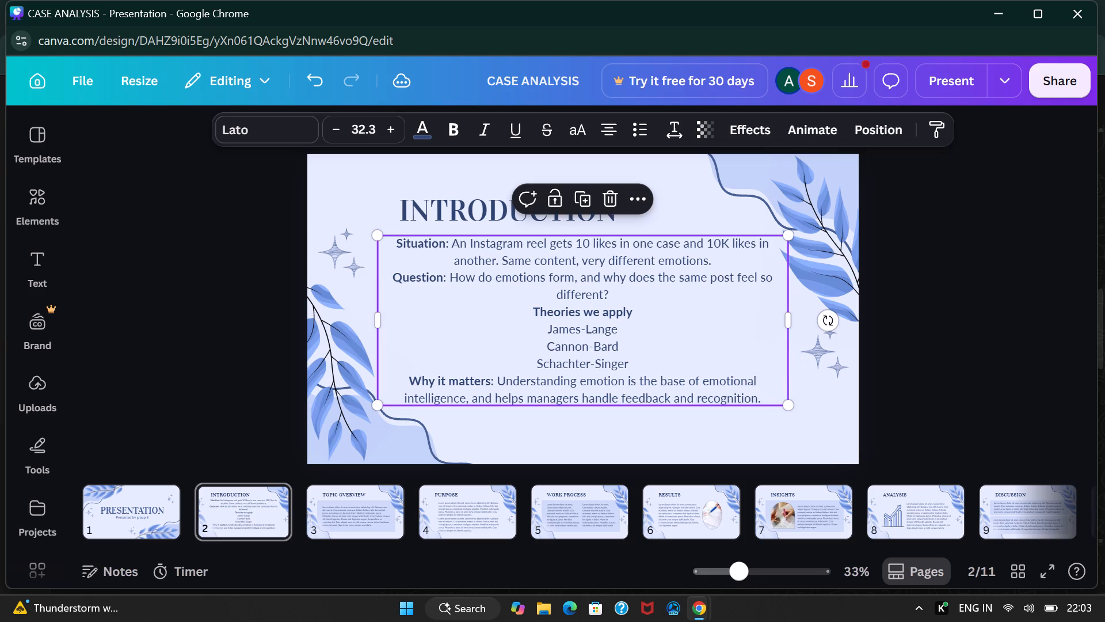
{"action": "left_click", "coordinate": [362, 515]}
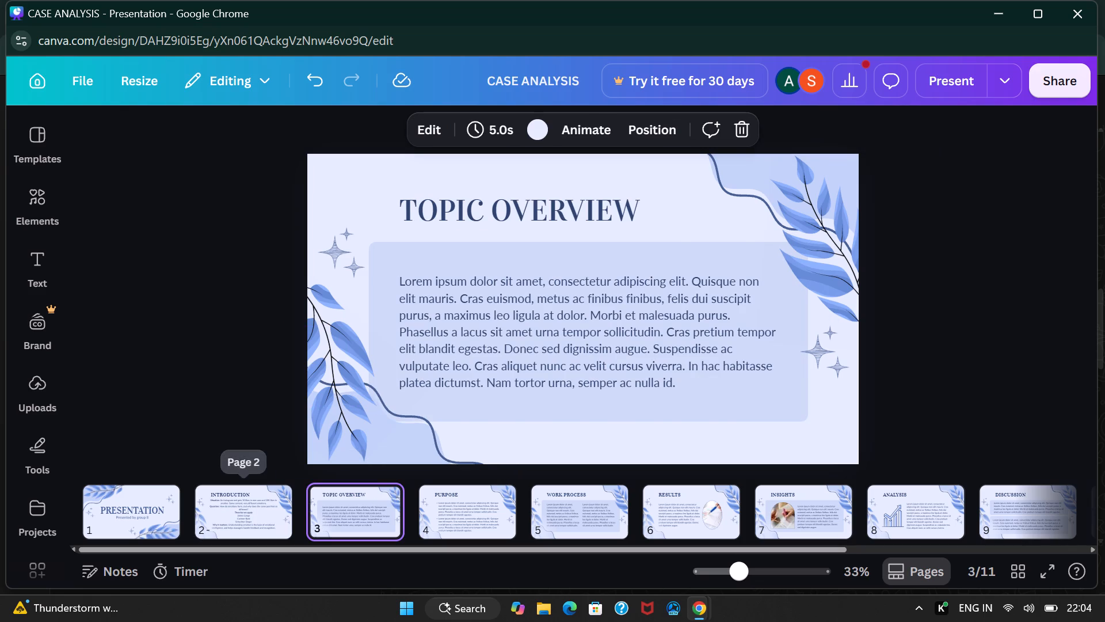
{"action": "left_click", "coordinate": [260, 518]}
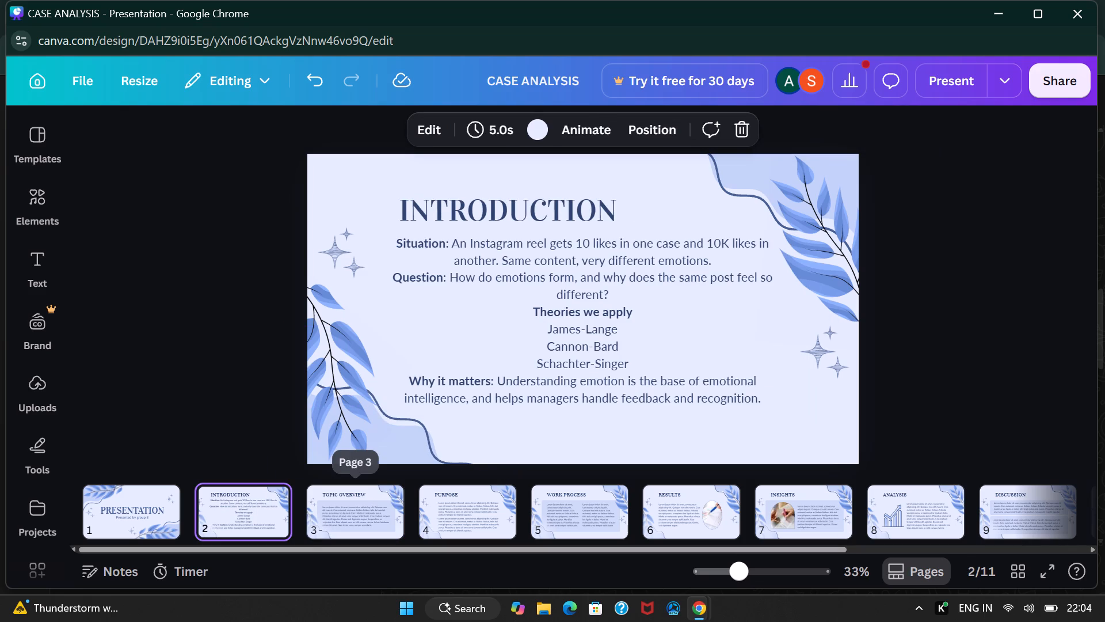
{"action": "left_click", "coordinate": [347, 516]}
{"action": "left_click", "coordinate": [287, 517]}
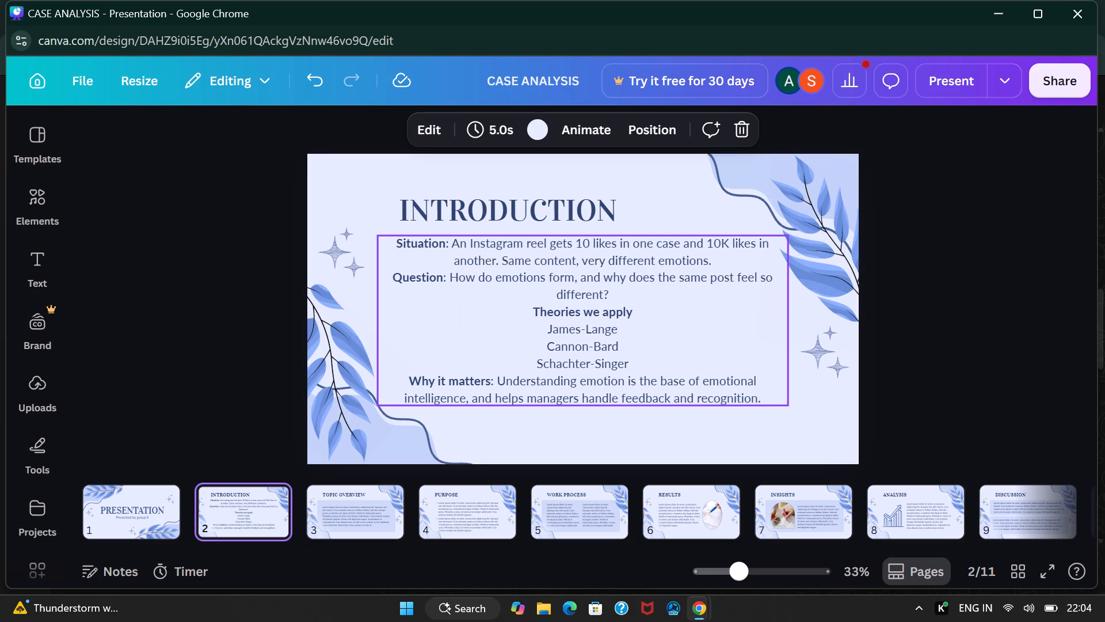
Insert a blank line before each of the Question, Theories we apply and Why it matters paragraphs.
{"action": "double_click", "coordinate": [483, 268]}
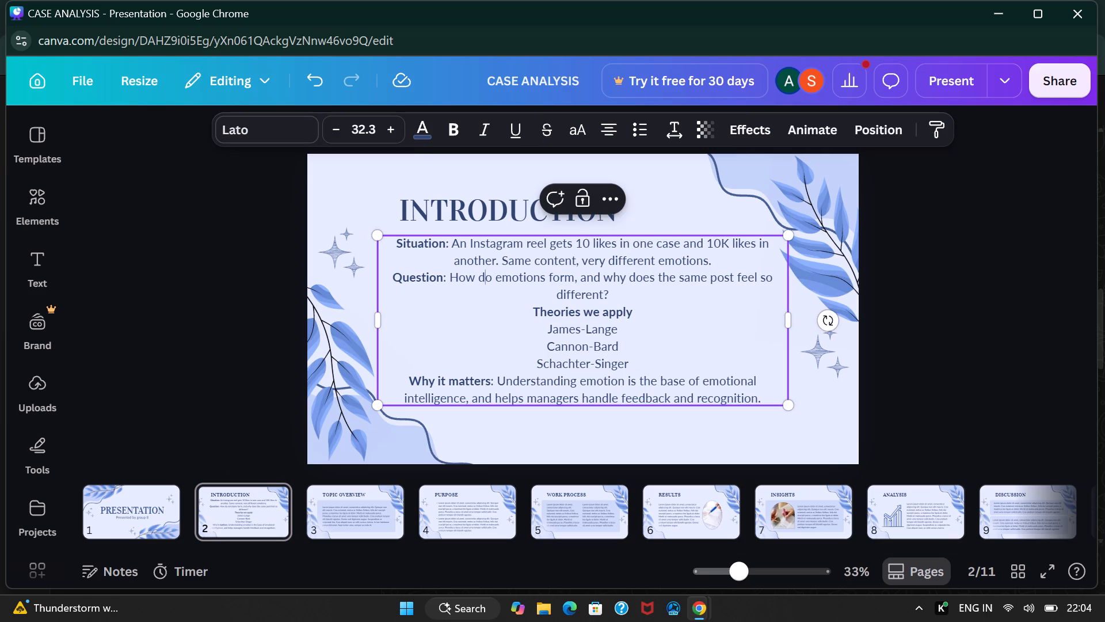
{"action": "left_click", "coordinate": [394, 276]}
{"action": "key", "text": "Return"}
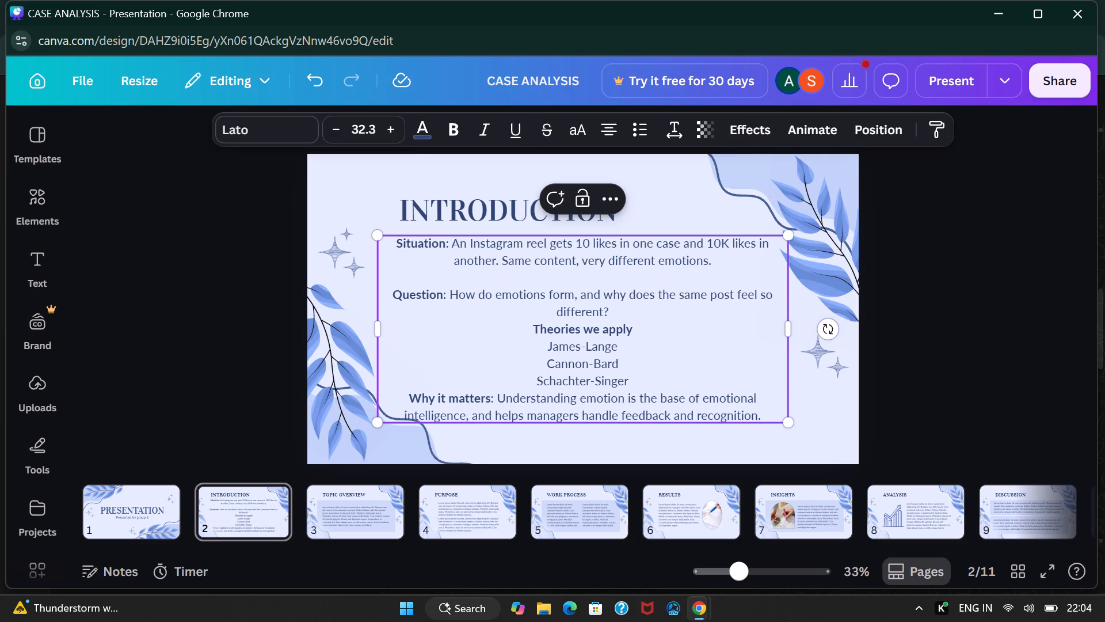
{"action": "left_click", "coordinate": [533, 331]}
{"action": "key", "text": "Return"}
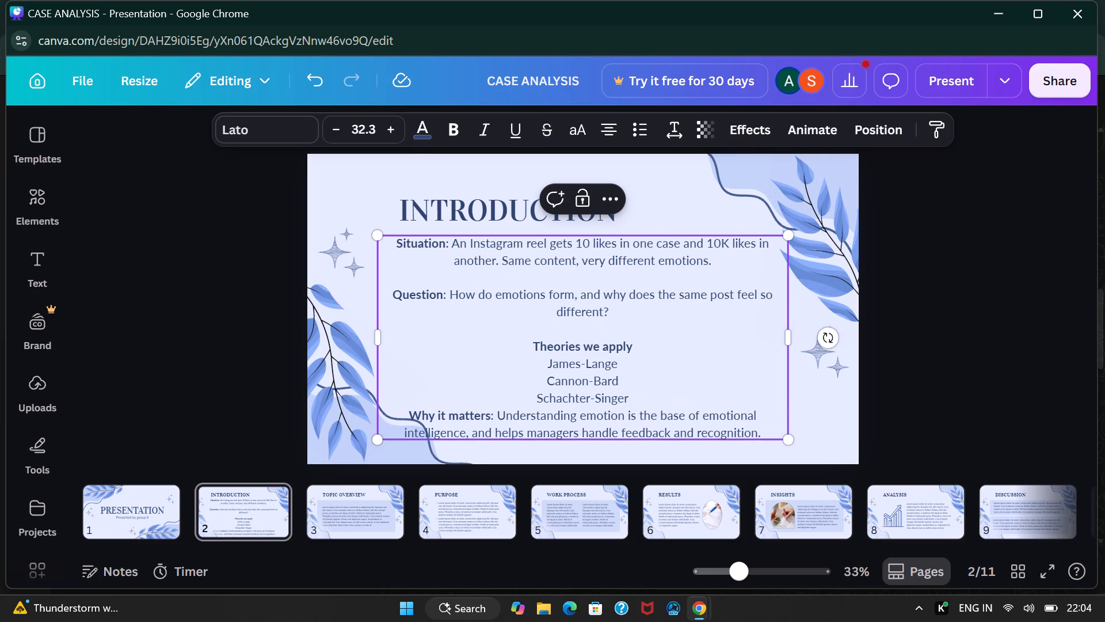
{"action": "scroll", "coordinate": [533, 330], "scroll_direction": "down", "scroll_amount": 2}
{"action": "left_click", "coordinate": [406, 414]}
{"action": "key", "text": "Return"}
{"action": "left_click", "coordinate": [1016, 323]}
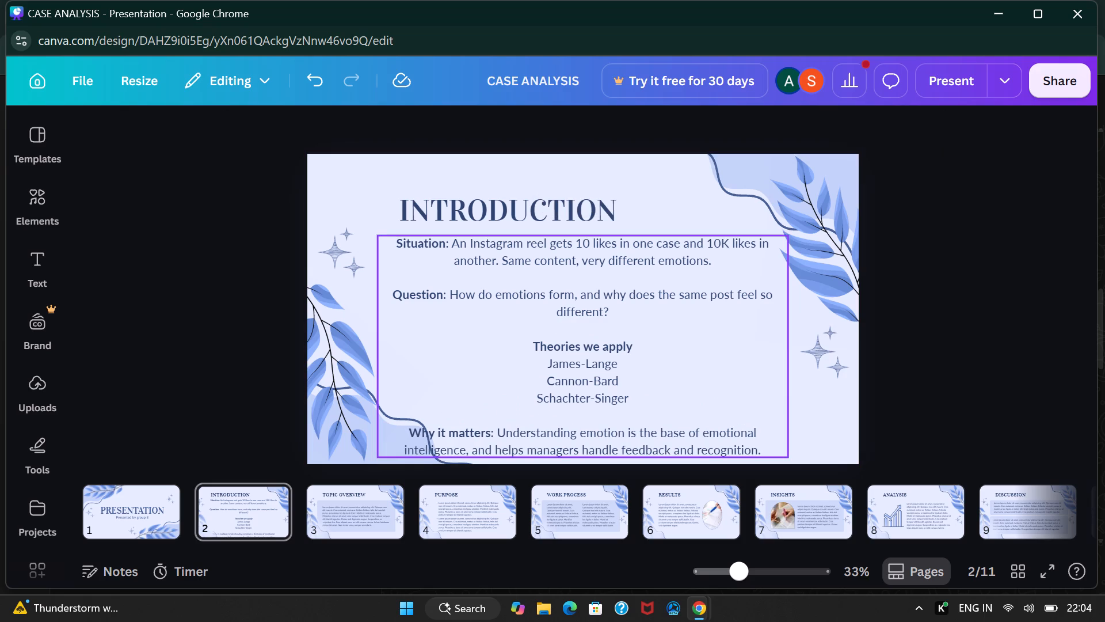
Scale the body text box down to about size 29.8 and reposition it below the heading, clear of the leaf decorations.
{"action": "left_click", "coordinate": [748, 436]}
{"action": "left_click_drag", "start_coordinate": [788, 457], "coordinate": [758, 420]}
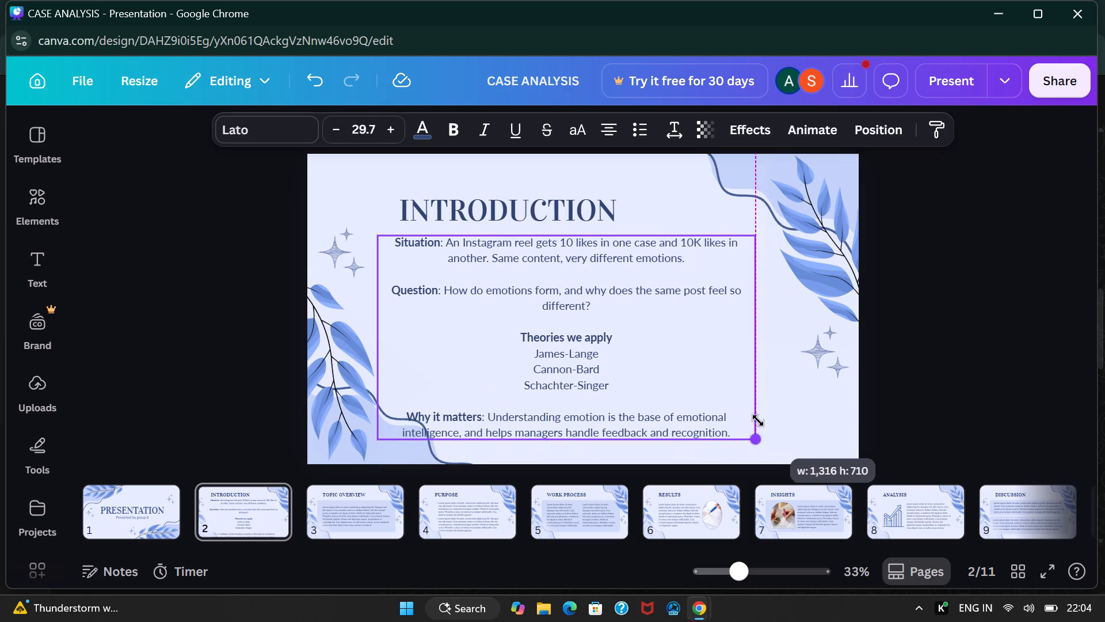
{"action": "left_click_drag", "start_coordinate": [758, 420], "coordinate": [753, 414]}
{"action": "left_click_drag", "start_coordinate": [557, 366], "coordinate": [590, 361]}
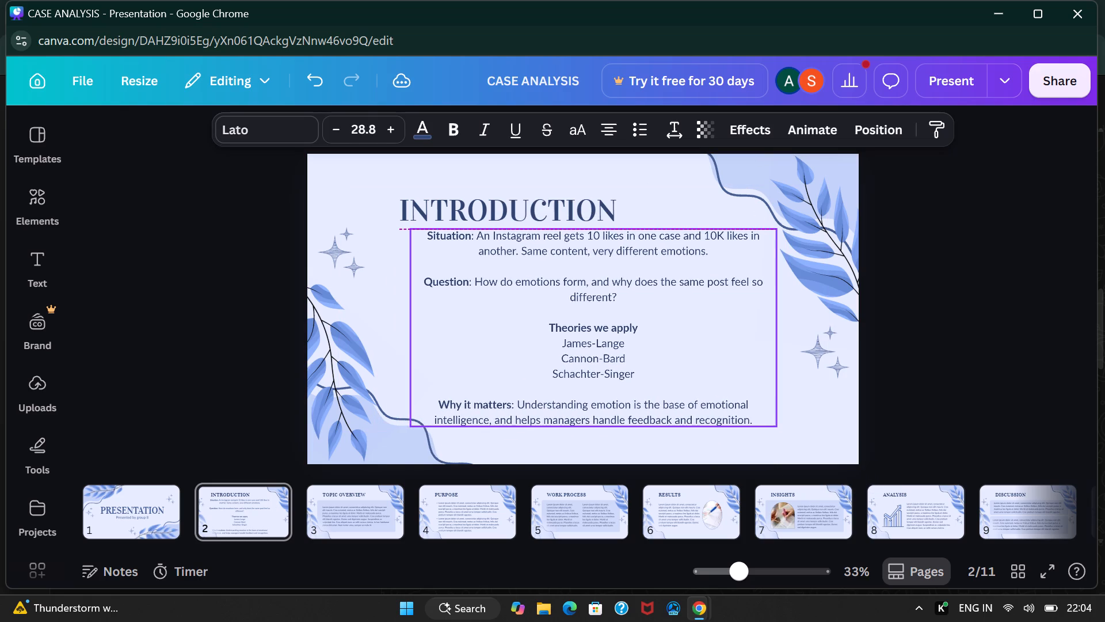
{"action": "left_click_drag", "start_coordinate": [590, 361], "coordinate": [574, 355]}
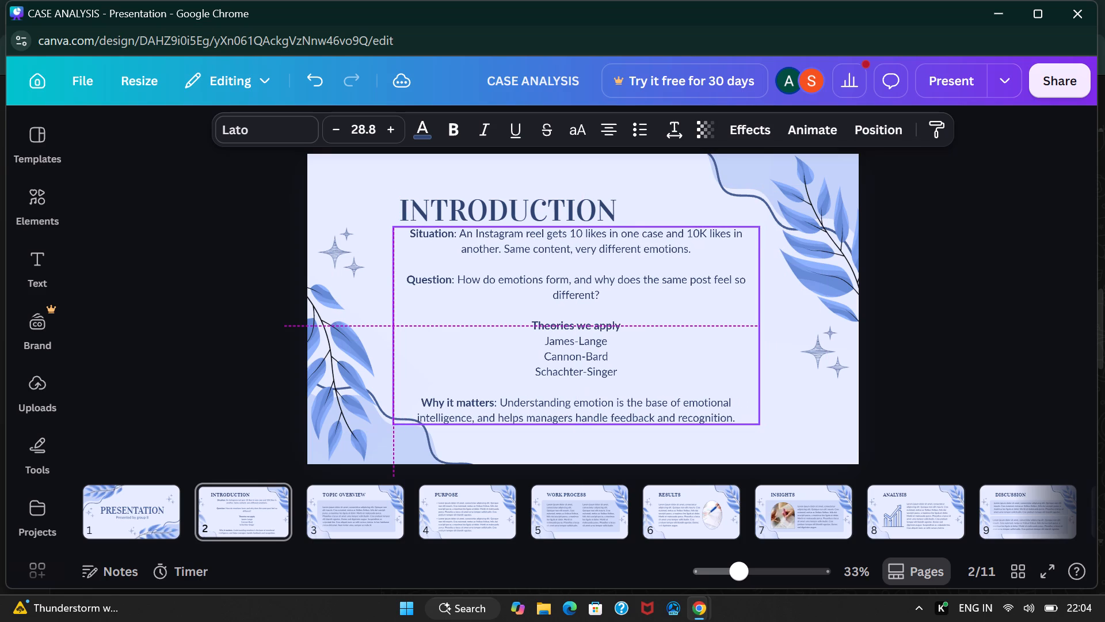
{"action": "left_click_drag", "start_coordinate": [574, 355], "coordinate": [583, 363]}
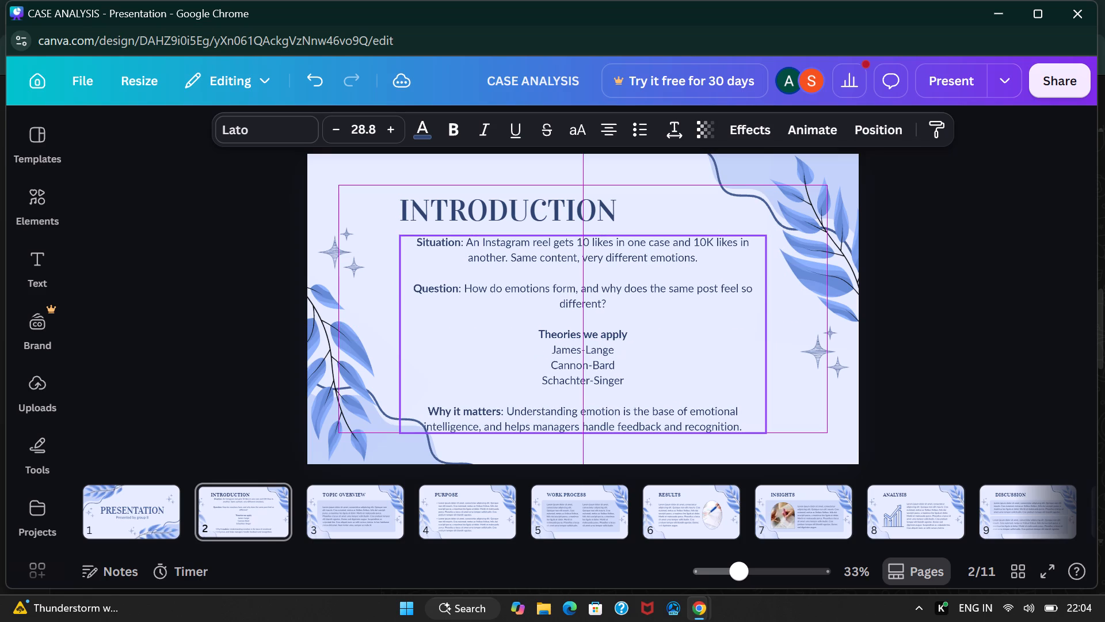
{"action": "left_click_drag", "start_coordinate": [583, 363], "coordinate": [588, 364]}
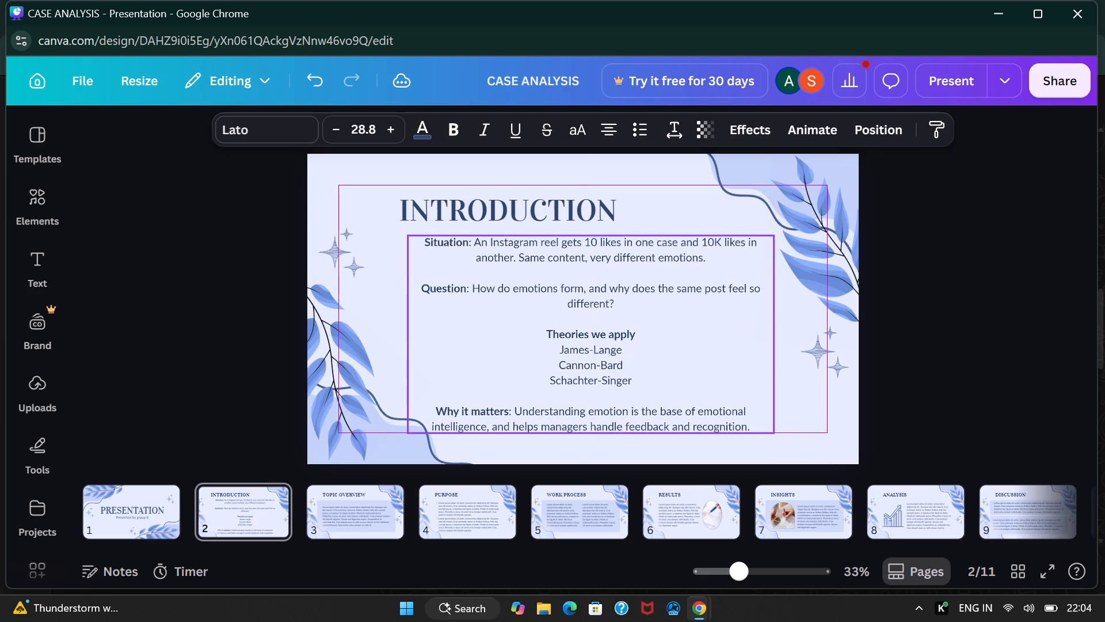
{"action": "left_click_drag", "start_coordinate": [588, 364], "coordinate": [589, 365]}
{"action": "left_click", "coordinate": [994, 301]}
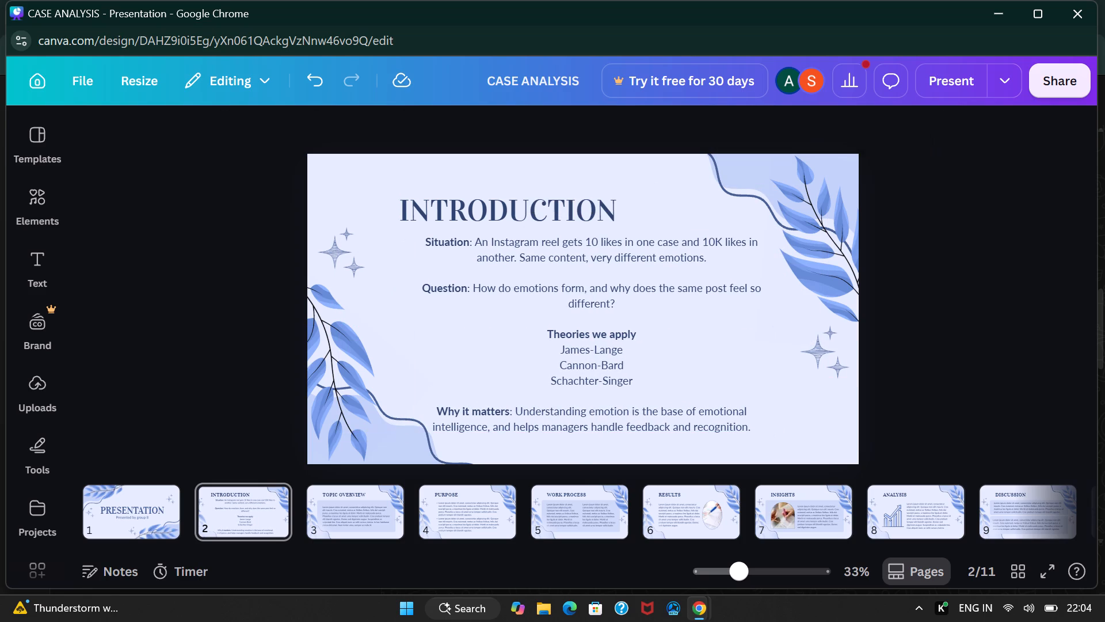
{"action": "left_click", "coordinate": [718, 369]}
{"action": "left_click", "coordinate": [679, 276]}
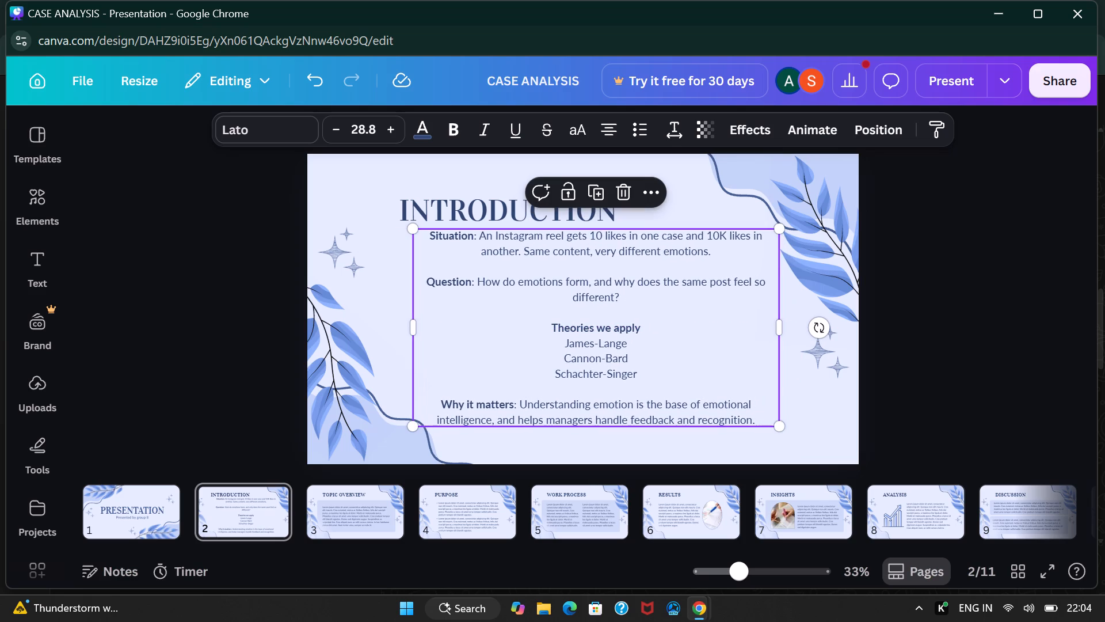
{"action": "left_click_drag", "start_coordinate": [779, 424], "coordinate": [795, 442]}
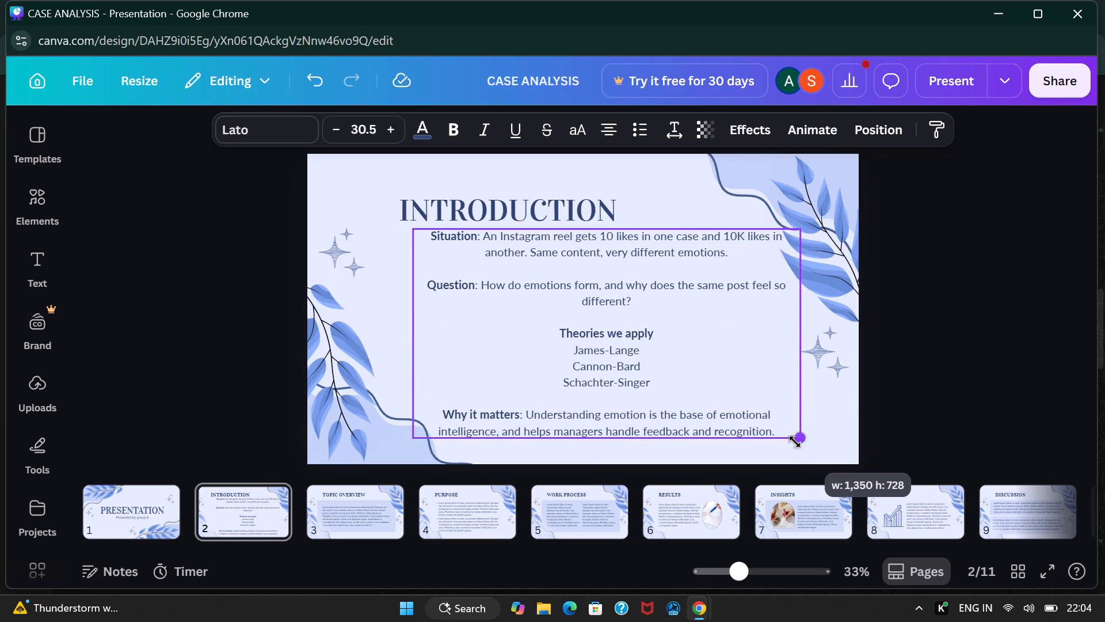
{"action": "left_click_drag", "start_coordinate": [795, 442], "coordinate": [783, 437]}
{"action": "left_click", "coordinate": [1024, 344]}
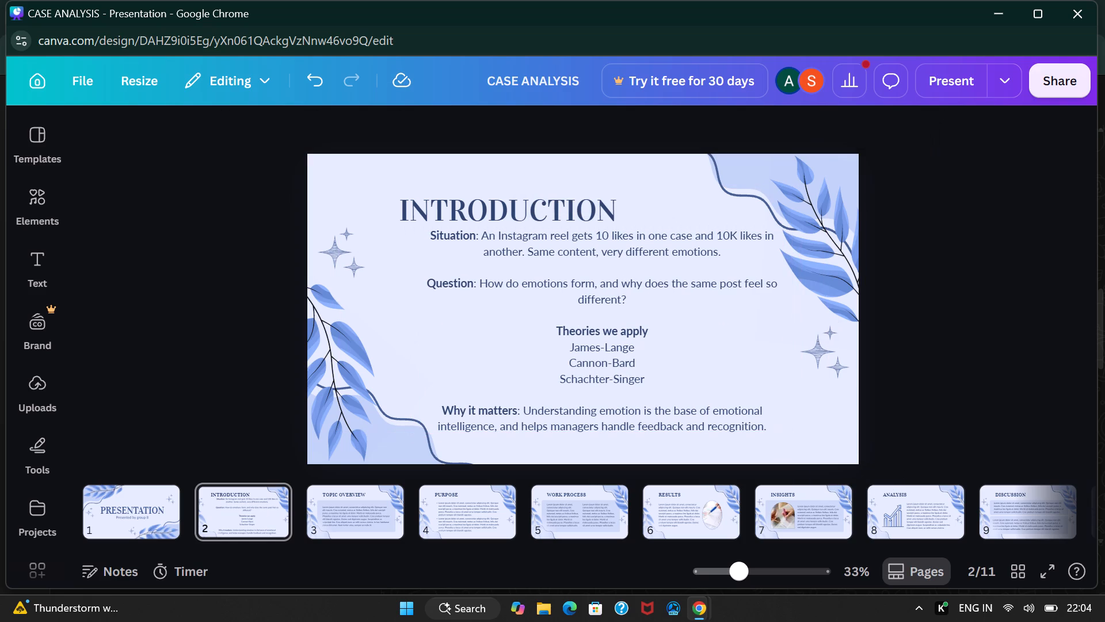
Move the INTRODUCTION heading up near the page's top edge, starting in line with the body text box.
{"action": "left_click_drag", "start_coordinate": [578, 207], "coordinate": [605, 187]}
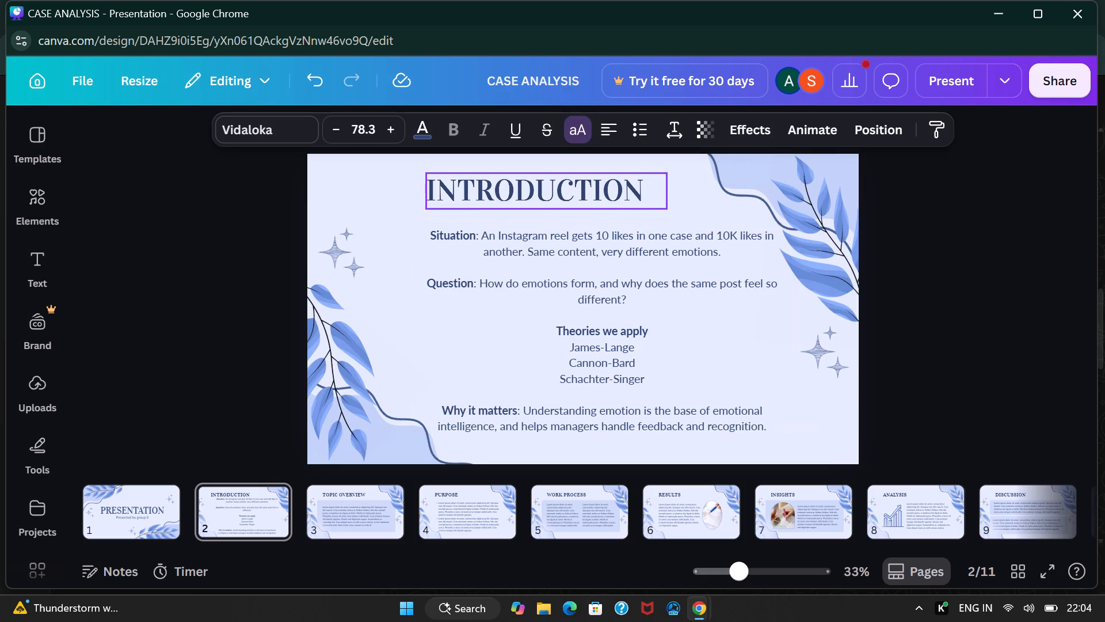
{"action": "left_click_drag", "start_coordinate": [605, 187], "coordinate": [598, 183]}
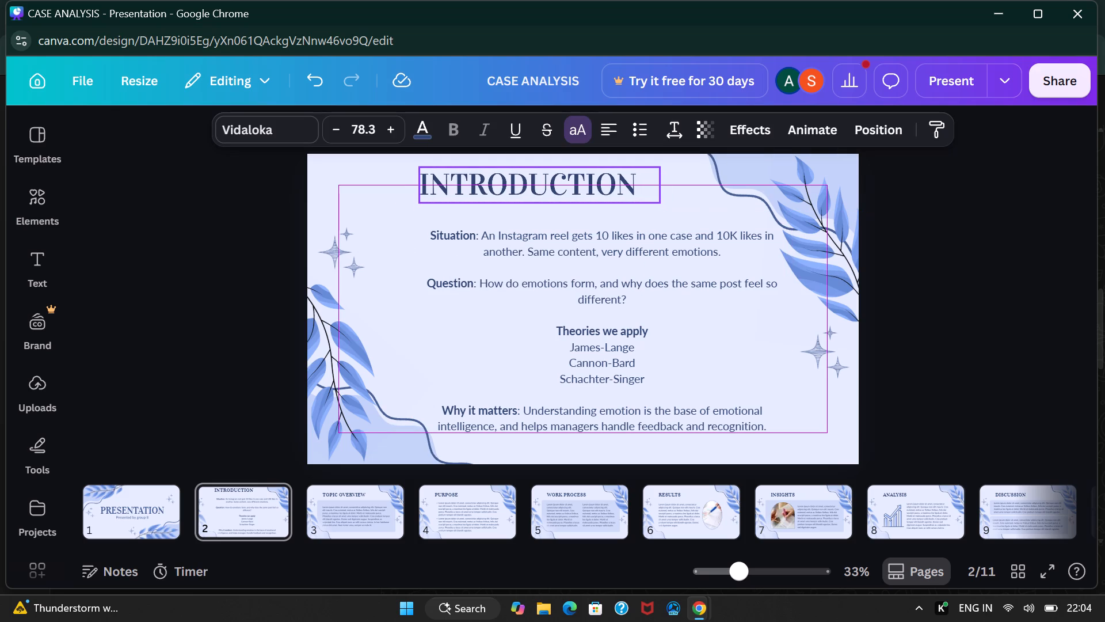
{"action": "left_click_drag", "start_coordinate": [598, 183], "coordinate": [596, 182]}
{"action": "left_click", "coordinate": [976, 235]}
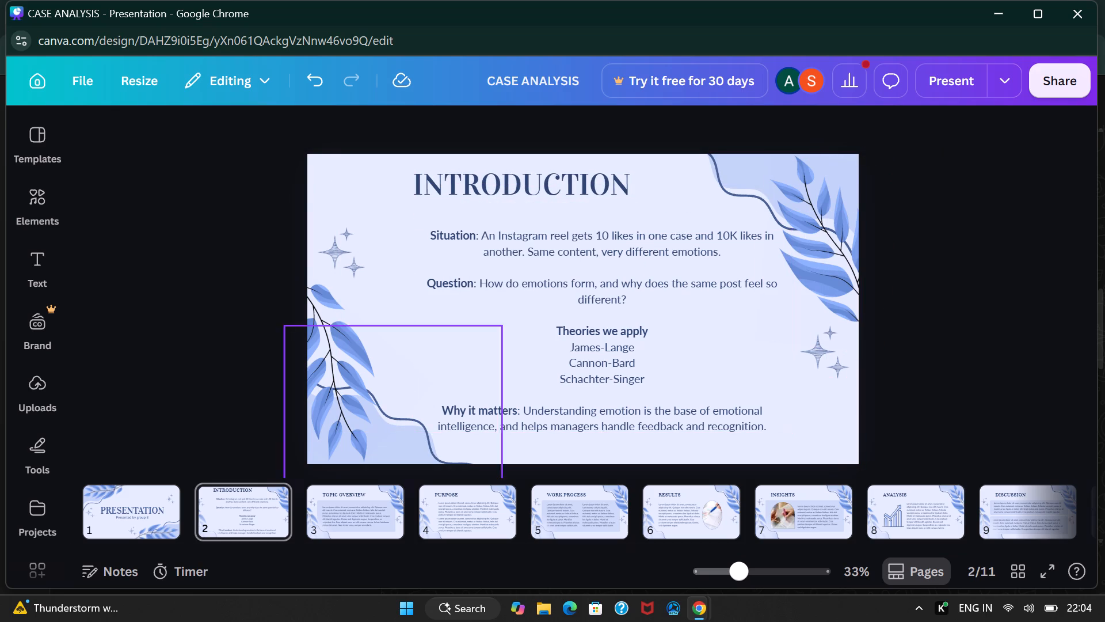
Left-align all the body text on the introduction page.
{"action": "left_click", "coordinate": [577, 325]}
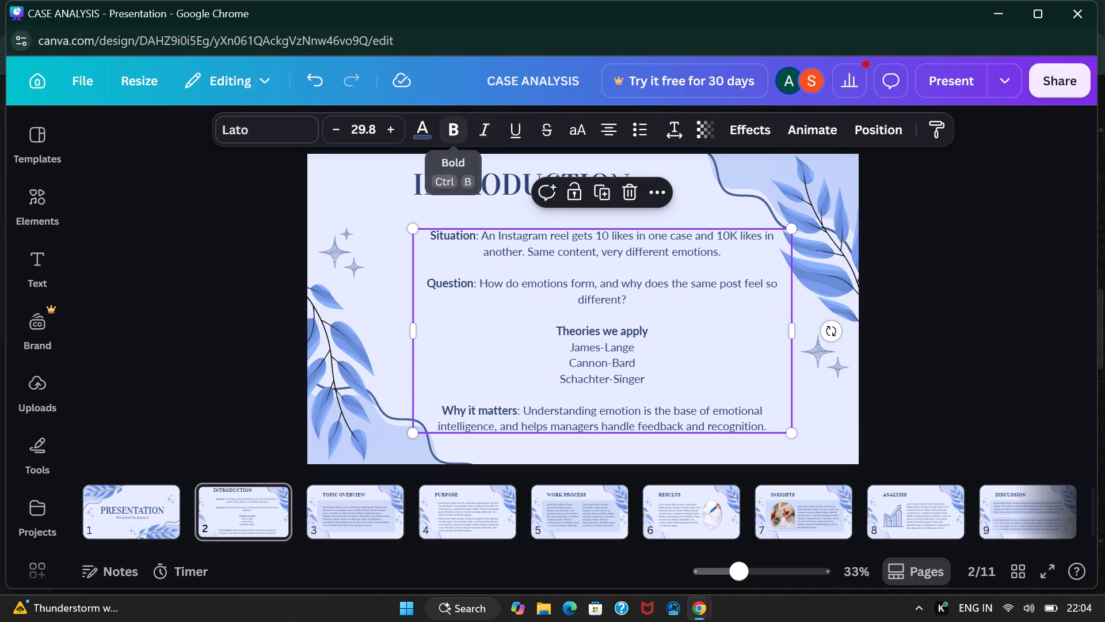
{"action": "left_click", "coordinate": [604, 124]}
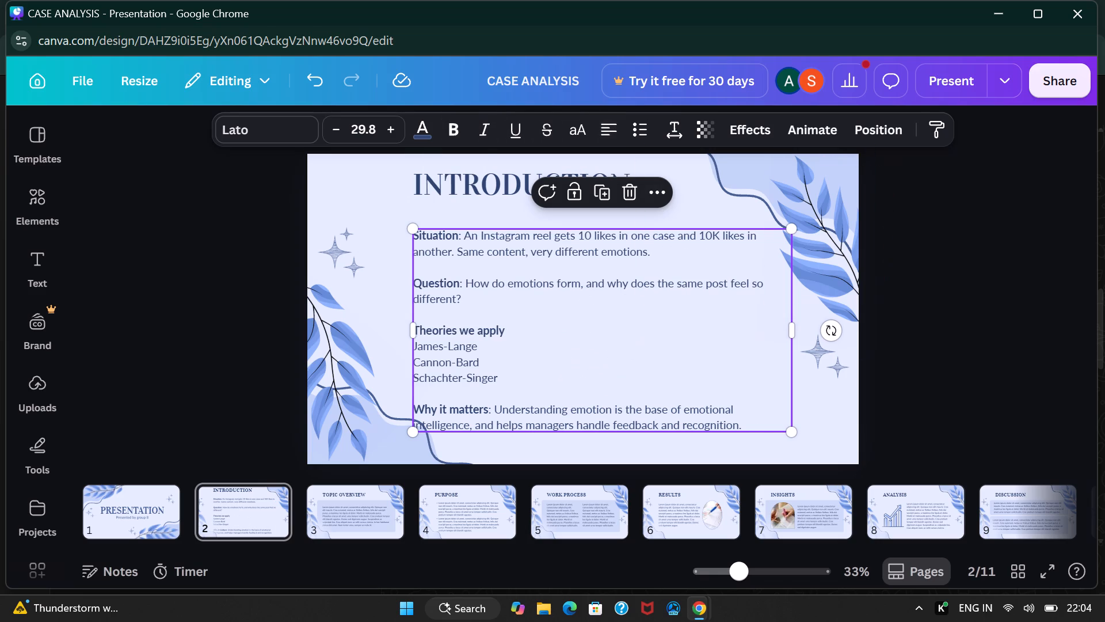
{"action": "left_click", "coordinate": [989, 279]}
Move the body text box up closer to the INTRODUCTION heading, keeping their left edges aligned.
{"action": "left_click_drag", "start_coordinate": [453, 352], "coordinate": [455, 333]}
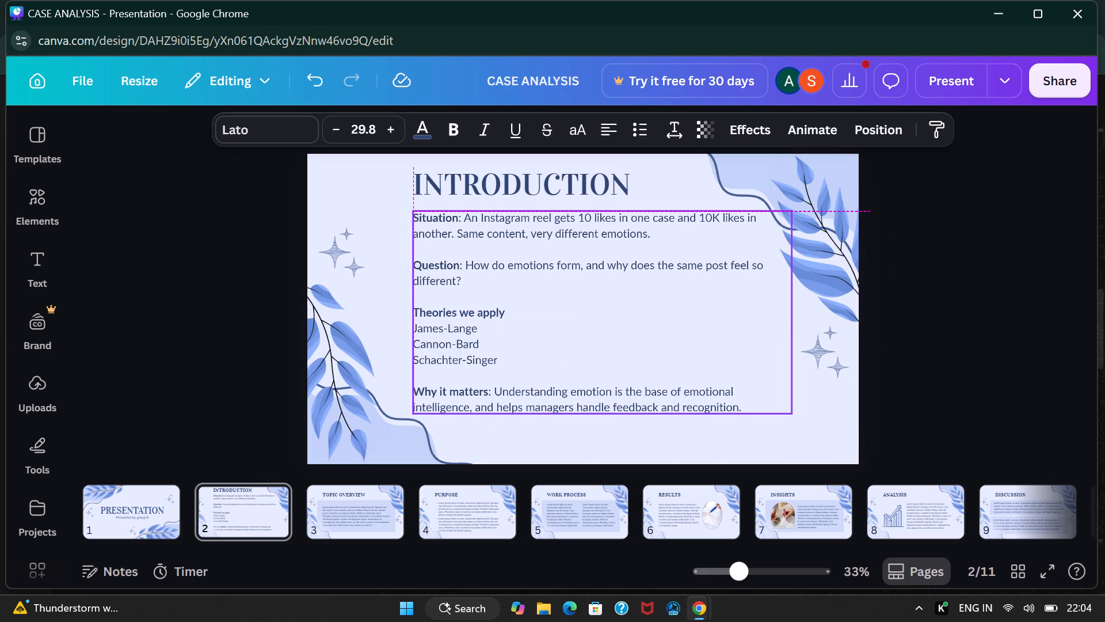
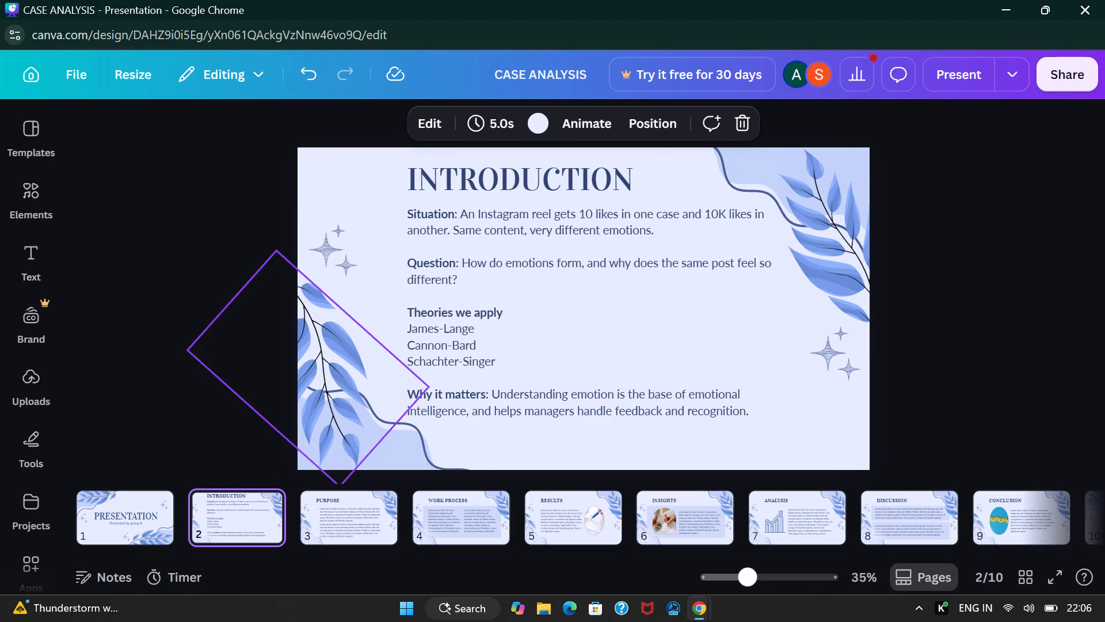
{"action": "double_click", "coordinate": [463, 257]}
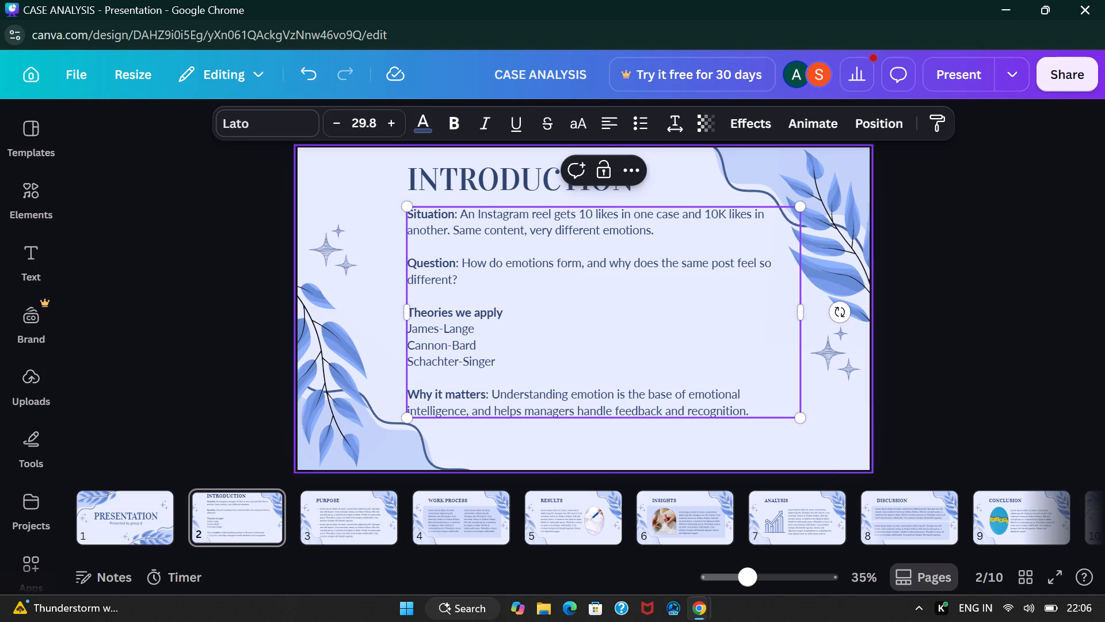
{"action": "left_click", "coordinate": [670, 116]}
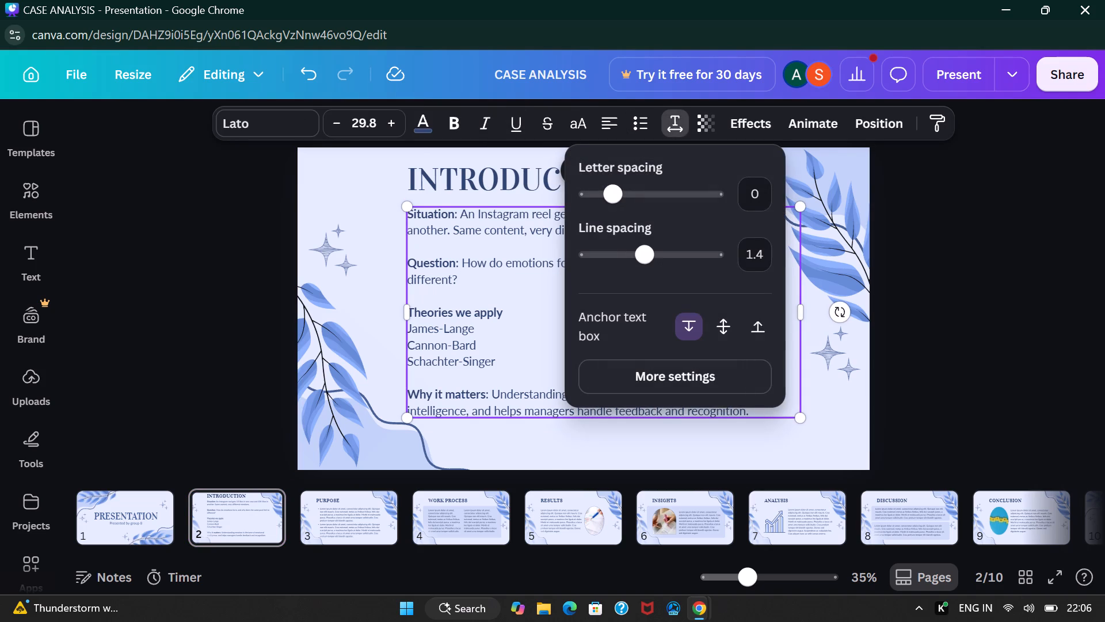
{"action": "left_click", "coordinate": [717, 329]}
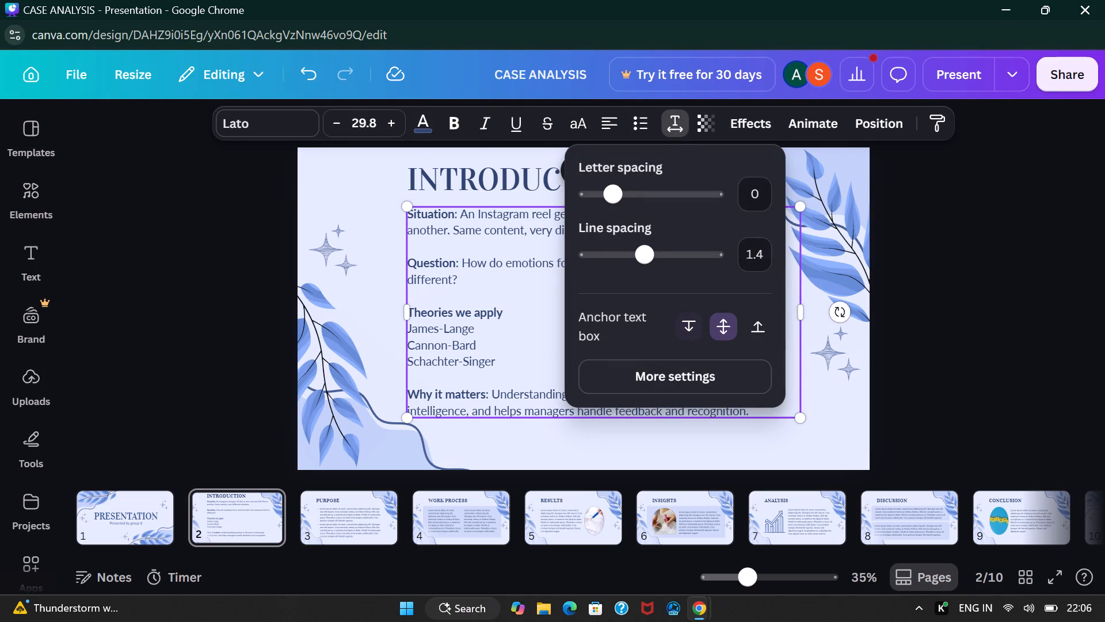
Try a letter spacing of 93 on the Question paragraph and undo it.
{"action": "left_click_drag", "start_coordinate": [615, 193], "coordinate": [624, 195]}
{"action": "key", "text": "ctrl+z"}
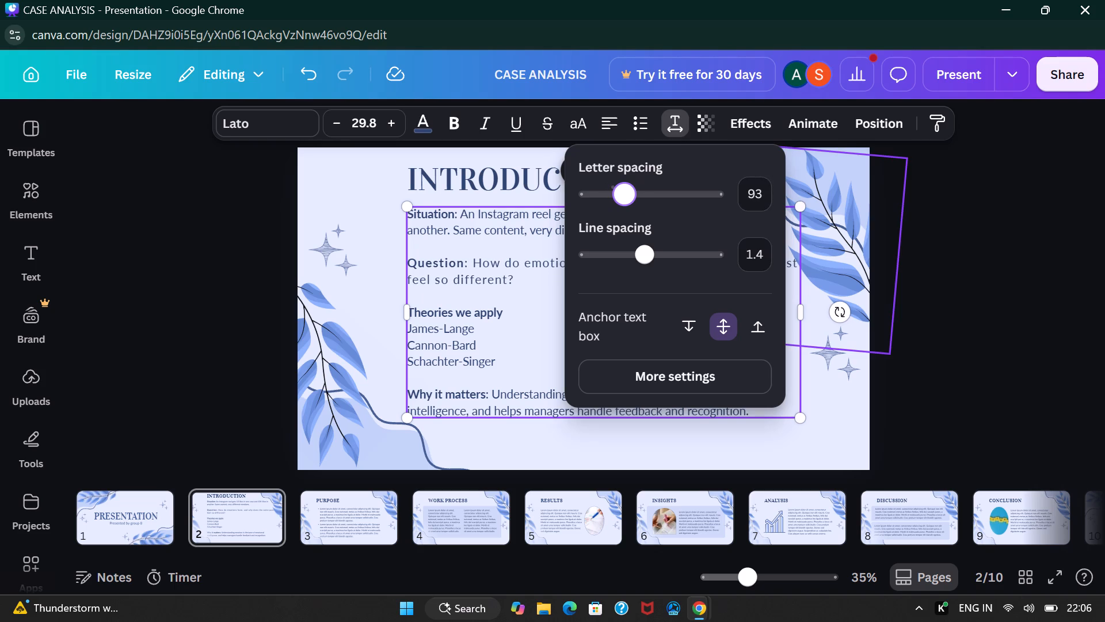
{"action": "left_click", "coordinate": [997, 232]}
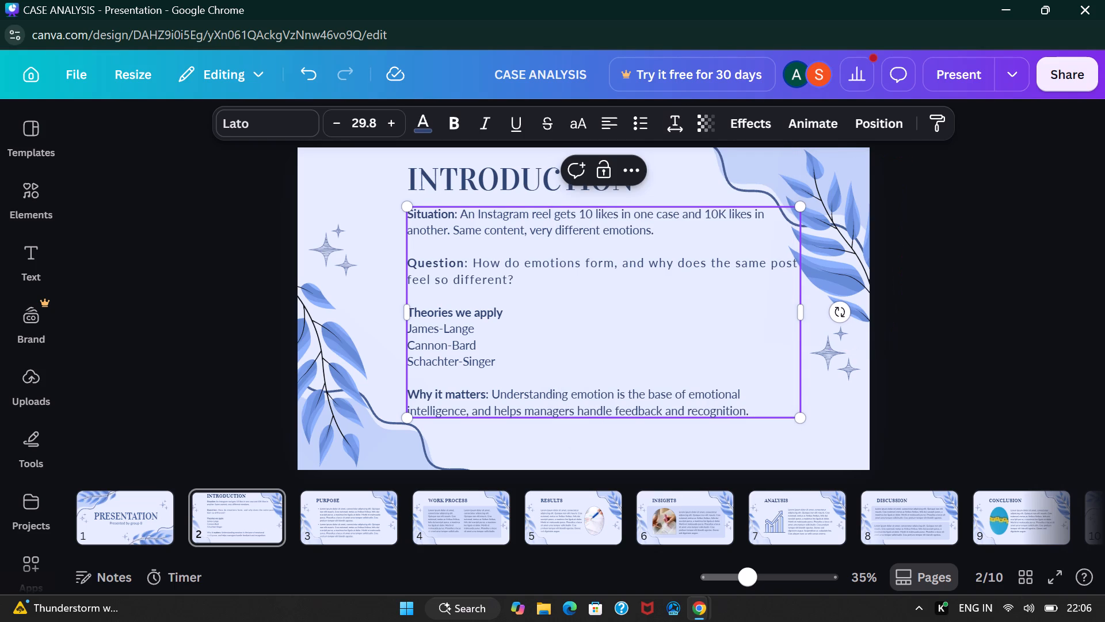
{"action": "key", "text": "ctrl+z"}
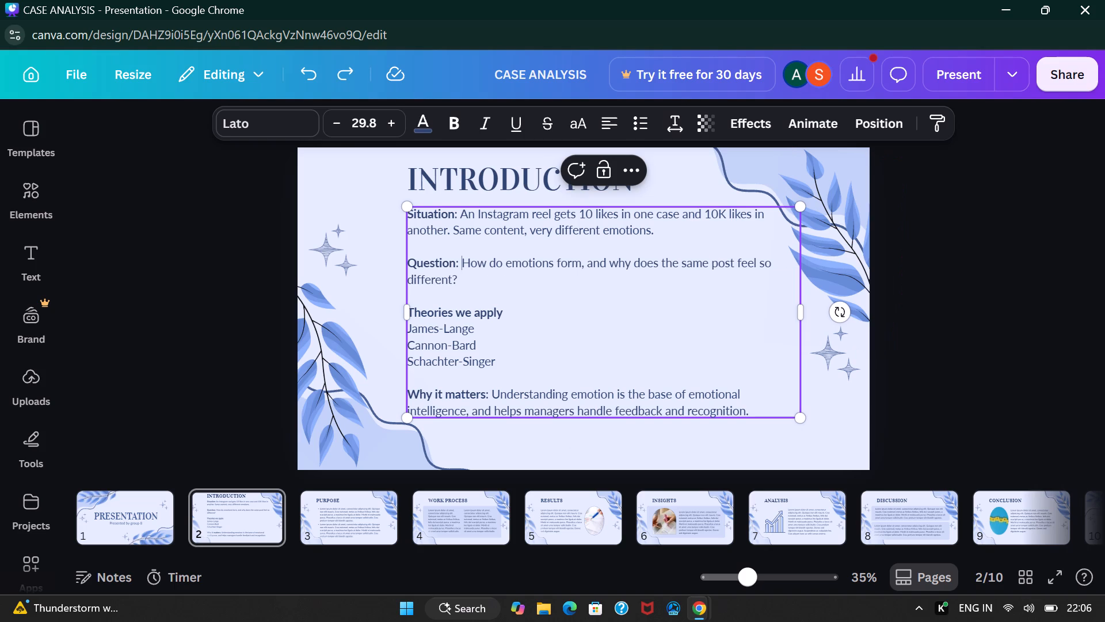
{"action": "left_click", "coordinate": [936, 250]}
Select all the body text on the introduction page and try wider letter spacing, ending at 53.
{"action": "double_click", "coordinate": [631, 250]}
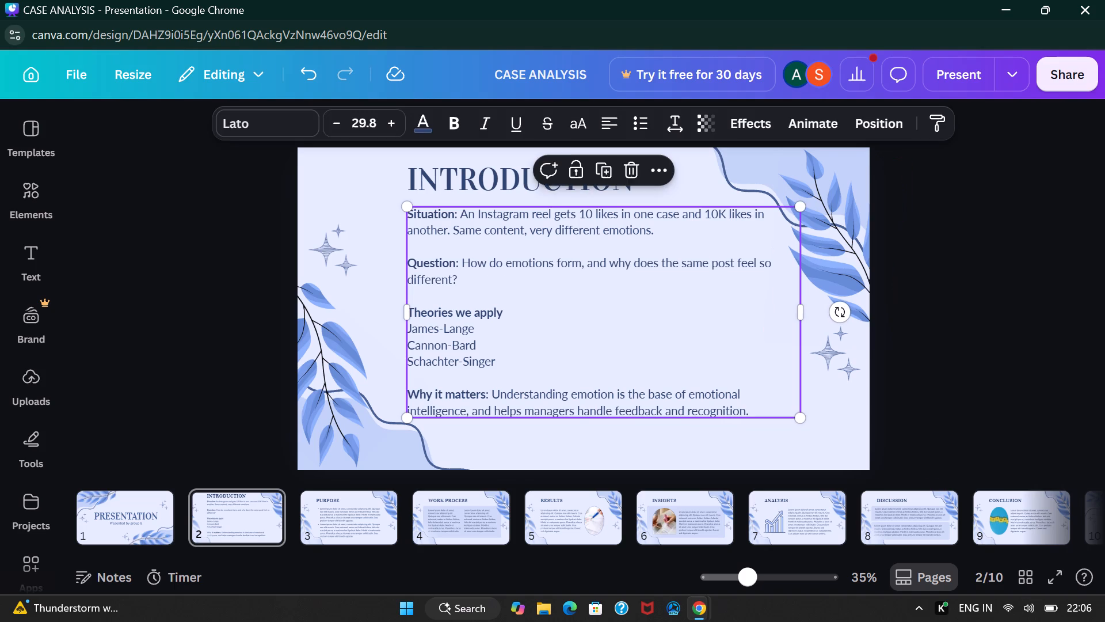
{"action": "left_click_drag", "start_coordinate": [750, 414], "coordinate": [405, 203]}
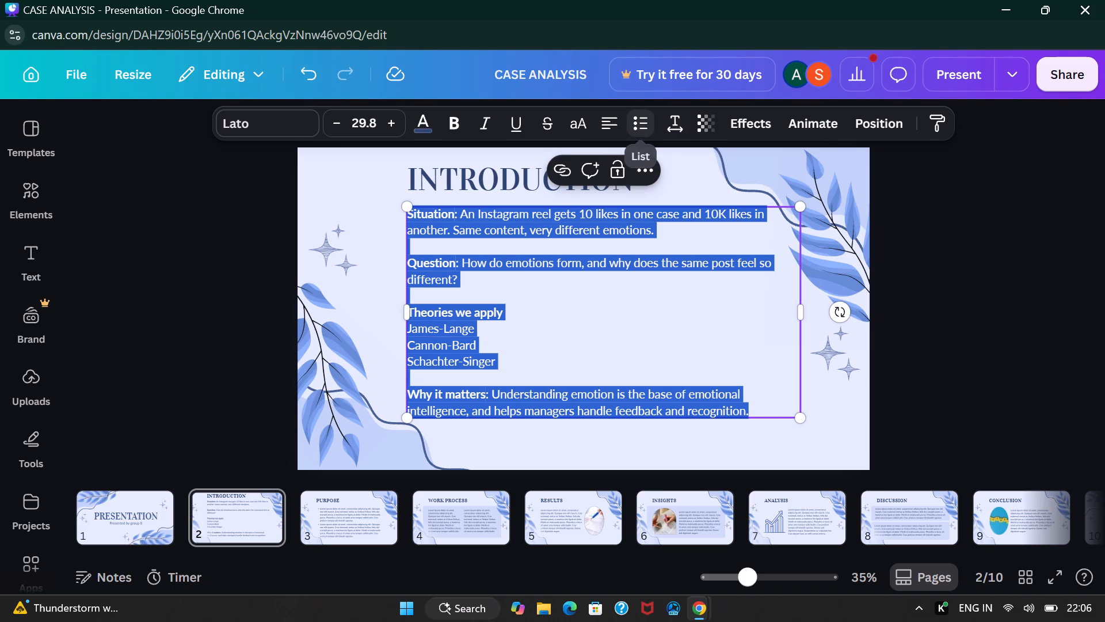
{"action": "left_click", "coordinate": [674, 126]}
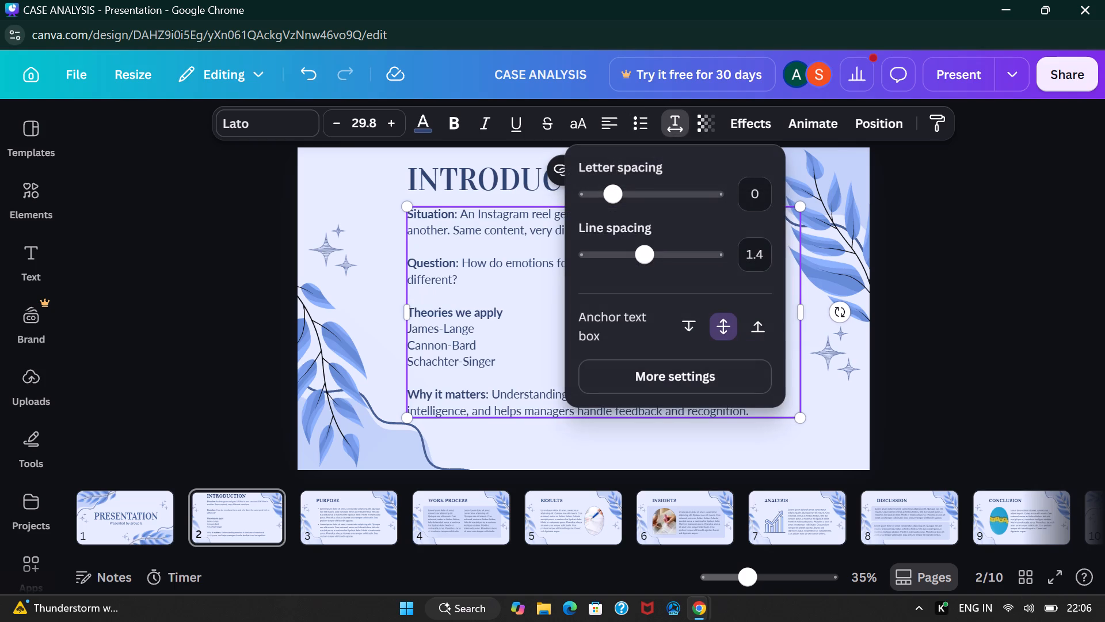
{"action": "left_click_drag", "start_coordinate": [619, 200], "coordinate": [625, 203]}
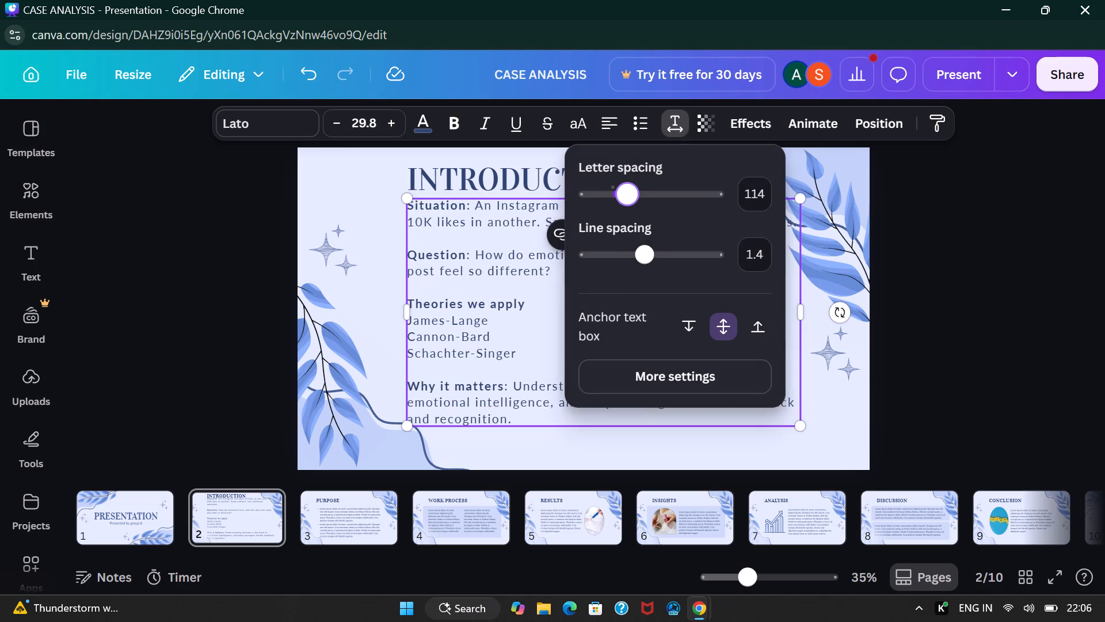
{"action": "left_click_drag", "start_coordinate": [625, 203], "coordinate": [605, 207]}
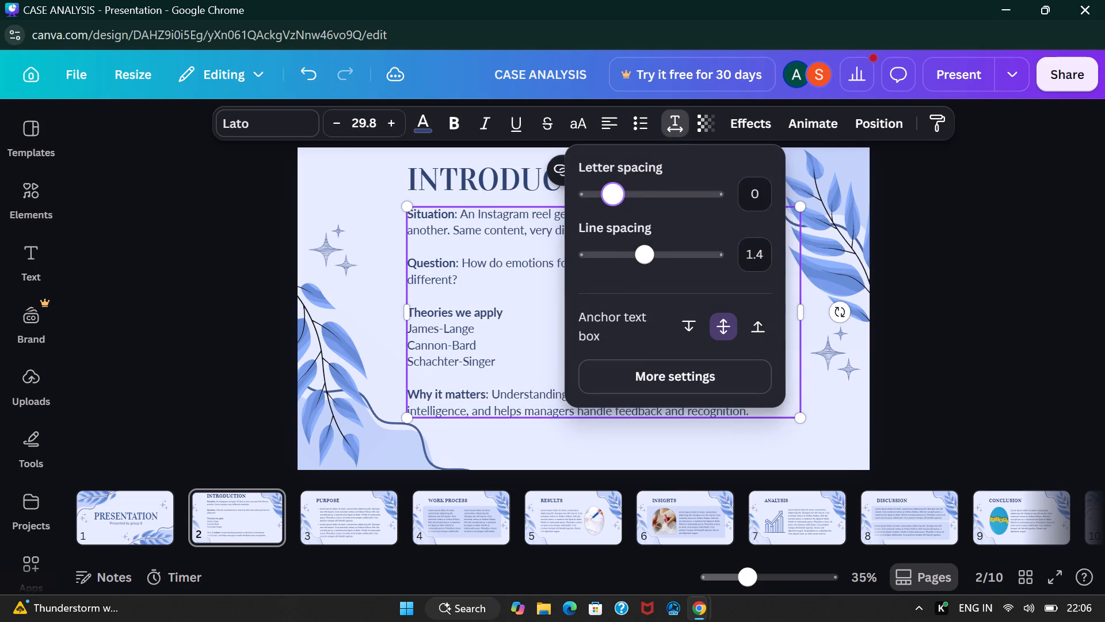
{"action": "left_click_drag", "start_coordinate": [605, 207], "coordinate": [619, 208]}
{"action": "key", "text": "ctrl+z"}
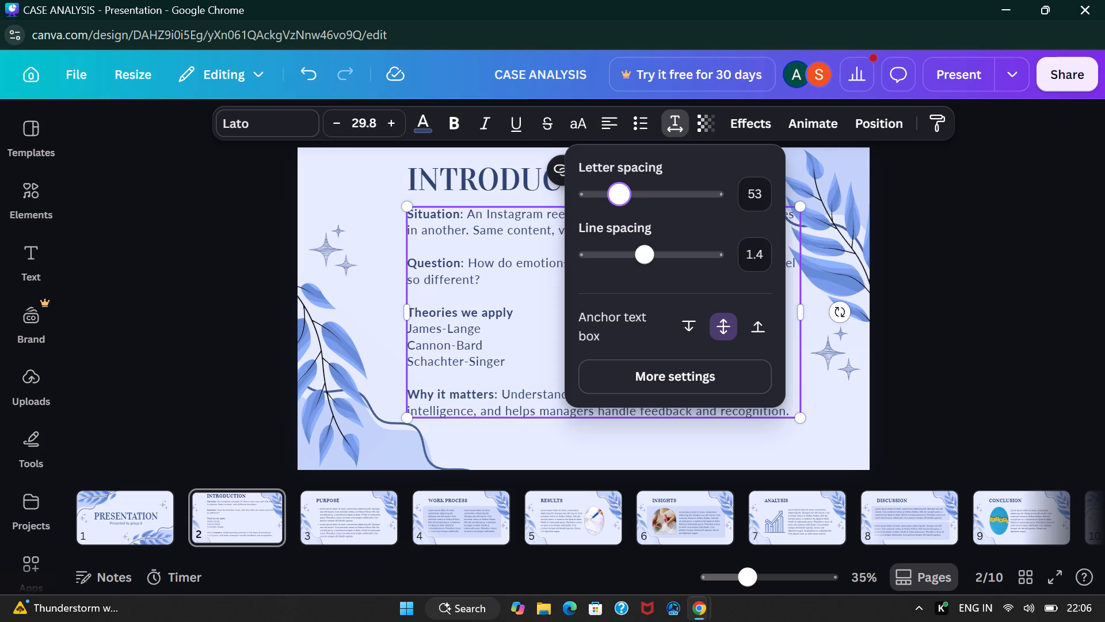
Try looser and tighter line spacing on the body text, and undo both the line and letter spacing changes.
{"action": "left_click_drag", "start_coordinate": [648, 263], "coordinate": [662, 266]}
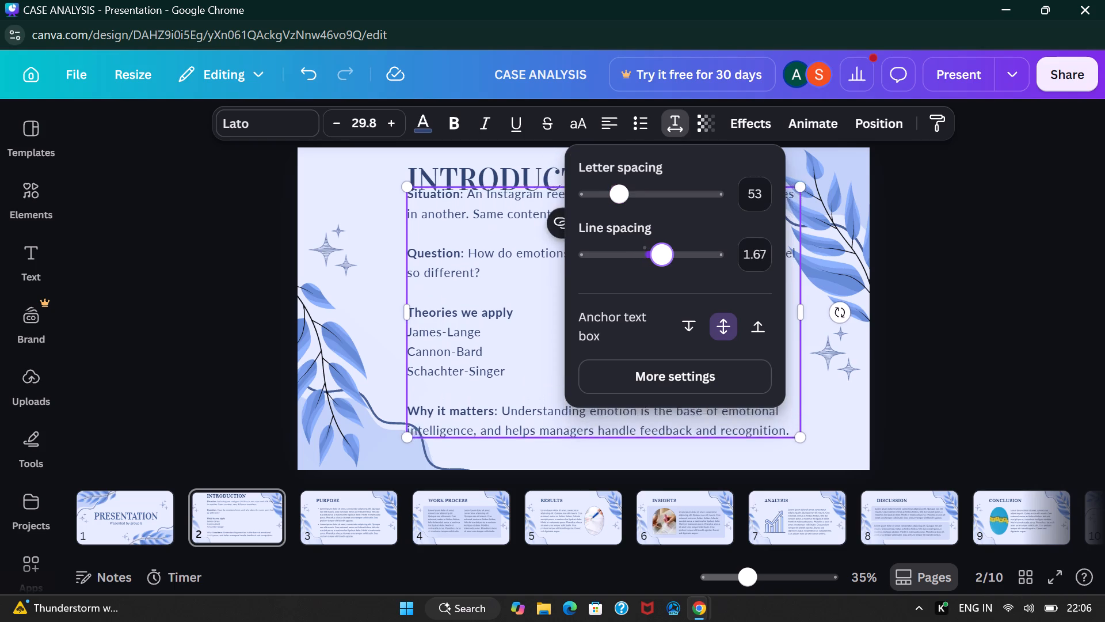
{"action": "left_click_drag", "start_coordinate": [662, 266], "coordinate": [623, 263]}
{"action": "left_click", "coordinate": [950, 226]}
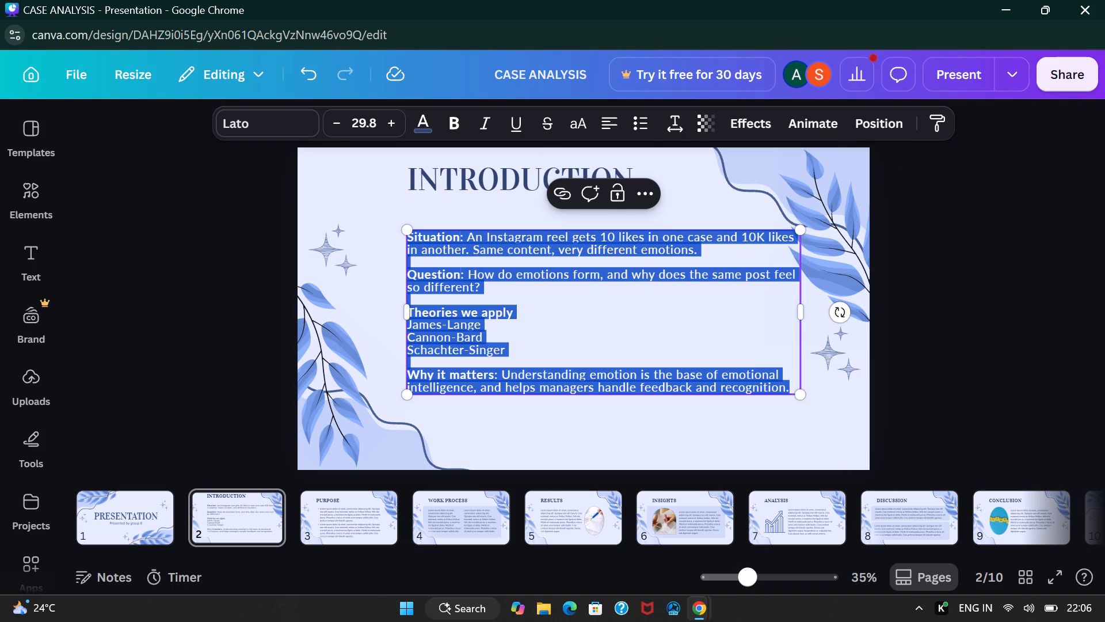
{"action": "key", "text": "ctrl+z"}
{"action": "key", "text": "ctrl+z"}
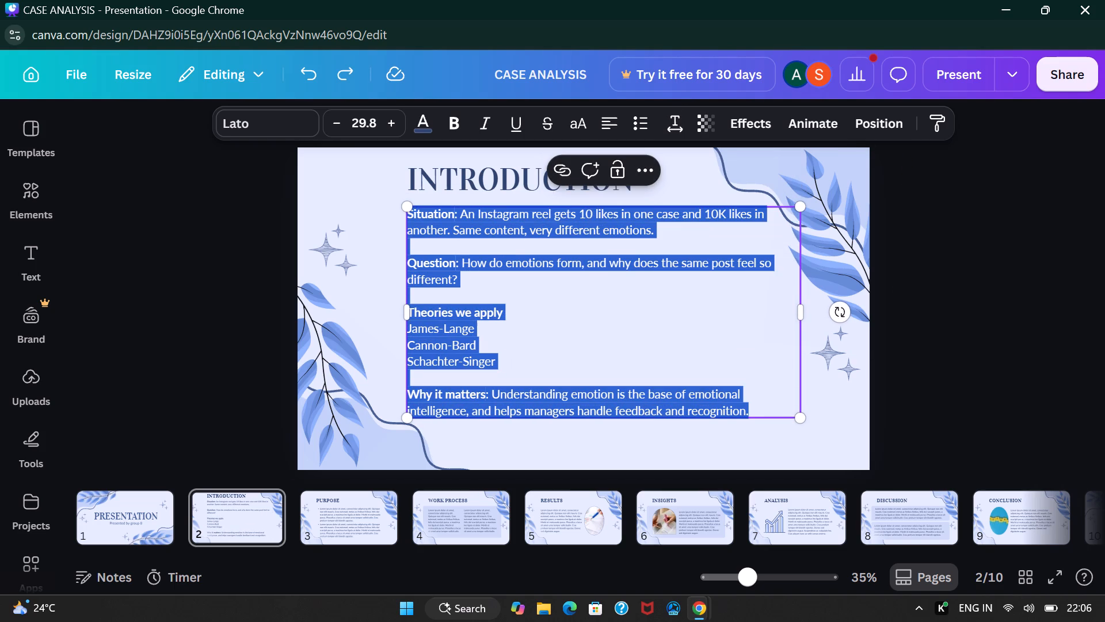
Tighten the line spacing of all the body text to 1.06.
{"action": "left_click", "coordinate": [668, 122]}
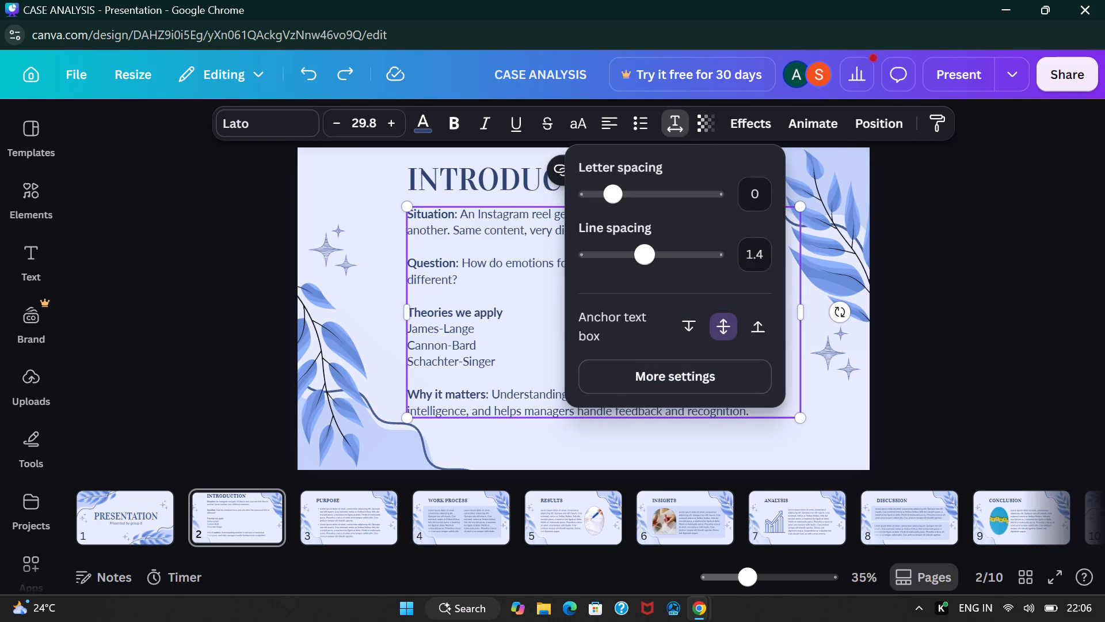
{"action": "left_click_drag", "start_coordinate": [647, 255], "coordinate": [627, 251]}
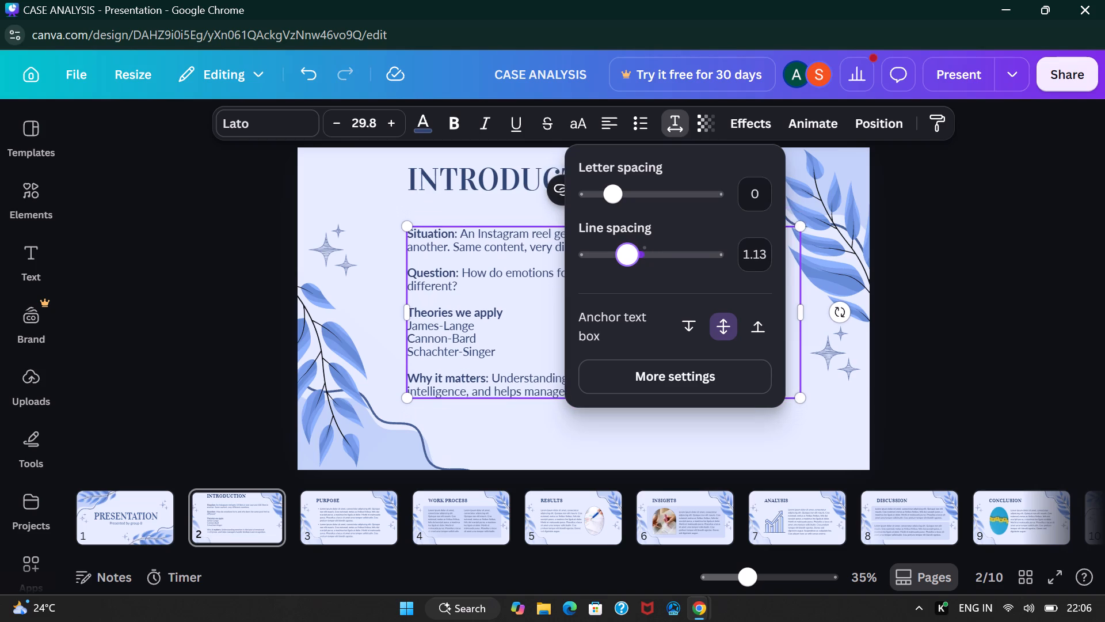
{"action": "left_click_drag", "start_coordinate": [627, 251], "coordinate": [622, 251]}
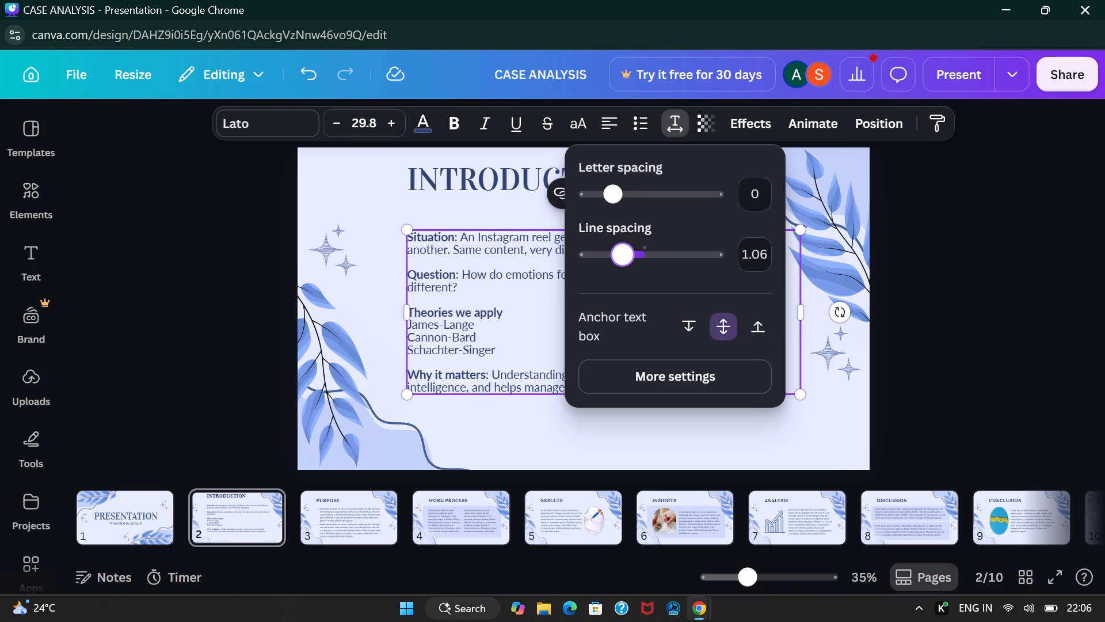
{"action": "left_click", "coordinate": [982, 223]}
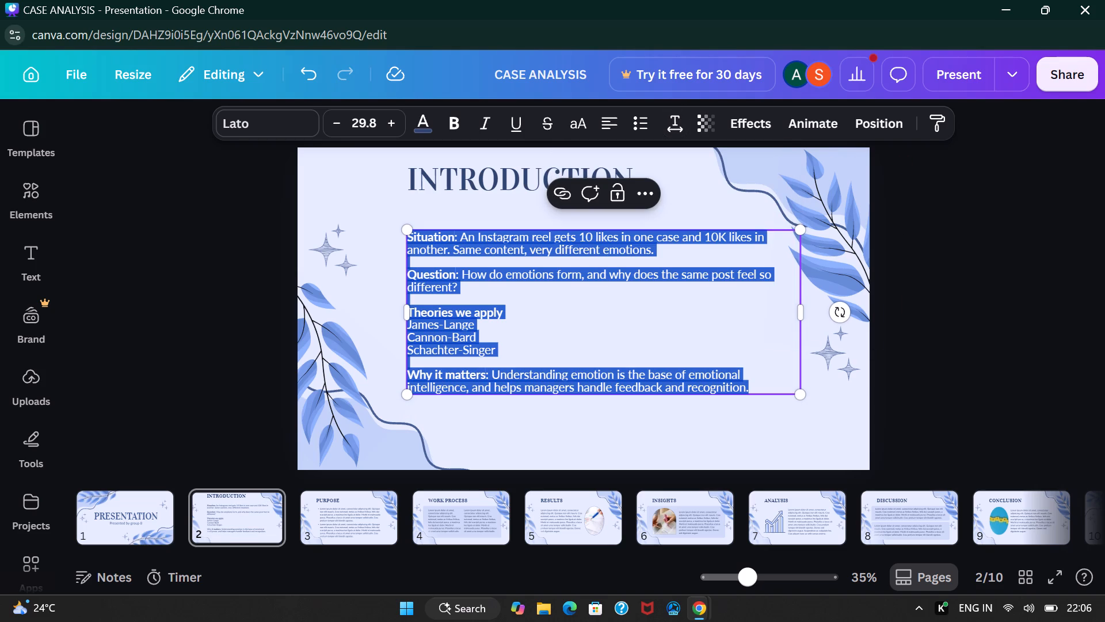
{"action": "left_click", "coordinate": [1008, 279]}
Move the body text box up and toward the page's left side, and scale its text up to size 32.5.
{"action": "left_click_drag", "start_coordinate": [715, 302], "coordinate": [684, 281]}
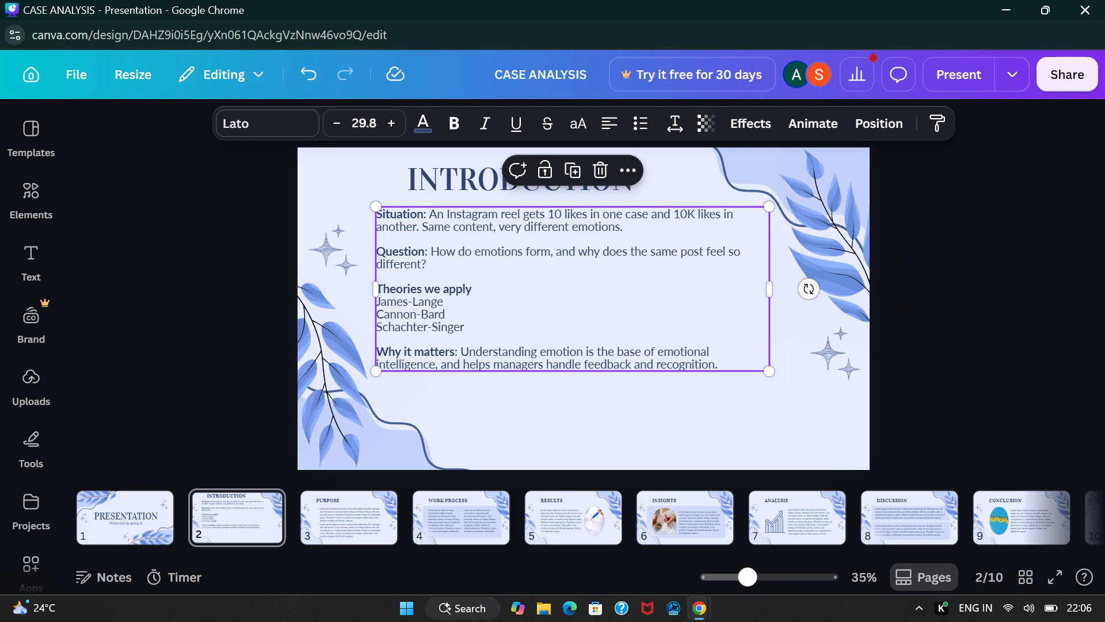
{"action": "left_click_drag", "start_coordinate": [768, 371], "coordinate": [788, 426]}
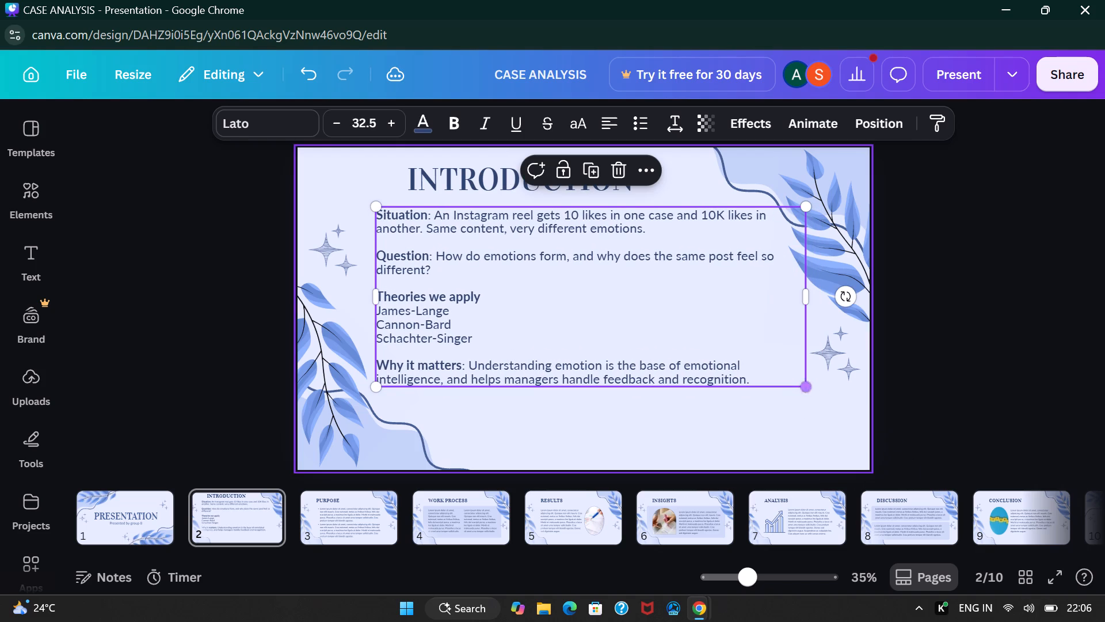
{"action": "left_click_drag", "start_coordinate": [690, 307], "coordinate": [695, 324]}
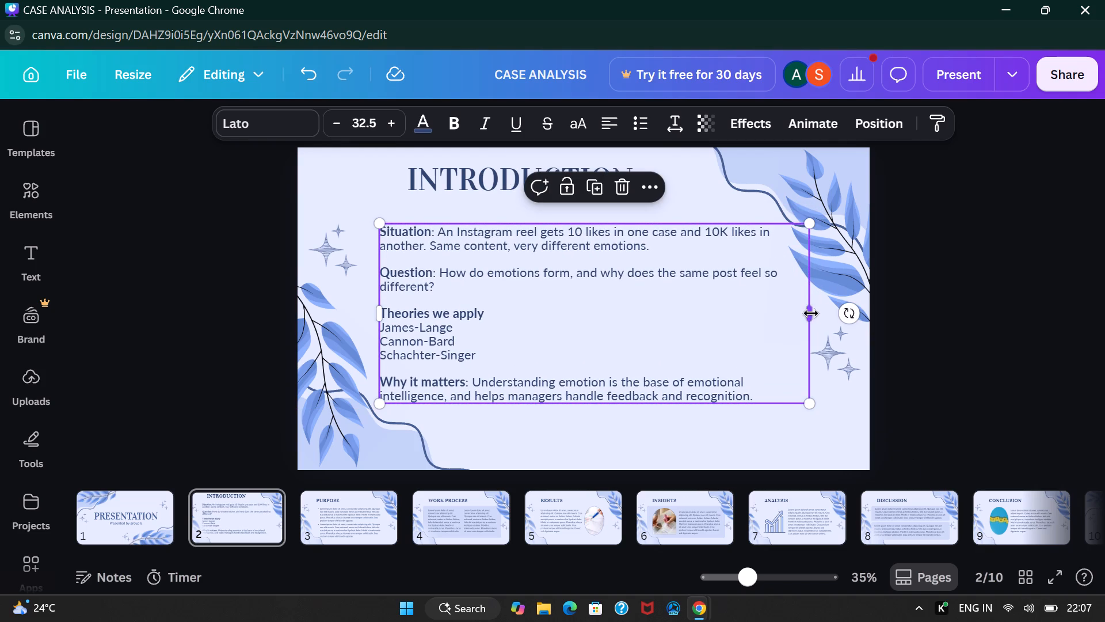
Narrow the body text box from its right edge so the text rewraps clear of the leaf decoration.
{"action": "left_click_drag", "start_coordinate": [810, 314], "coordinate": [776, 308]}
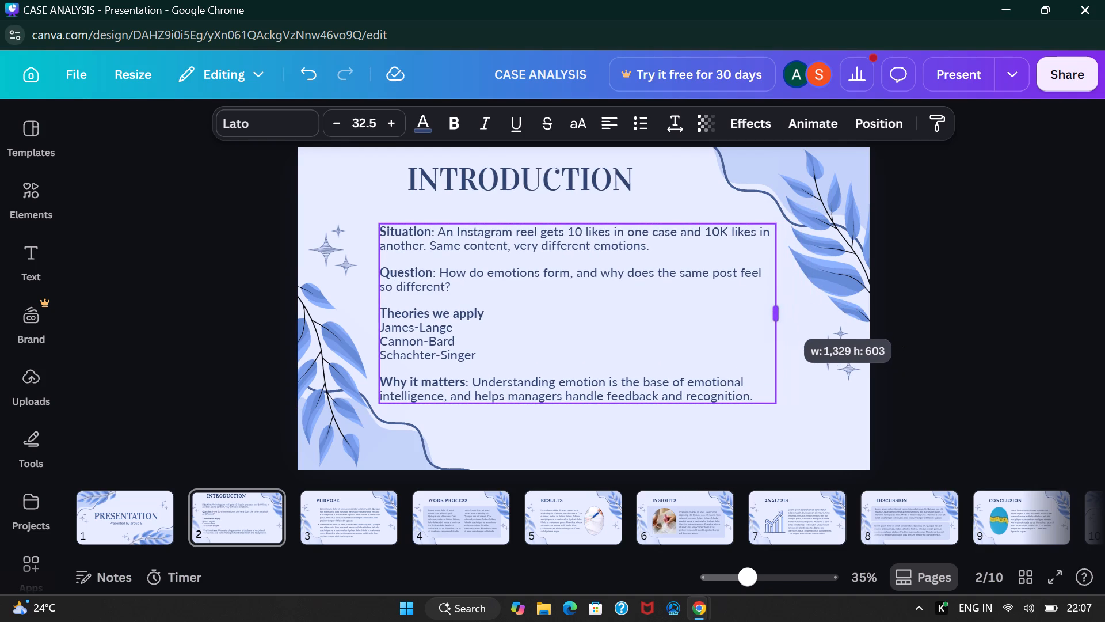
{"action": "left_click_drag", "start_coordinate": [776, 308], "coordinate": [726, 305]}
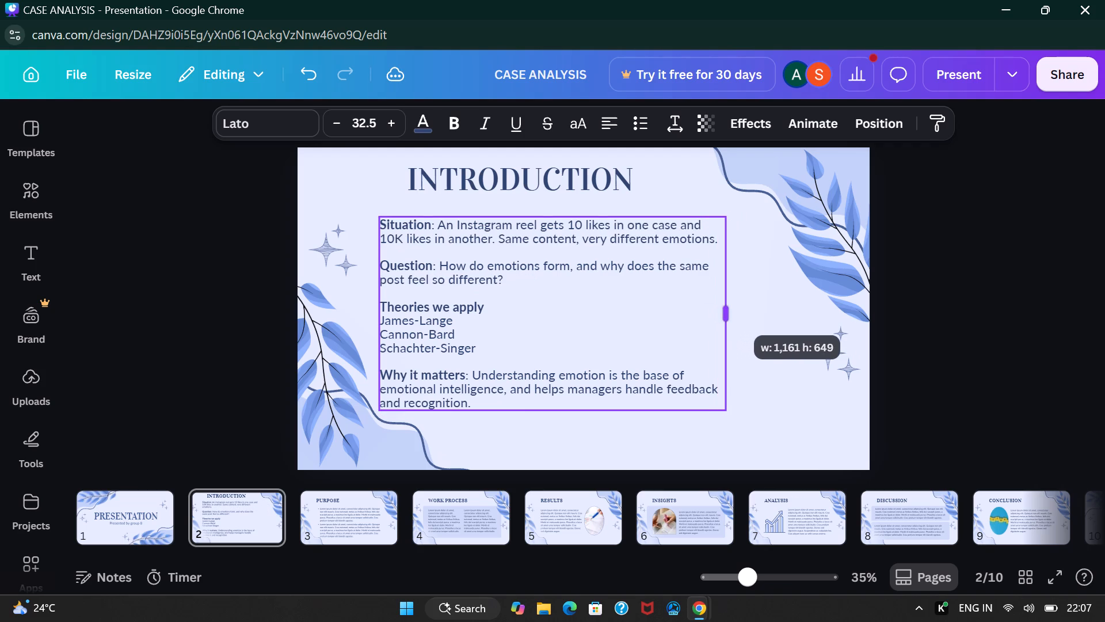
{"action": "left_click_drag", "start_coordinate": [726, 305], "coordinate": [734, 305]}
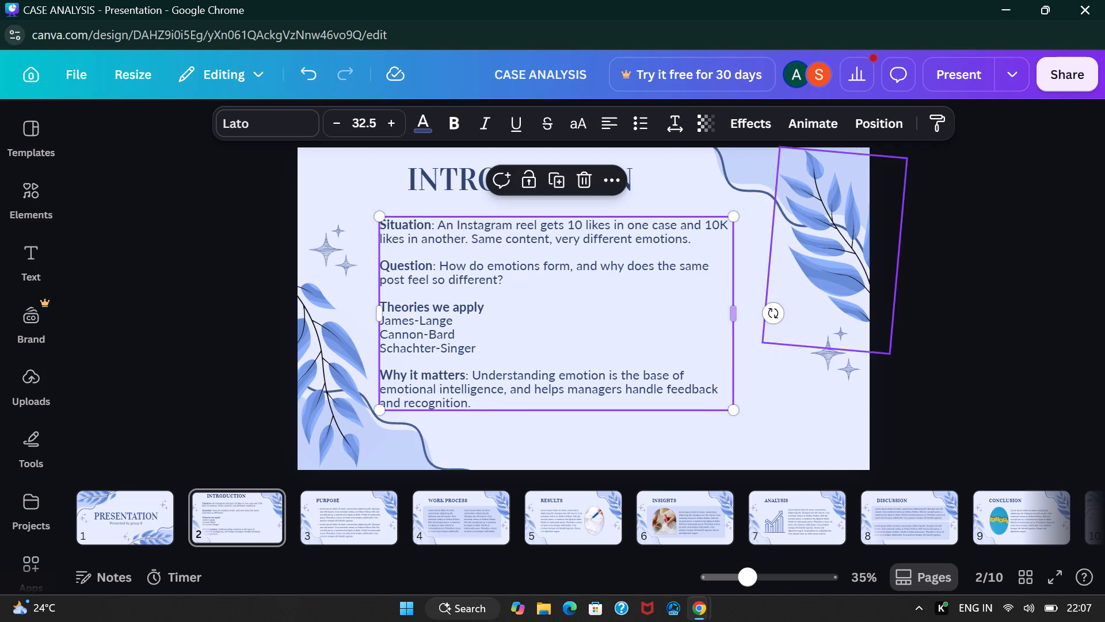
Move the body text box close beneath the INTRODUCTION heading and scale its text up to size 34.
{"action": "left_click", "coordinate": [1044, 248]}
{"action": "left_click_drag", "start_coordinate": [643, 278], "coordinate": [658, 276]}
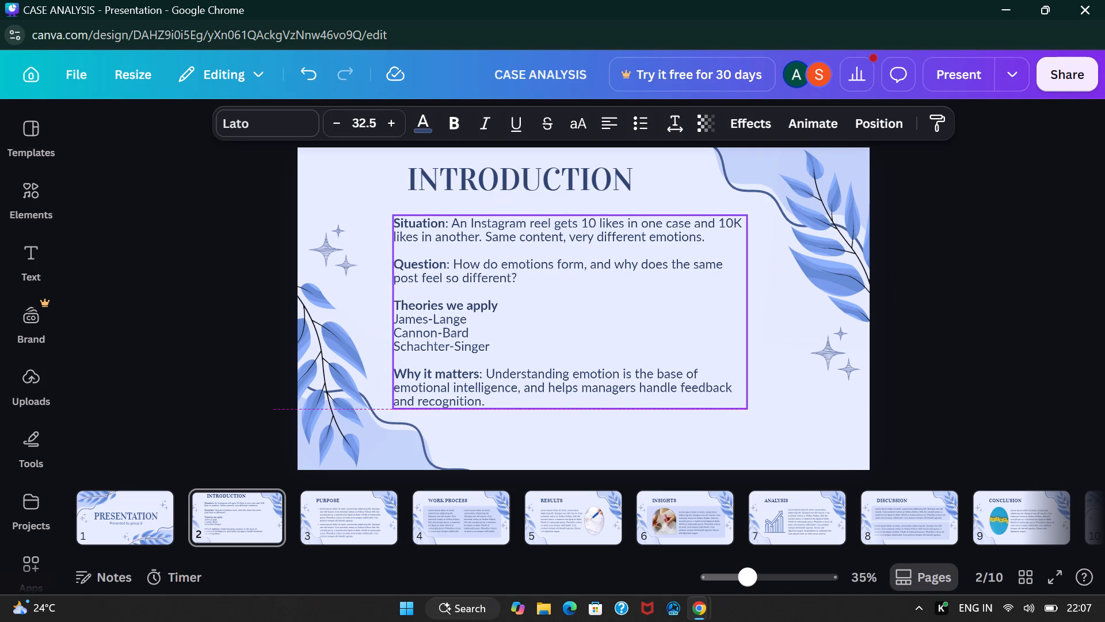
{"action": "left_click_drag", "start_coordinate": [658, 276], "coordinate": [656, 270]}
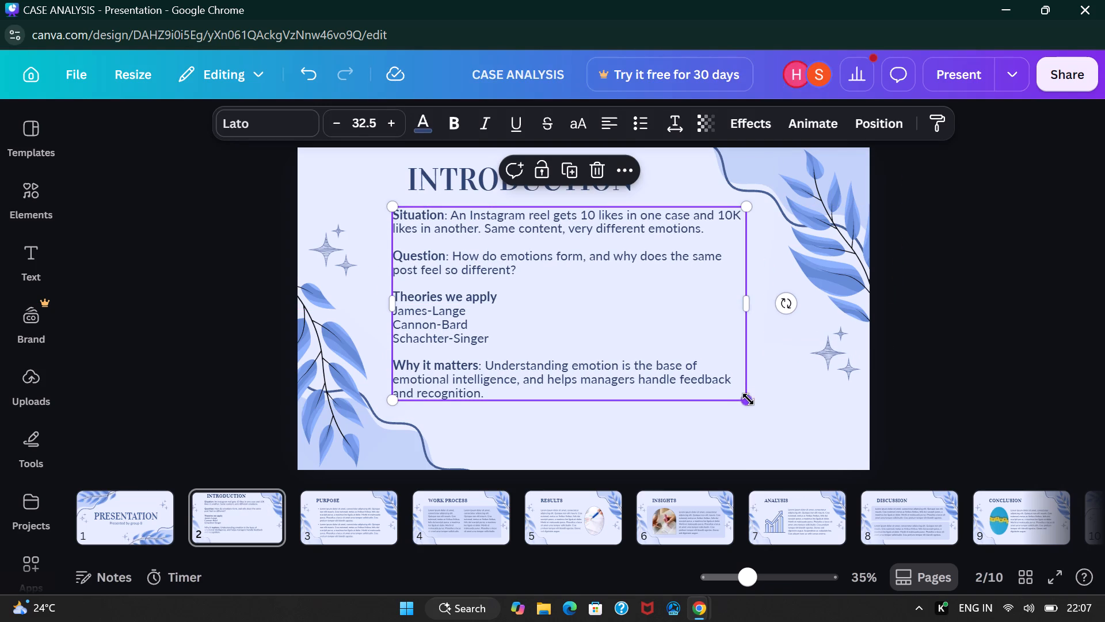
{"action": "left_click_drag", "start_coordinate": [748, 399], "coordinate": [764, 410]}
{"action": "left_click", "coordinate": [989, 344]}
{"action": "left_click_drag", "start_coordinate": [594, 249], "coordinate": [594, 254]}
{"action": "left_click", "coordinate": [981, 245]}
Shift the body text box on page 2 slightly down to leave more space below the heading.
{"action": "left_click", "coordinate": [334, 510]}
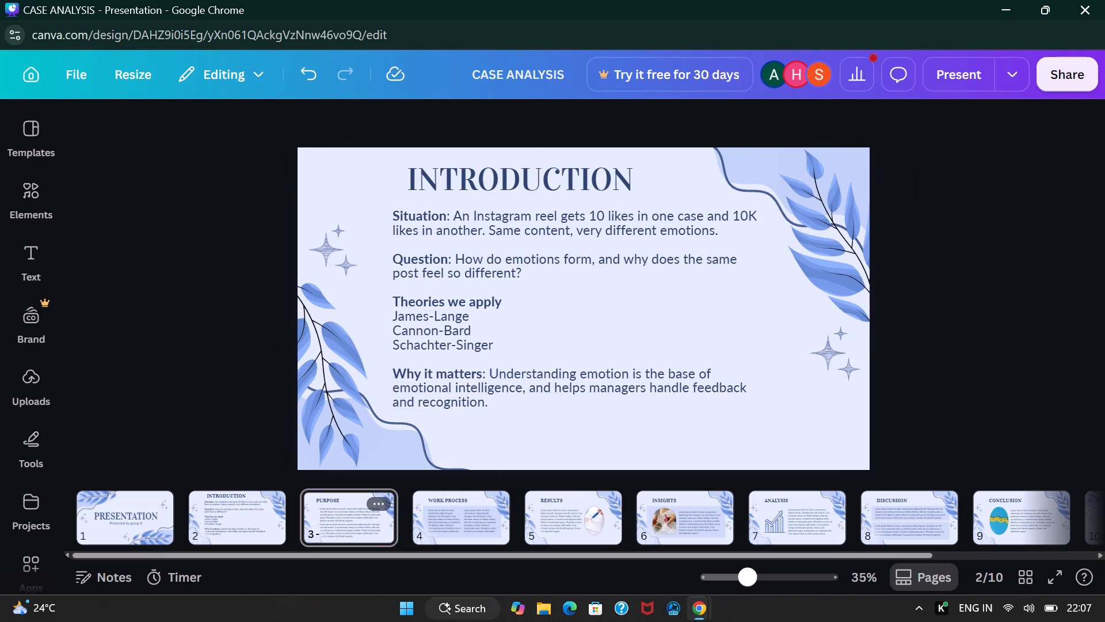
{"action": "left_click", "coordinate": [257, 505]}
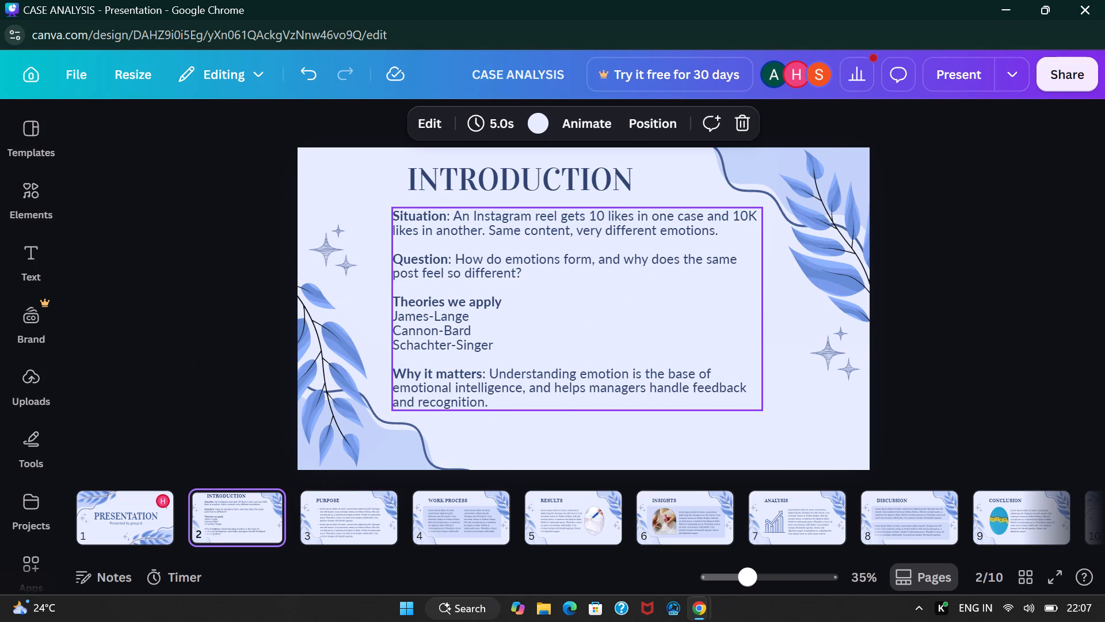
{"action": "left_click_drag", "start_coordinate": [536, 223], "coordinate": [540, 232]}
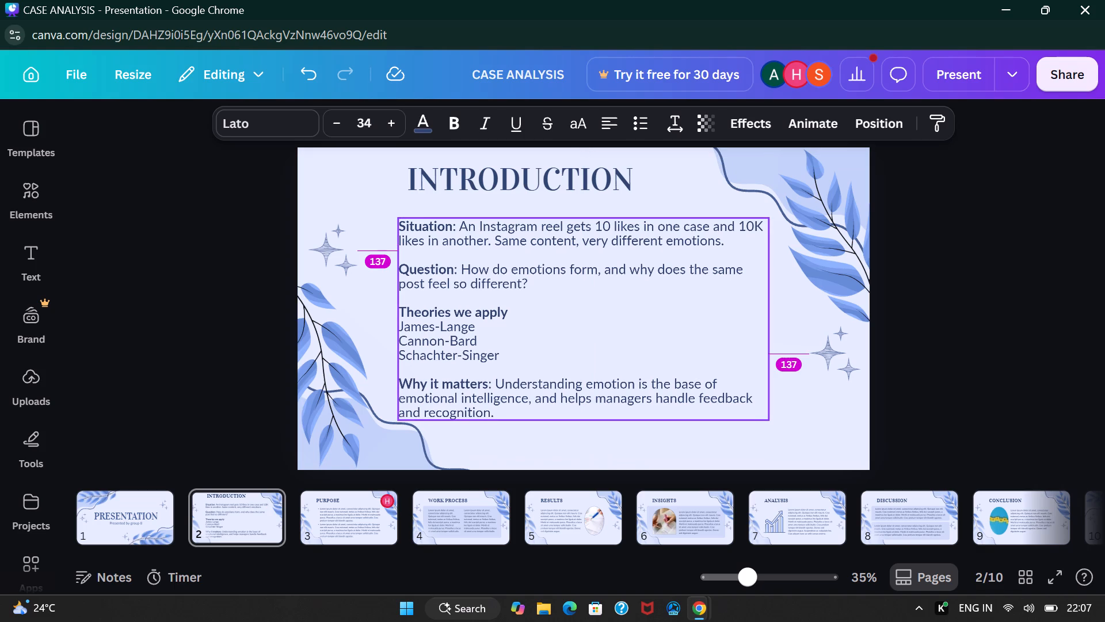
{"action": "left_click_drag", "start_coordinate": [540, 232], "coordinate": [538, 232]}
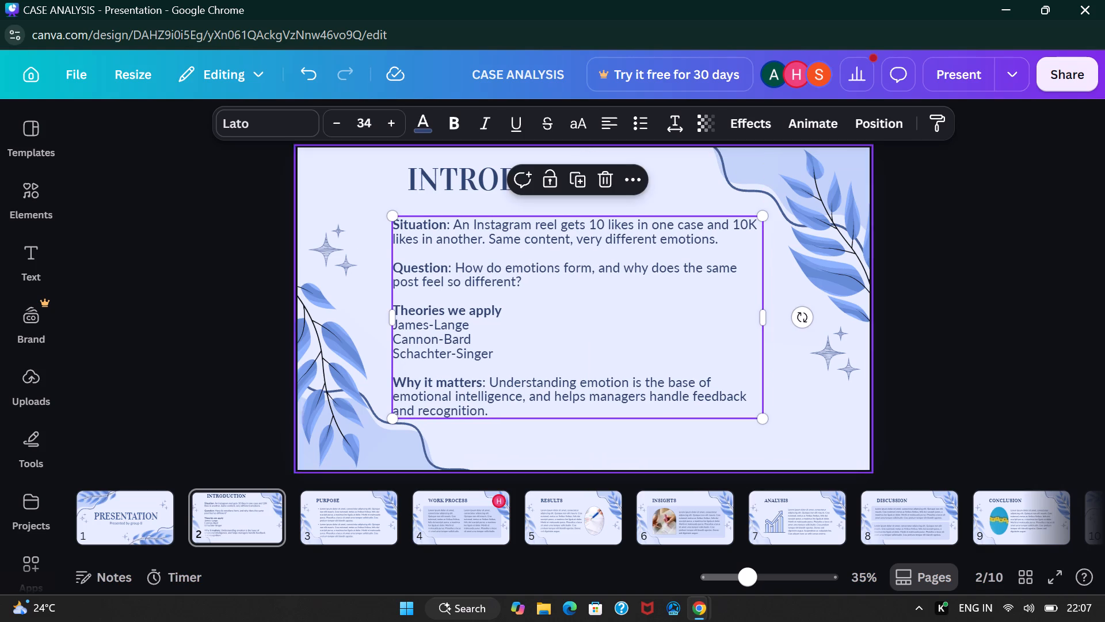
Move the INTRODUCTION heading left so its left edge lines up with the body text box.
{"action": "left_click", "coordinate": [973, 168]}
{"action": "left_click_drag", "start_coordinate": [618, 181], "coordinate": [616, 187]}
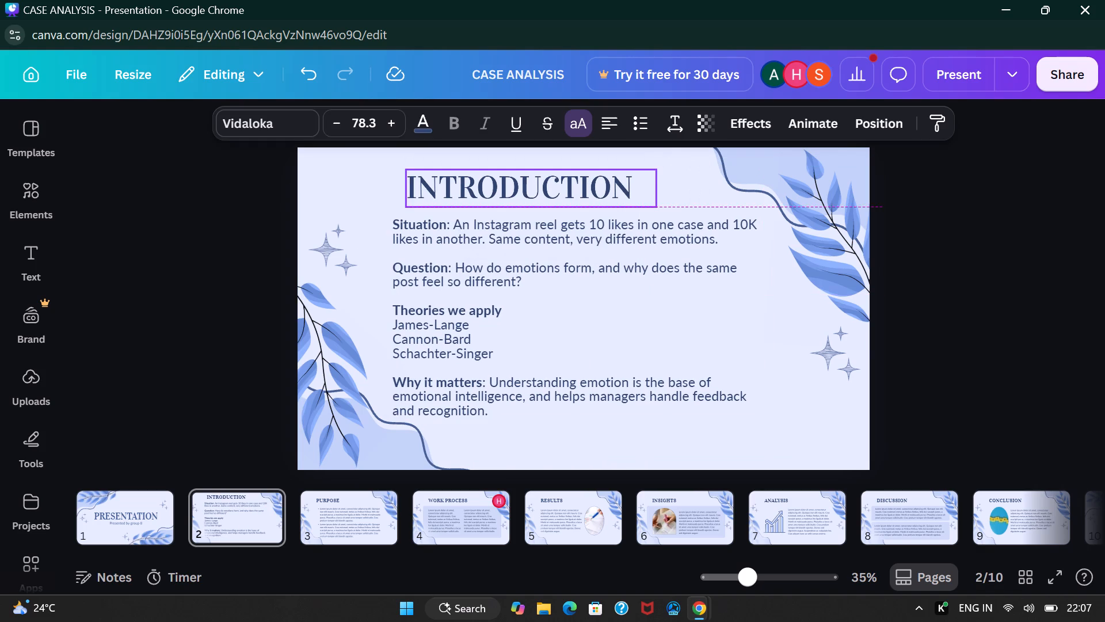
{"action": "left_click_drag", "start_coordinate": [616, 187], "coordinate": [603, 180]}
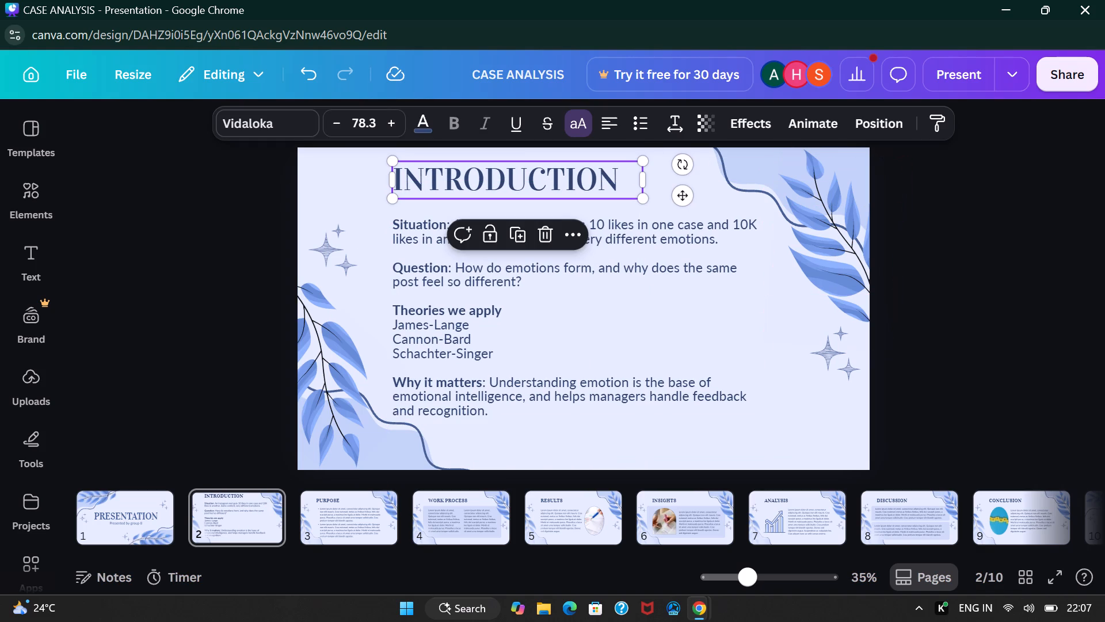
Deselect the INTRODUCTION heading and open the PURPOSE slide on page 3.
{"action": "left_click", "coordinate": [938, 232]}
{"action": "left_click", "coordinate": [377, 515]}
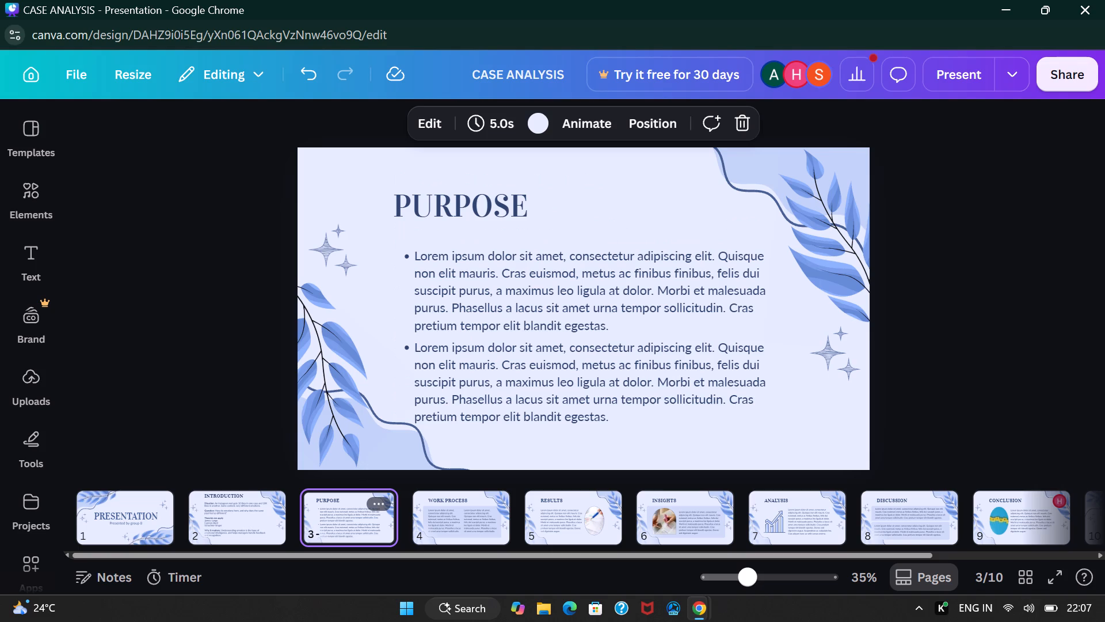
Copy the presentation's share link for collaborators and close the sharing options.
{"action": "left_click", "coordinate": [1059, 70]}
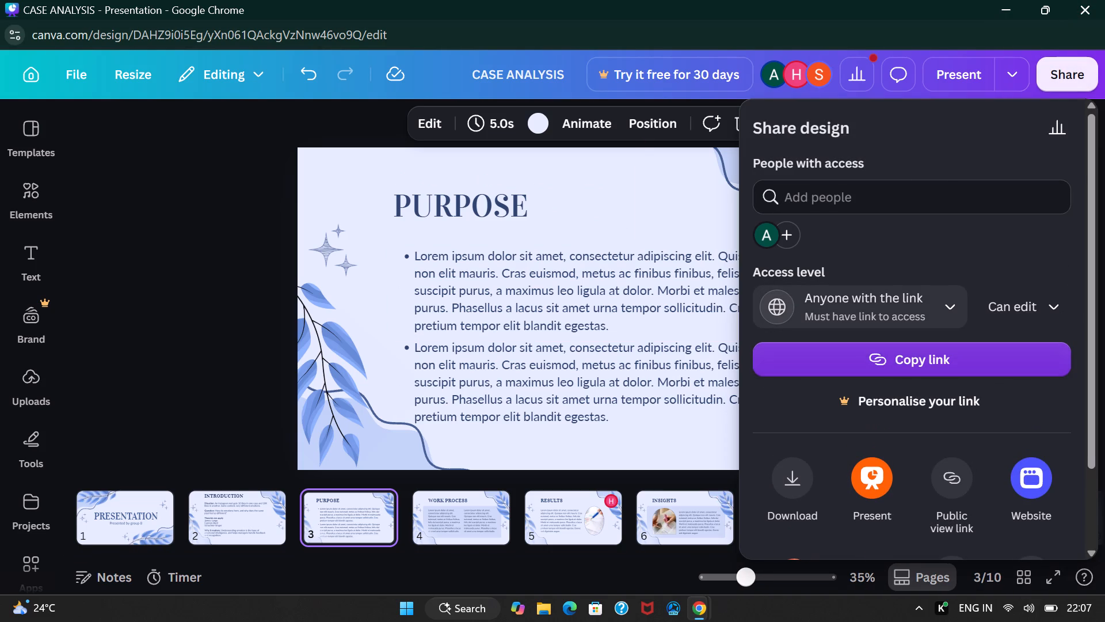
{"action": "left_click", "coordinate": [917, 351]}
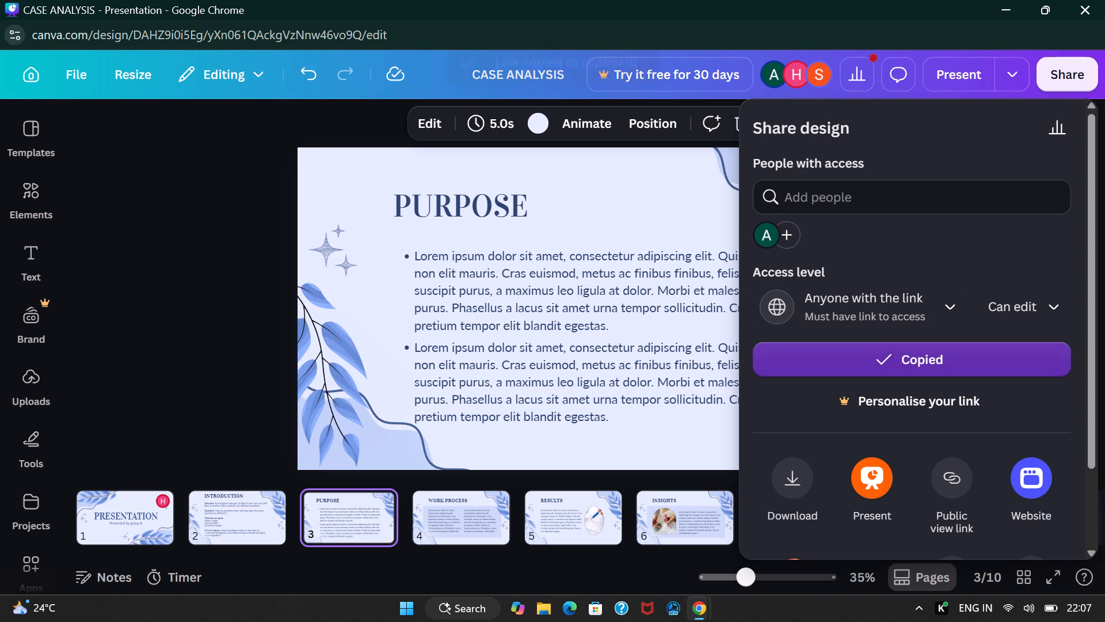
{"action": "left_click", "coordinate": [136, 254]}
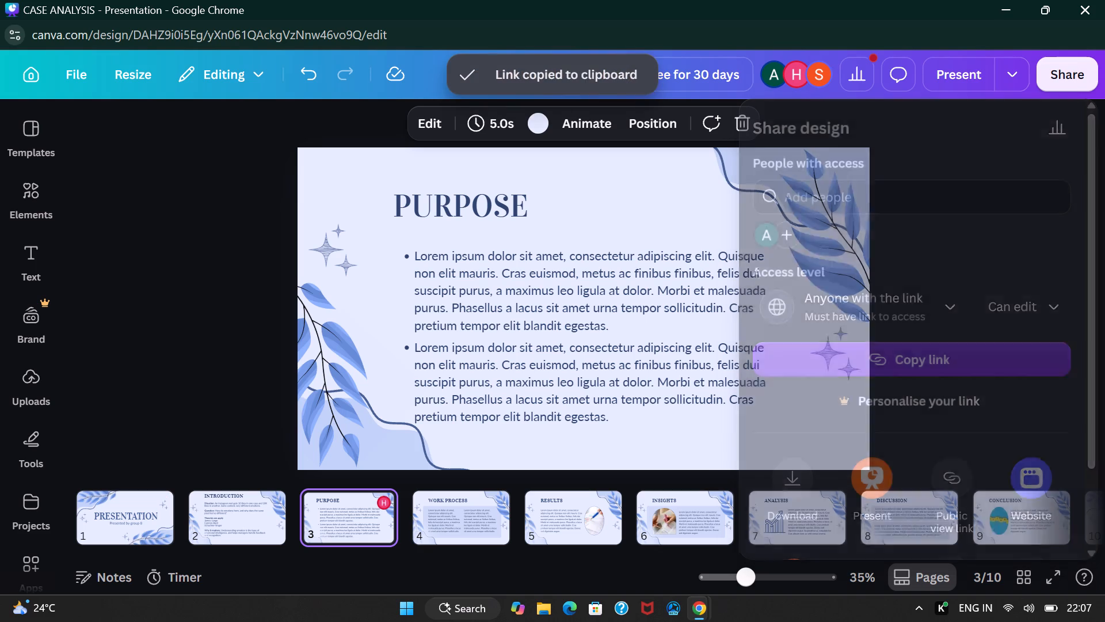
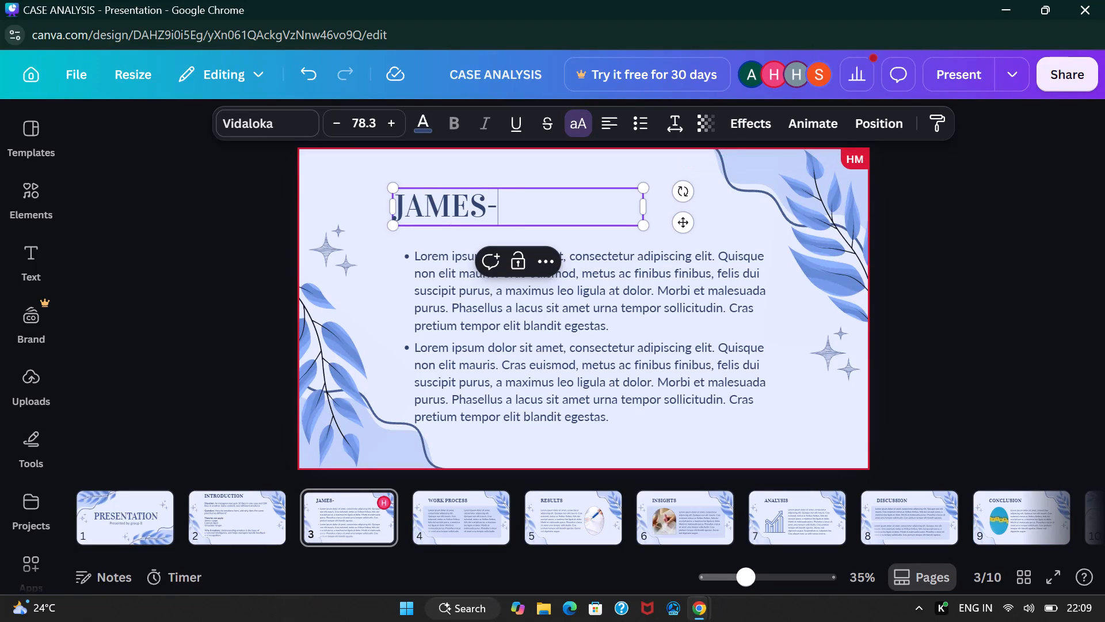
Complete the page 3 heading as JAMES-LANGE THEORY and widen its text box to about 1,115 so it fits on one line.
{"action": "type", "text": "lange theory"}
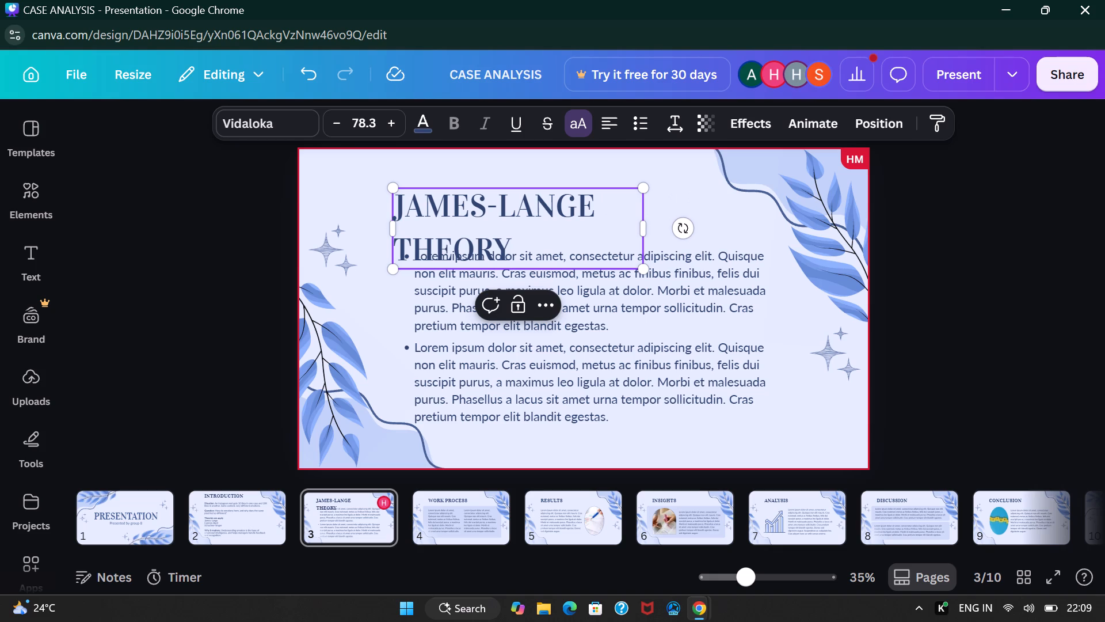
{"action": "left_click_drag", "start_coordinate": [647, 232], "coordinate": [730, 218]}
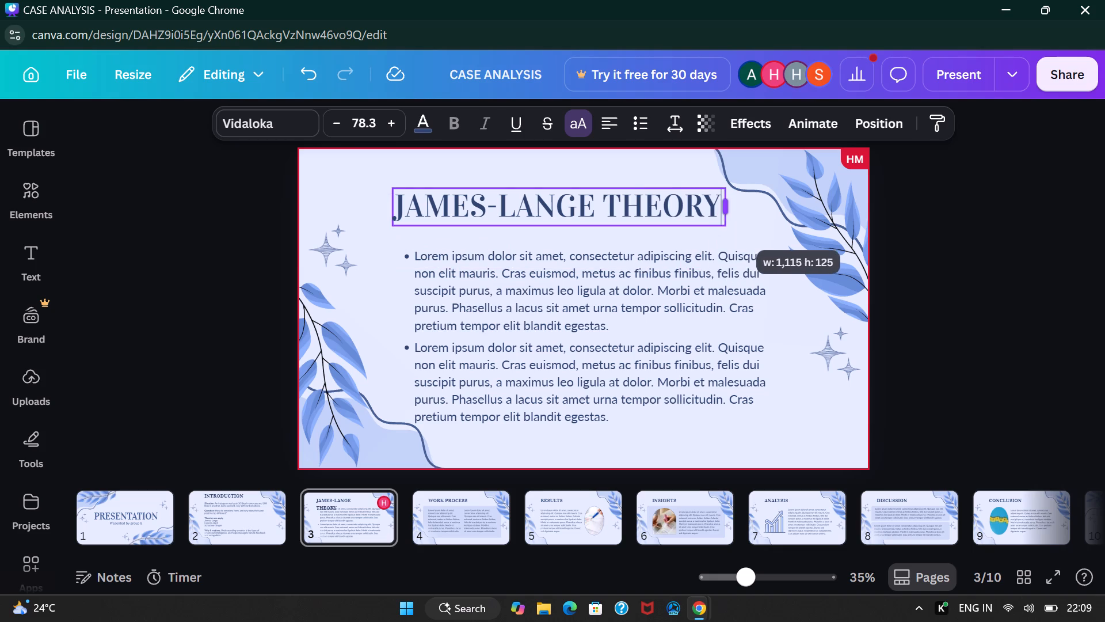
{"action": "left_click_drag", "start_coordinate": [730, 218], "coordinate": [732, 218]}
{"action": "left_click", "coordinate": [923, 234]}
Open the first bulleted placeholder paragraph below the JAMES-LANGE THEORY heading for editing.
{"action": "double_click", "coordinate": [706, 272]}
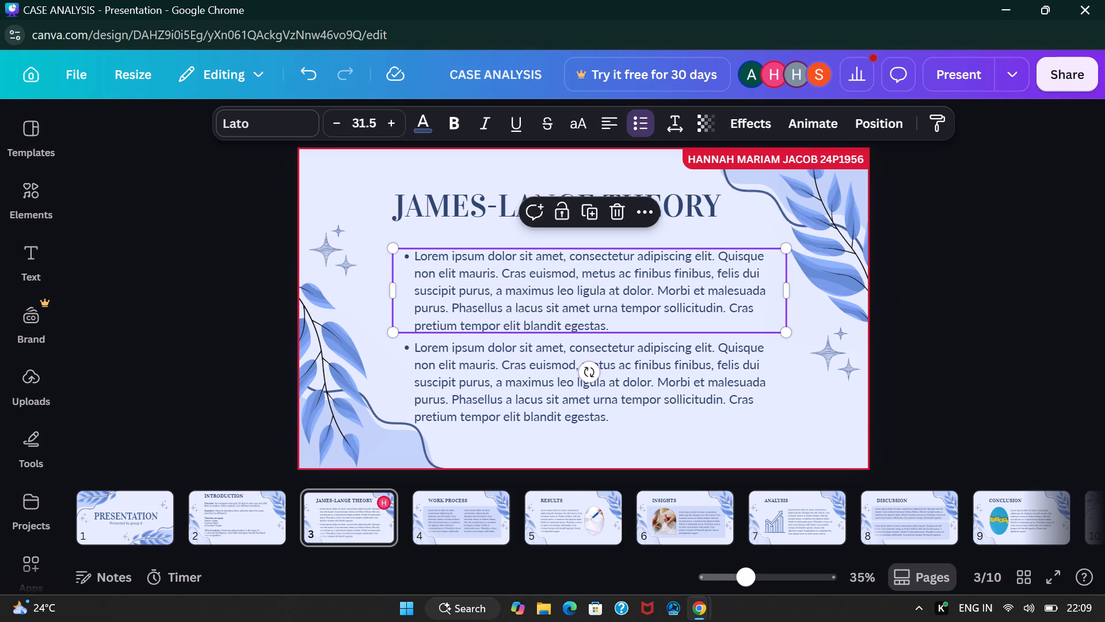
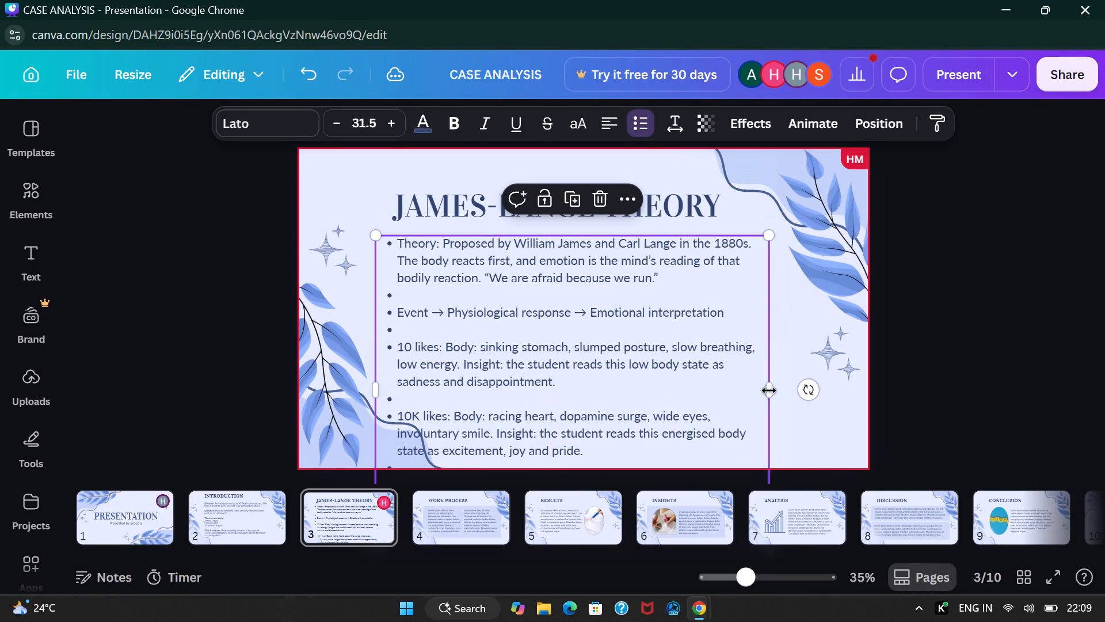
Widen the body text box on the JAMES-LANGE THEORY page from its right edge to about 1,545 wide so the text rewraps.
{"action": "left_click_drag", "start_coordinate": [773, 392], "coordinate": [840, 380]}
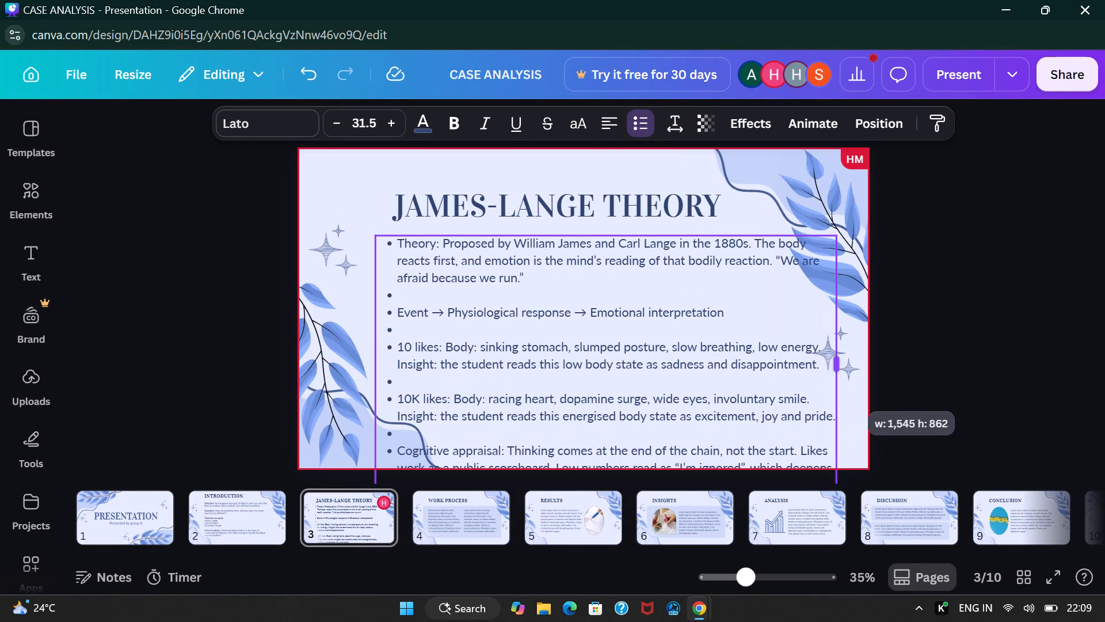
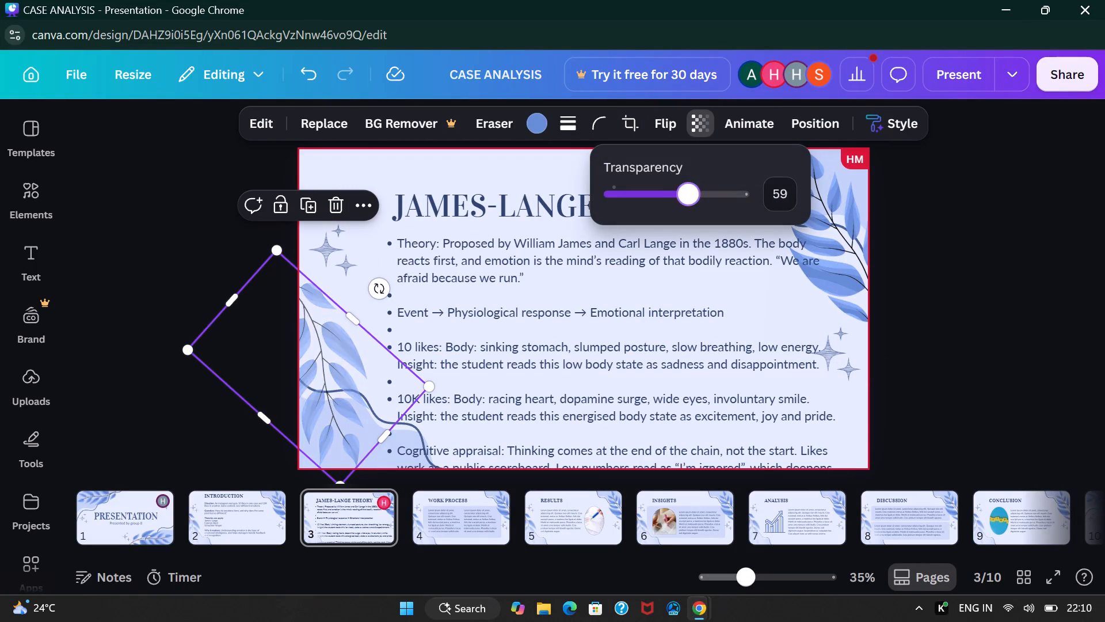
Fade the leaf branch in the lower-left corner of the JAMES-LANGE THEORY page further by lowering its transparency value.
{"action": "left_click_drag", "start_coordinate": [687, 203], "coordinate": [645, 215]}
{"action": "left_click", "coordinate": [142, 438]}
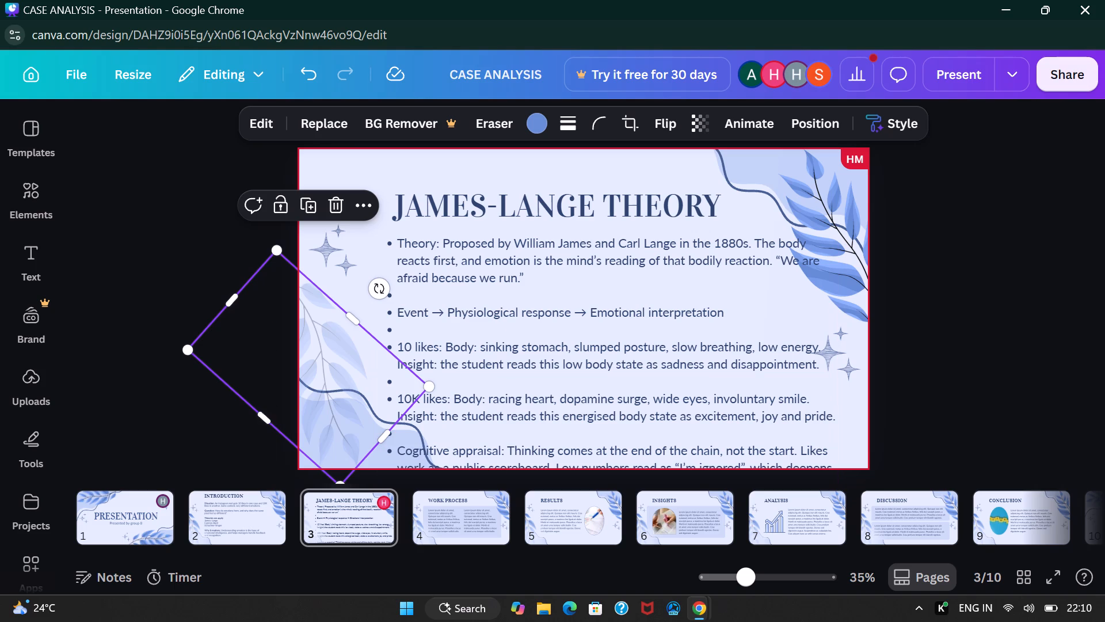
{"action": "left_click", "coordinate": [220, 443]}
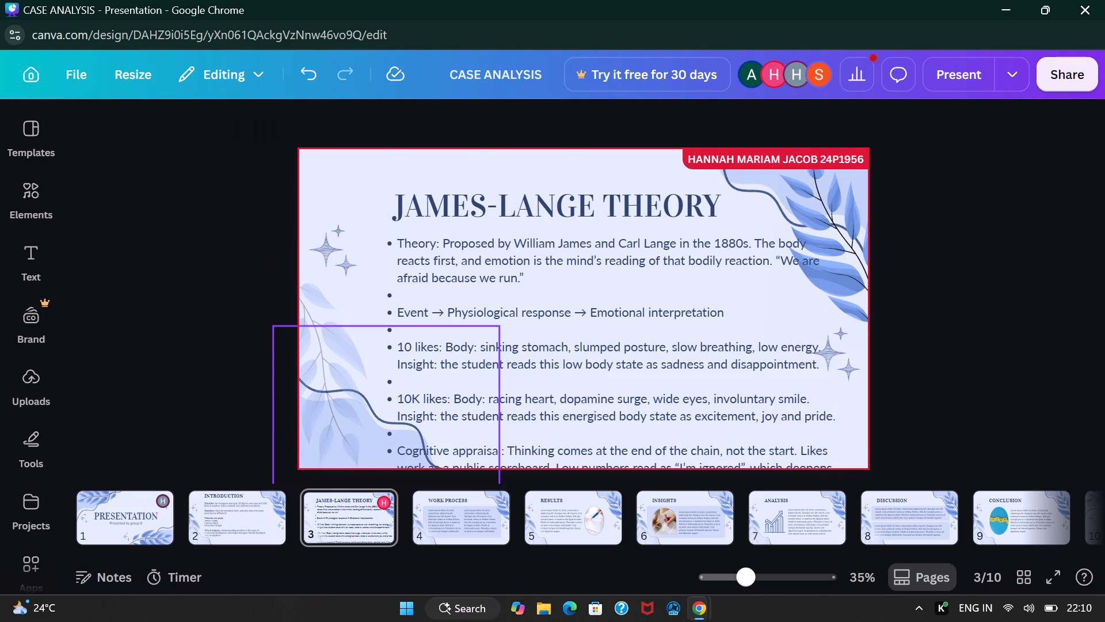
Set the transparency of the wavy shape in the page's lower-left corner to 33.
{"action": "left_click", "coordinate": [307, 460]}
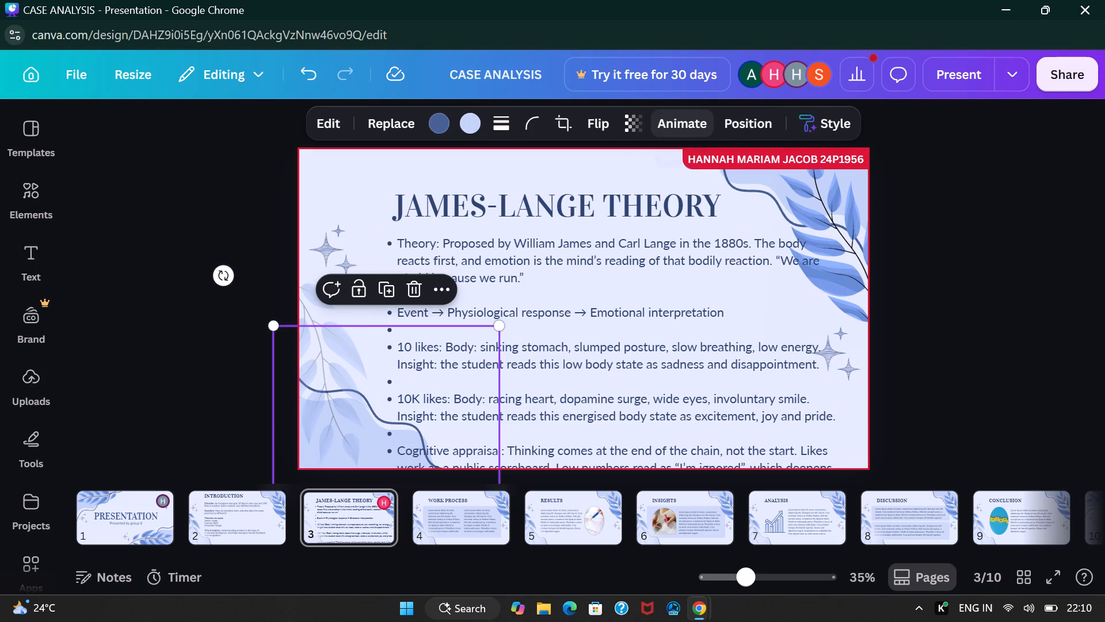
{"action": "left_click", "coordinate": [630, 129]}
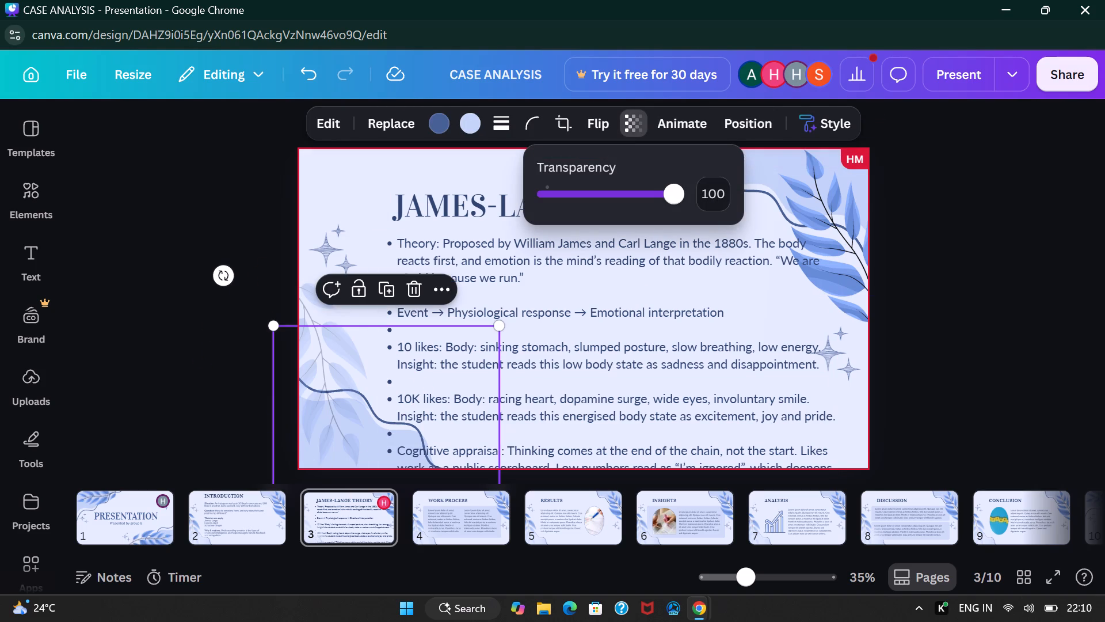
{"action": "left_click_drag", "start_coordinate": [673, 195], "coordinate": [586, 198]}
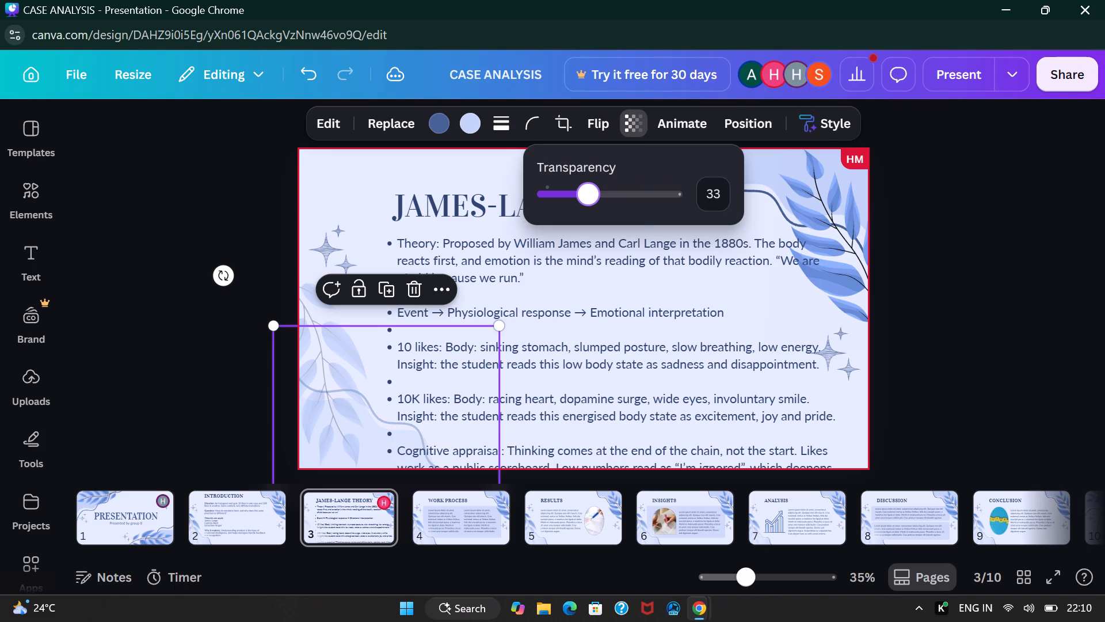
{"action": "left_click", "coordinate": [955, 255]}
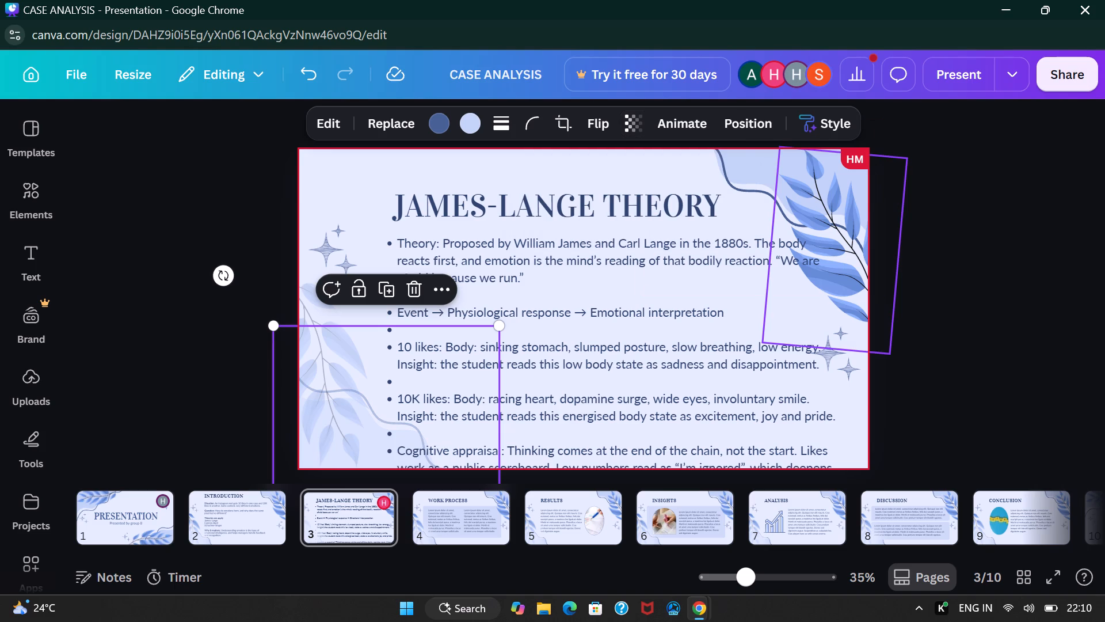
Fade the leaf branch in the page's upper-right corner to roughly match the already faded lower-left branch.
{"action": "left_click", "coordinate": [817, 223]}
{"action": "left_click", "coordinate": [699, 128]}
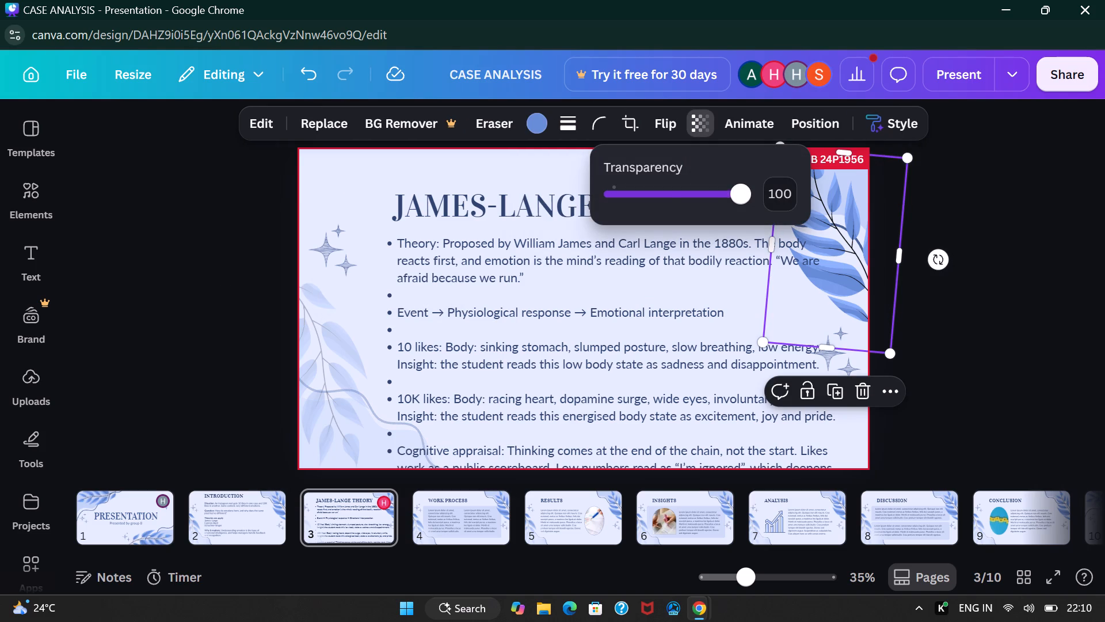
{"action": "left_click_drag", "start_coordinate": [741, 196], "coordinate": [677, 192]}
{"action": "left_click", "coordinate": [992, 198]}
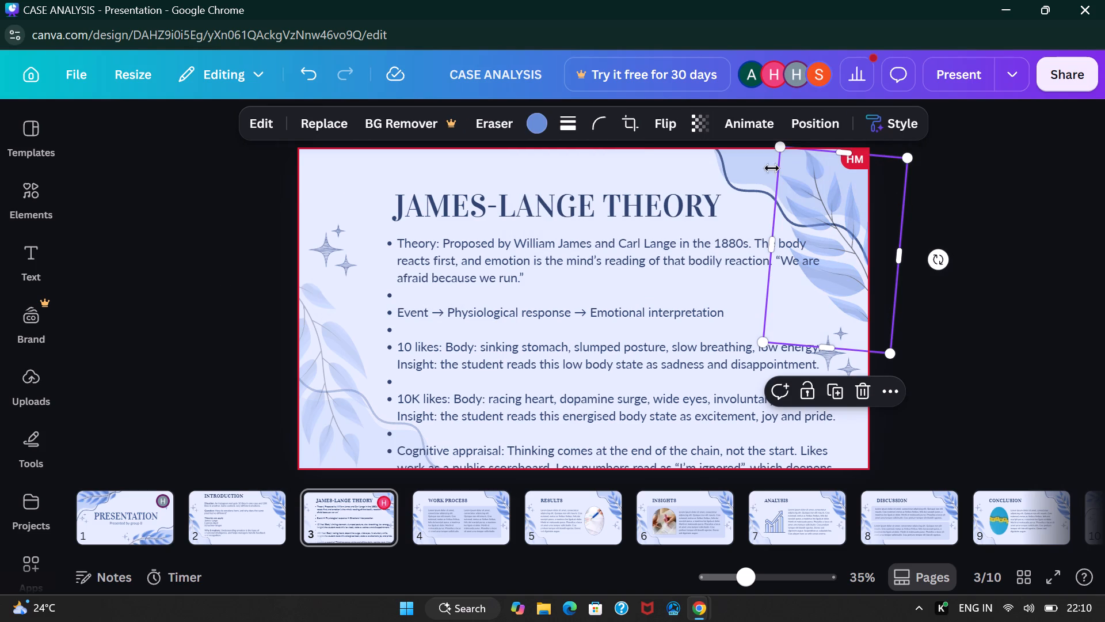
Lower the transparency value of the wavy shape in the page's upper-right corner to slightly above 34.
{"action": "left_click", "coordinate": [736, 165]}
{"action": "left_click", "coordinate": [632, 117]}
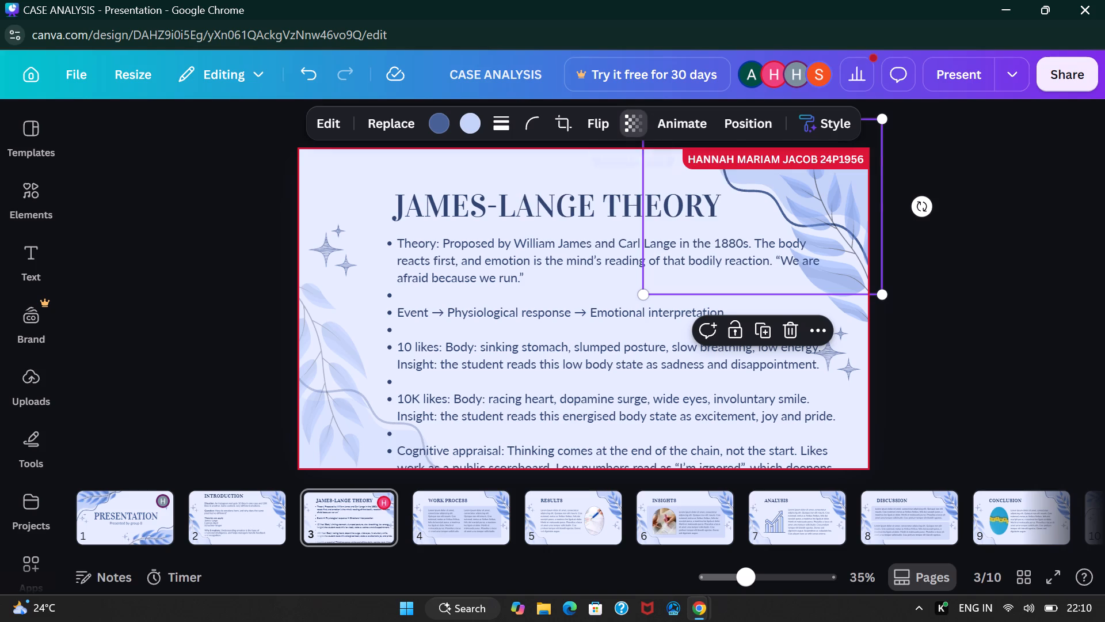
{"action": "left_click_drag", "start_coordinate": [674, 198], "coordinate": [589, 205]}
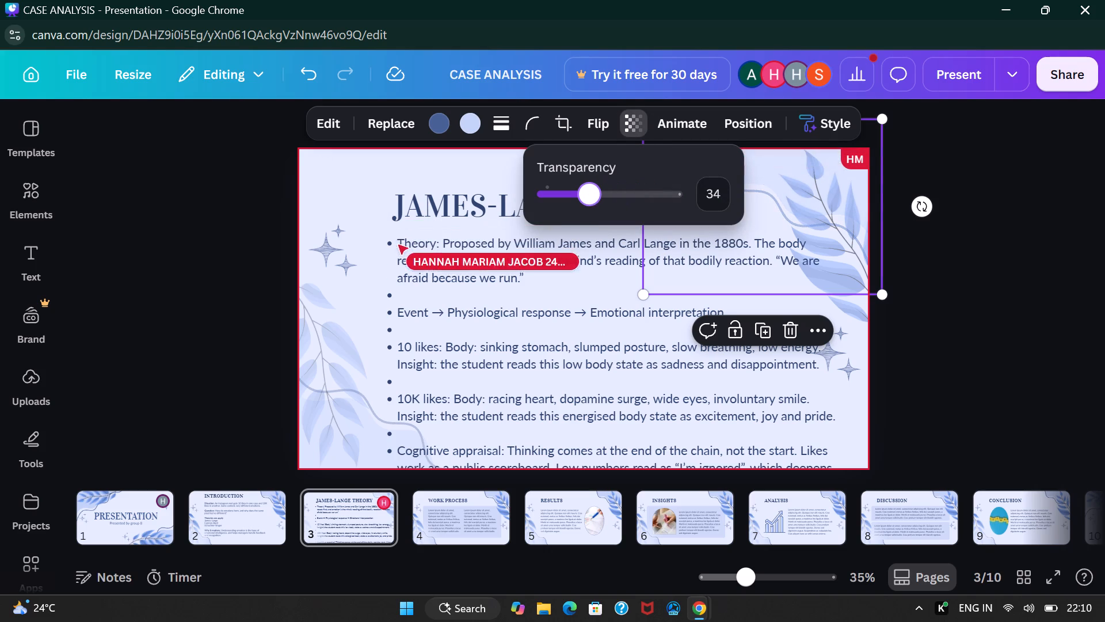
{"action": "left_click_drag", "start_coordinate": [589, 205], "coordinate": [599, 206]}
{"action": "left_click", "coordinate": [1039, 208]}
Select the bulleted body text box on the JAMES-LANGE THEORY page.
{"action": "left_click_drag", "start_coordinate": [564, 336], "coordinate": [559, 329]}
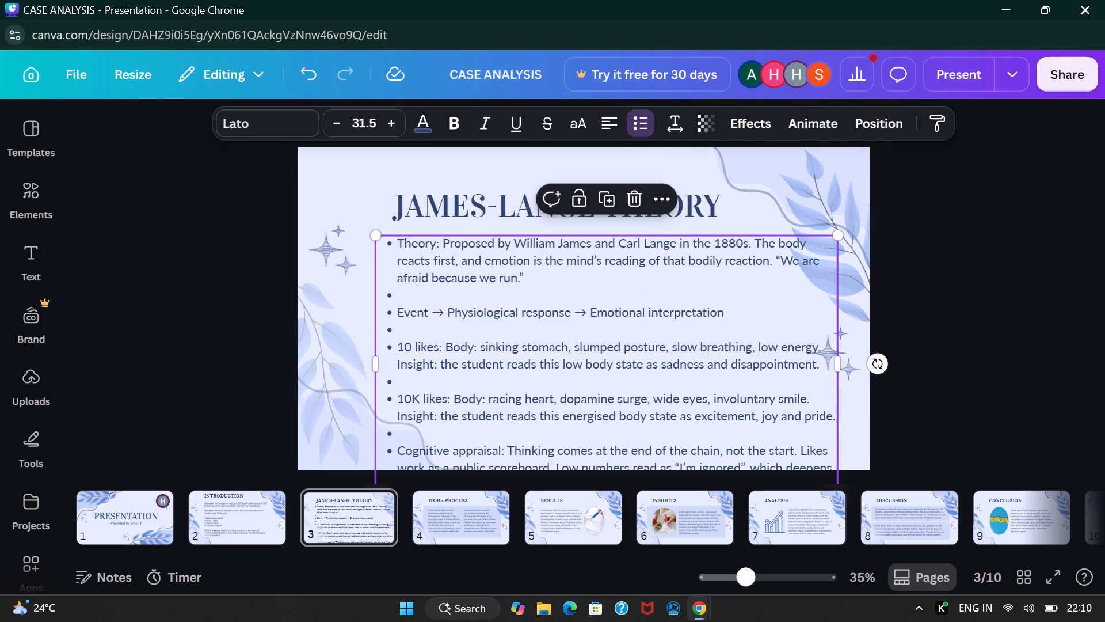
Move the JAMES-LANGE THEORY title and body text higher on the page and widen the body text box so every bullet fits.
{"action": "left_click_drag", "start_coordinate": [559, 329], "coordinate": [517, 310]}
{"action": "left_click_drag", "start_coordinate": [516, 198], "coordinate": [510, 179]}
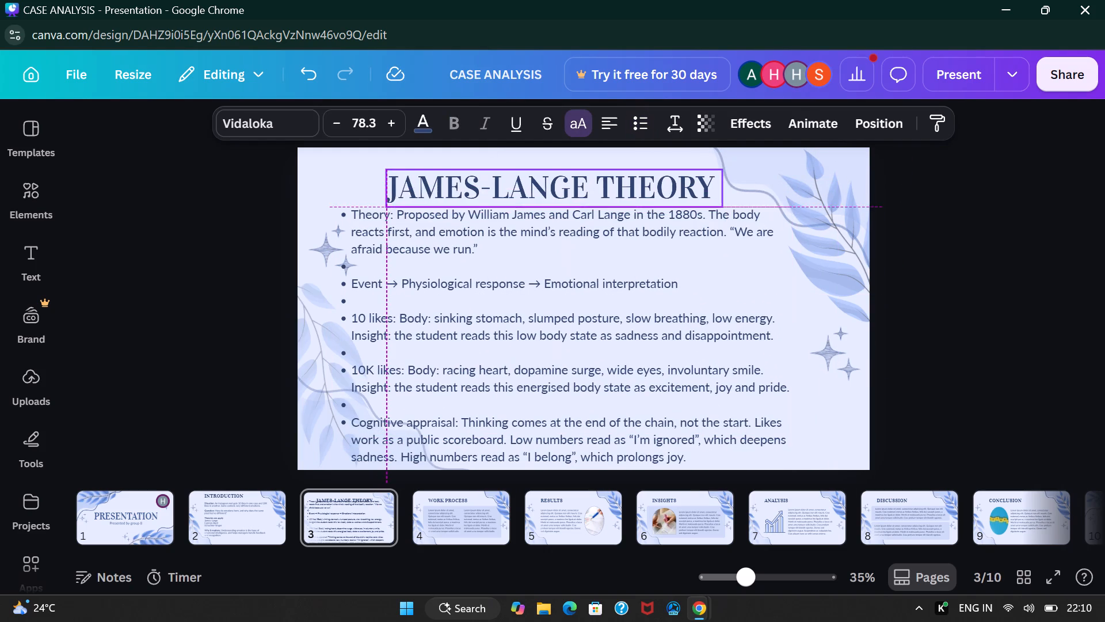
{"action": "left_click_drag", "start_coordinate": [510, 179], "coordinate": [510, 172]}
{"action": "left_click_drag", "start_coordinate": [480, 271], "coordinate": [483, 263]}
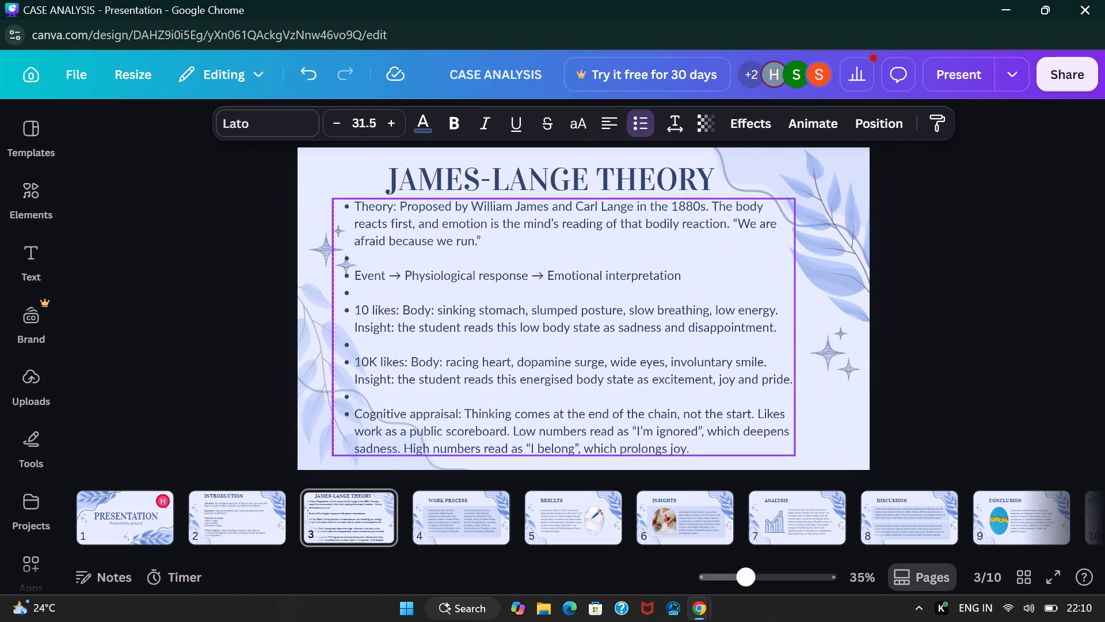
{"action": "left_click_drag", "start_coordinate": [483, 263], "coordinate": [474, 268]}
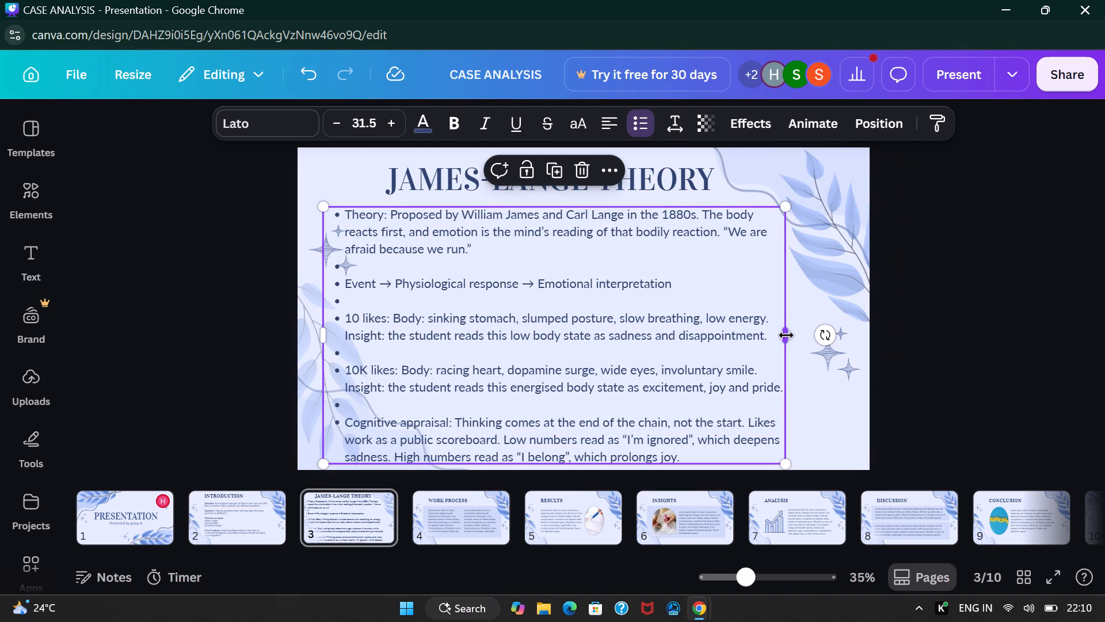
{"action": "left_click_drag", "start_coordinate": [786, 335], "coordinate": [837, 322]}
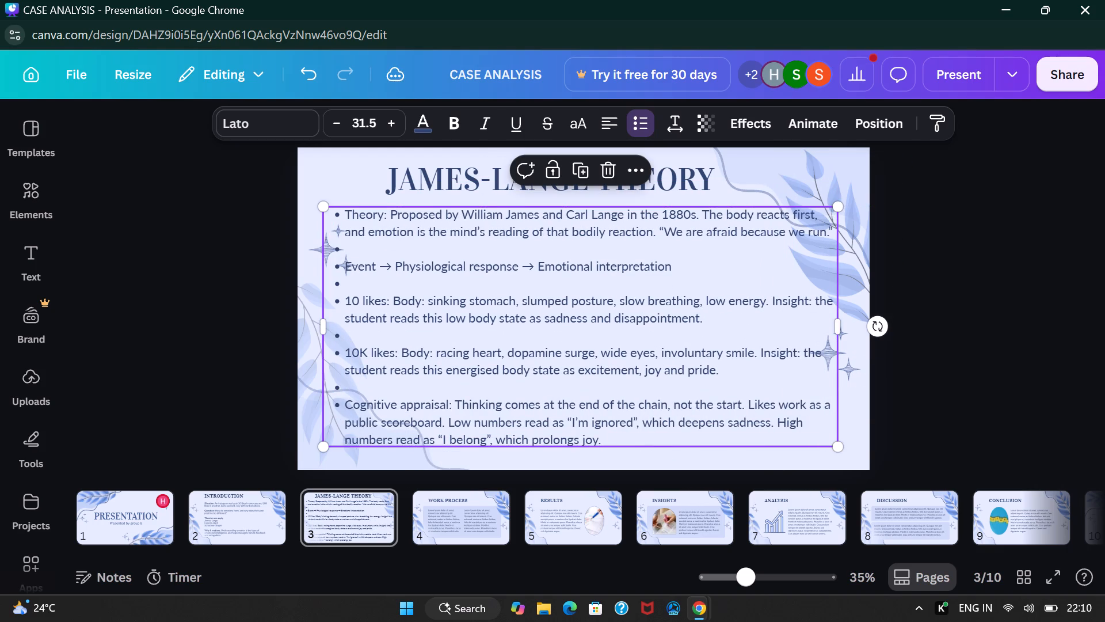
Fade the leaf branch in the page's upper-right corner further so it roughly matches the lower-left branch.
{"action": "left_click", "coordinate": [307, 407]}
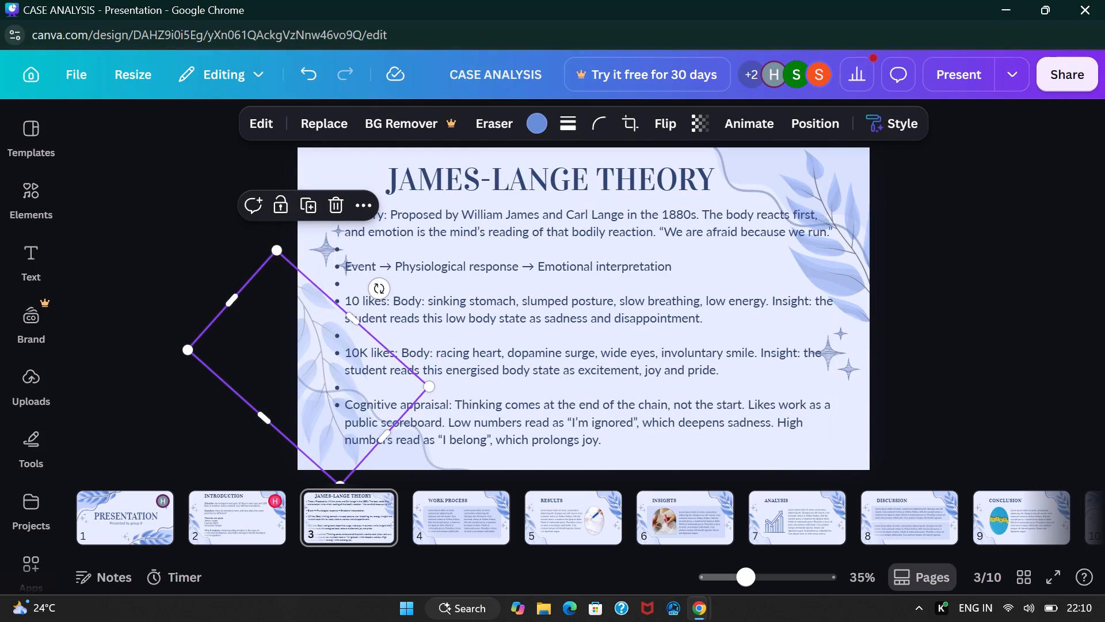
{"action": "left_click", "coordinate": [811, 196]}
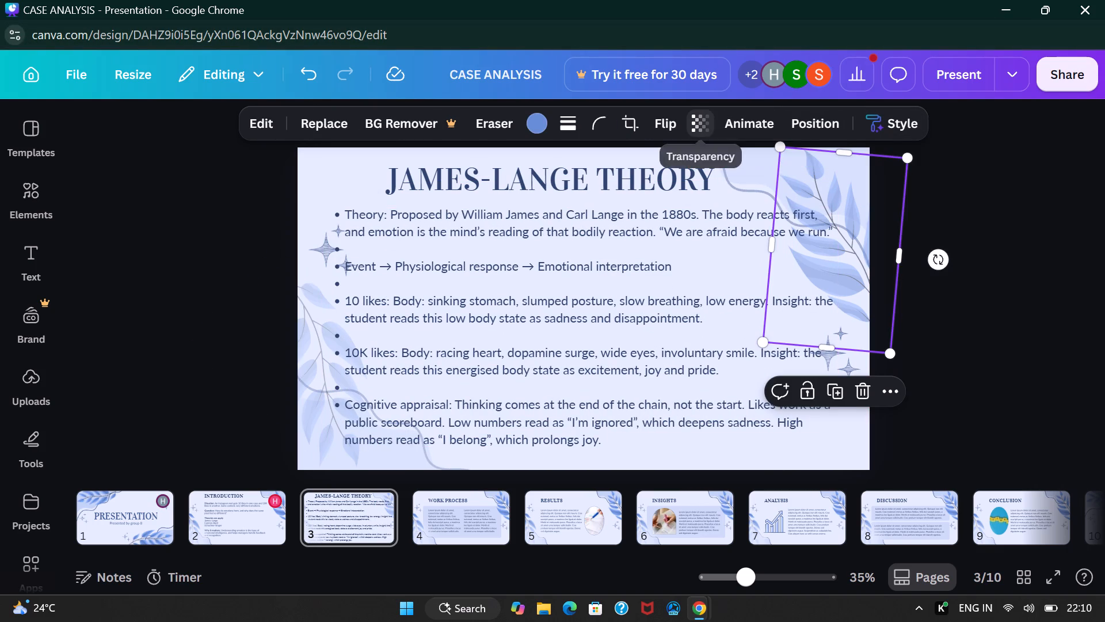
{"action": "left_click", "coordinate": [701, 124]}
{"action": "left_click_drag", "start_coordinate": [677, 198], "coordinate": [641, 207]}
{"action": "left_click", "coordinate": [1055, 245]}
Lower the transparency value of the wavy shape in the page's upper-right corner to make it fainter behind the text.
{"action": "left_click", "coordinate": [765, 188]}
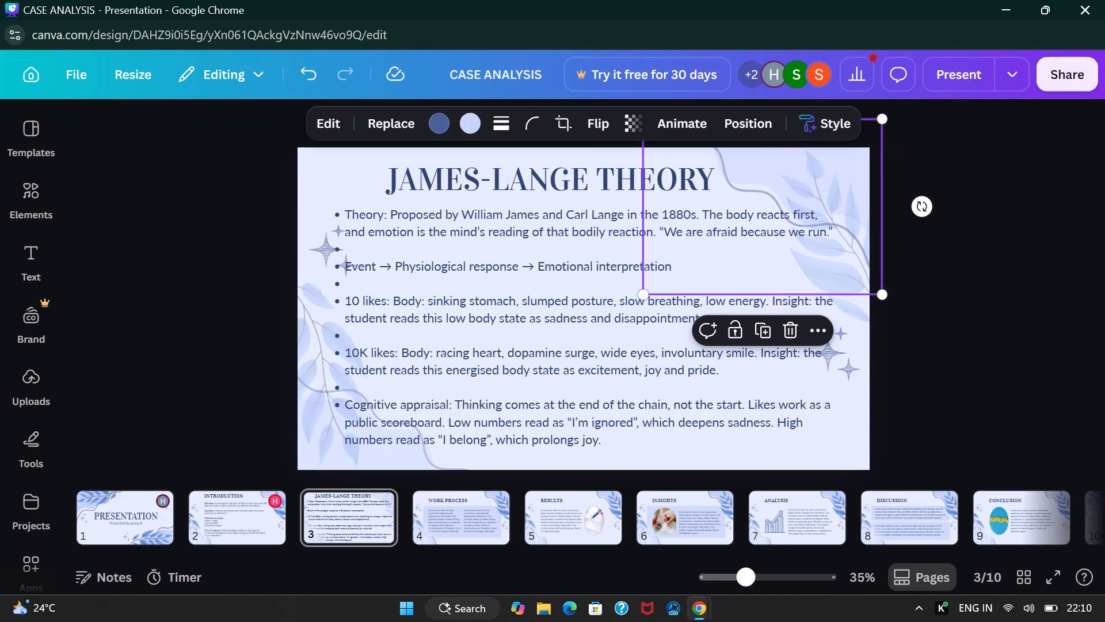
{"action": "left_click", "coordinate": [641, 119]}
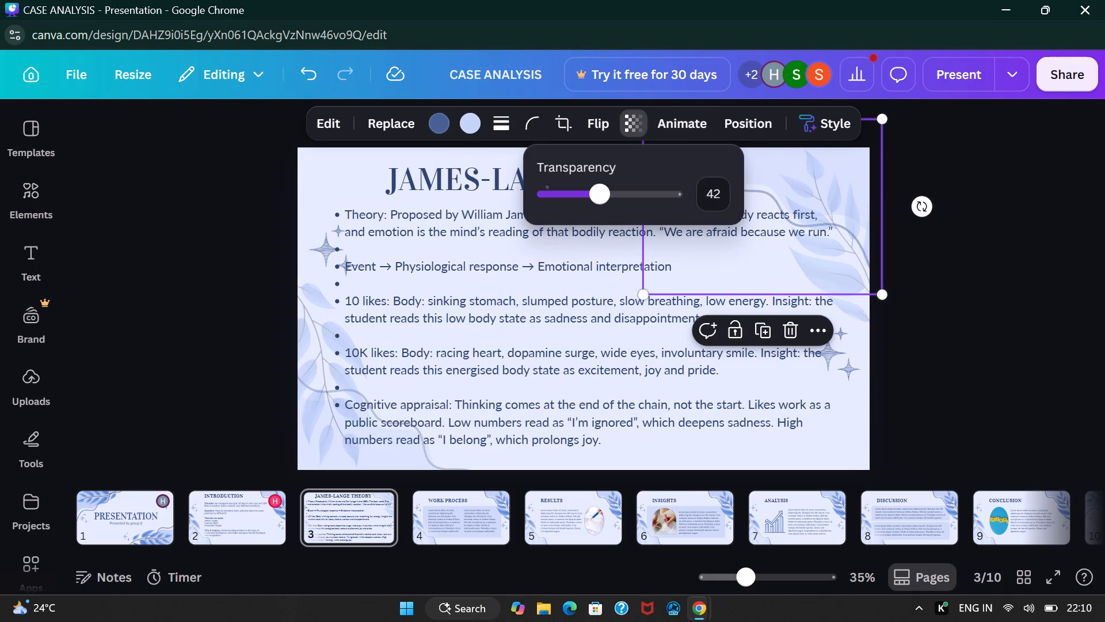
{"action": "left_click_drag", "start_coordinate": [601, 199], "coordinate": [573, 202]}
Lower the transparency value of the leaf branch in the page's lower-left corner slightly to make it fainter.
{"action": "left_click", "coordinate": [316, 343]}
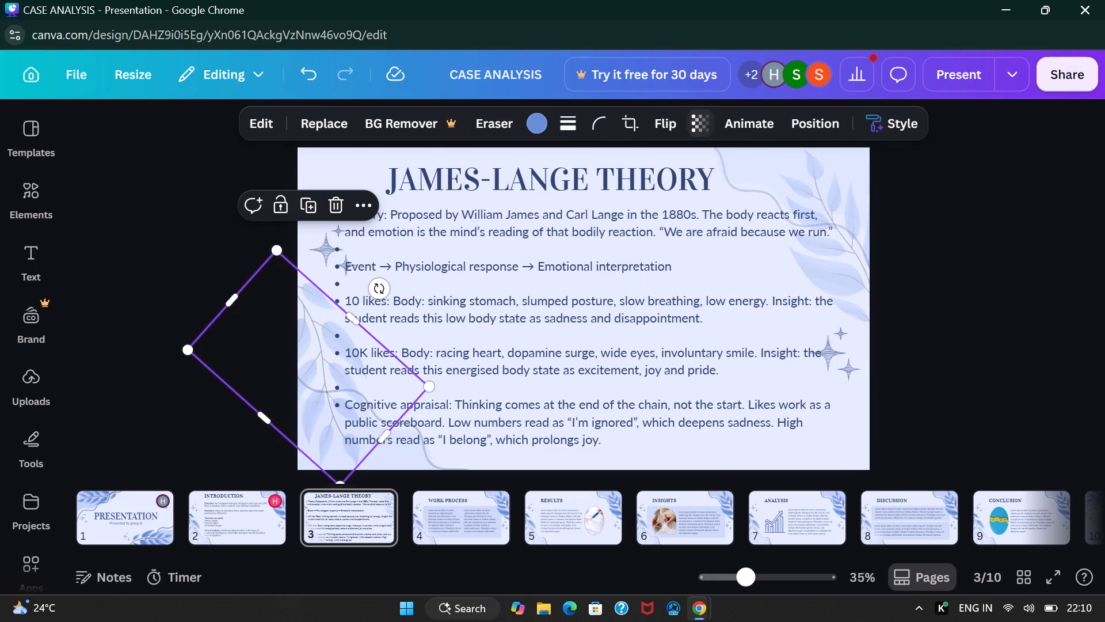
{"action": "left_click", "coordinate": [703, 117]}
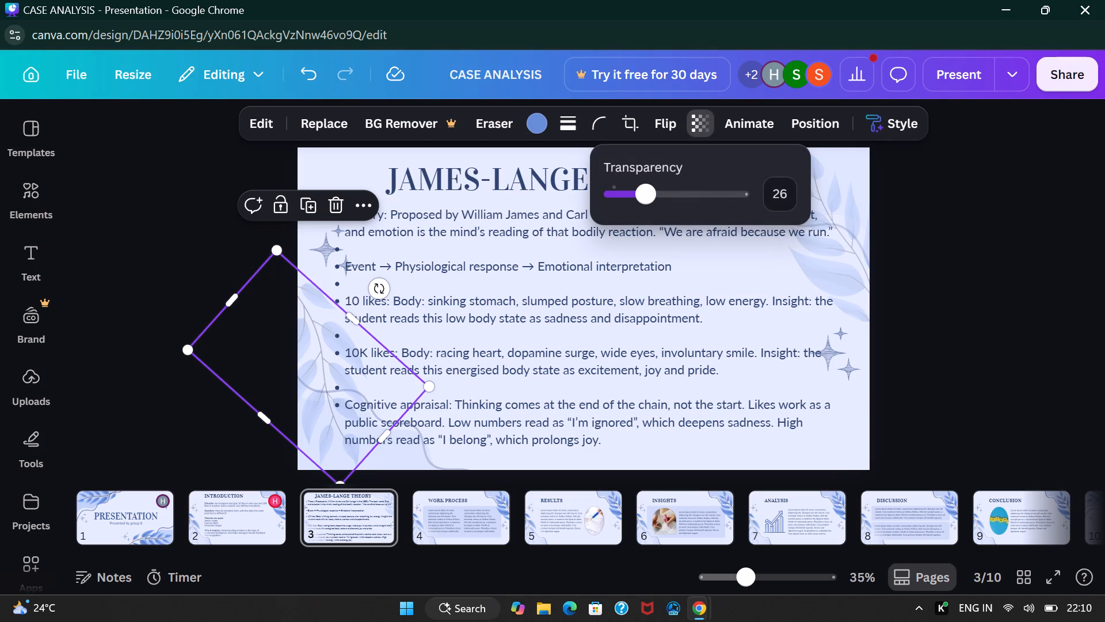
{"action": "left_click_drag", "start_coordinate": [646, 193], "coordinate": [634, 195]}
Open the transparency setting of the wavy shape in the page's lower-left corner.
{"action": "left_click", "coordinate": [416, 460]}
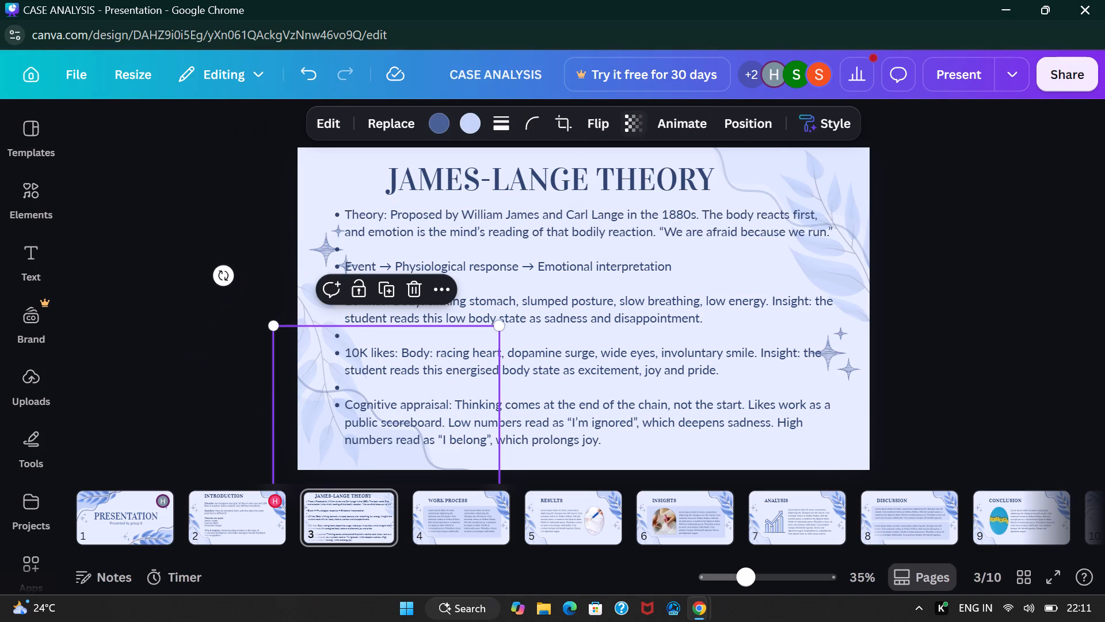
{"action": "left_click", "coordinate": [629, 129]}
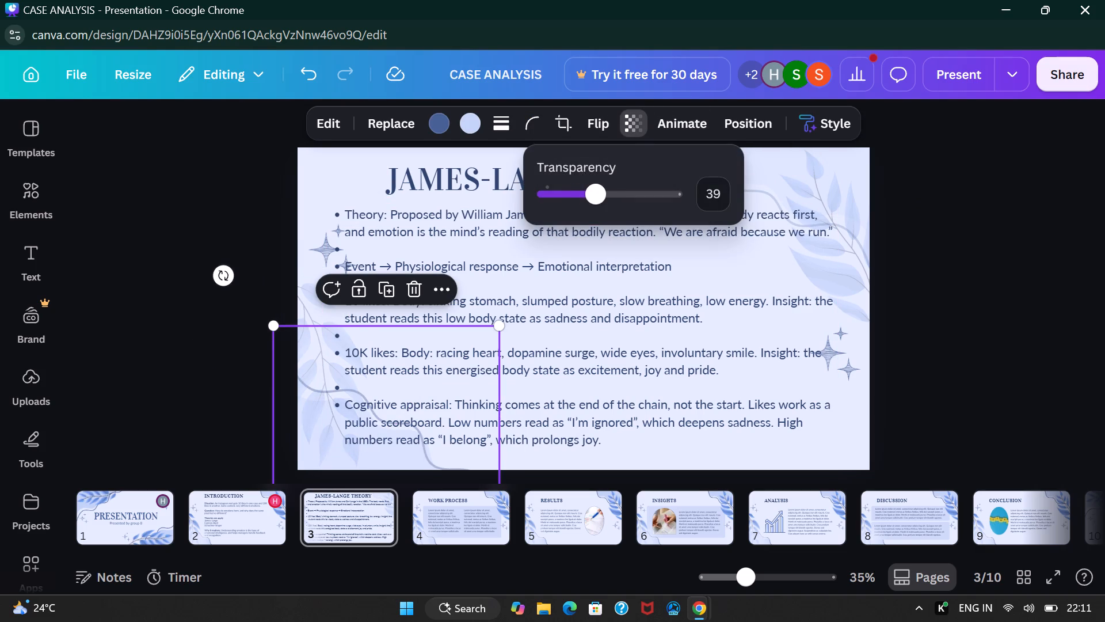
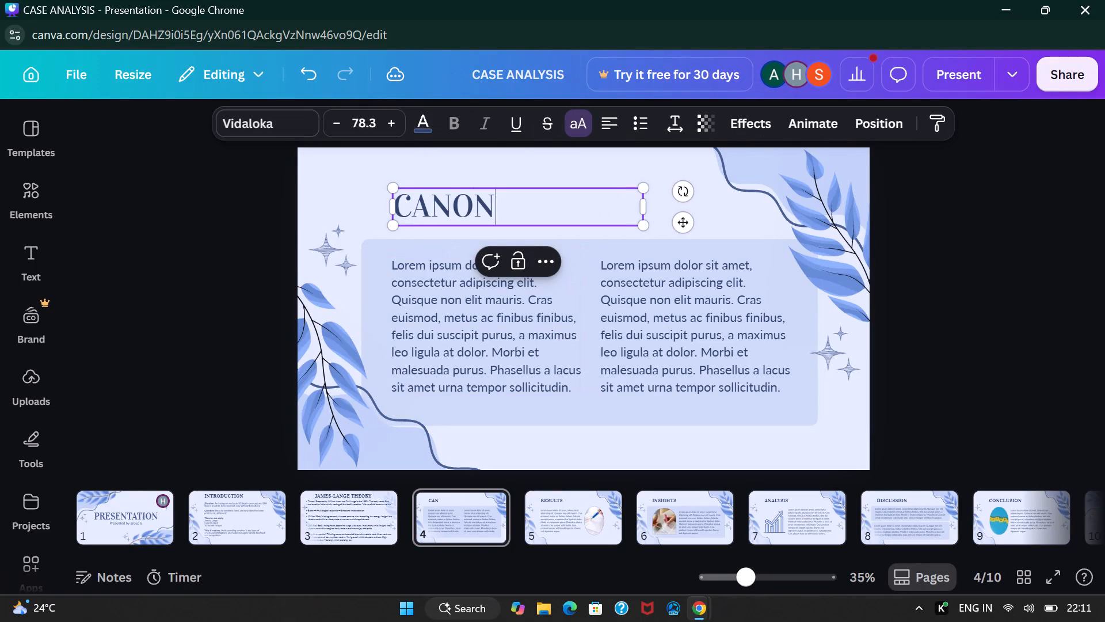
Complete the page 4 title so it reads CANON-BARD THEORY.
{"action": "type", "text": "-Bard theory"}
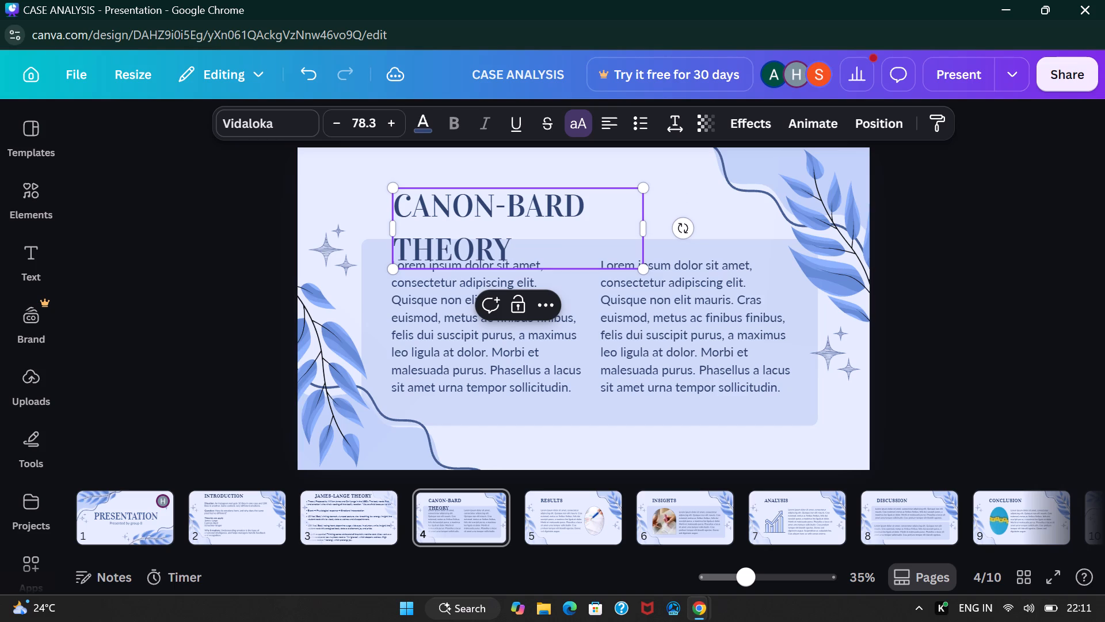
Widen the title box so the heading fits on one line, and move it up, aligned with the text panel's left edge.
{"action": "left_click_drag", "start_coordinate": [644, 230], "coordinate": [760, 196]}
{"action": "left_click", "coordinate": [950, 179]}
{"action": "left_click_drag", "start_coordinate": [673, 202], "coordinate": [646, 177]}
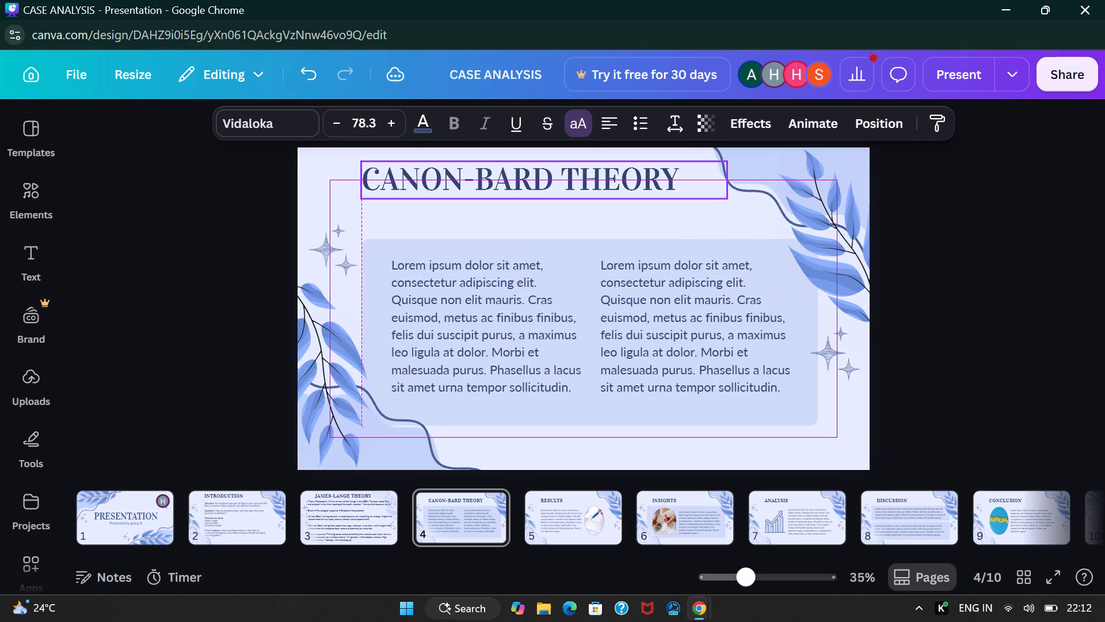
Shift the CANON-BARD THEORY heading on page 4 slightly to the left.
{"action": "left_click_drag", "start_coordinate": [646, 177], "coordinate": [626, 175]}
Delete the left-hand Lorem ipsum text box from the CANON-BARD THEORY page.
{"action": "left_click", "coordinate": [559, 300]}
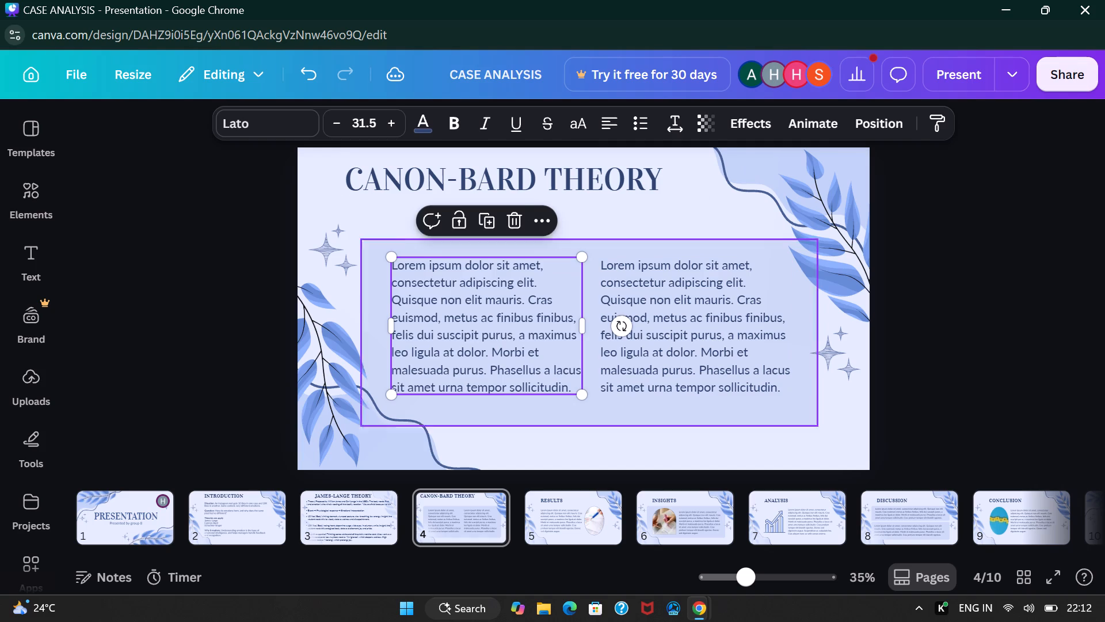
{"action": "left_click", "coordinate": [505, 222]}
Move the remaining Lorem ipsum text box on the CANON-BARD THEORY page left, toward the deleted column's place.
{"action": "left_click", "coordinate": [606, 316]}
{"action": "left_click_drag", "start_coordinate": [624, 315], "coordinate": [449, 313]}
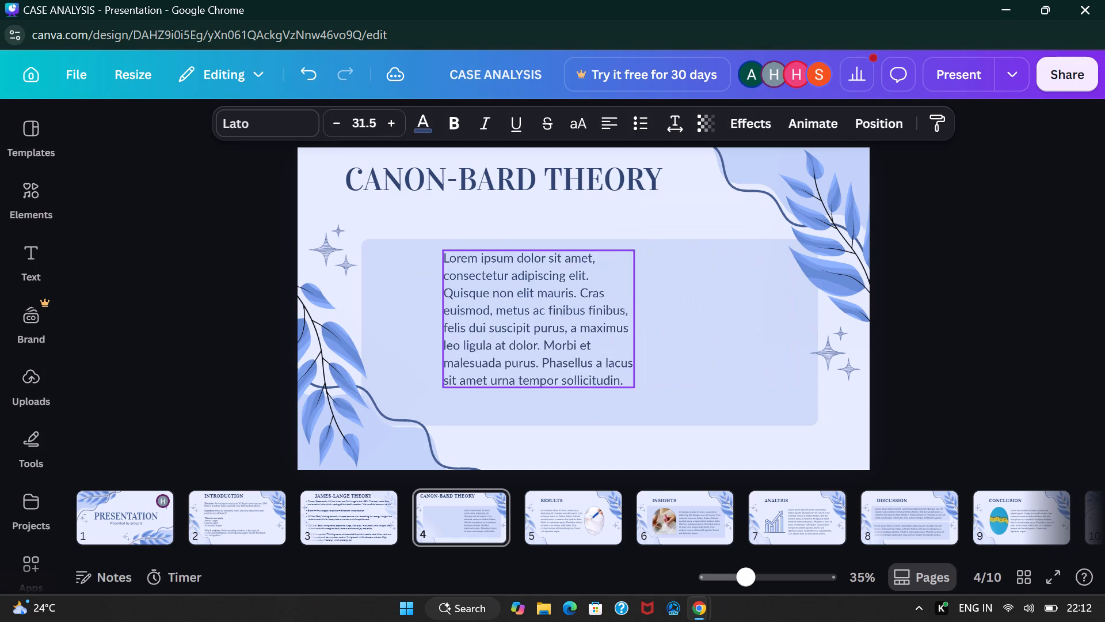
Place the Lorem ipsum box near the pale panel's left edge and replace its text with the copied Cannon-Bard explanation starting with "Stimulus".
{"action": "left_click_drag", "start_coordinate": [449, 313], "coordinate": [408, 317]}
{"action": "double_click", "coordinate": [455, 315]}
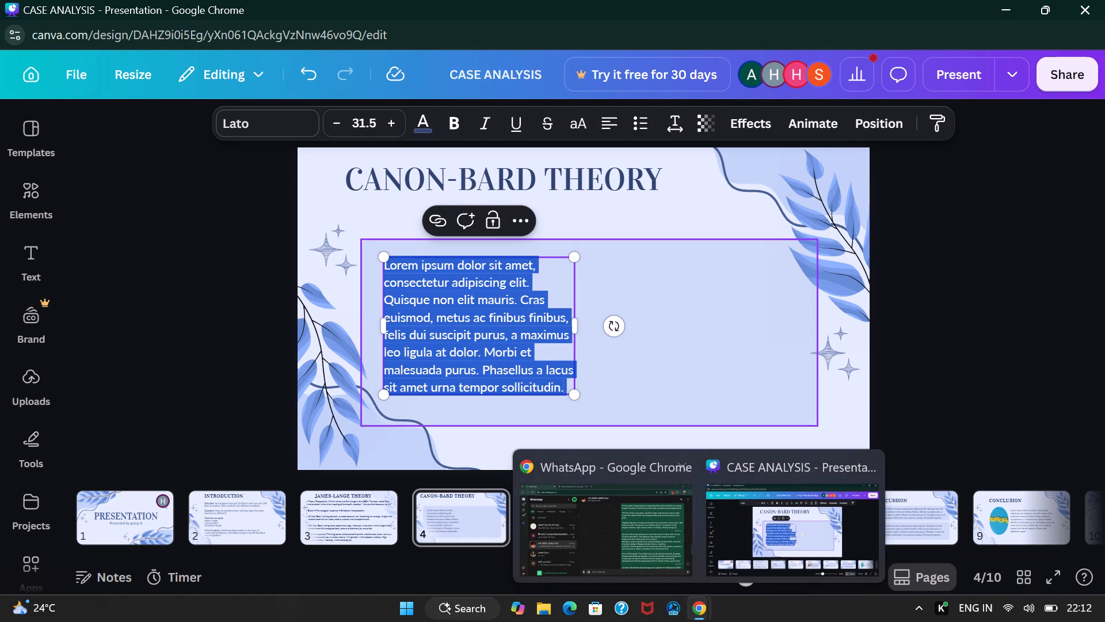
{"action": "key", "text": "ctrl+v"}
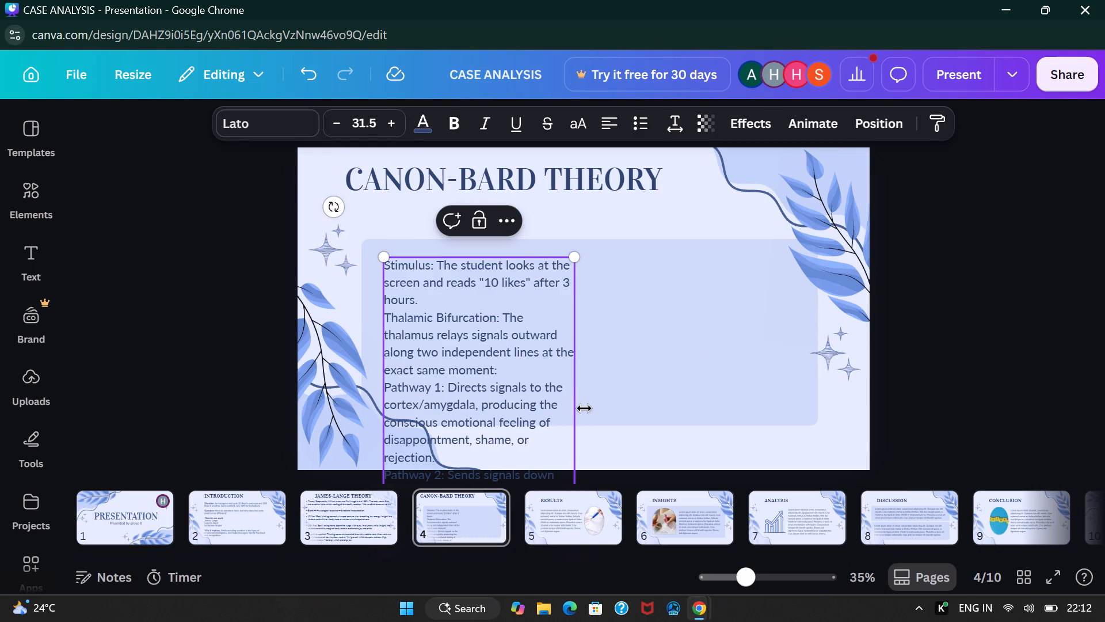
{"action": "left_click", "coordinate": [932, 308]}
Scale the Cannon-Bard explanation text box down to a font size of 24.2.
{"action": "left_click", "coordinate": [530, 284]}
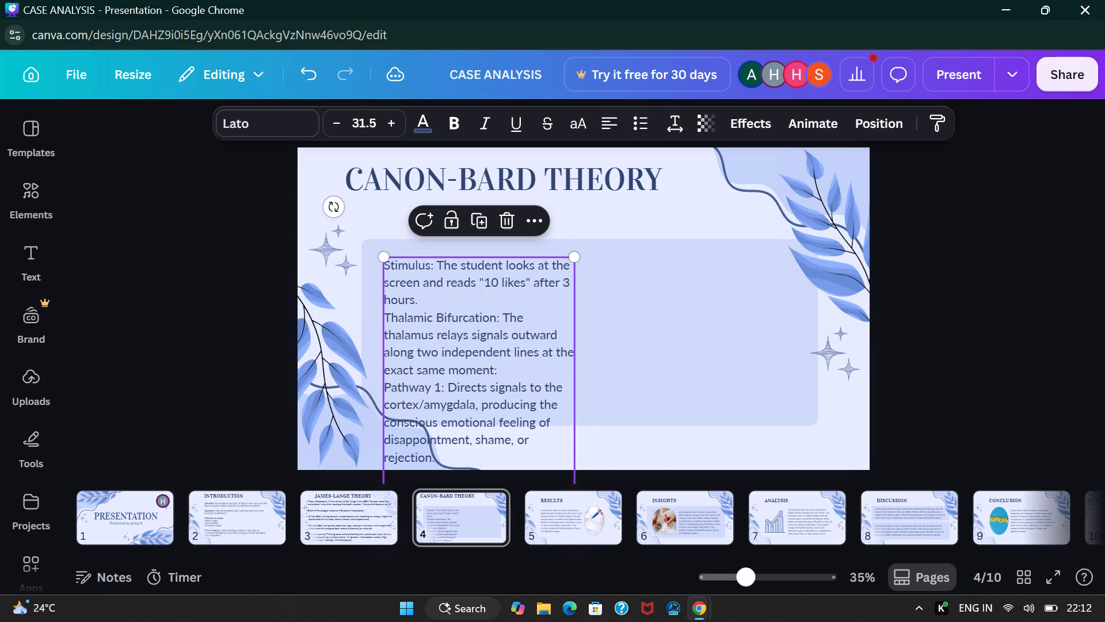
{"action": "left_click_drag", "start_coordinate": [571, 255], "coordinate": [509, 362]}
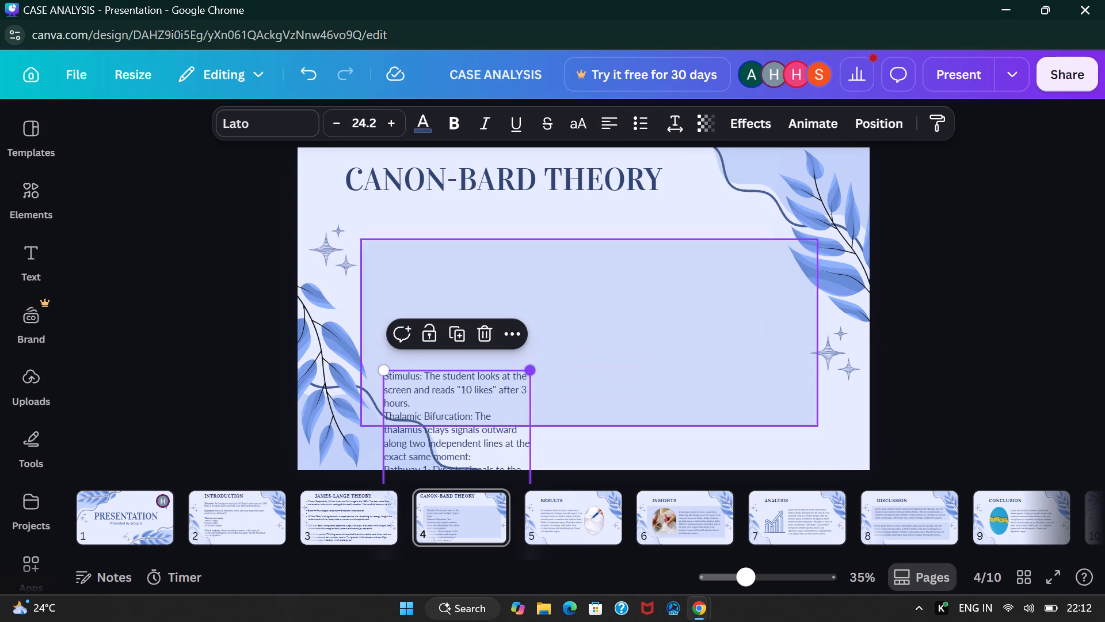
Widen the Cannon-Bard explanation box to nearly the pale panel's width and position it inside the panel below the heading.
{"action": "left_click_drag", "start_coordinate": [462, 423], "coordinate": [458, 131]}
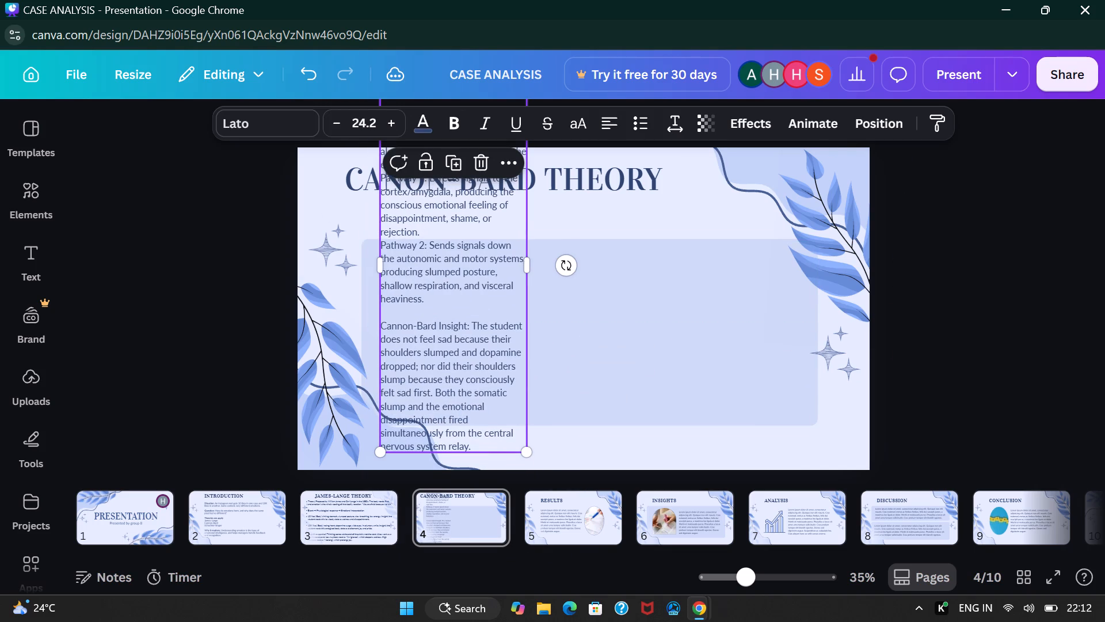
{"action": "left_click_drag", "start_coordinate": [531, 262], "coordinate": [792, 303]}
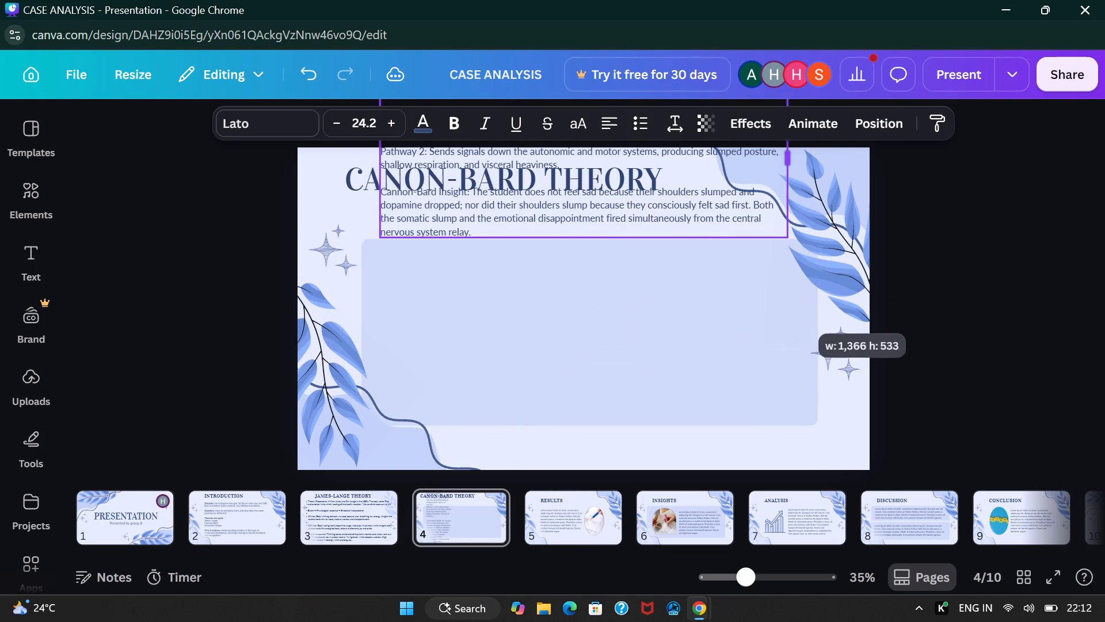
{"action": "left_click_drag", "start_coordinate": [792, 303], "coordinate": [800, 304]}
{"action": "left_click_drag", "start_coordinate": [641, 209], "coordinate": [629, 376]}
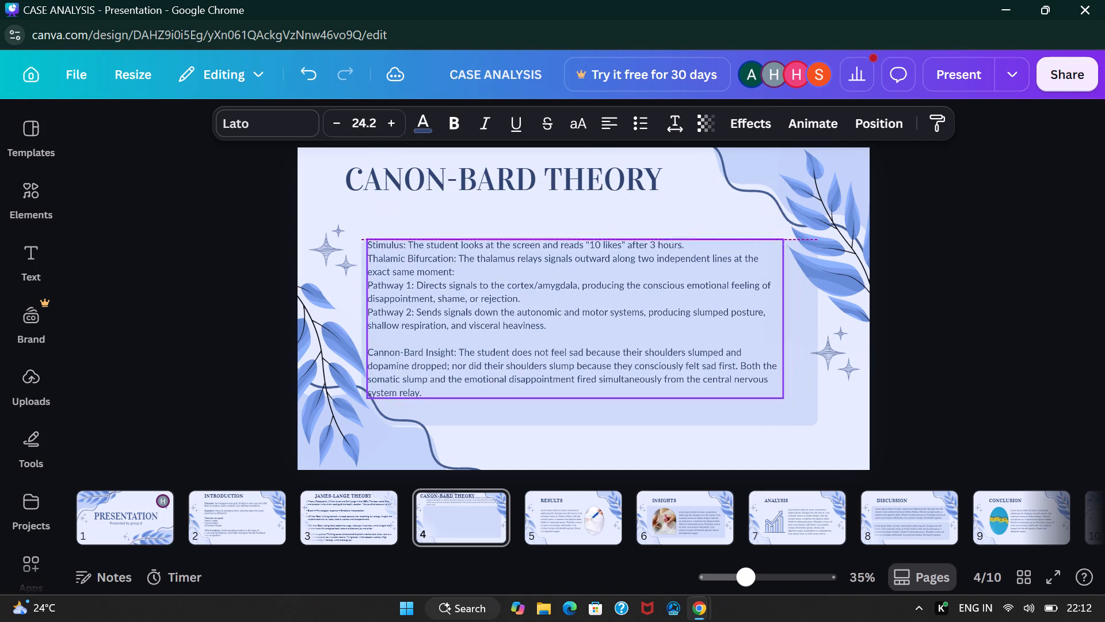
{"action": "left_click_drag", "start_coordinate": [629, 376], "coordinate": [633, 382]}
{"action": "left_click", "coordinate": [993, 328]}
Select the blue leaf branch decoration at the upper right of the CANON-BARD THEORY page.
{"action": "left_click", "coordinate": [842, 241]}
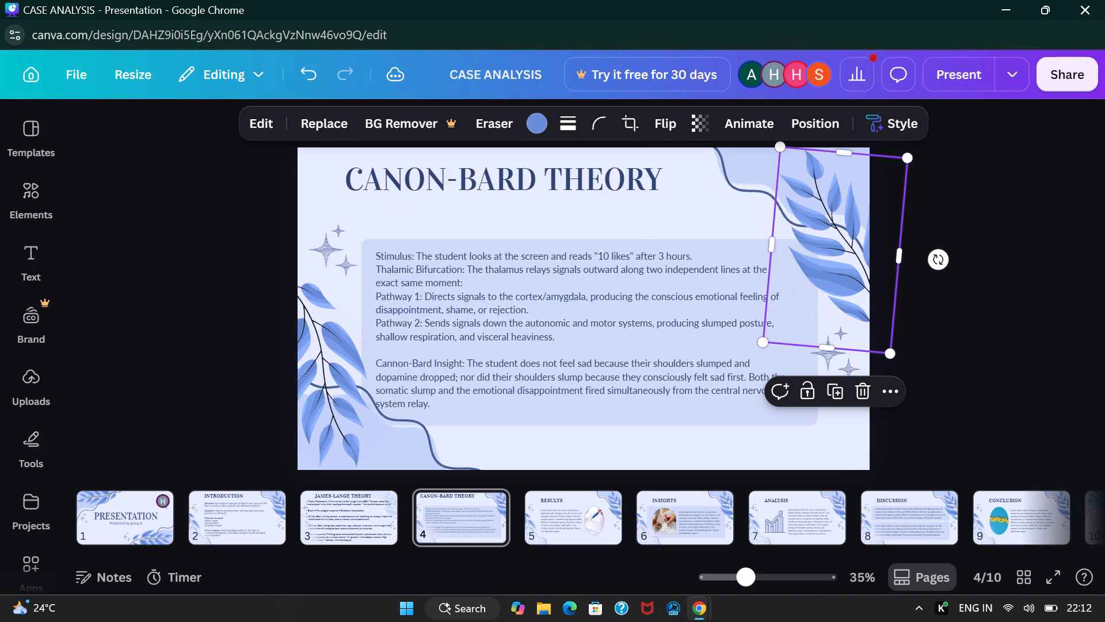
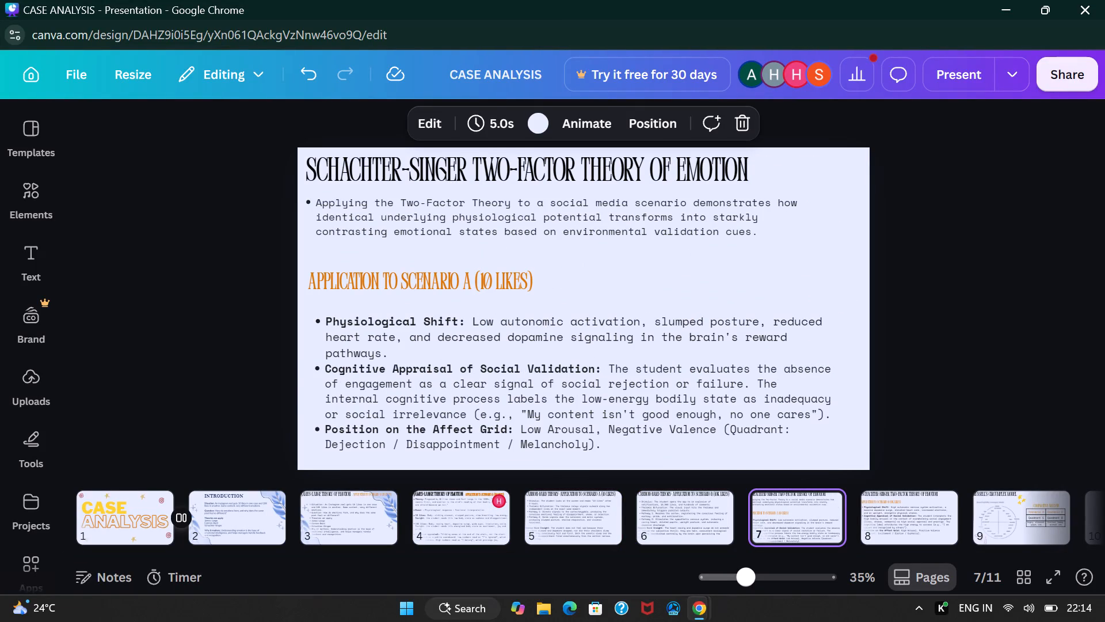
Open the collaborator details of the presentation's owner.
{"action": "left_click", "coordinate": [750, 69]}
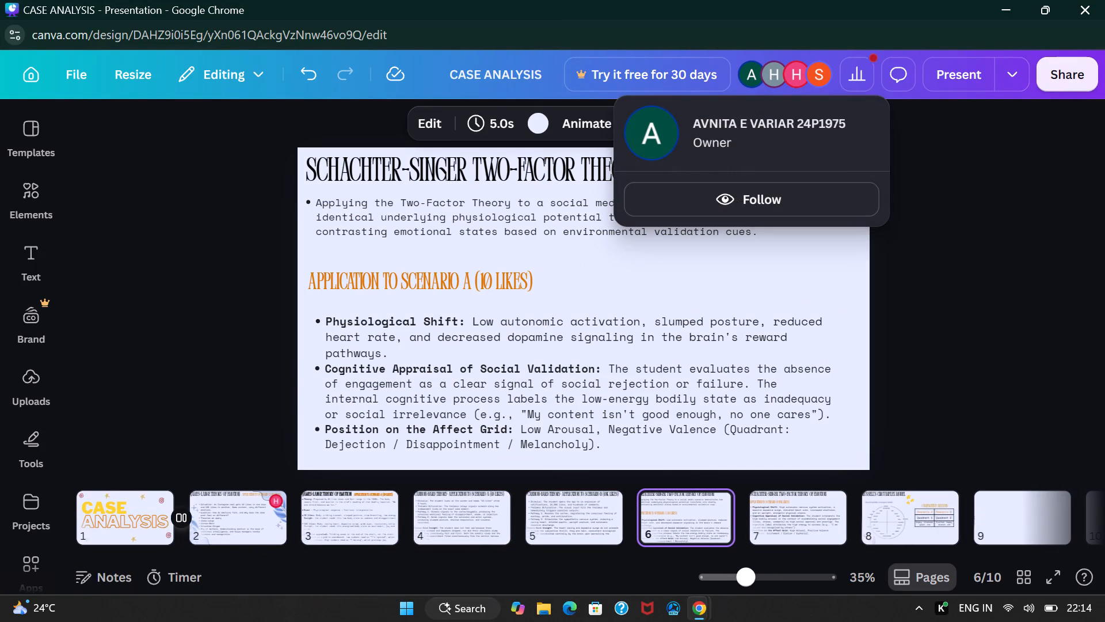
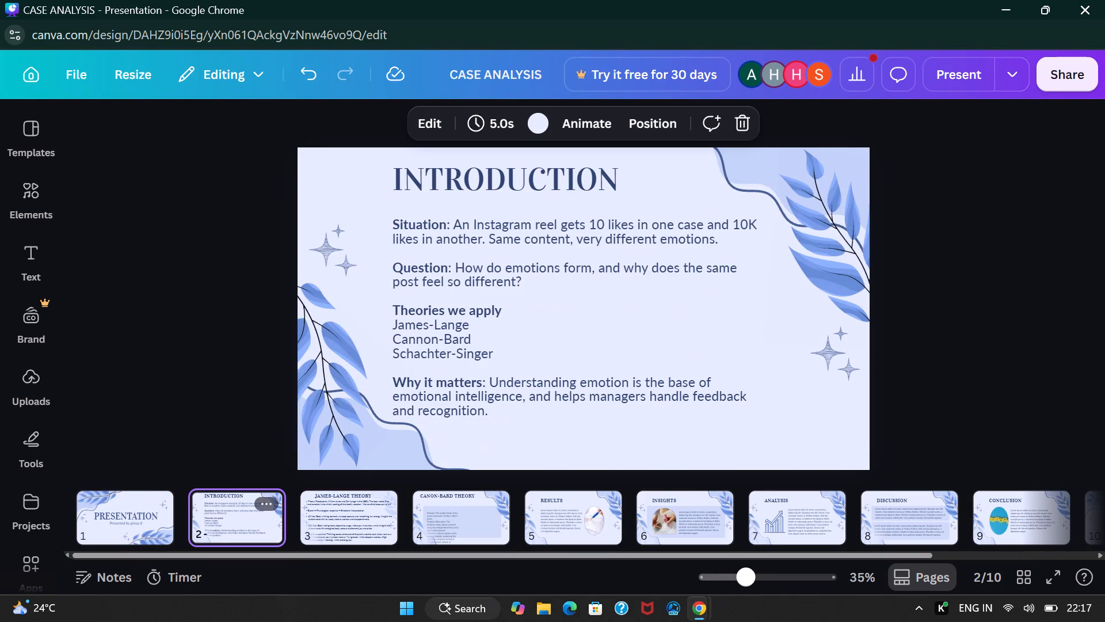
Widen the INTRODUCTION body text box slightly and scale its text down to about size 33.2.
{"action": "left_click", "coordinate": [439, 384]}
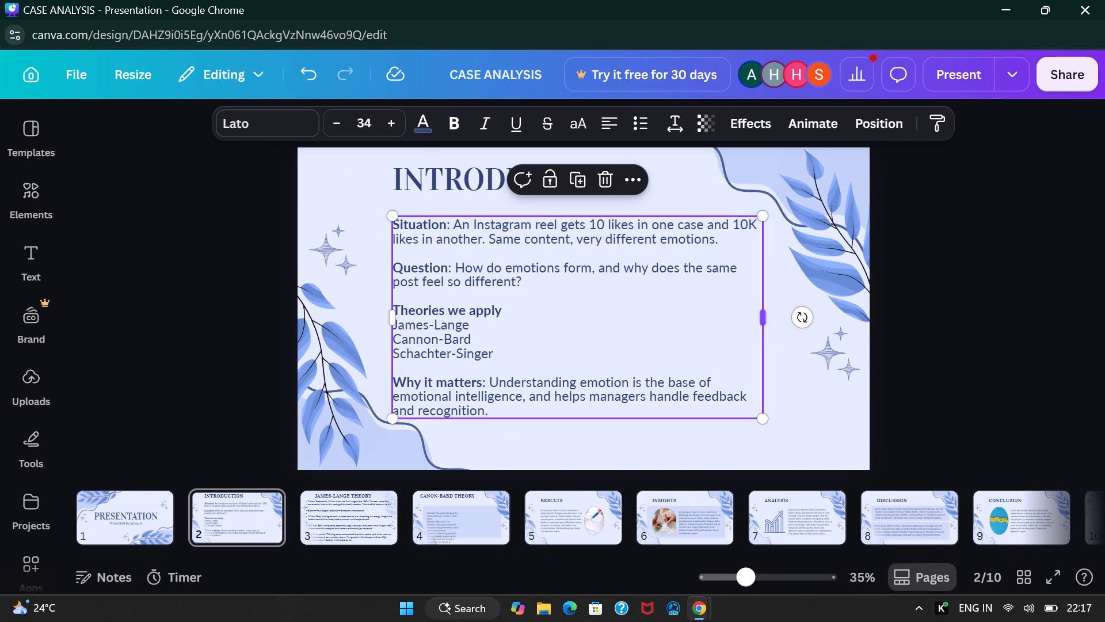
{"action": "left_click_drag", "start_coordinate": [764, 318], "coordinate": [778, 319]}
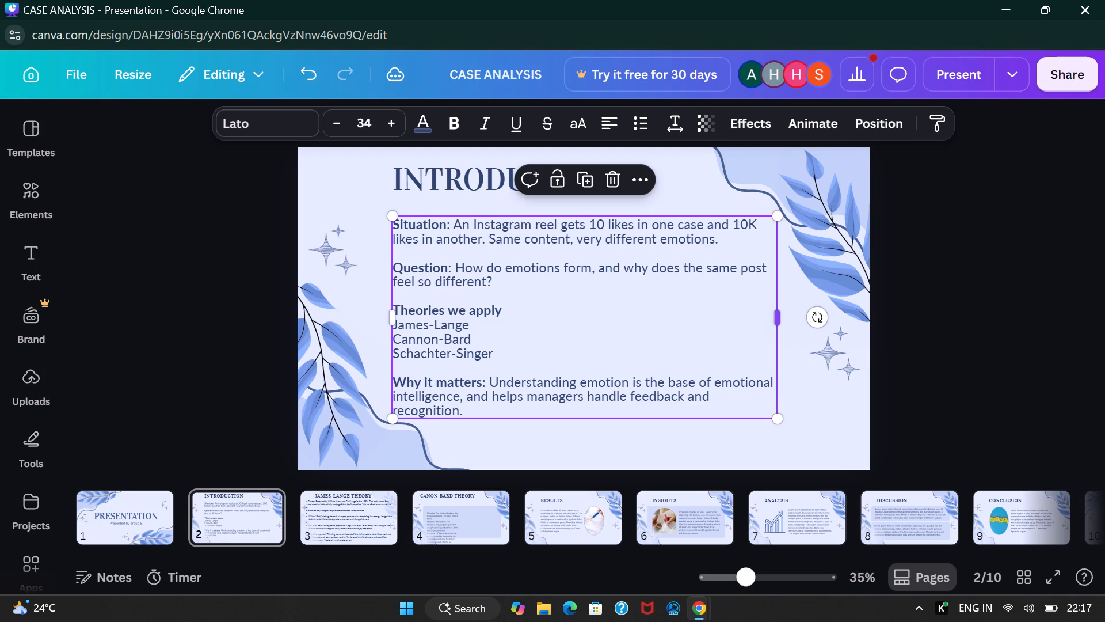
{"action": "left_click", "coordinate": [927, 275]}
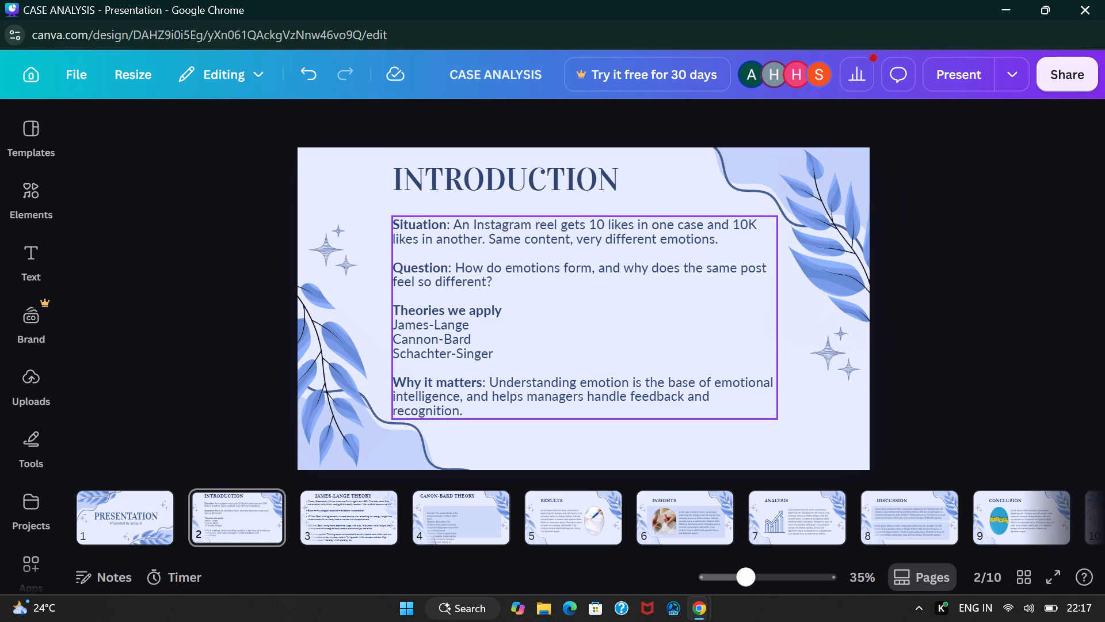
{"action": "left_click", "coordinate": [578, 389]}
{"action": "left_click_drag", "start_coordinate": [774, 415], "coordinate": [768, 414]}
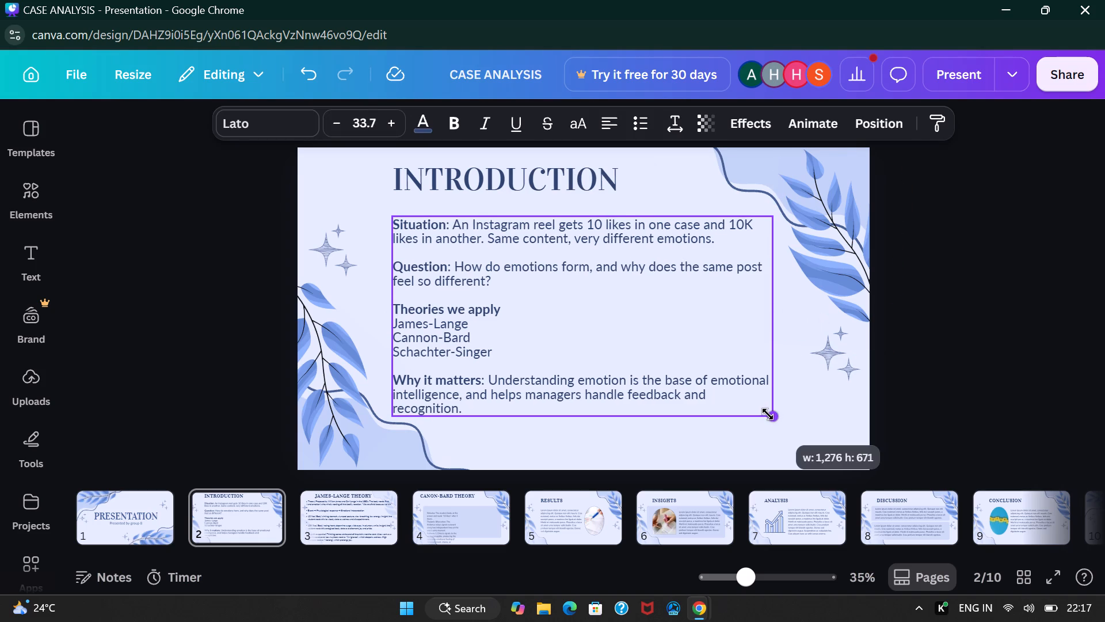
{"action": "left_click_drag", "start_coordinate": [768, 414], "coordinate": [763, 412]}
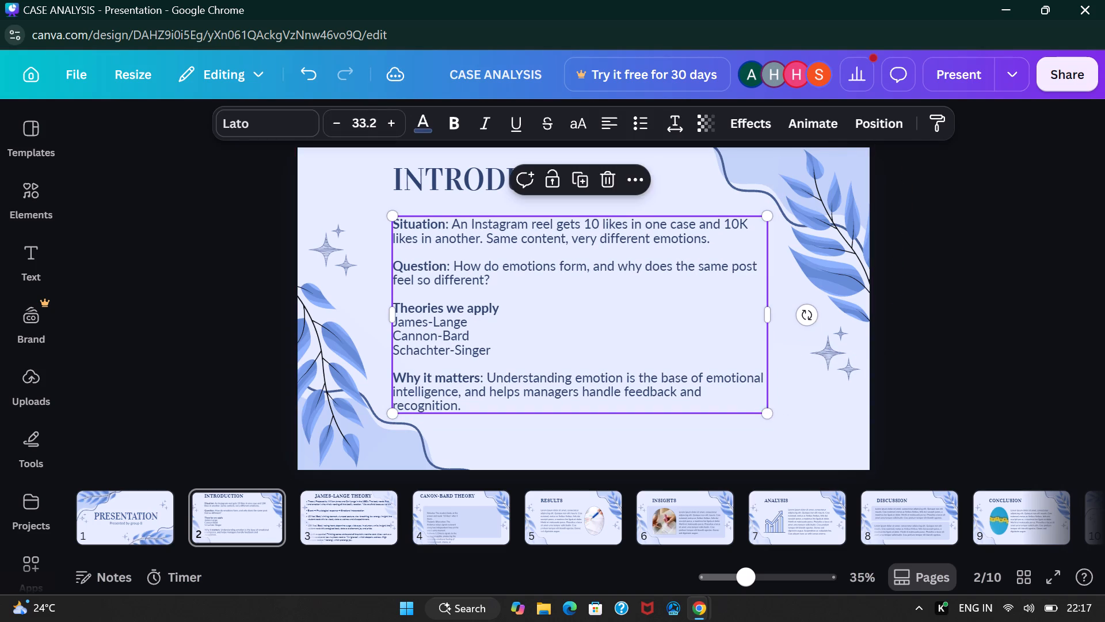
{"action": "left_click", "coordinate": [988, 354]}
On the JAMES-LANGE THEORY page, bold the bullet lead-ins Theory, Event, 10 likes, 10K likes and Cognitive appraisal.
{"action": "left_click", "coordinate": [364, 499]}
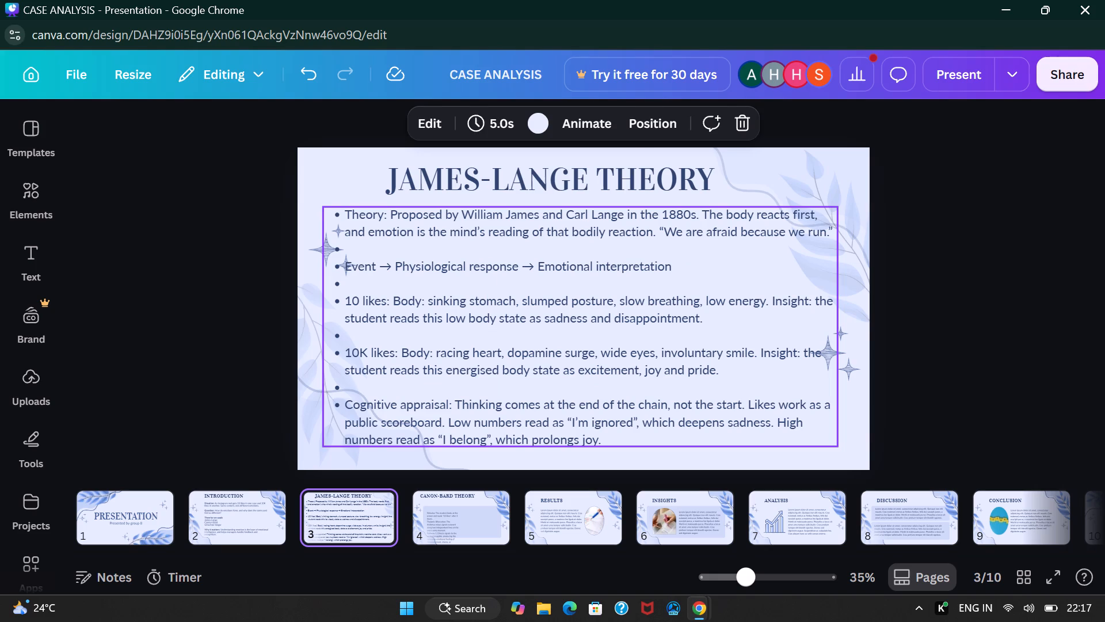
{"action": "double_click", "coordinate": [376, 373]}
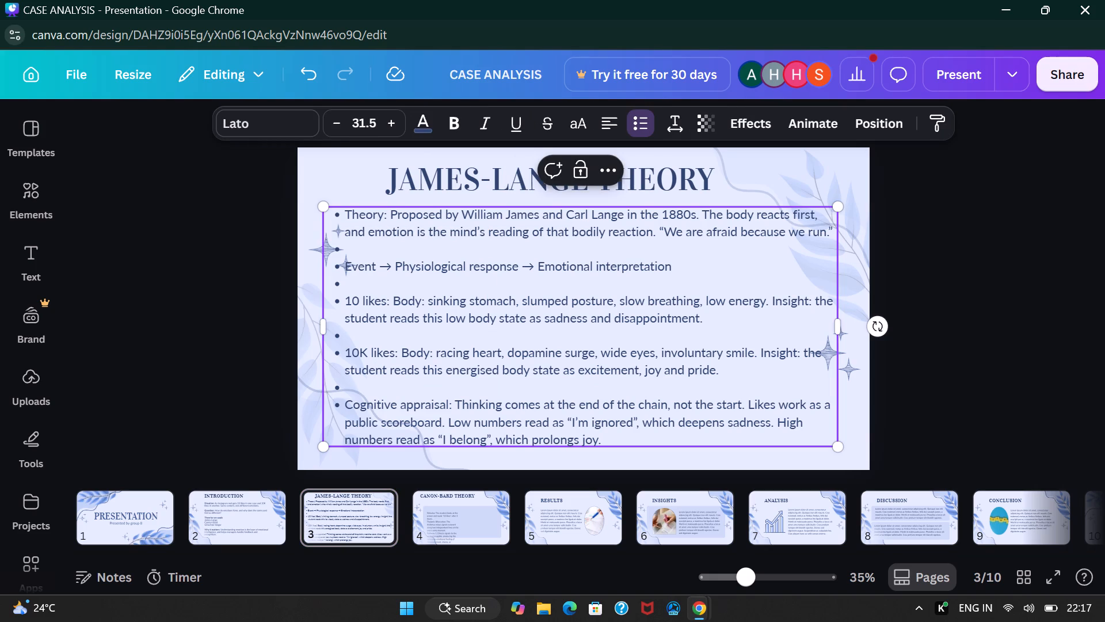
{"action": "left_click_drag", "start_coordinate": [382, 216], "coordinate": [341, 218]}
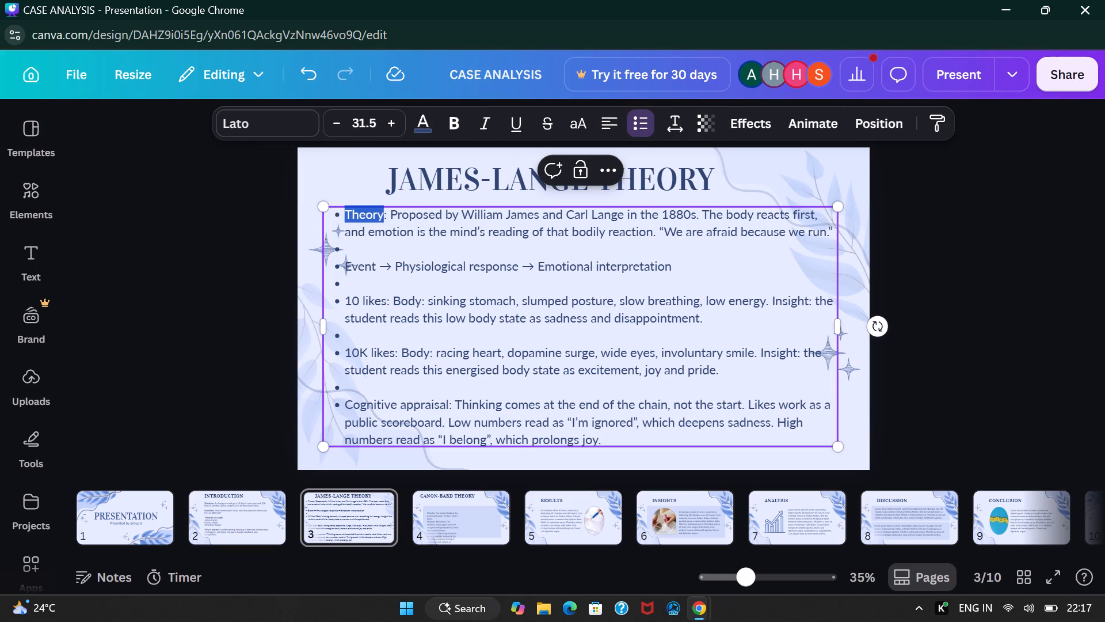
{"action": "left_click_drag", "start_coordinate": [341, 218], "coordinate": [341, 217]}
{"action": "left_click", "coordinate": [446, 126]}
{"action": "left_click_drag", "start_coordinate": [377, 266], "coordinate": [376, 266]}
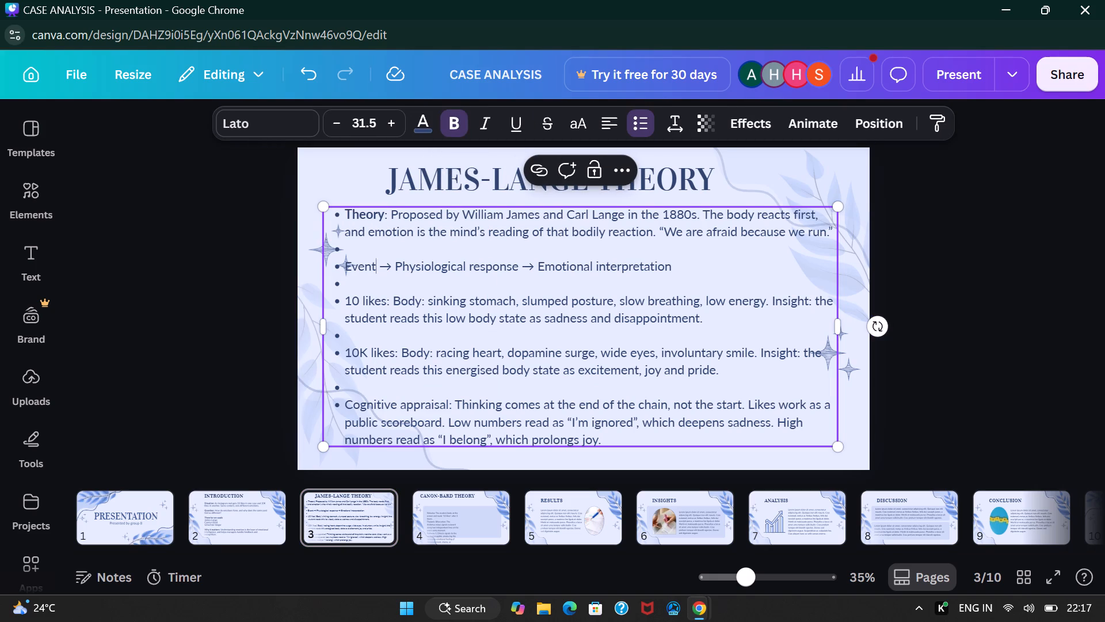
{"action": "left_click_drag", "start_coordinate": [376, 266], "coordinate": [342, 264]}
{"action": "left_click", "coordinate": [454, 120]}
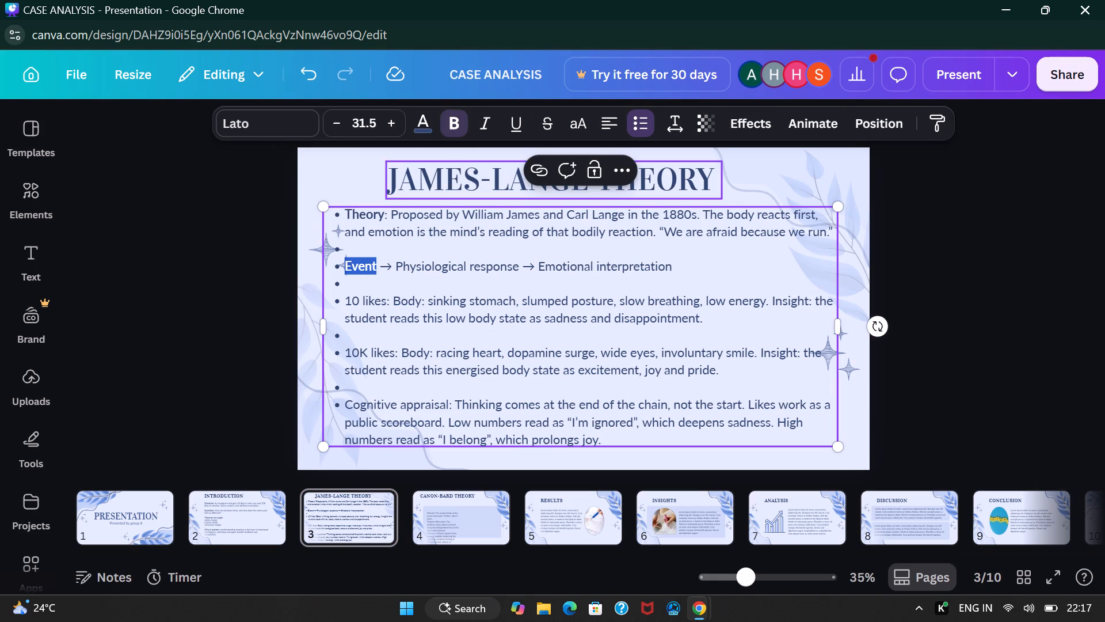
{"action": "left_click_drag", "start_coordinate": [386, 299], "coordinate": [346, 299]}
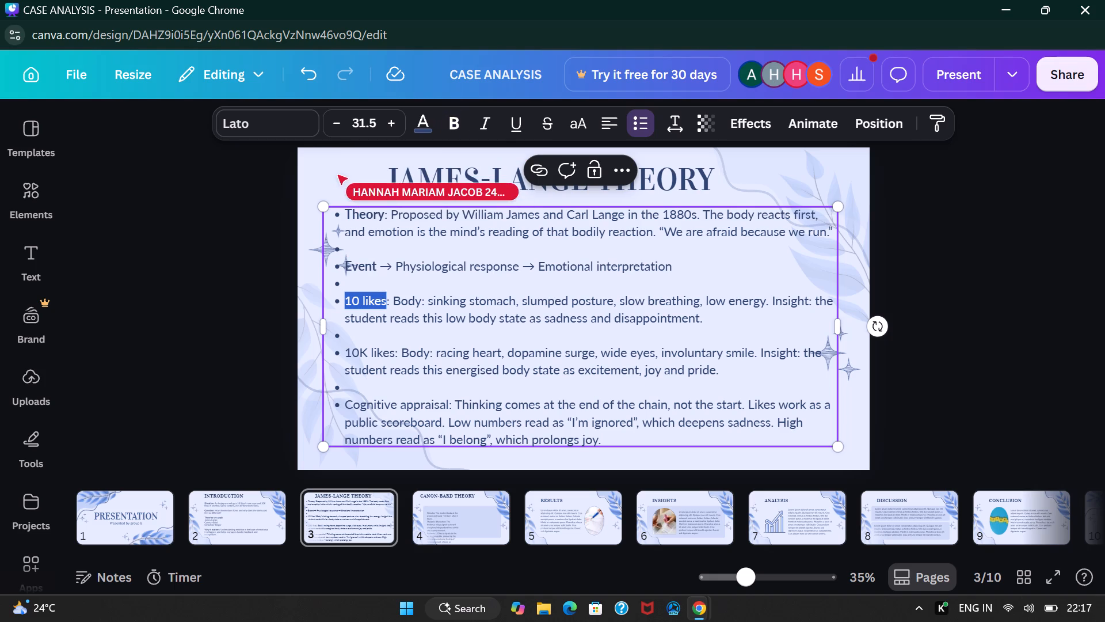
{"action": "left_click", "coordinate": [453, 126]}
{"action": "left_click_drag", "start_coordinate": [395, 351], "coordinate": [347, 350]}
{"action": "left_click", "coordinate": [449, 125]}
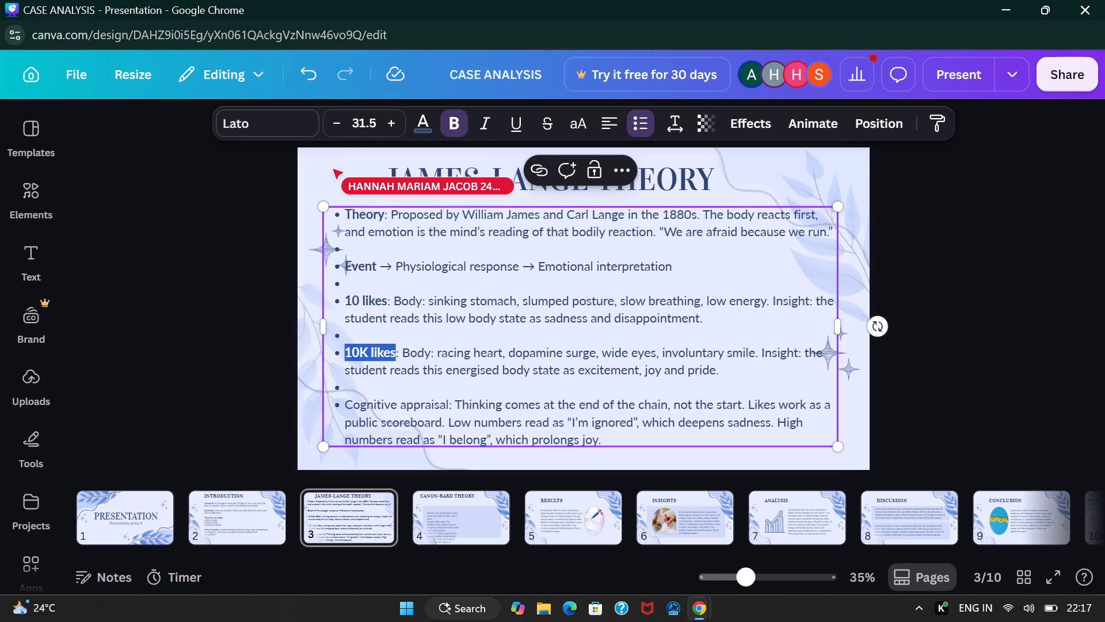
{"action": "left_click_drag", "start_coordinate": [447, 403], "coordinate": [348, 412]}
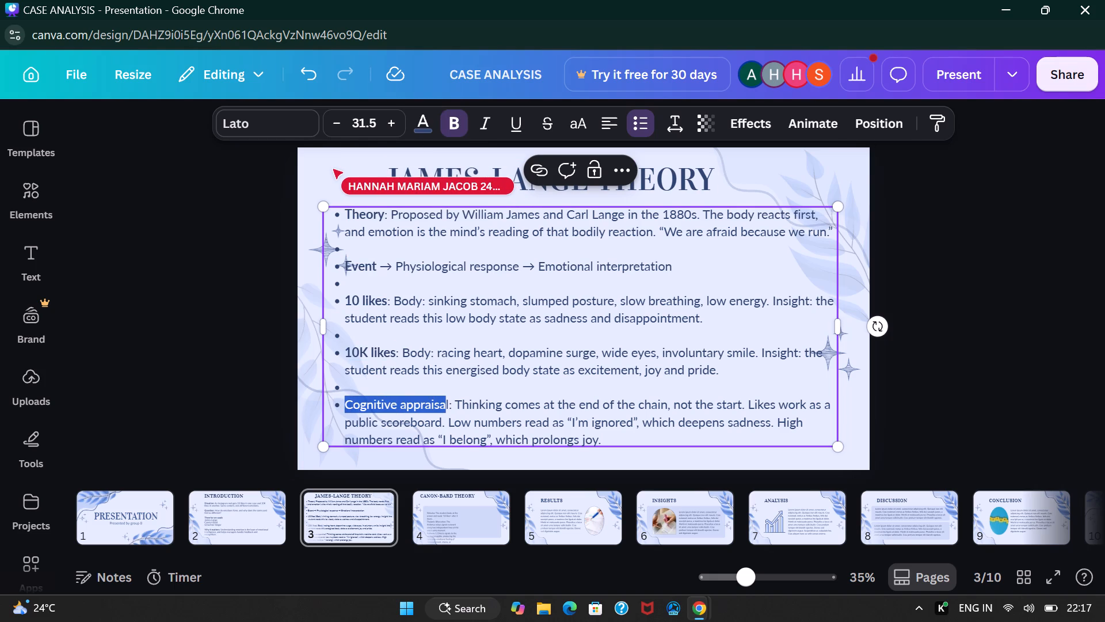
{"action": "left_click", "coordinate": [448, 120]}
{"action": "left_click", "coordinate": [1016, 269]}
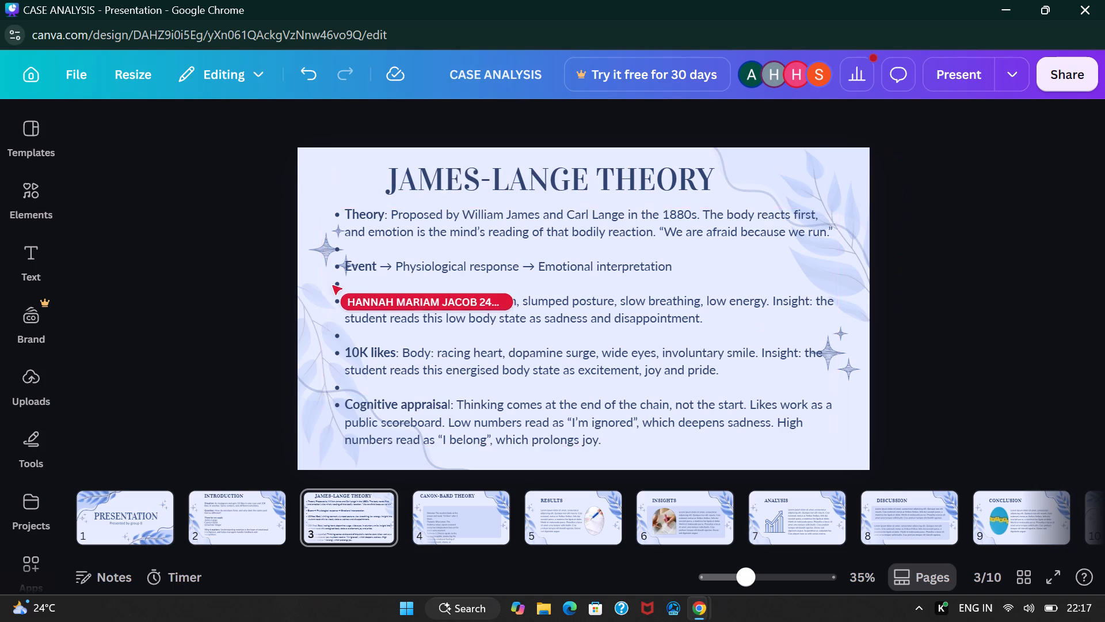
On the CANON-BARD THEORY page, move the body text box up and widen it to nearly the background panel's width.
{"action": "left_click", "coordinate": [444, 510]}
{"action": "left_click", "coordinate": [481, 328]}
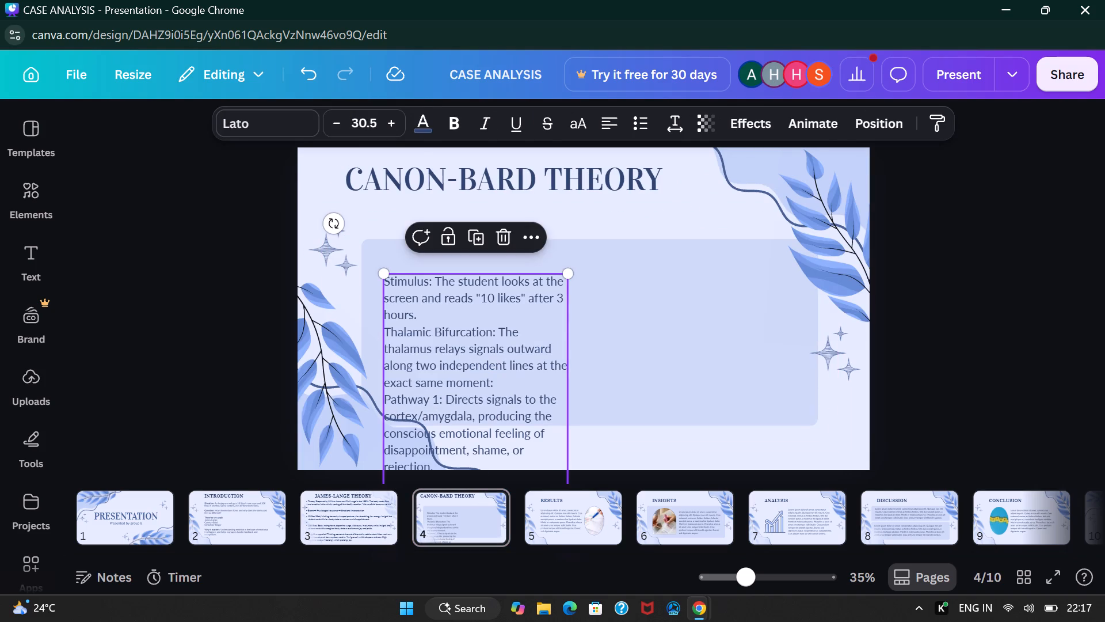
{"action": "left_click_drag", "start_coordinate": [485, 369], "coordinate": [467, 194]}
{"action": "left_click_drag", "start_coordinate": [551, 336], "coordinate": [552, 336]}
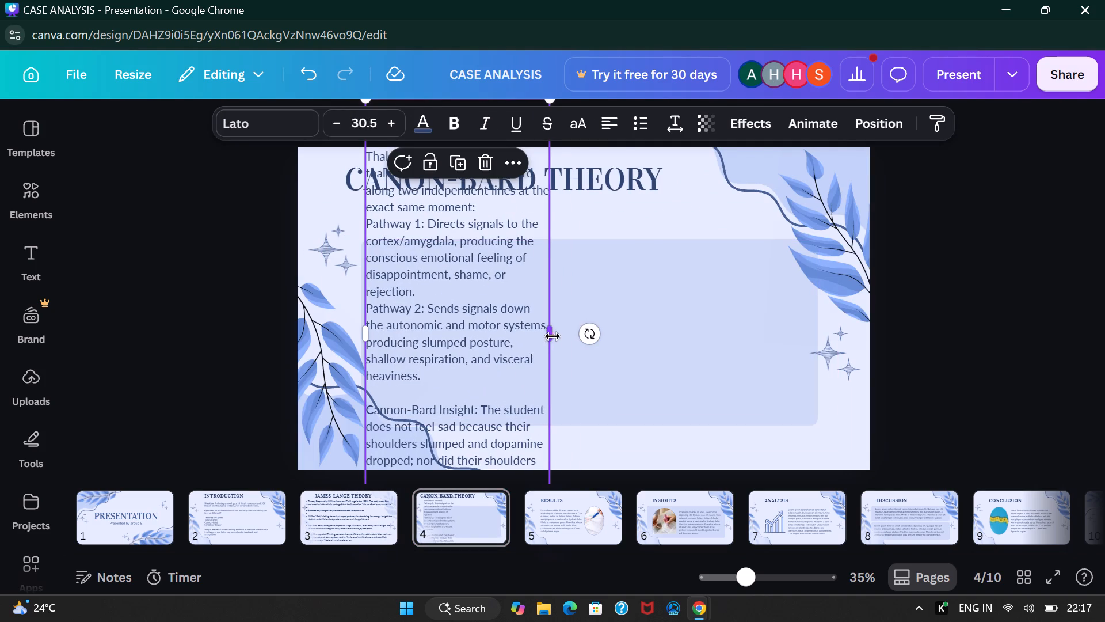
{"action": "left_click_drag", "start_coordinate": [552, 336], "coordinate": [810, 325]}
Make the pale blue panel on the CANON-BARD THEORY page taller and shift it up and left beneath the heading.
{"action": "left_click", "coordinate": [711, 376]}
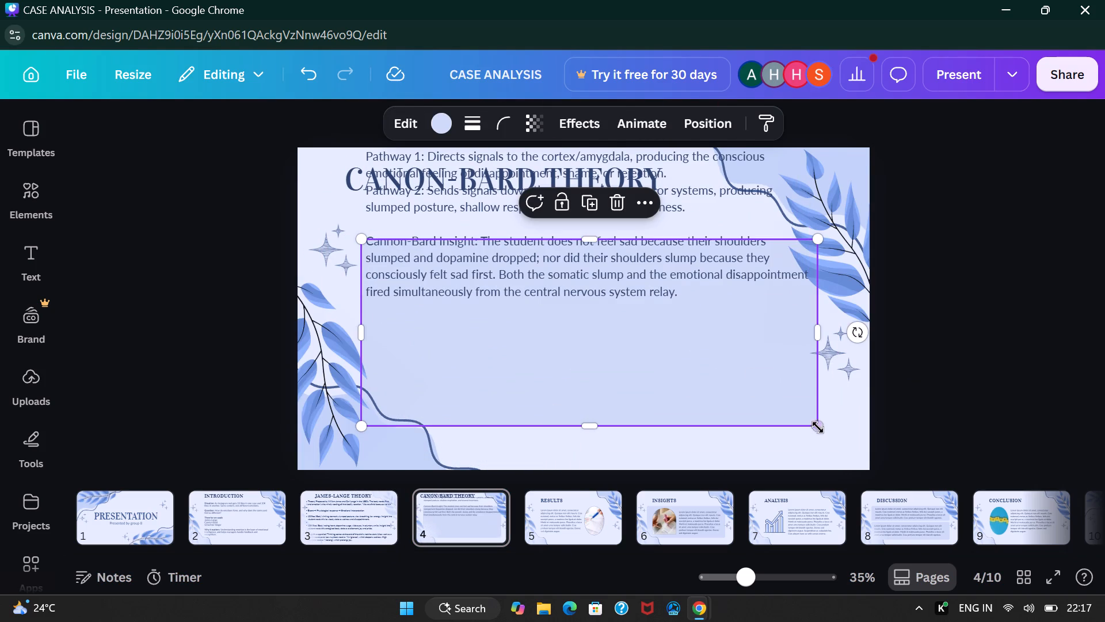
{"action": "left_click_drag", "start_coordinate": [589, 427], "coordinate": [589, 427], "text": "shift"}
{"action": "left_click_drag", "start_coordinate": [589, 427], "coordinate": [597, 474], "text": "shift"}
{"action": "left_click_drag", "start_coordinate": [607, 395], "coordinate": [585, 356]}
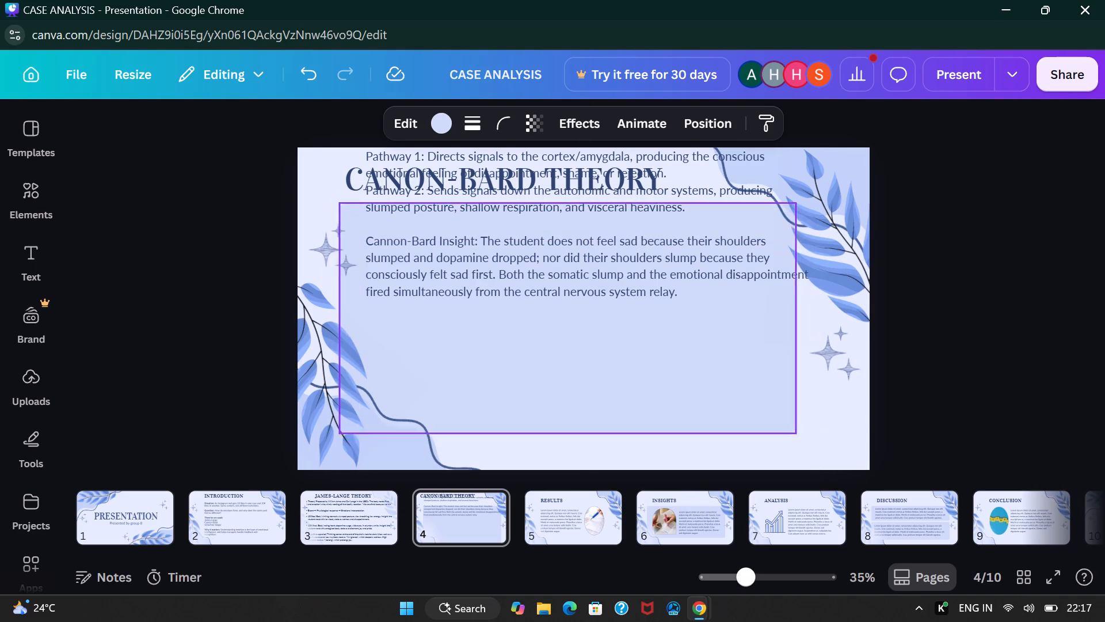
{"action": "left_click_drag", "start_coordinate": [585, 356], "coordinate": [591, 366]}
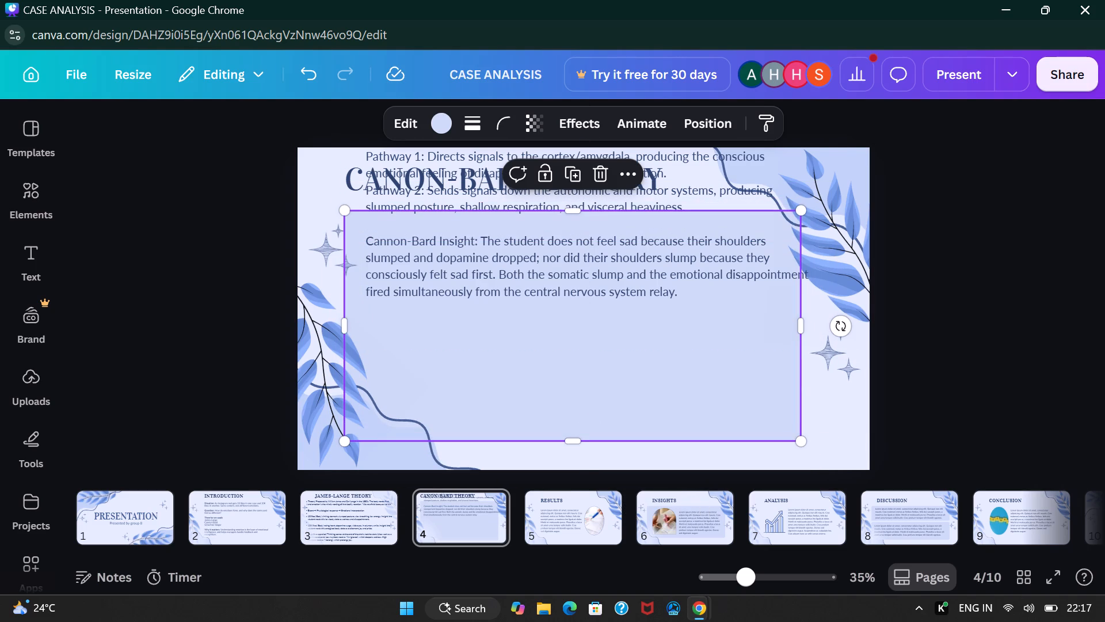
Move the CANON-BARD THEORY body text down onto the panel and enlarge it to about size 32.6.
{"action": "left_click", "coordinate": [639, 274]}
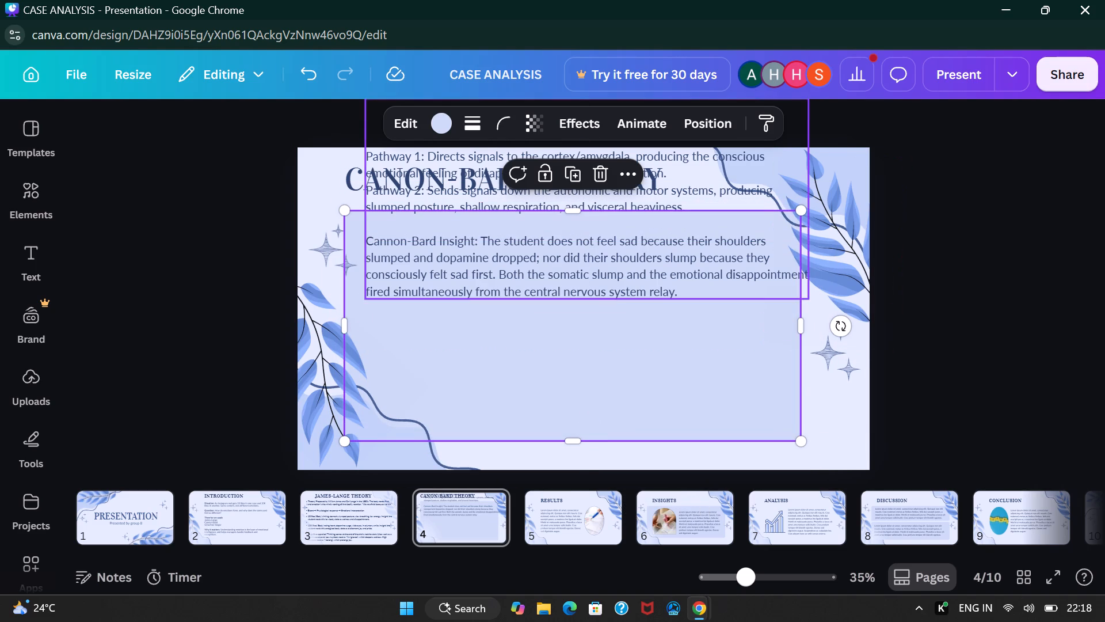
{"action": "left_click_drag", "start_coordinate": [639, 274], "coordinate": [628, 396]}
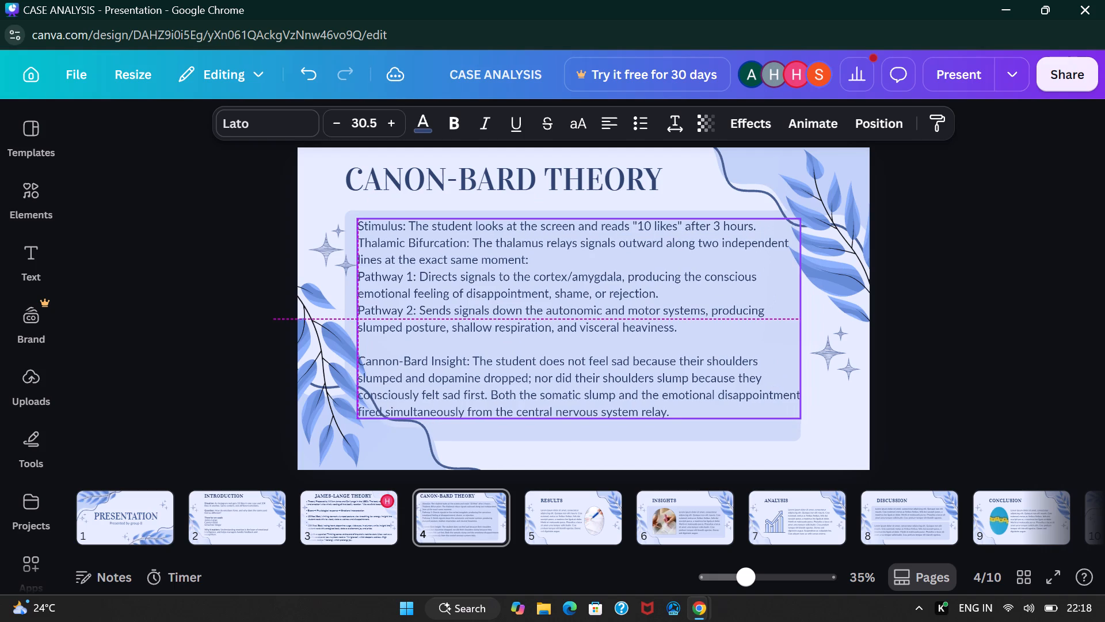
{"action": "left_click_drag", "start_coordinate": [628, 396], "coordinate": [627, 397]}
{"action": "left_click_drag", "start_coordinate": [792, 422], "coordinate": [817, 446]}
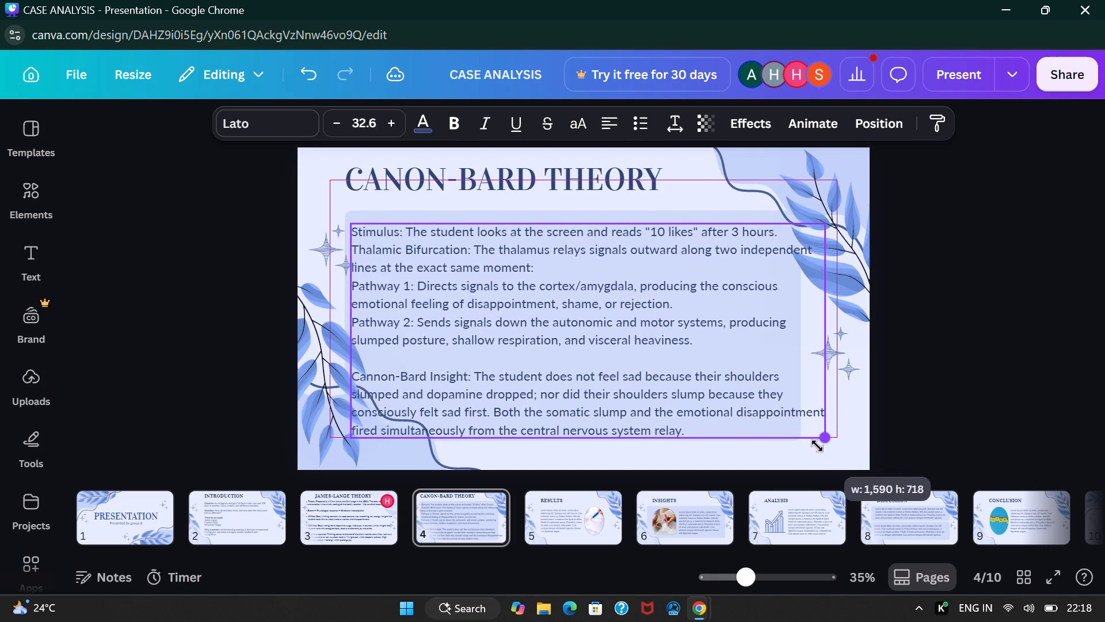
{"action": "left_click_drag", "start_coordinate": [817, 446], "coordinate": [815, 446]}
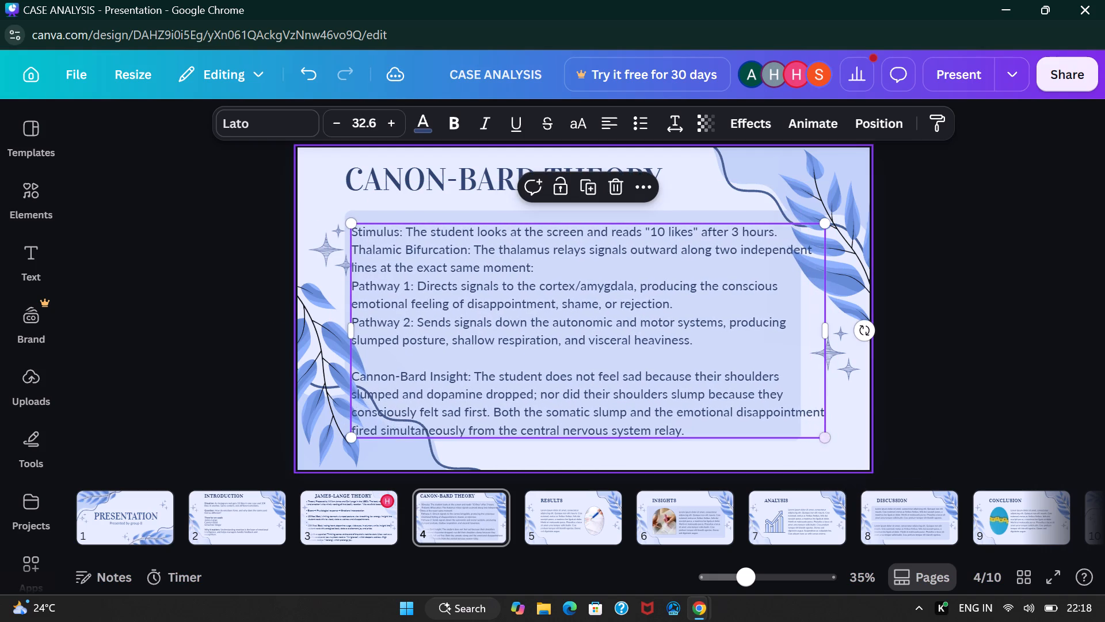
Fade the leaf branch in the slide's lower-left corner by lowering its transparency value.
{"action": "left_click", "coordinate": [337, 426]}
{"action": "left_click", "coordinate": [320, 427]}
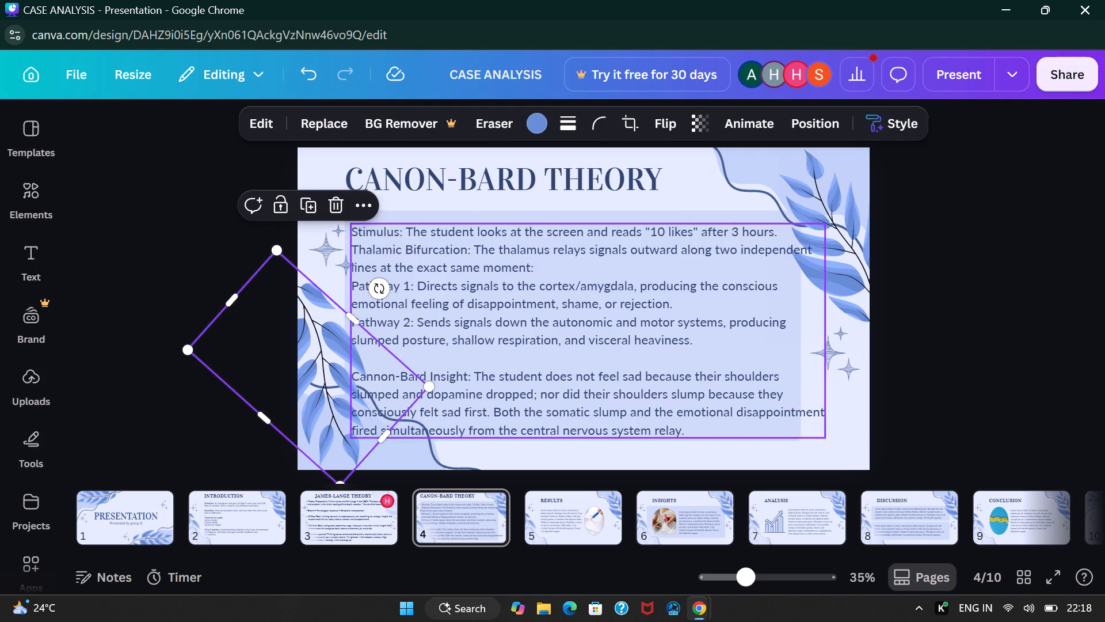
{"action": "left_click", "coordinate": [696, 128]}
{"action": "left_click_drag", "start_coordinate": [714, 192], "coordinate": [674, 194]}
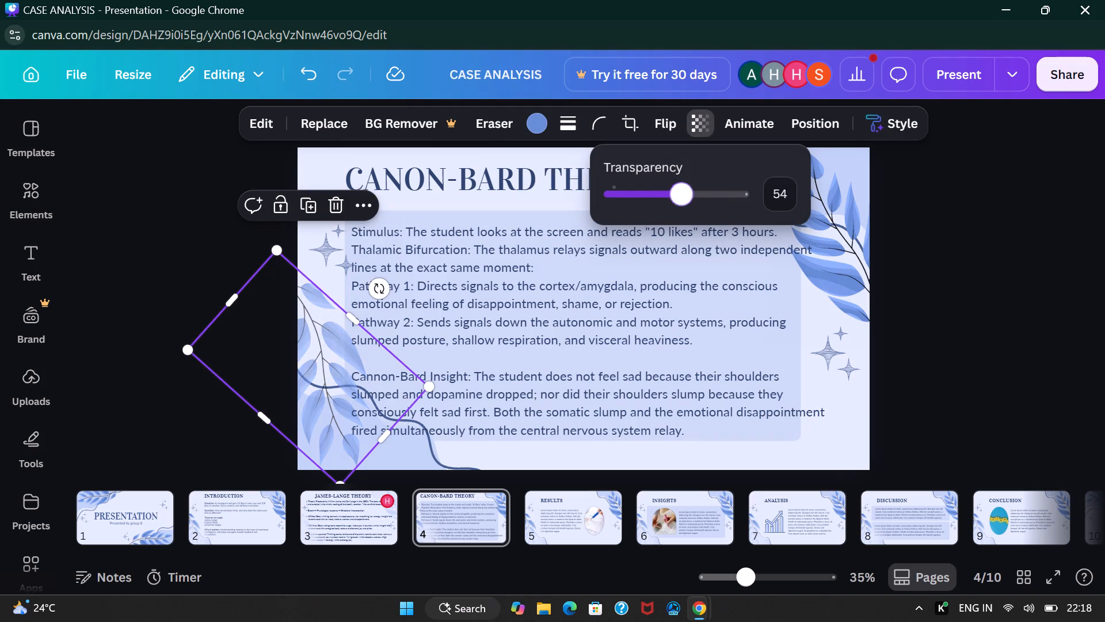
{"action": "left_click_drag", "start_coordinate": [674, 194], "coordinate": [642, 194]}
Fade the wavy shape in the slide's lower-left corner by lowering its transparency value.
{"action": "left_click", "coordinate": [422, 453]}
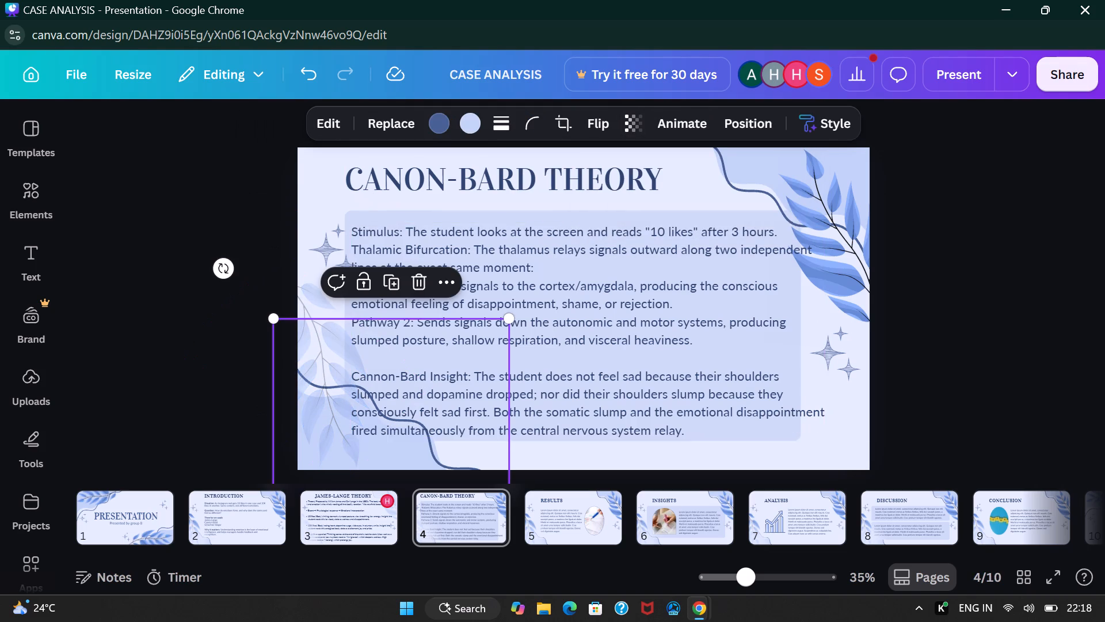
{"action": "left_click", "coordinate": [642, 116]}
{"action": "left_click_drag", "start_coordinate": [668, 192], "coordinate": [555, 207]}
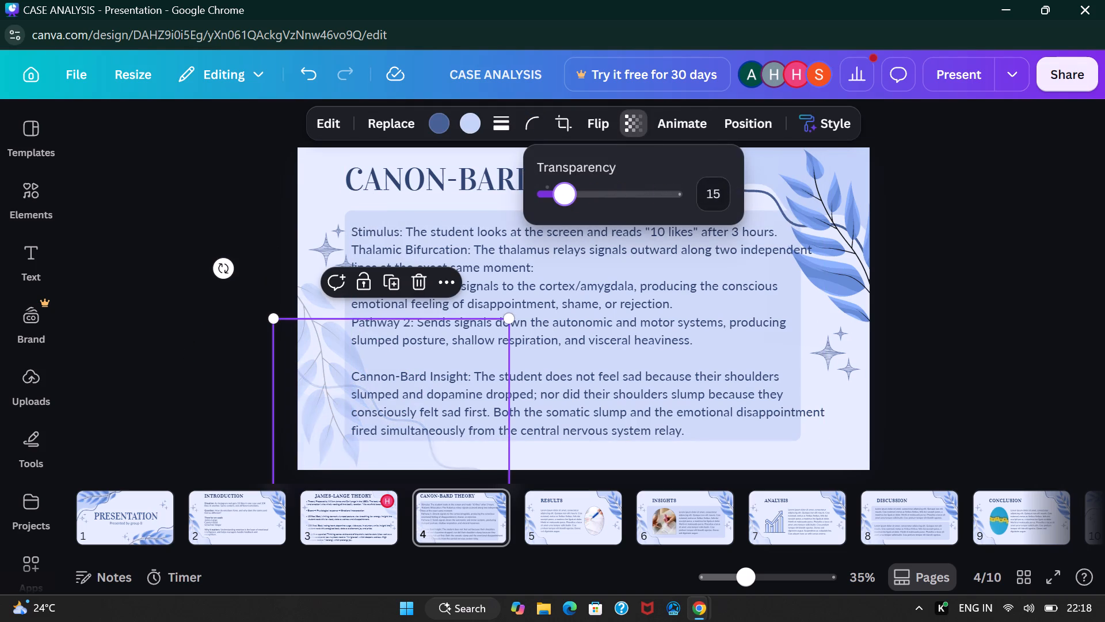
{"action": "left_click_drag", "start_coordinate": [555, 207], "coordinate": [566, 209]}
Fade the leaf branch in the slide's upper-right corner to match the faded branch in the opposite corner.
{"action": "left_click", "coordinate": [833, 214]}
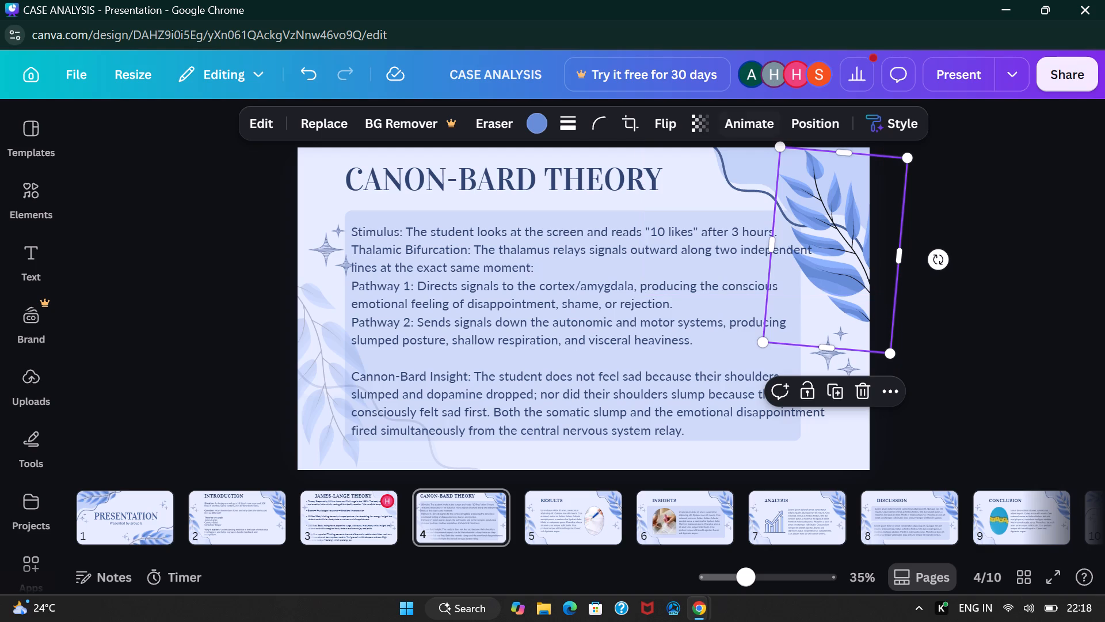
{"action": "left_click", "coordinate": [699, 120]}
{"action": "left_click_drag", "start_coordinate": [731, 191], "coordinate": [653, 189]}
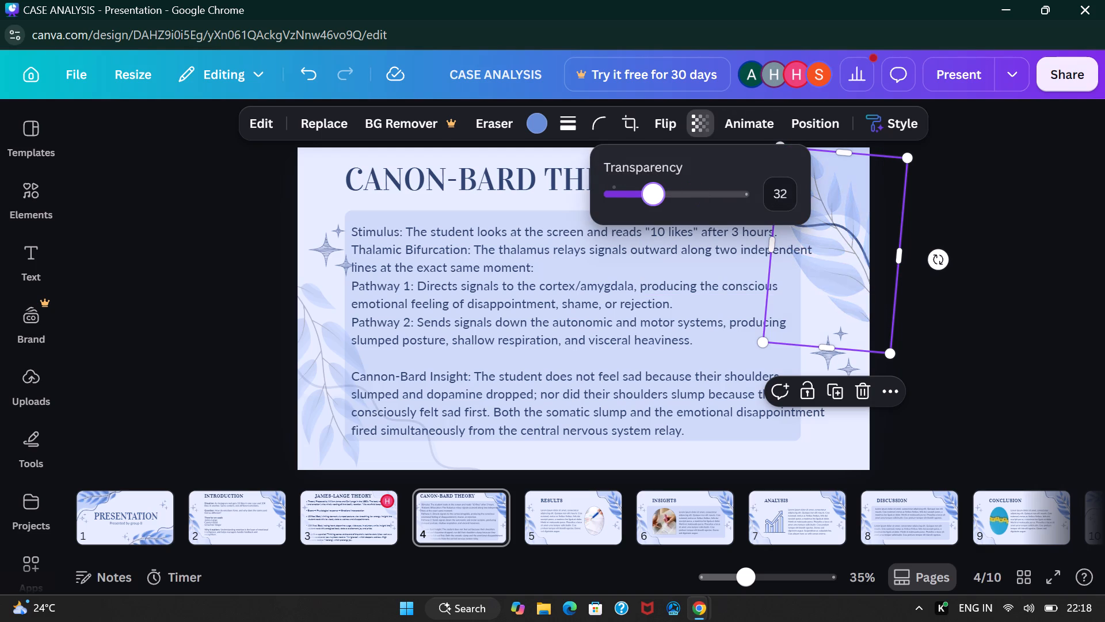
{"action": "left_click_drag", "start_coordinate": [653, 189], "coordinate": [645, 188]}
{"action": "left_click", "coordinate": [978, 180]}
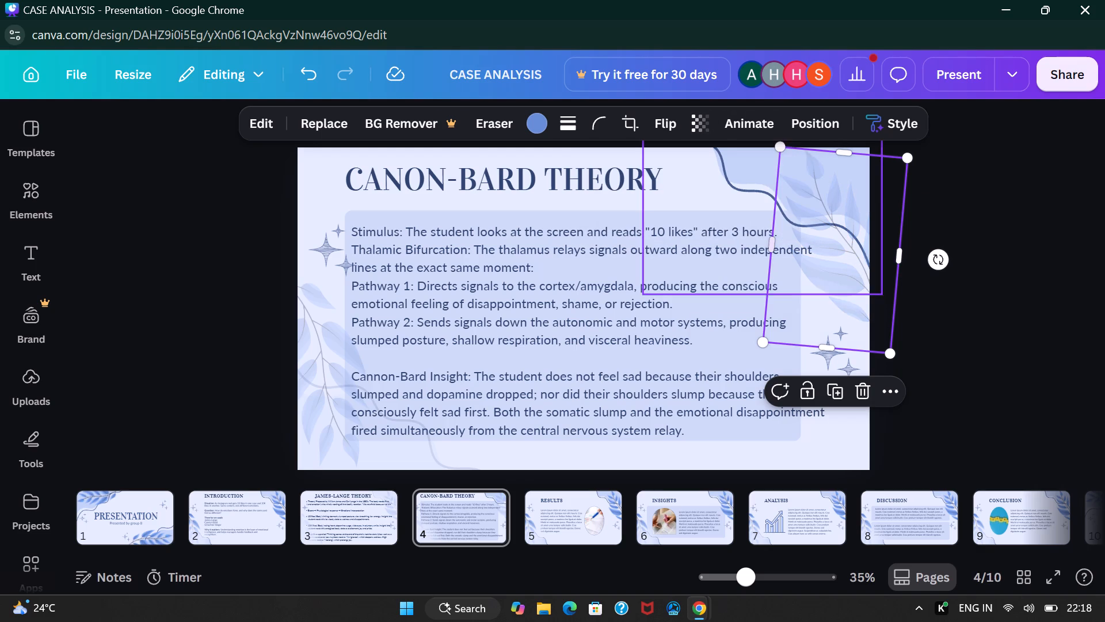
Set the transparency of the wavy shape in the slide's upper-right corner to 25.
{"action": "double_click", "coordinate": [747, 170]}
{"action": "left_click", "coordinate": [338, 168]}
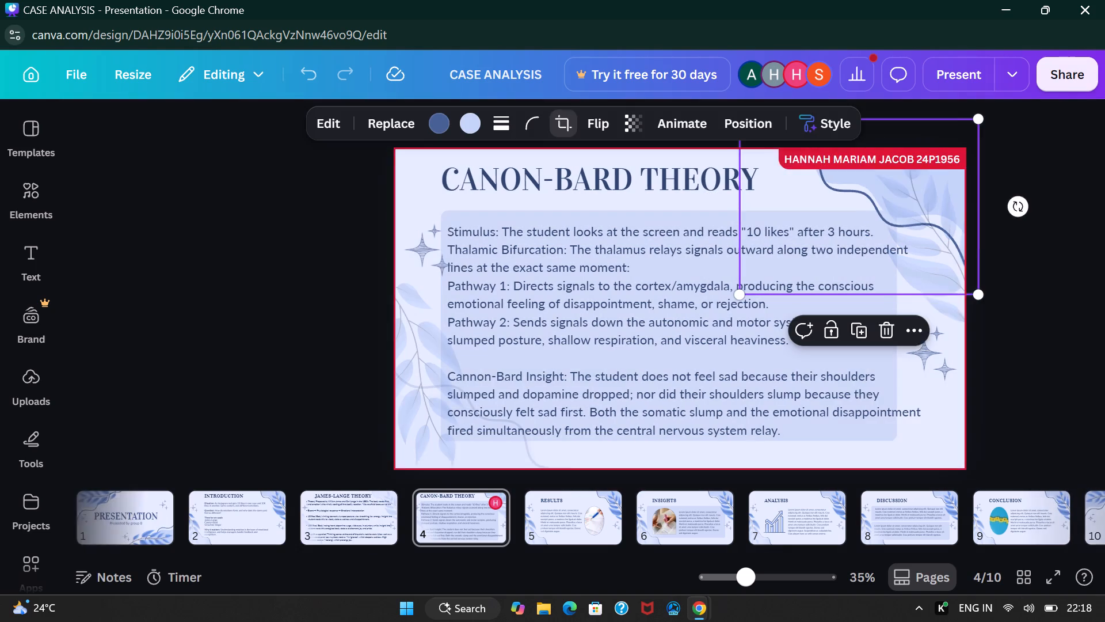
{"action": "left_click", "coordinate": [637, 114]}
{"action": "left_click", "coordinate": [711, 195]}
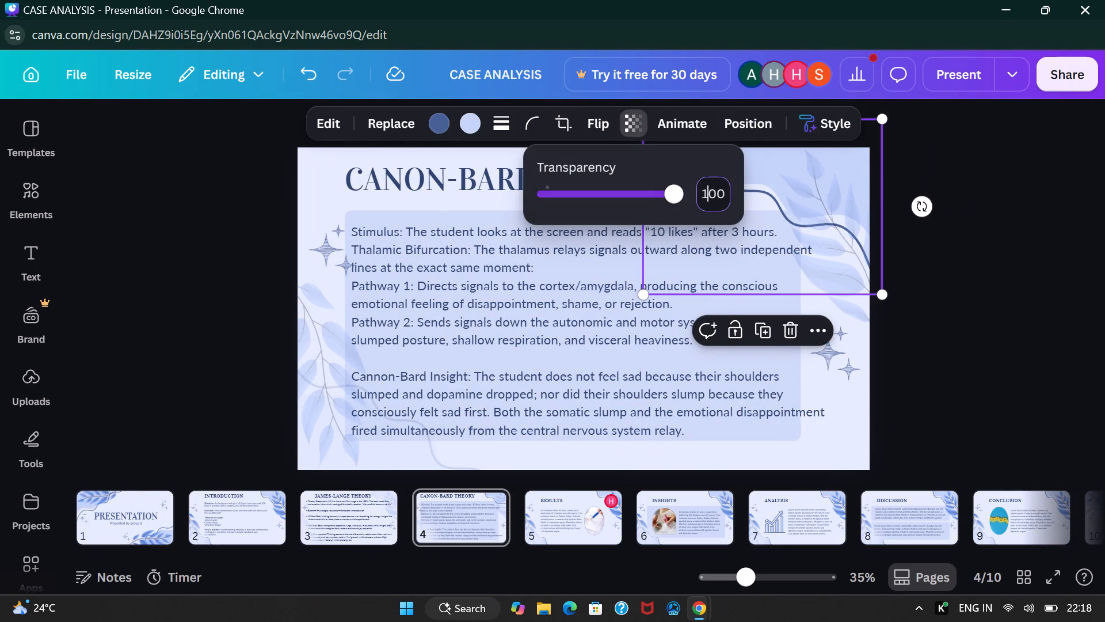
{"action": "type", "text": "25"}
{"action": "key", "text": "Return"}
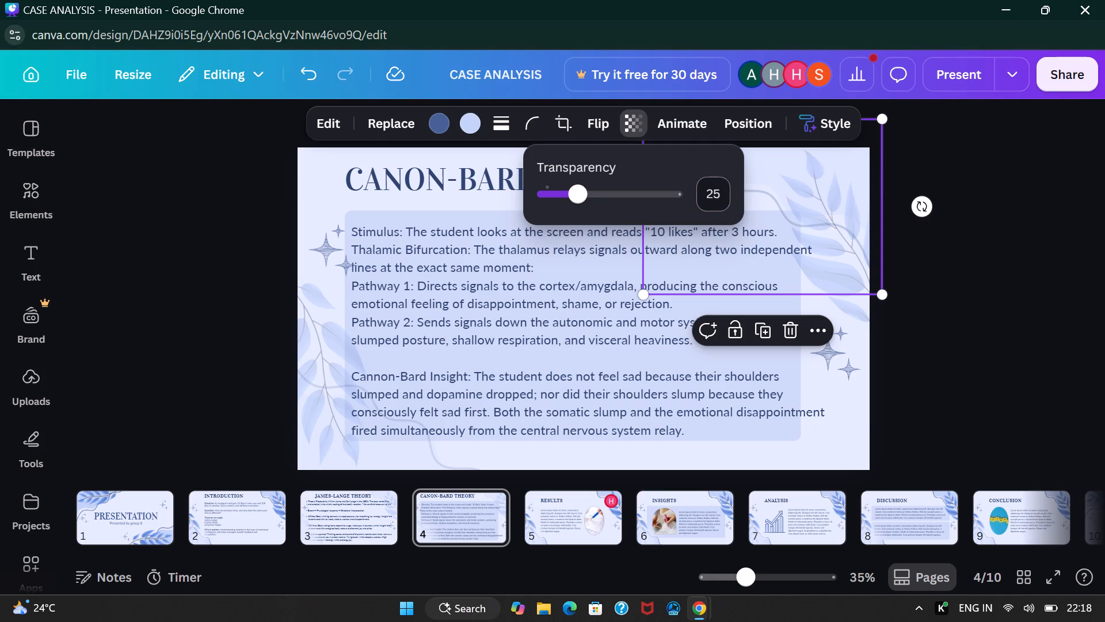
{"action": "left_click", "coordinate": [546, 344]}
{"action": "left_click", "coordinate": [958, 276]}
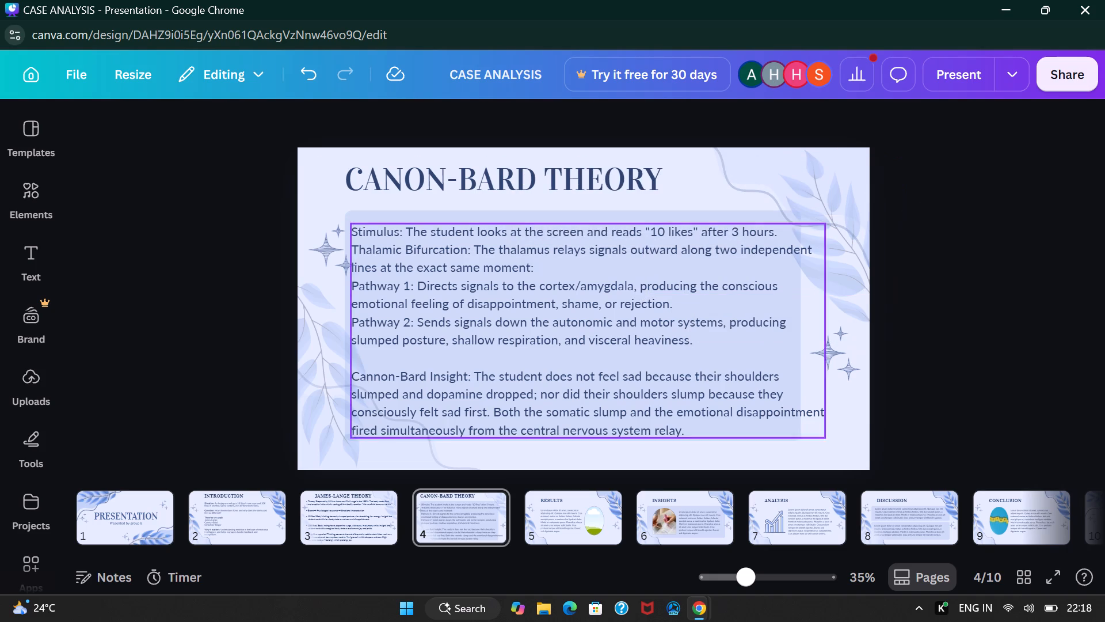
Shift the pale blue box behind the Canon-Bard text up and outward, and enlarge it to about 1,651 by 785.
{"action": "left_click_drag", "start_coordinate": [537, 215], "coordinate": [534, 215]}
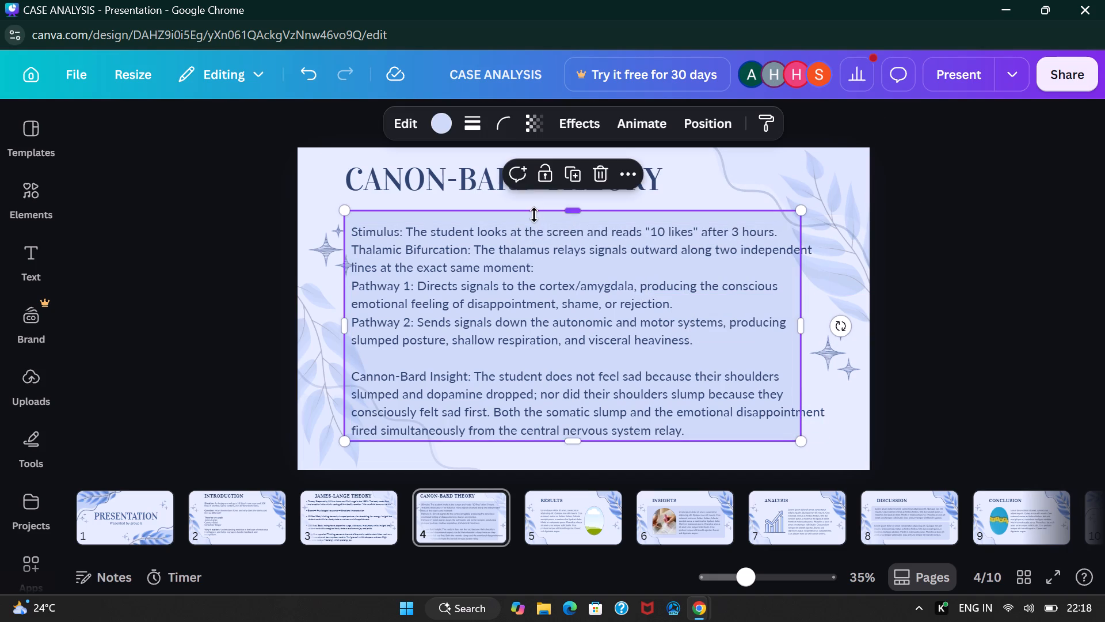
{"action": "left_click_drag", "start_coordinate": [534, 215], "coordinate": [527, 207]}
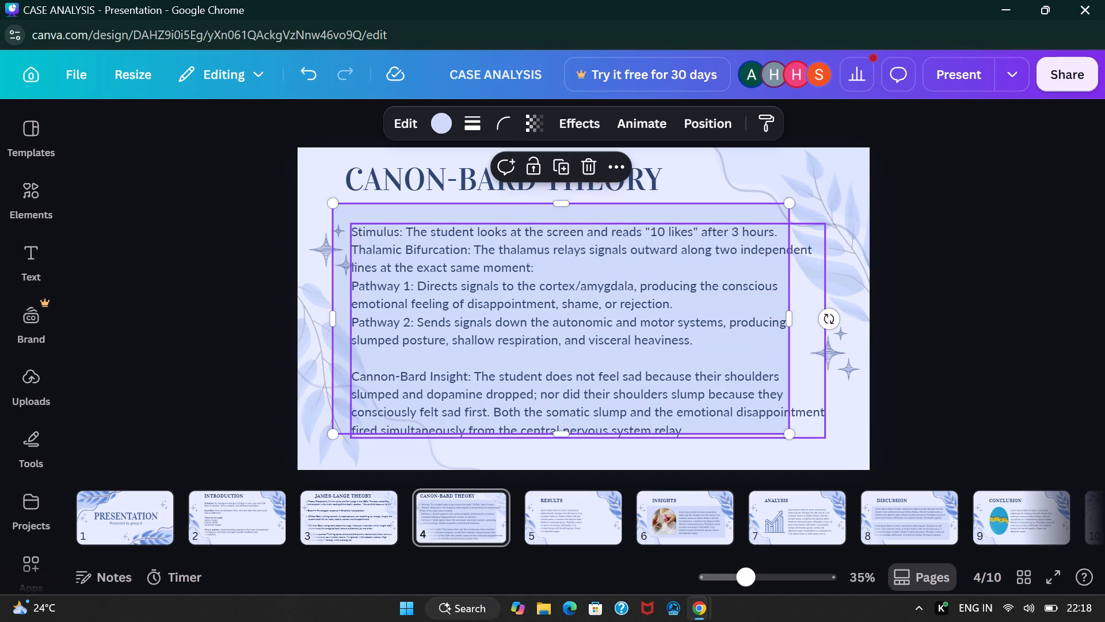
{"action": "left_click_drag", "start_coordinate": [792, 321], "coordinate": [794, 320], "text": "shift"}
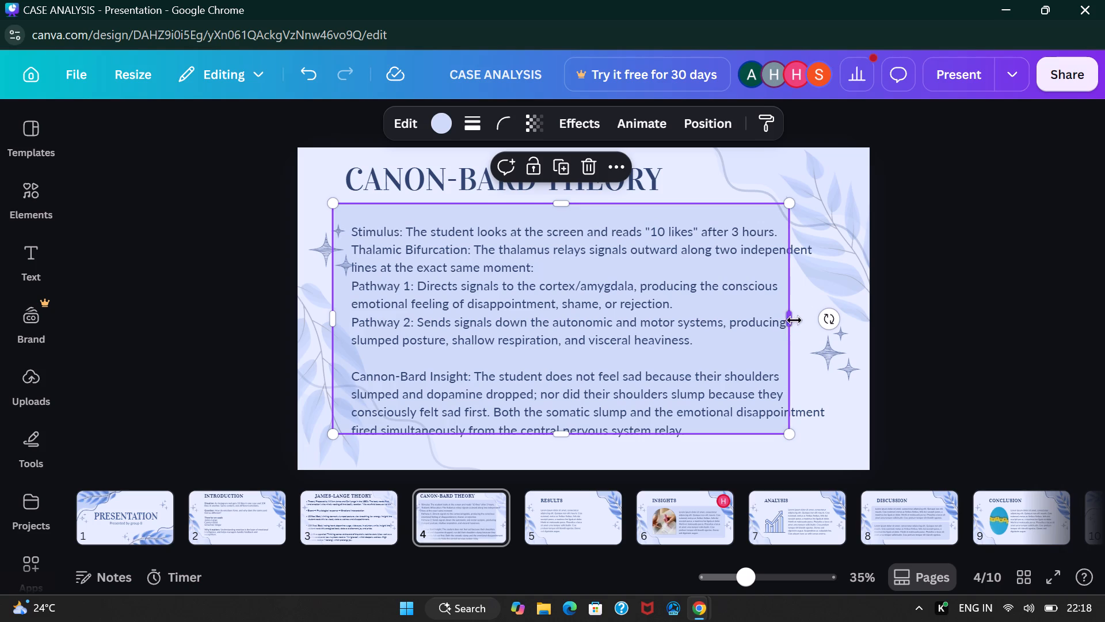
{"action": "left_click_drag", "start_coordinate": [794, 320], "coordinate": [829, 322], "text": "shift"}
{"action": "left_click_drag", "start_coordinate": [577, 433], "coordinate": [581, 437], "text": "shift"}
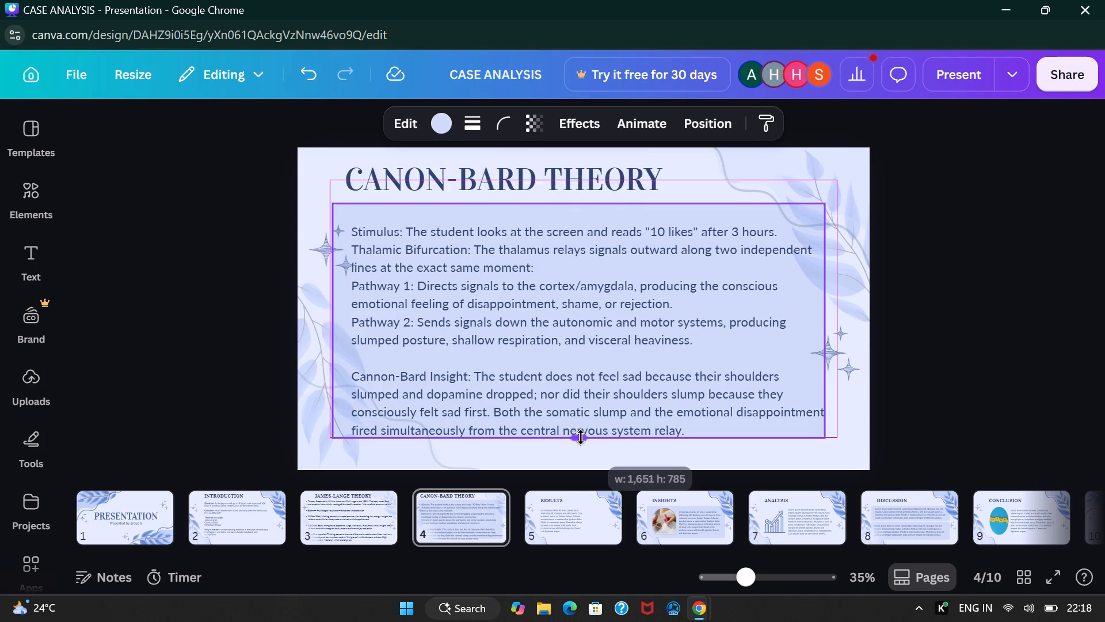
{"action": "left_click_drag", "start_coordinate": [581, 437], "coordinate": [581, 438], "text": "shift"}
Centre the Canon-Bard body text block within the enlarged blue box.
{"action": "left_click_drag", "start_coordinate": [549, 358], "coordinate": [539, 347]}
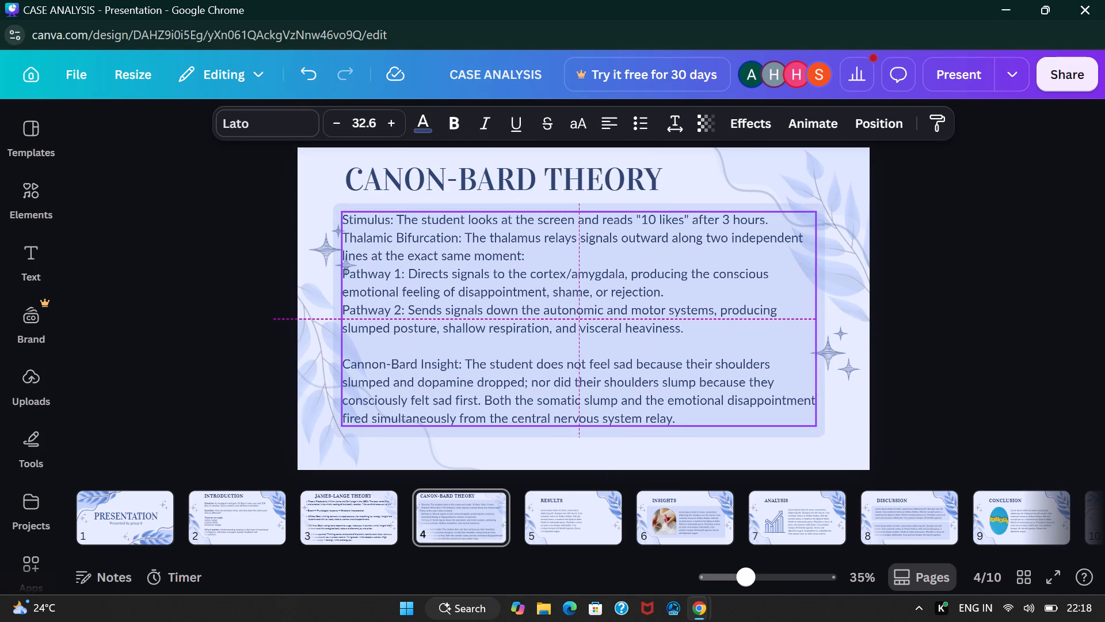
{"action": "left_click_drag", "start_coordinate": [539, 347], "coordinate": [539, 347]}
Set the transparency of the sparkle stars at the slide's left edge to 25.
{"action": "left_click", "coordinate": [327, 253]}
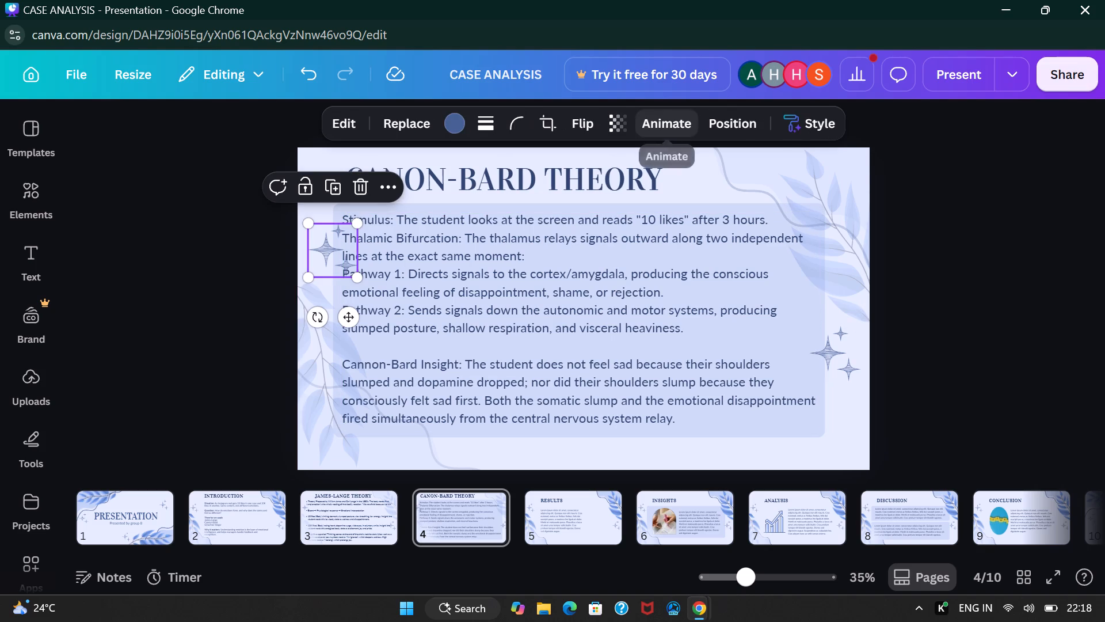
{"action": "left_click", "coordinate": [623, 120]}
{"action": "left_click", "coordinate": [706, 196]}
{"action": "type", "text": "256"}
{"action": "key", "text": "BackSpace"}
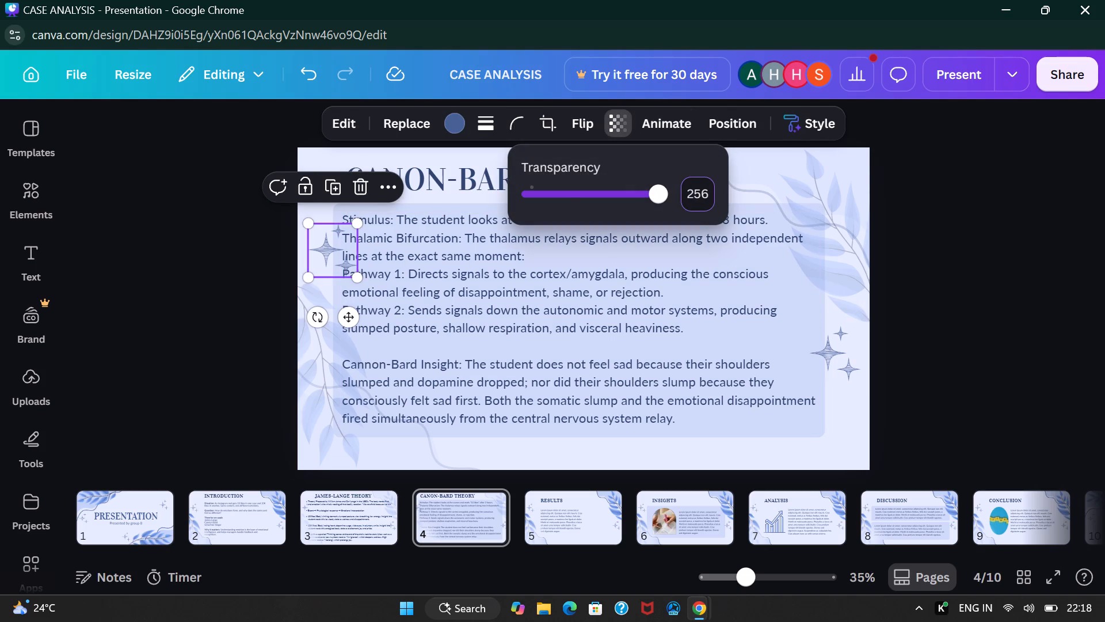
{"action": "key", "text": "Return"}
{"action": "left_click", "coordinate": [946, 187]}
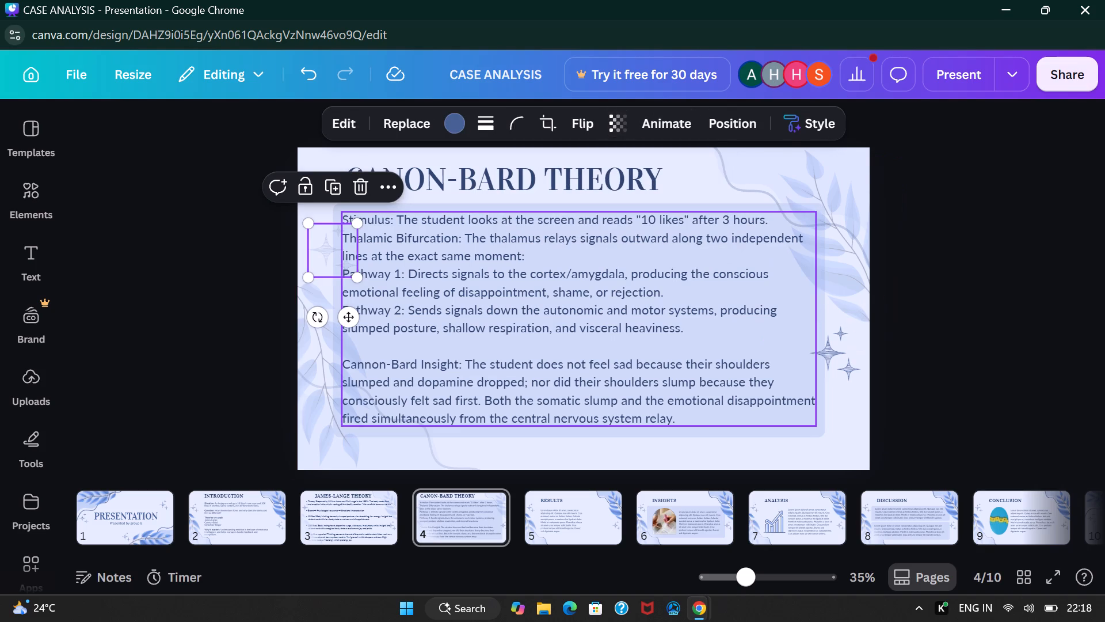
Make the labels Stimulus, Pathway 1, Pathway 2 and Cannon-Bard Insight bold in the body text.
{"action": "left_click", "coordinate": [579, 292]}
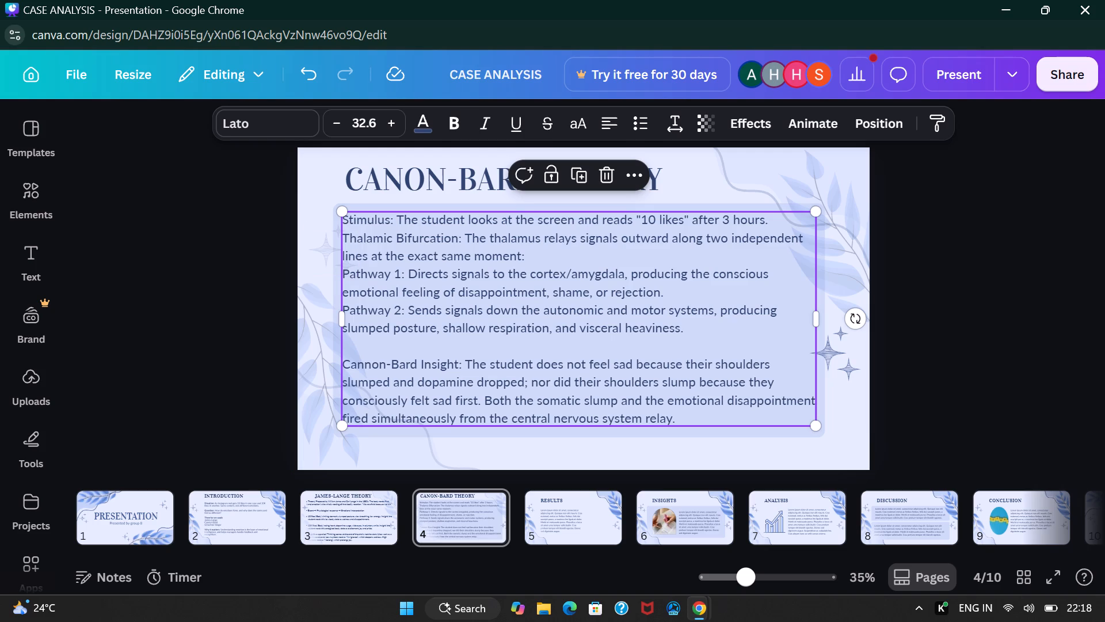
{"action": "left_click", "coordinate": [387, 215]}
{"action": "left_click", "coordinate": [388, 215]}
{"action": "left_click", "coordinate": [387, 219]}
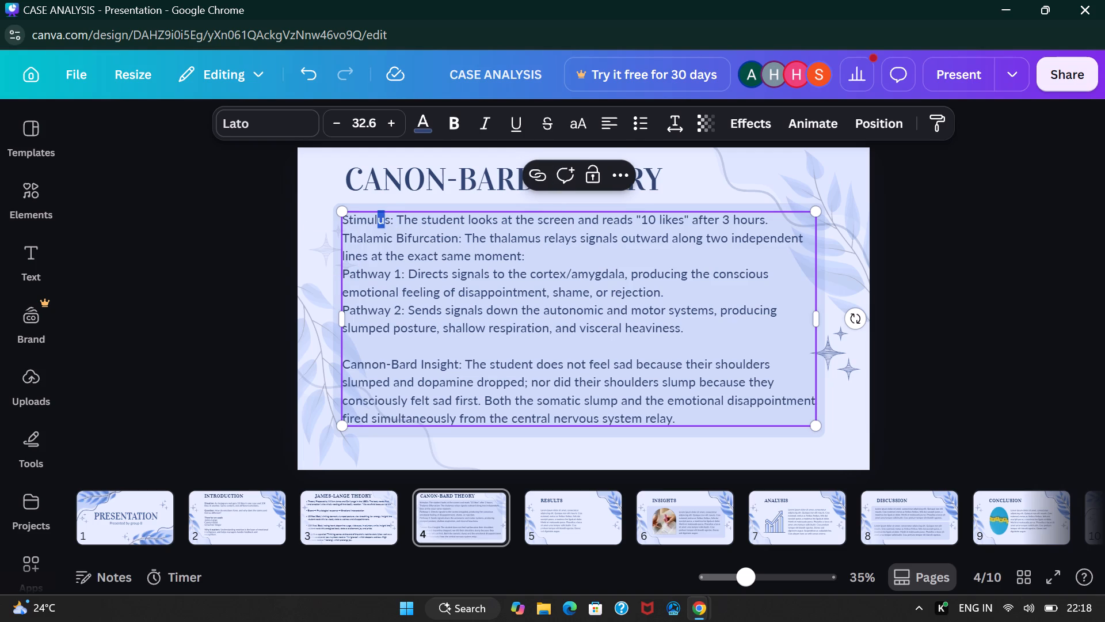
{"action": "left_click_drag", "start_coordinate": [390, 221], "coordinate": [341, 223]}
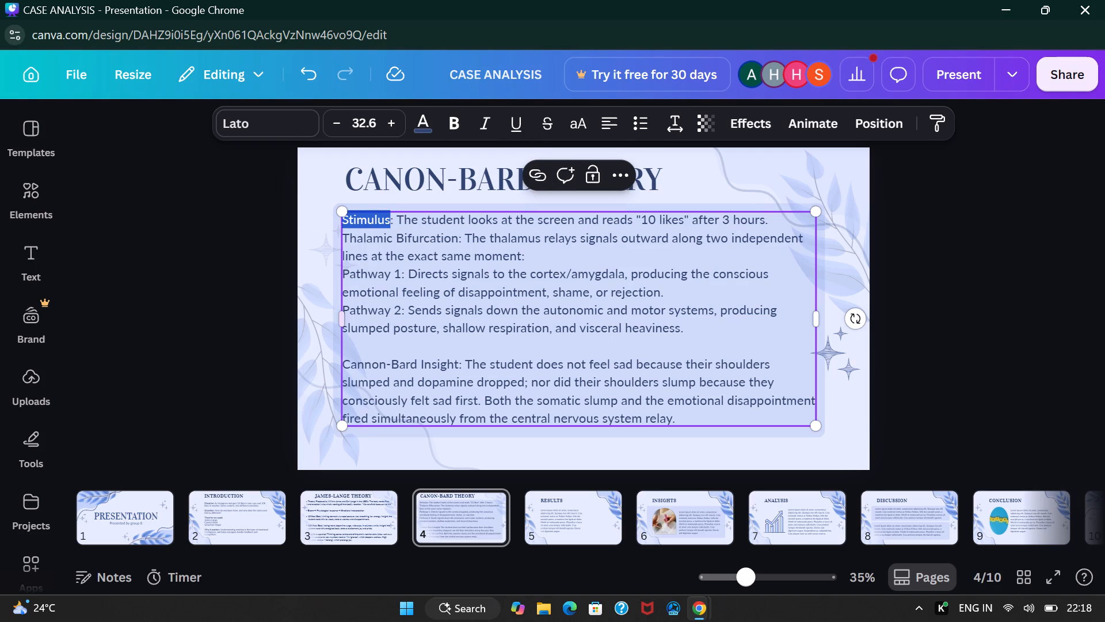
{"action": "left_click", "coordinate": [449, 127]}
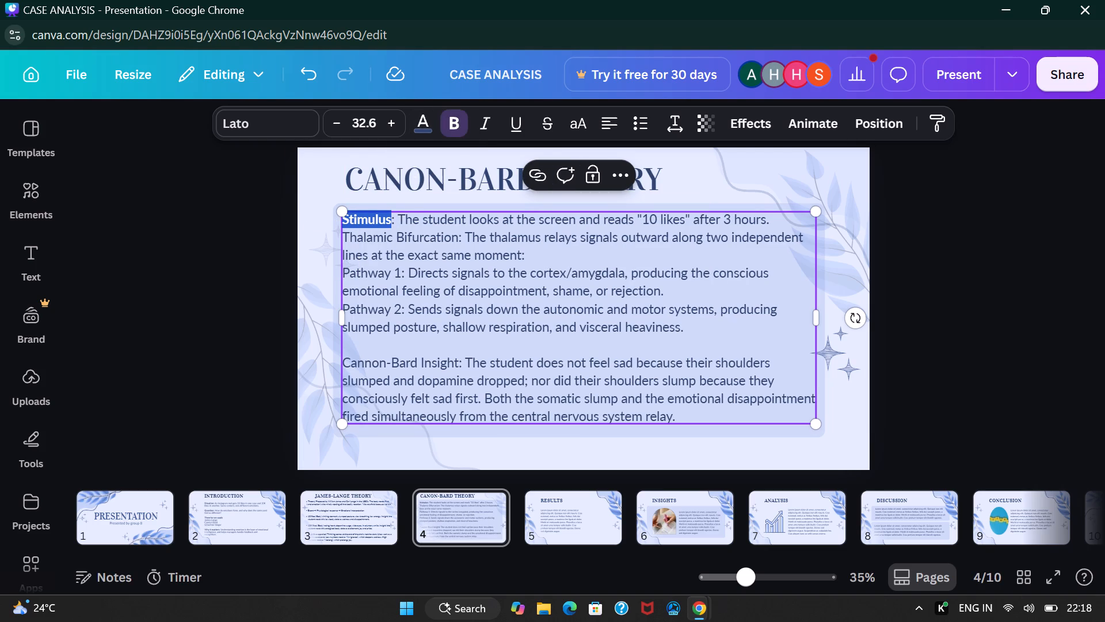
{"action": "left_click_drag", "start_coordinate": [401, 272], "coordinate": [344, 273]}
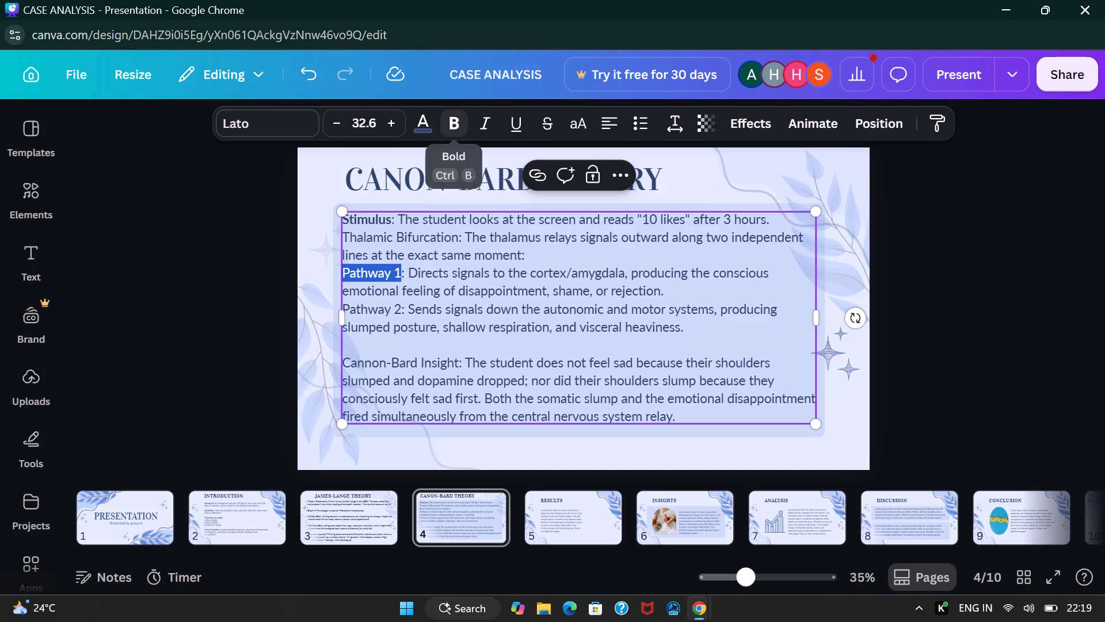
{"action": "left_click", "coordinate": [453, 122]}
{"action": "left_click_drag", "start_coordinate": [401, 310], "coordinate": [344, 308]}
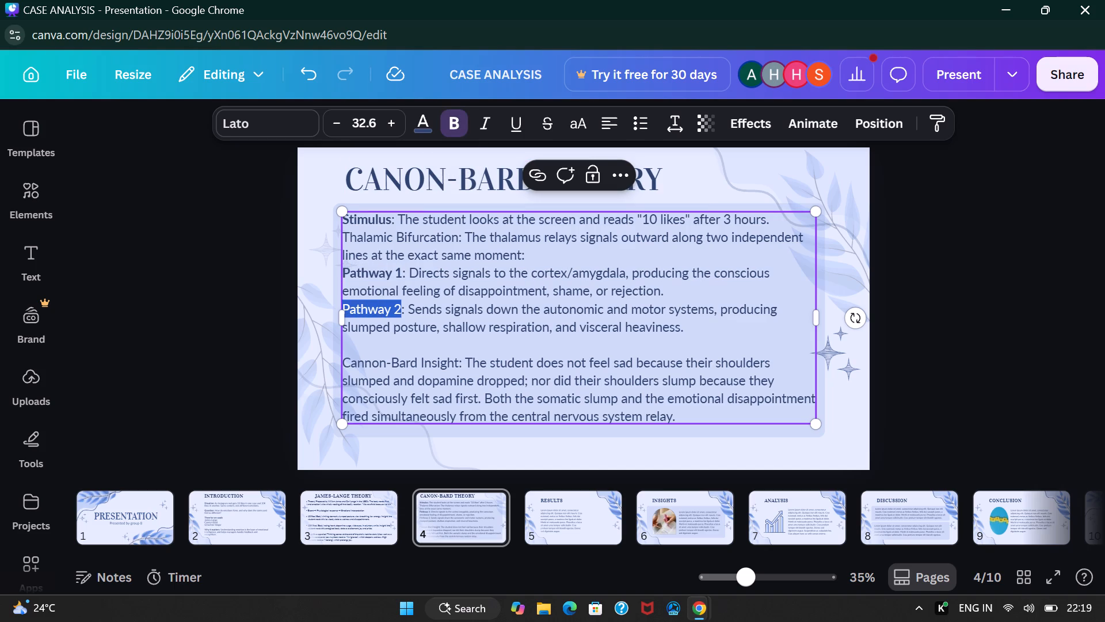
{"action": "left_click_drag", "start_coordinate": [344, 308], "coordinate": [342, 308]}
{"action": "left_click", "coordinate": [450, 122]}
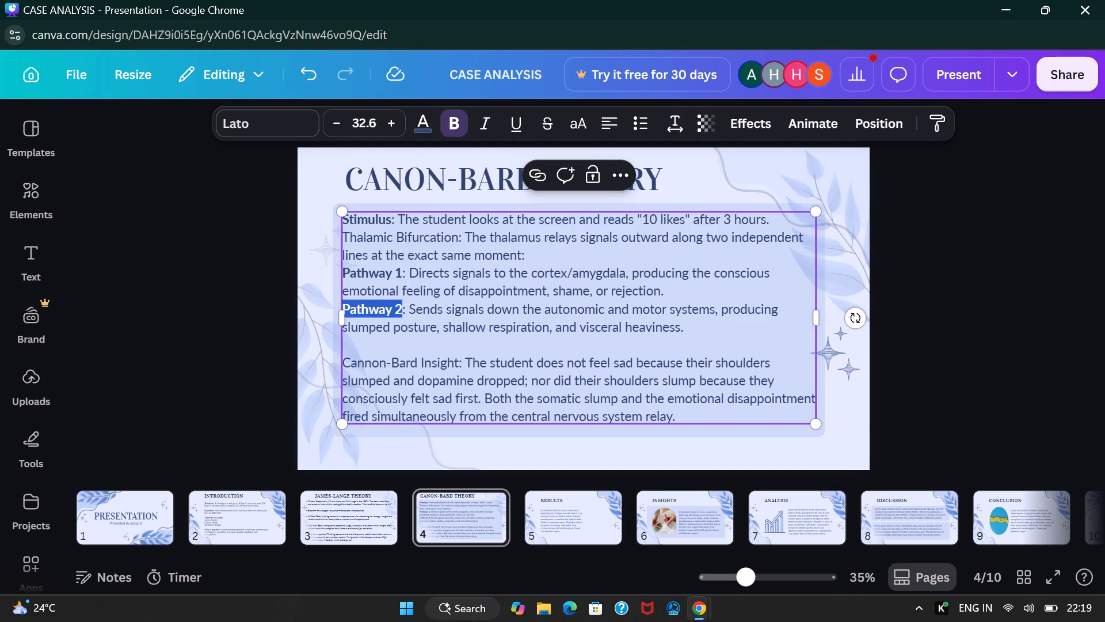
{"action": "left_click_drag", "start_coordinate": [459, 362], "coordinate": [344, 364]}
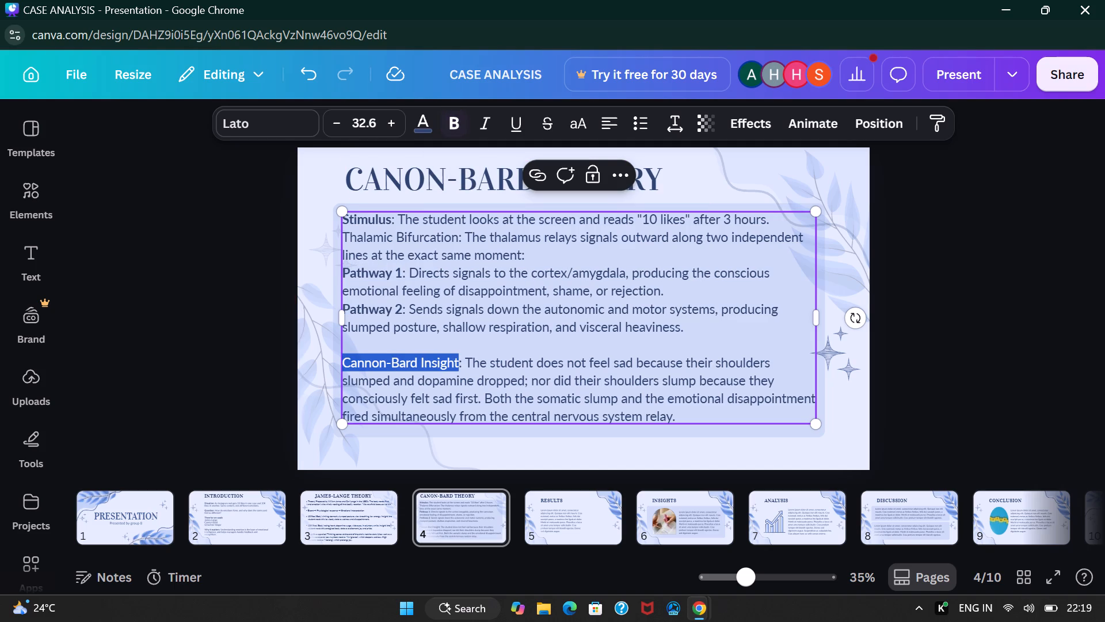
{"action": "left_click", "coordinate": [455, 124]}
{"action": "left_click", "coordinate": [954, 287]}
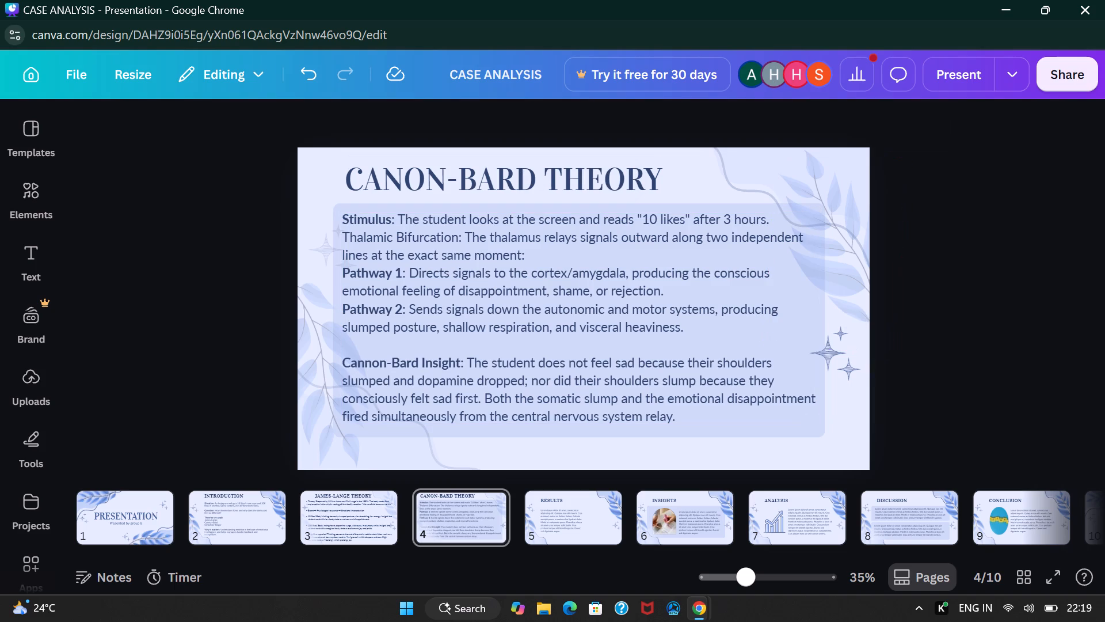
Insert a blank line before the Pathway 1 paragraph and another before the Pathway 2 paragraph.
{"action": "left_click", "coordinate": [343, 268]}
{"action": "left_click", "coordinate": [343, 270]}
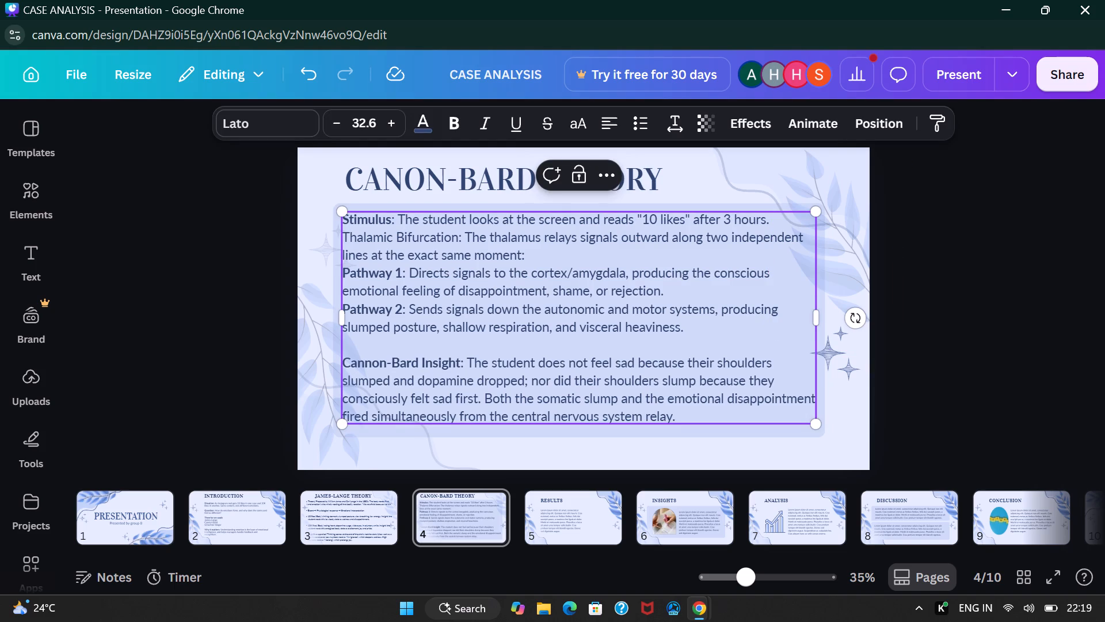
{"action": "key", "text": "Return"}
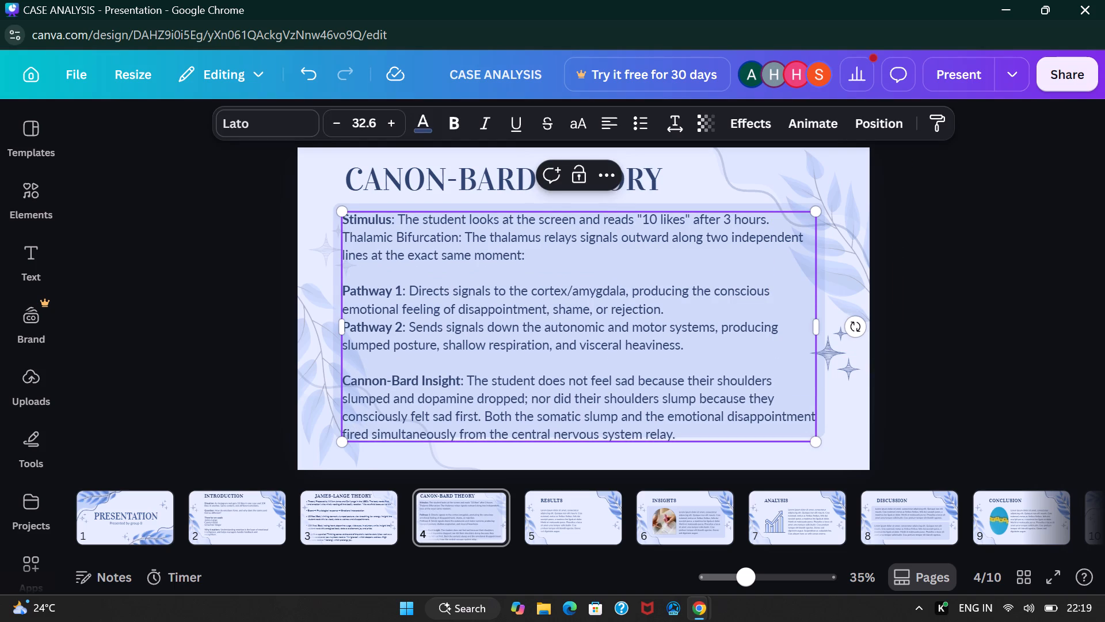
{"action": "left_click", "coordinate": [342, 323]}
{"action": "left_click", "coordinate": [345, 325]}
{"action": "key", "text": "Return"}
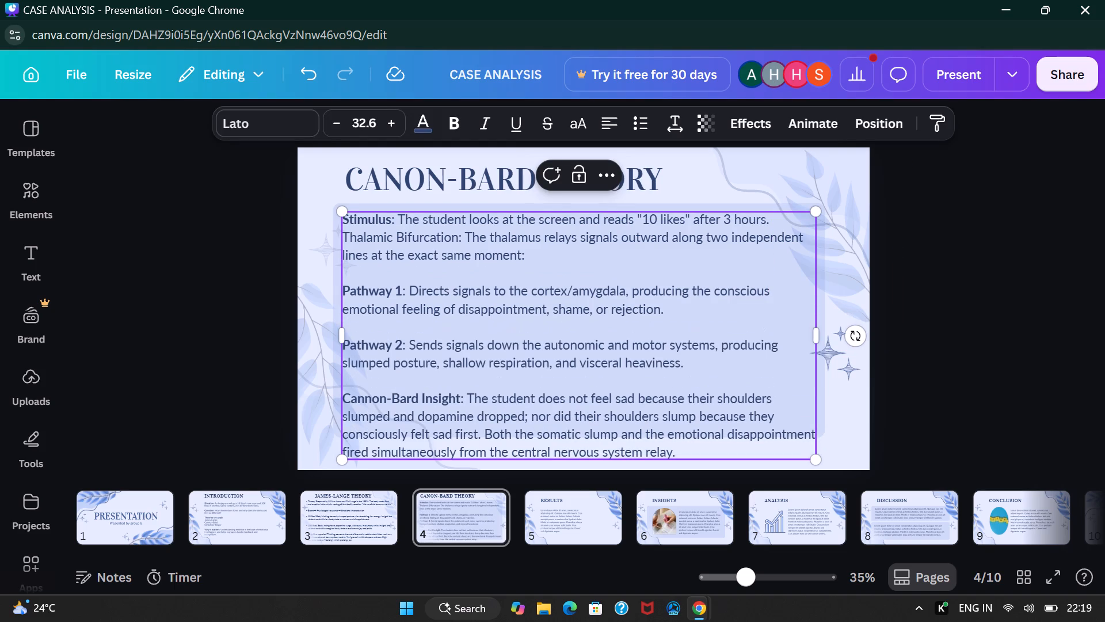
{"action": "left_click", "coordinate": [1037, 319]}
Scale the body text down to font size 30.3, widen its lines, and place it just inside the blue box's top-left corner.
{"action": "left_click_drag", "start_coordinate": [657, 352], "coordinate": [656, 349]}
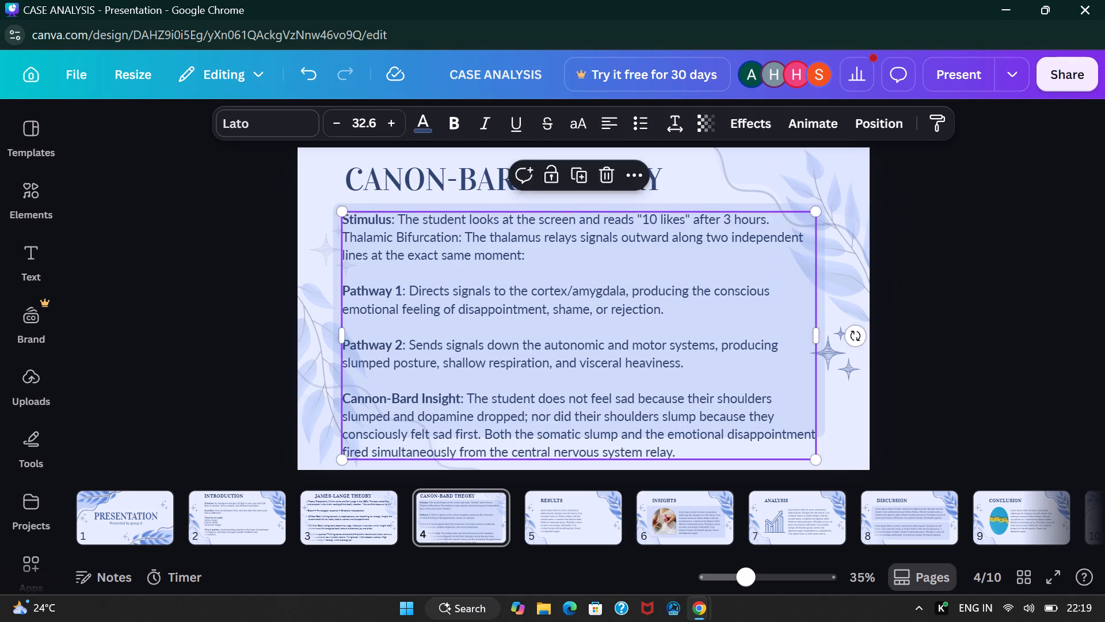
{"action": "left_click_drag", "start_coordinate": [656, 349], "coordinate": [650, 341]}
{"action": "left_click_drag", "start_coordinate": [811, 446], "coordinate": [803, 435]}
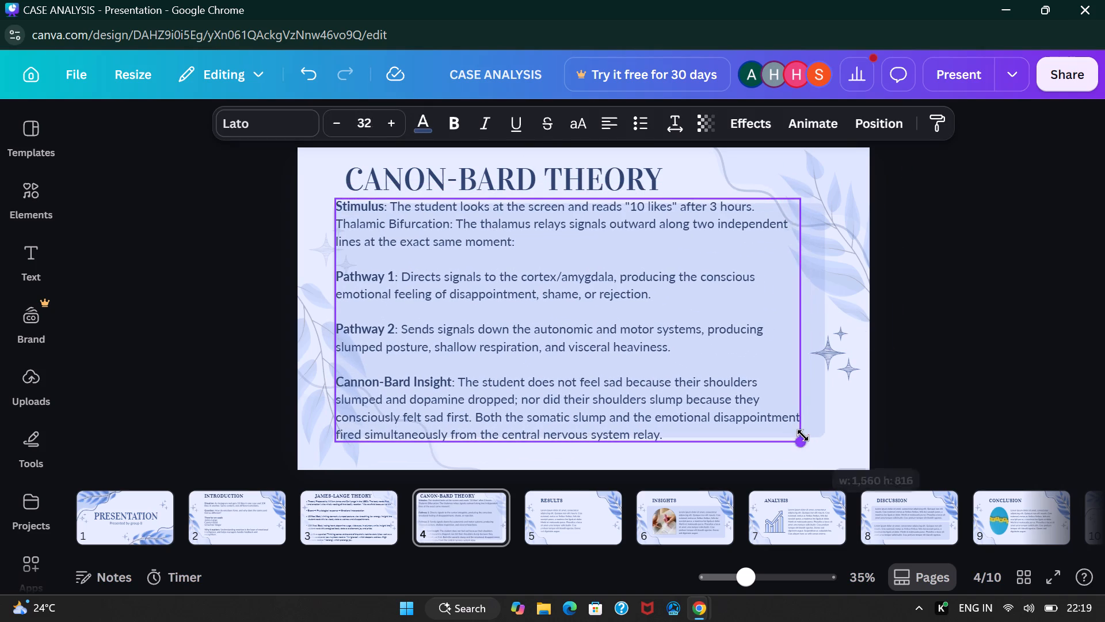
{"action": "left_click_drag", "start_coordinate": [803, 435], "coordinate": [803, 433]}
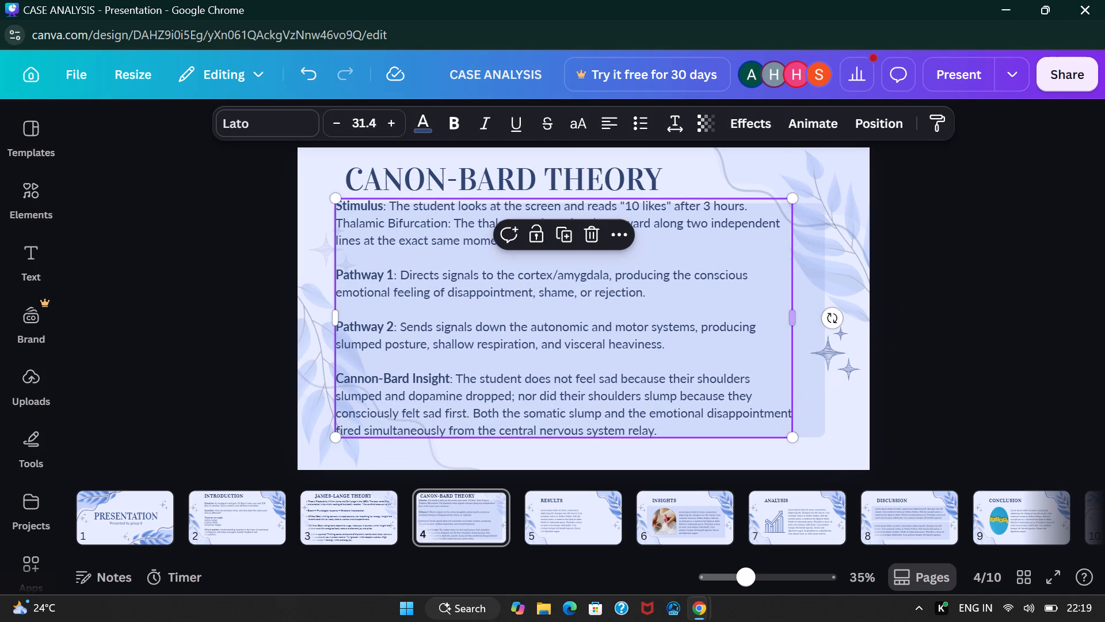
{"action": "left_click_drag", "start_coordinate": [796, 322], "coordinate": [817, 325], "text": "shift"}
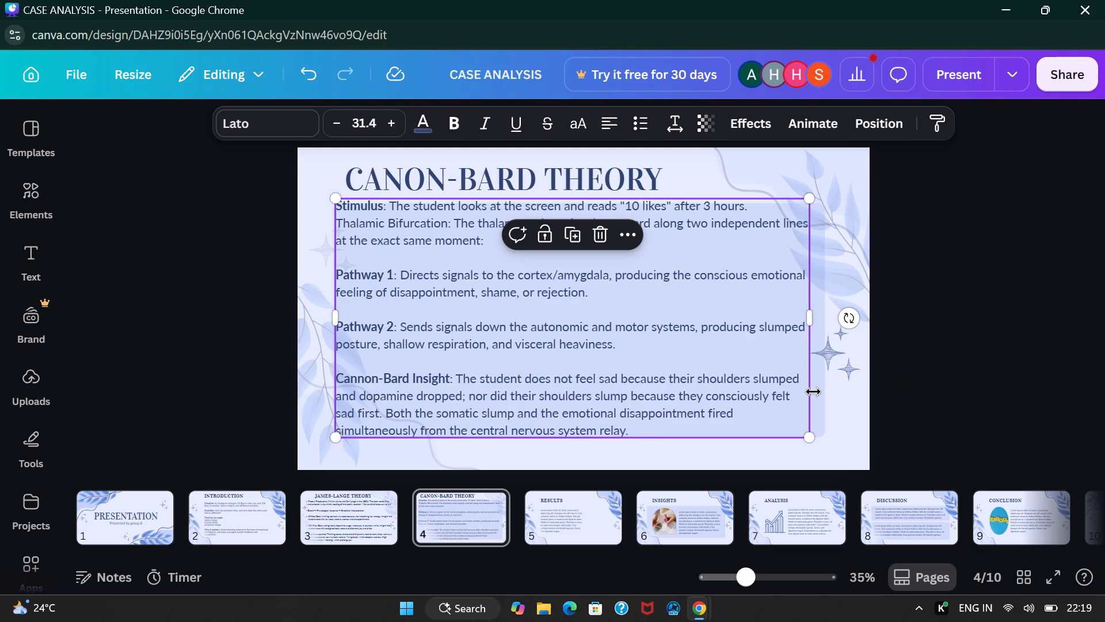
{"action": "left_click_drag", "start_coordinate": [810, 438], "coordinate": [802, 429]}
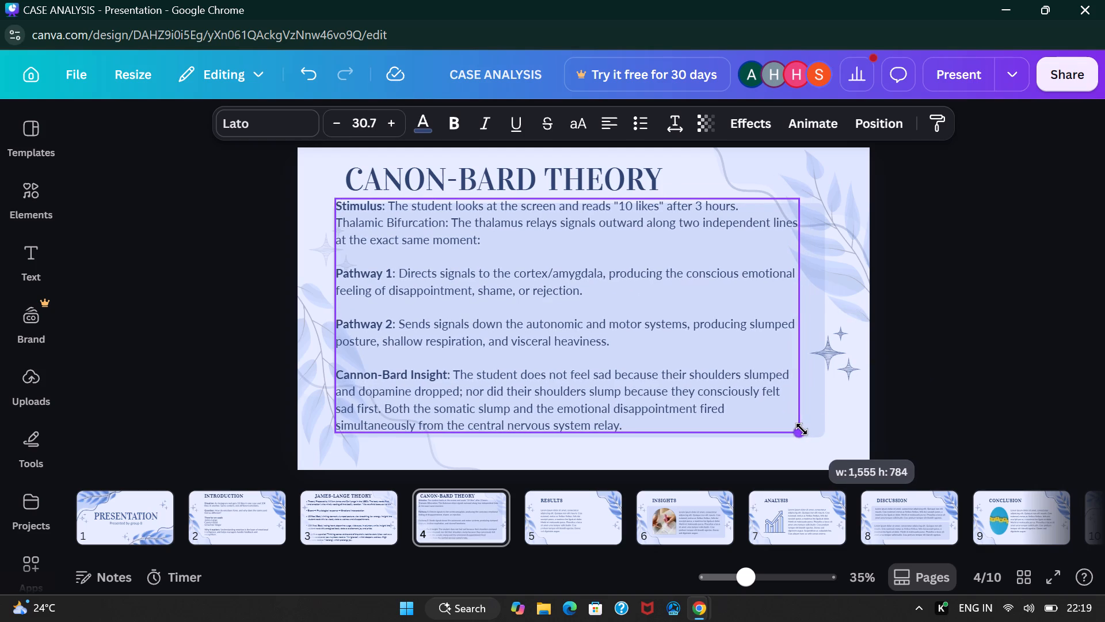
{"action": "left_click_drag", "start_coordinate": [802, 429], "coordinate": [796, 425]}
{"action": "left_click_drag", "start_coordinate": [546, 299], "coordinate": [546, 312]}
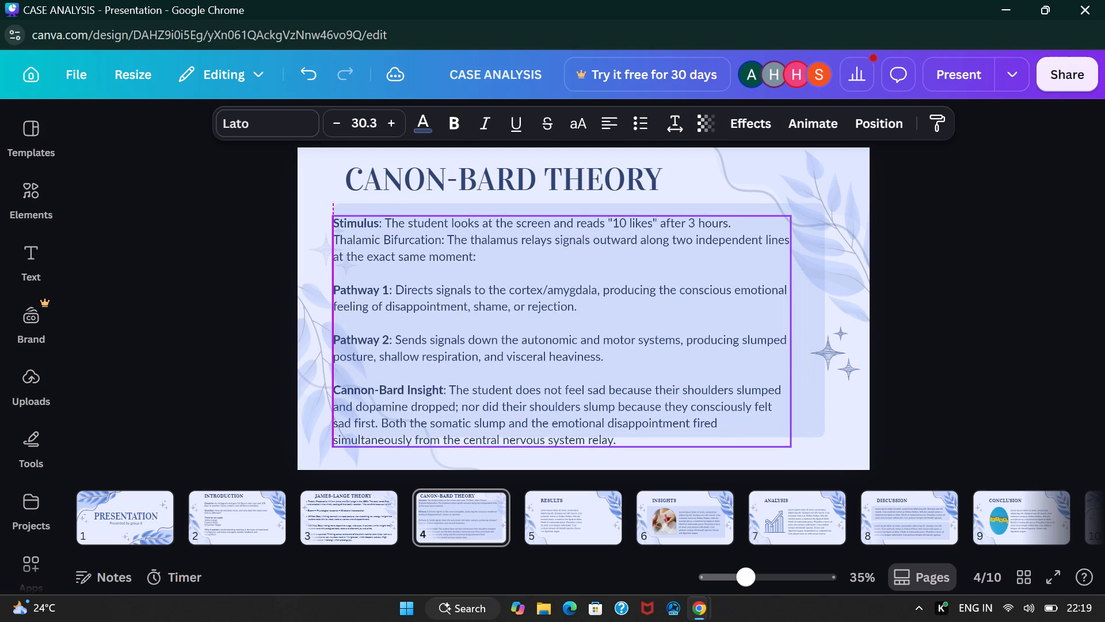
{"action": "left_click_drag", "start_coordinate": [546, 312], "coordinate": [548, 310]}
Extend the blue box's lower edge below the last text line and nudge the body text up slightly inside it.
{"action": "left_click", "coordinate": [816, 432]}
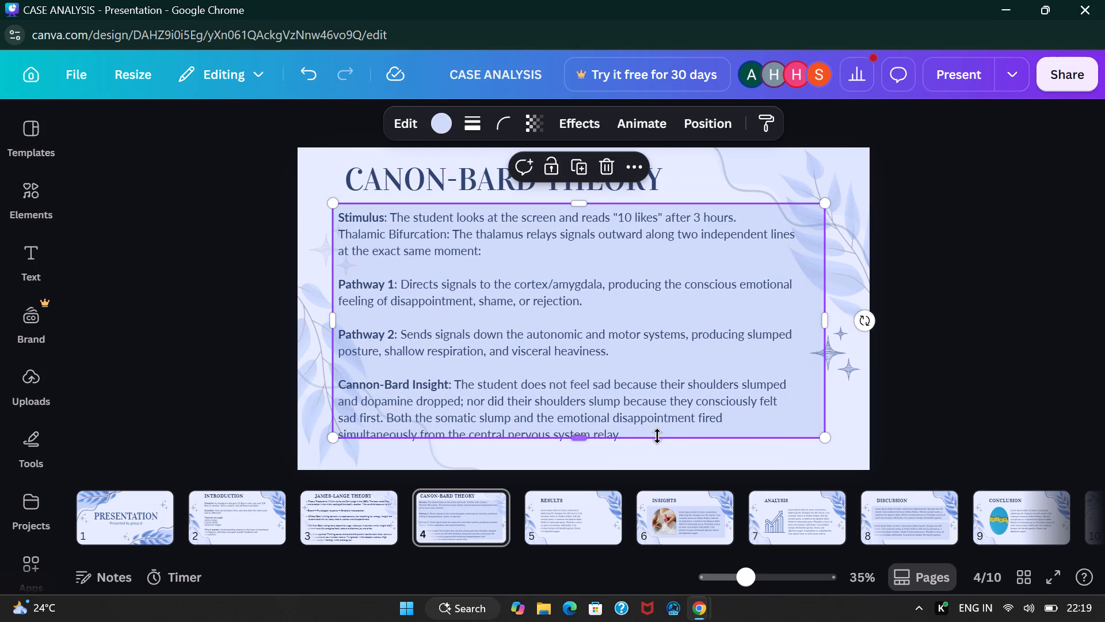
{"action": "left_click_drag", "start_coordinate": [580, 439], "coordinate": [582, 454], "text": "shift"}
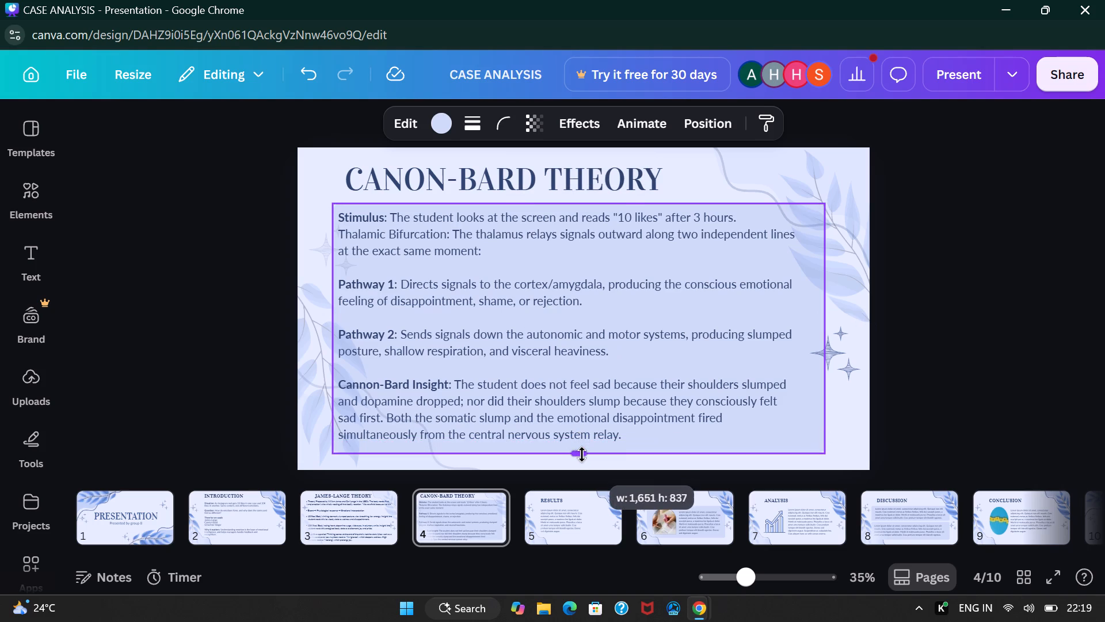
{"action": "left_click_drag", "start_coordinate": [582, 454], "coordinate": [582, 450], "text": "shift"}
{"action": "left_click", "coordinate": [505, 295]}
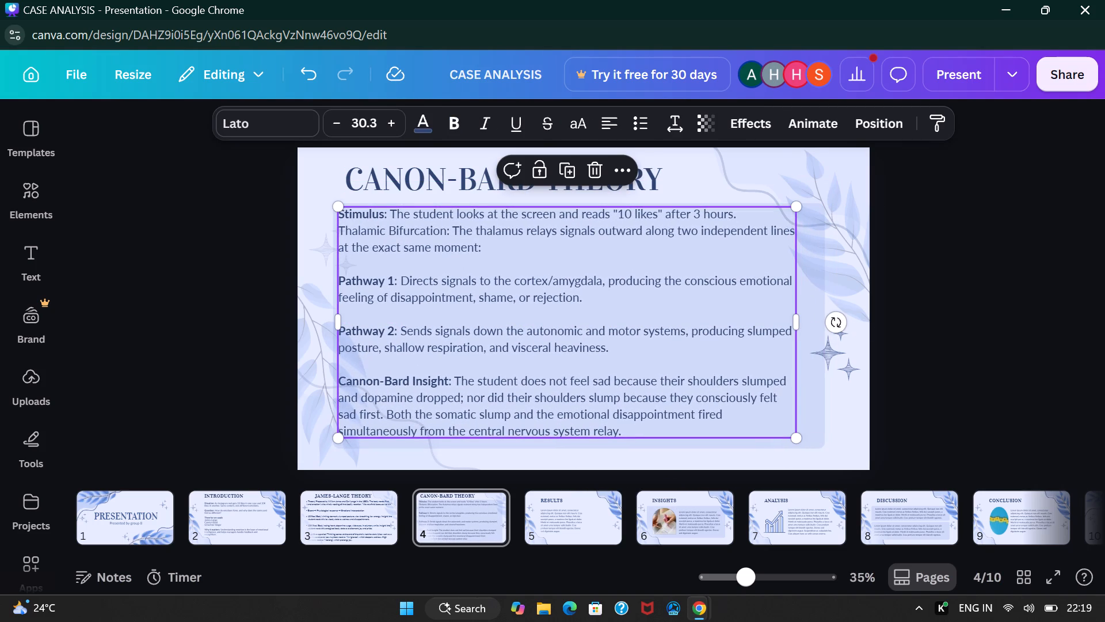
Widen the Canon-Bard body text until its right edge sits just inside the blue box's right edge.
{"action": "left_click", "coordinate": [795, 321], "text": "shift"}
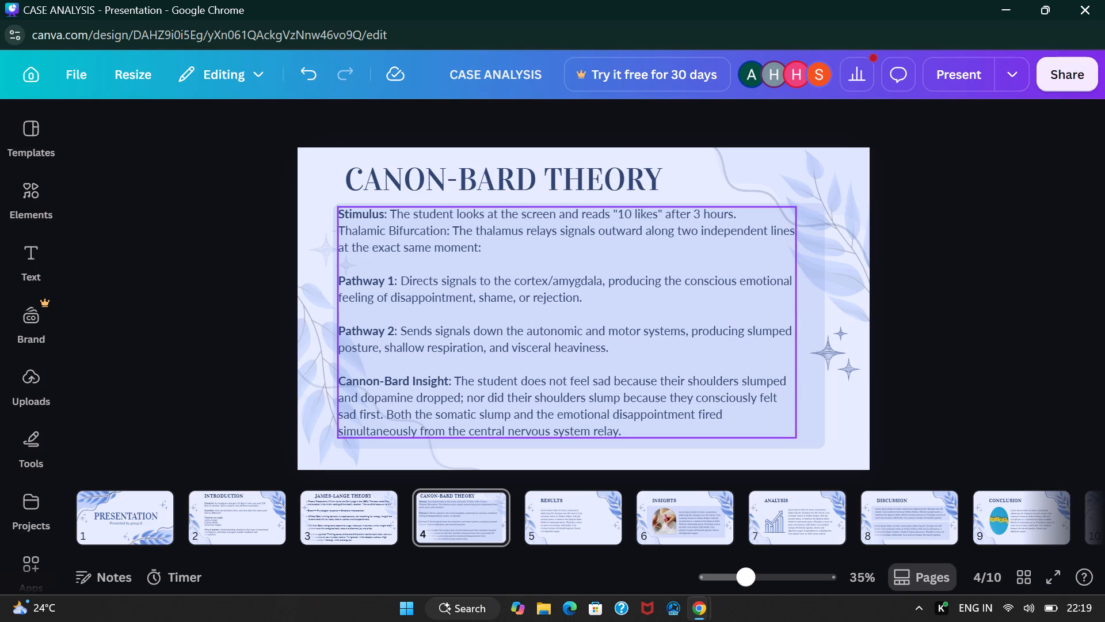
{"action": "left_click", "coordinate": [756, 331]}
{"action": "left_click_drag", "start_coordinate": [799, 323], "coordinate": [810, 324], "text": "shift"}
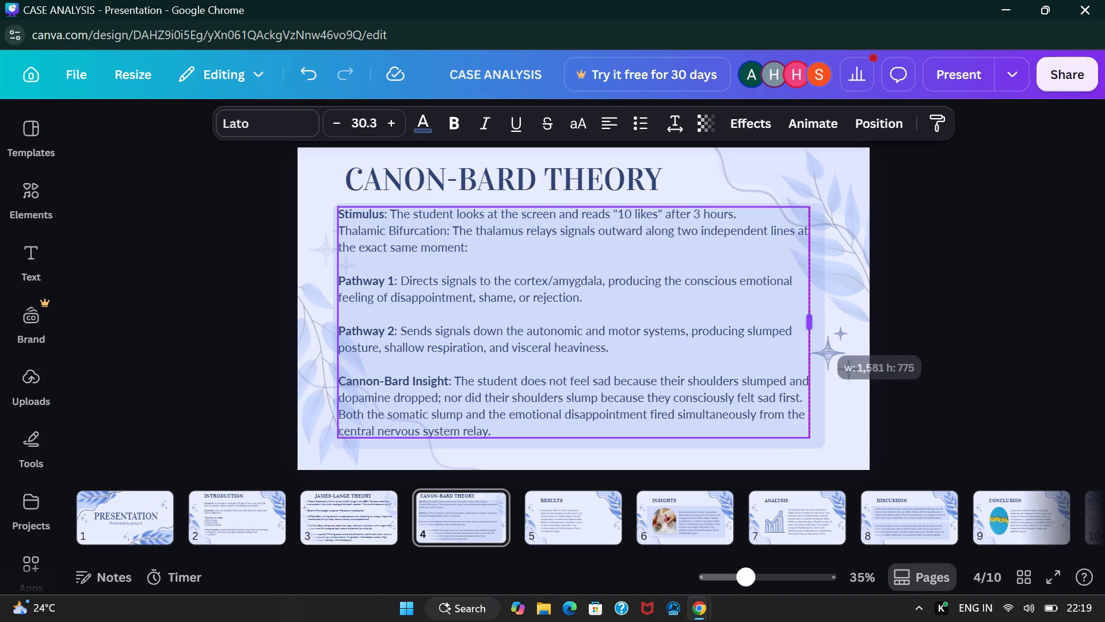
{"action": "left_click_drag", "start_coordinate": [810, 324], "coordinate": [822, 328], "text": "shift"}
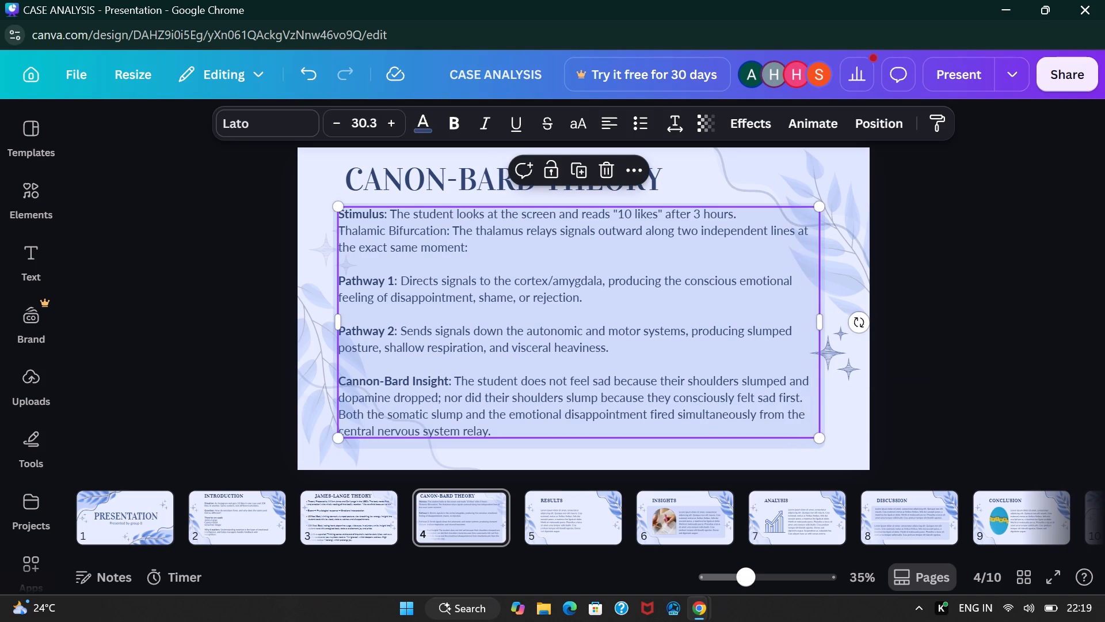
{"action": "left_click", "coordinate": [973, 304]}
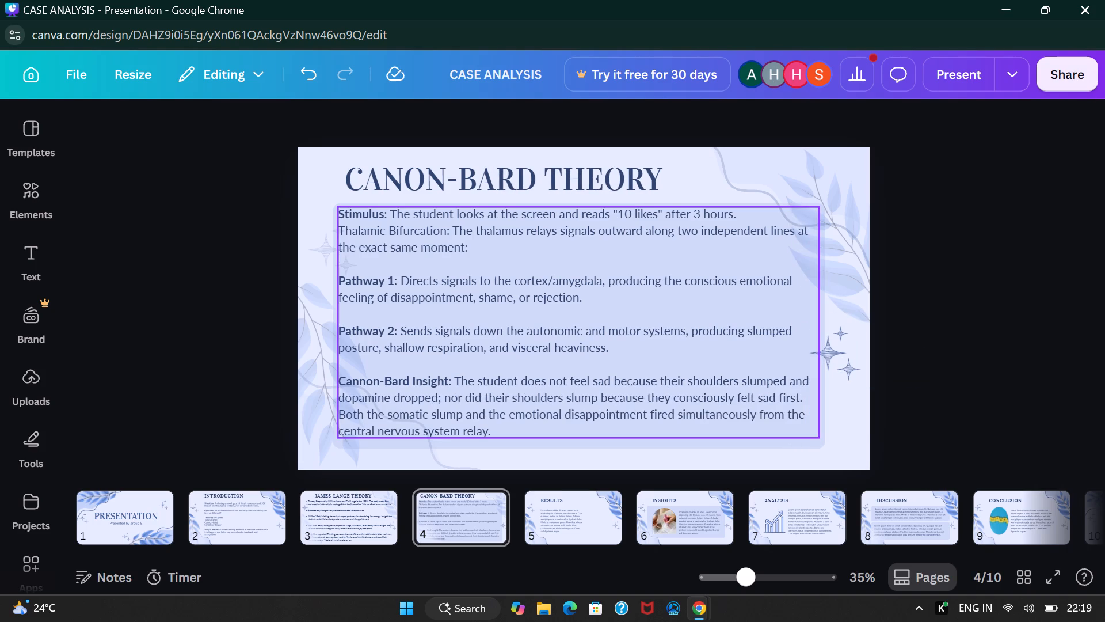
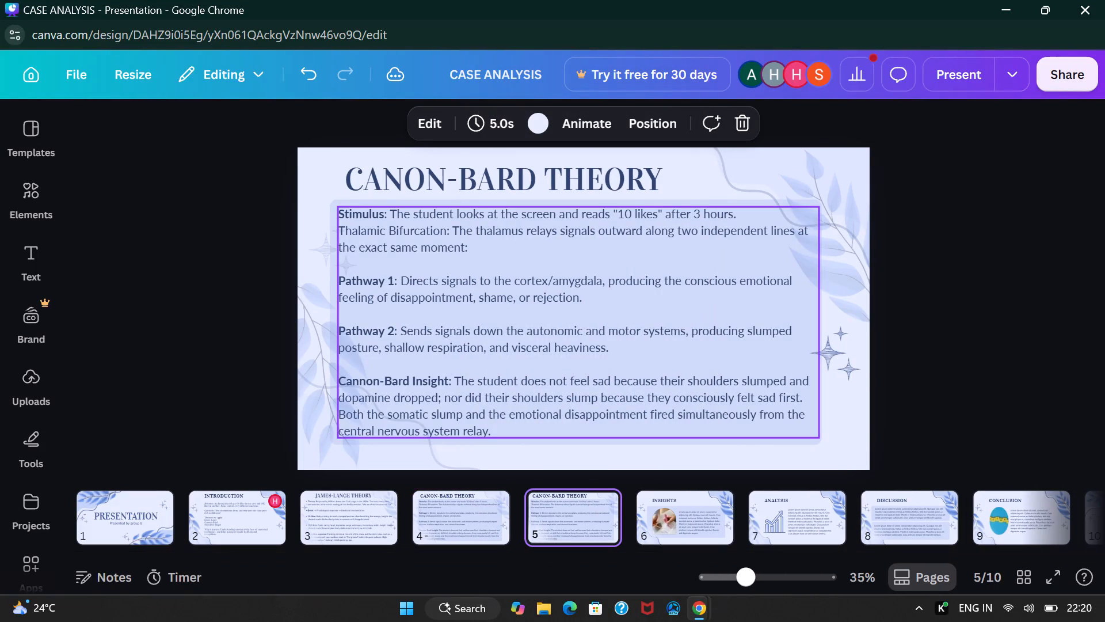
Replace the body text on slide 5 with the copied passage about the student opening the app to 10,000 likes.
{"action": "double_click", "coordinate": [468, 261]}
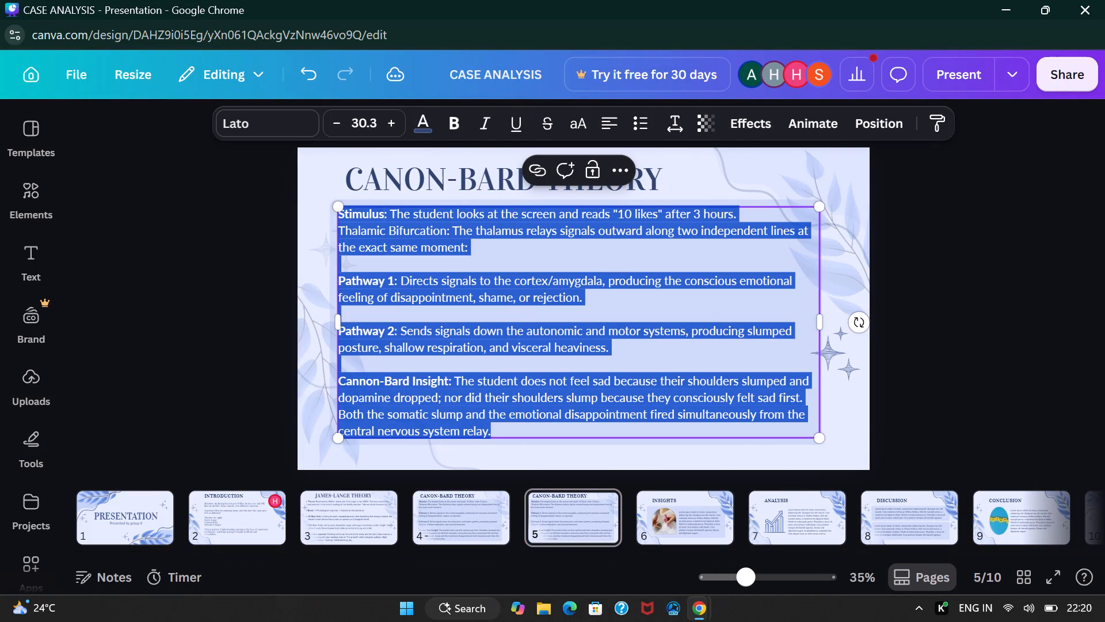
{"action": "key", "text": "ctrl+v"}
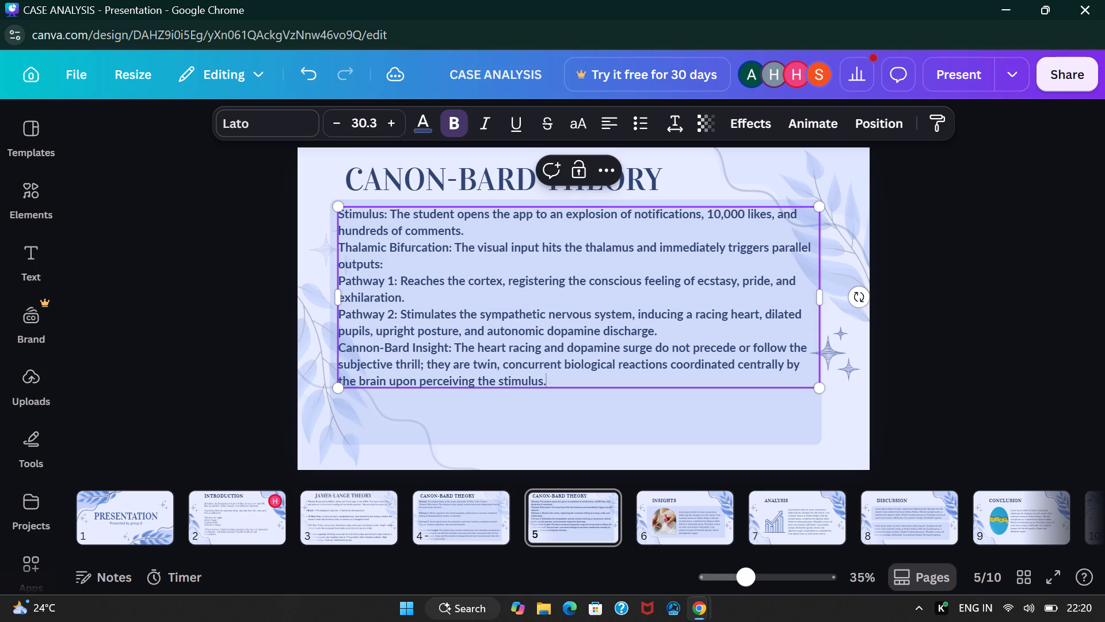
Select the sentence after the Stimulus label, up to "hundreds of comments.", to remove its bold formatting.
{"action": "left_click_drag", "start_coordinate": [466, 236], "coordinate": [390, 215]}
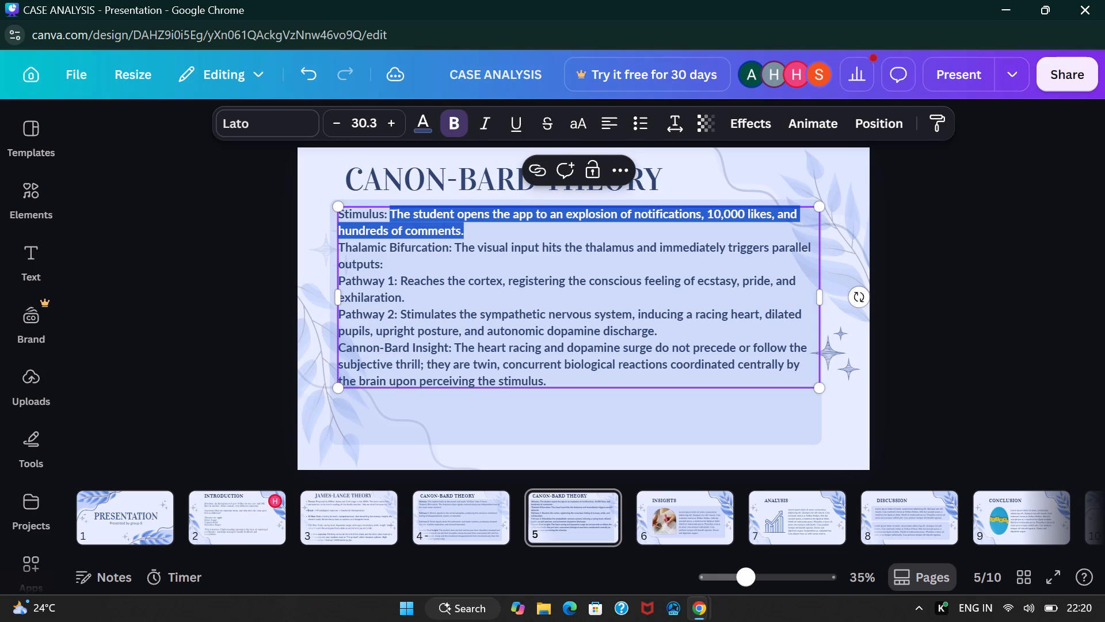
Remove bold from the descriptions after Stimulus, Thalamic Bifurcation, Pathway 1, Pathway 2 and Cannon-Bard Insight, keeping only the labels bold.
{"action": "left_click", "coordinate": [447, 128]}
{"action": "left_click_drag", "start_coordinate": [384, 266], "coordinate": [455, 254]}
{"action": "left_click", "coordinate": [448, 122]}
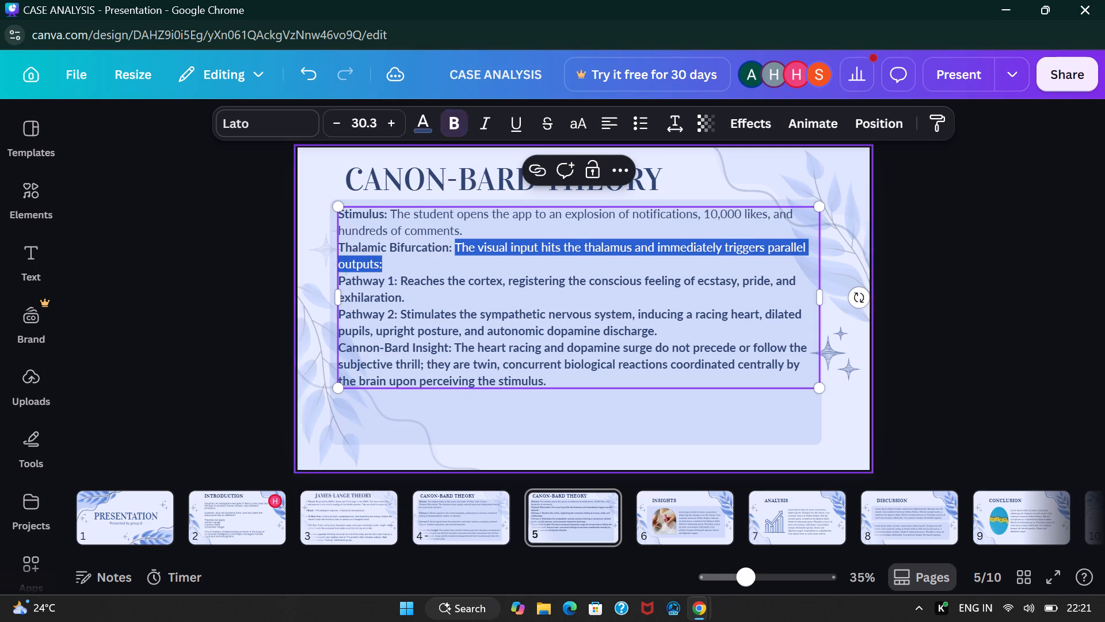
{"action": "left_click_drag", "start_coordinate": [404, 299], "coordinate": [401, 280]}
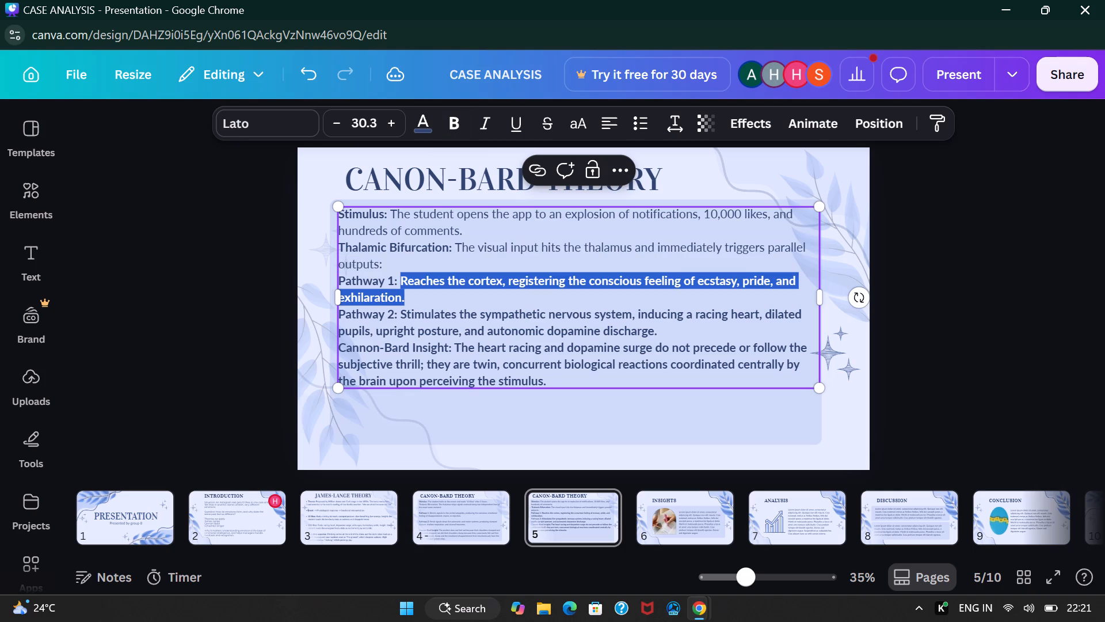
{"action": "left_click", "coordinate": [455, 122]}
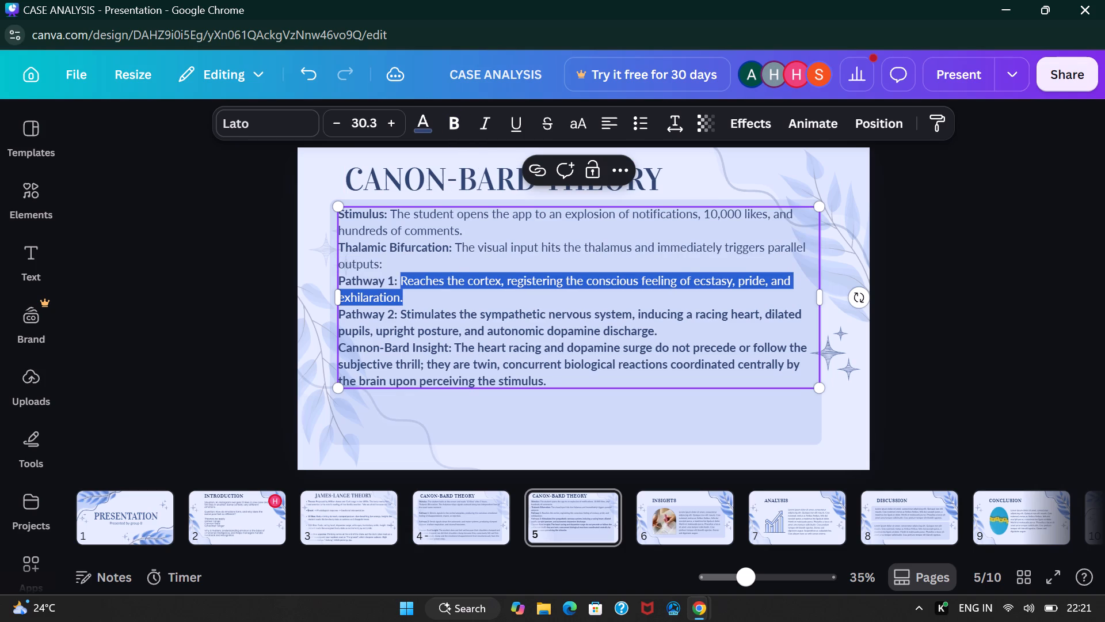
{"action": "left_click_drag", "start_coordinate": [660, 332], "coordinate": [402, 318]}
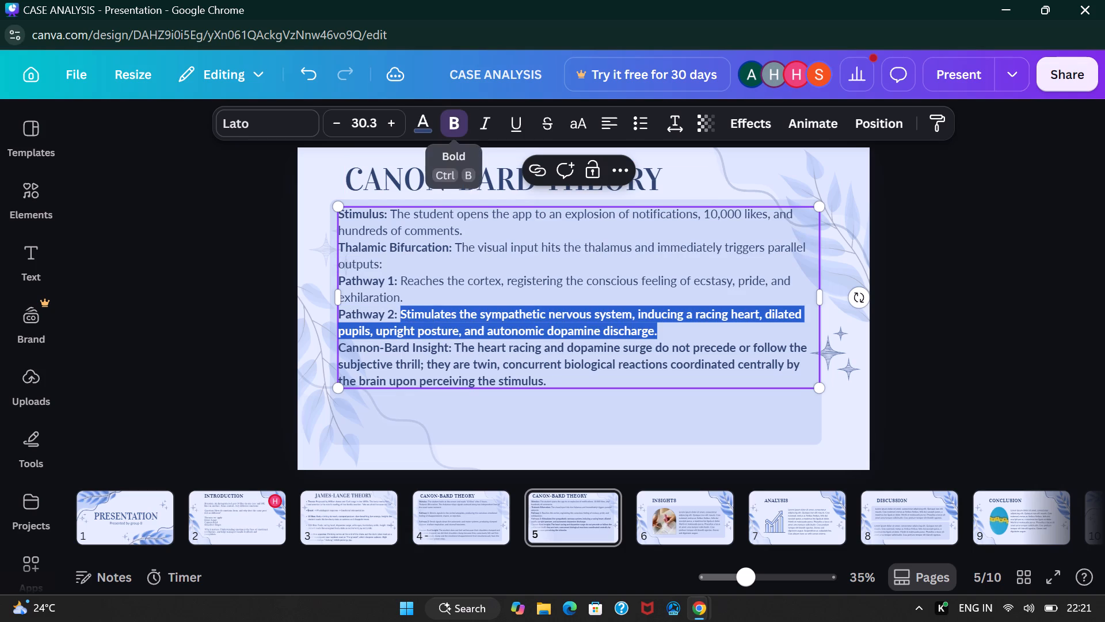
{"action": "left_click", "coordinate": [453, 122]}
{"action": "left_click_drag", "start_coordinate": [455, 347], "coordinate": [593, 369]}
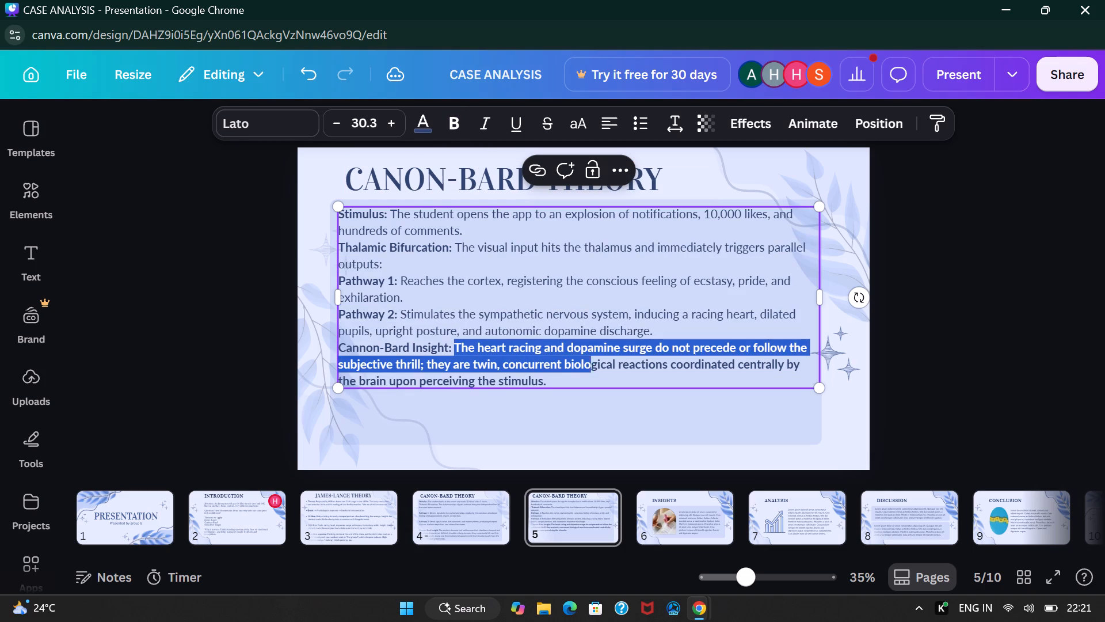
{"action": "left_click_drag", "start_coordinate": [593, 369], "coordinate": [576, 377]}
{"action": "left_click", "coordinate": [448, 122]}
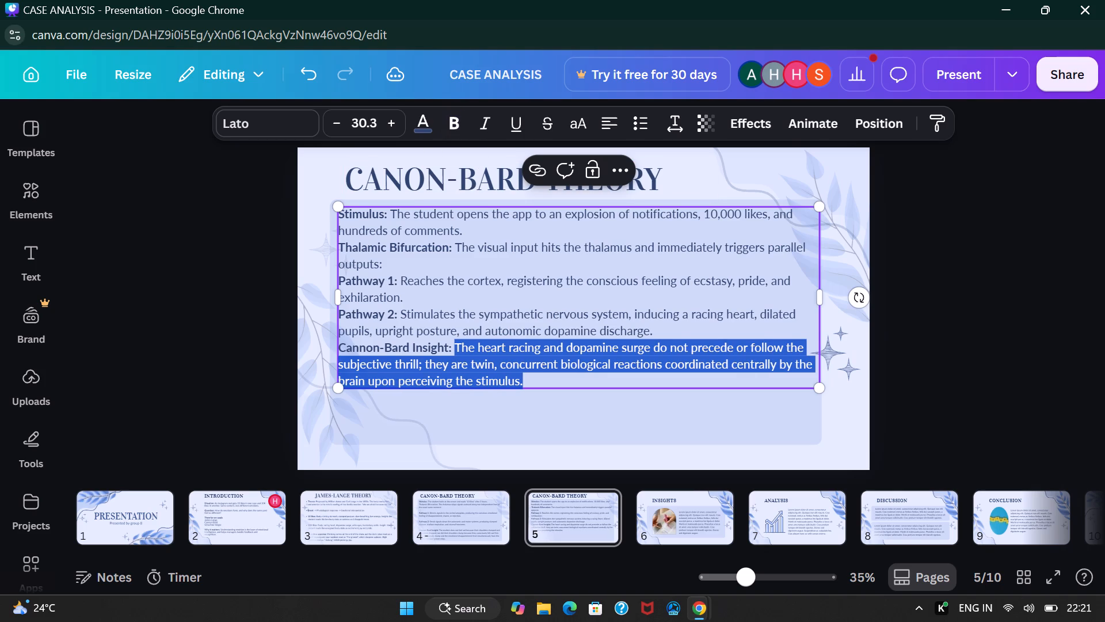
{"action": "left_click", "coordinate": [940, 192]}
Narrow the body text box and scale it up to font size 34.3, placed inside the blue box.
{"action": "left_click", "coordinate": [507, 360]}
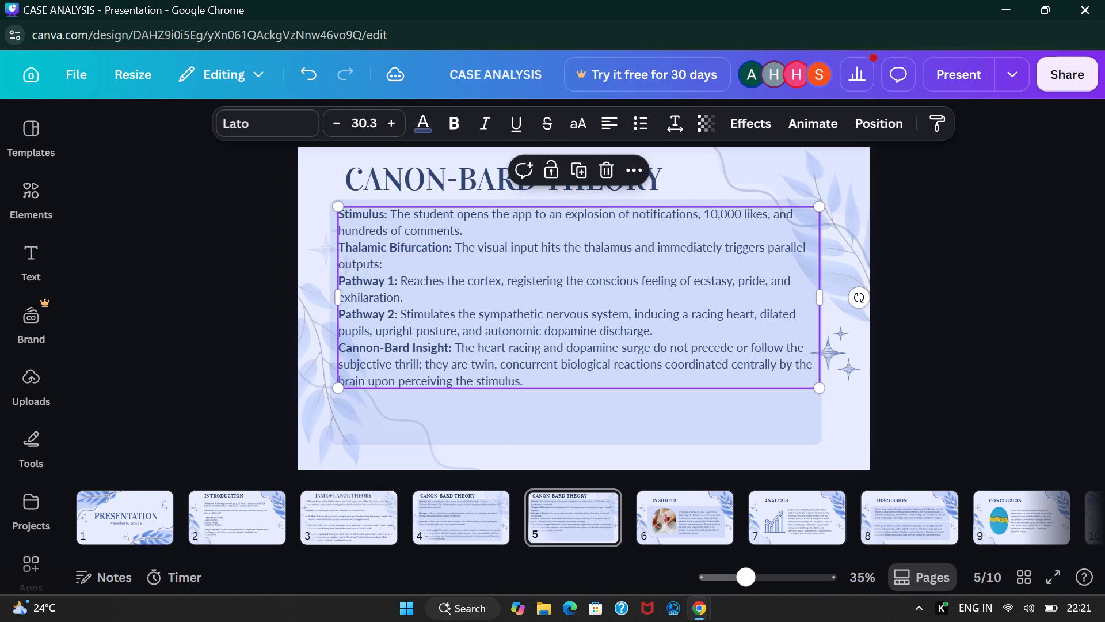
{"action": "left_click", "coordinate": [558, 355]}
{"action": "left_click", "coordinate": [585, 295]}
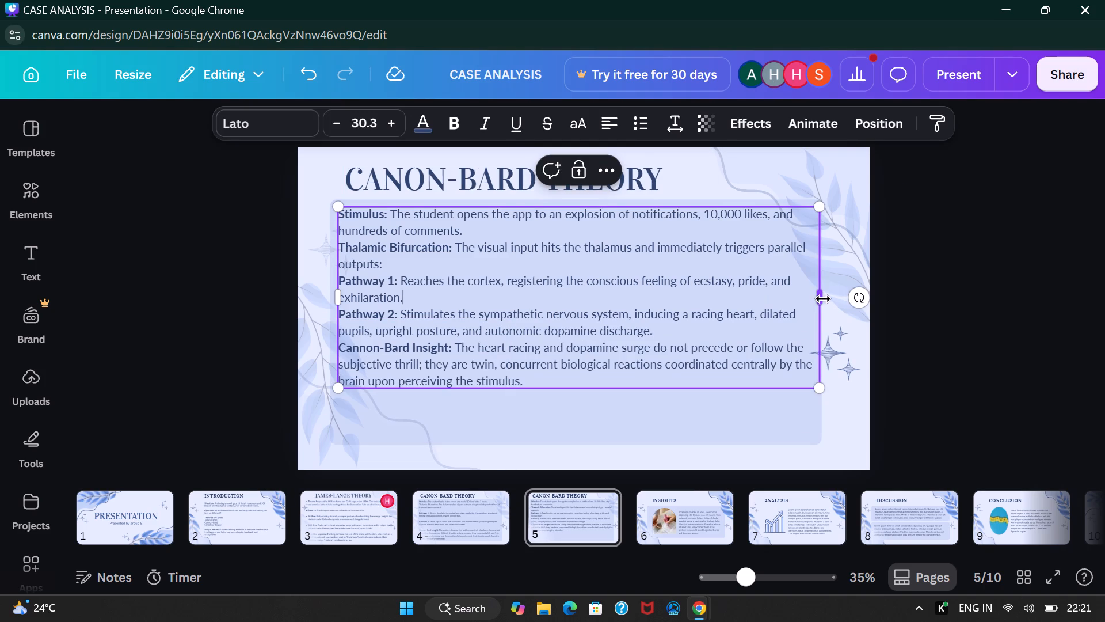
{"action": "left_click_drag", "start_coordinate": [818, 296], "coordinate": [776, 302]}
{"action": "left_click_drag", "start_coordinate": [822, 299], "coordinate": [753, 306]}
{"action": "left_click", "coordinate": [992, 283]}
{"action": "left_click", "coordinate": [439, 336]}
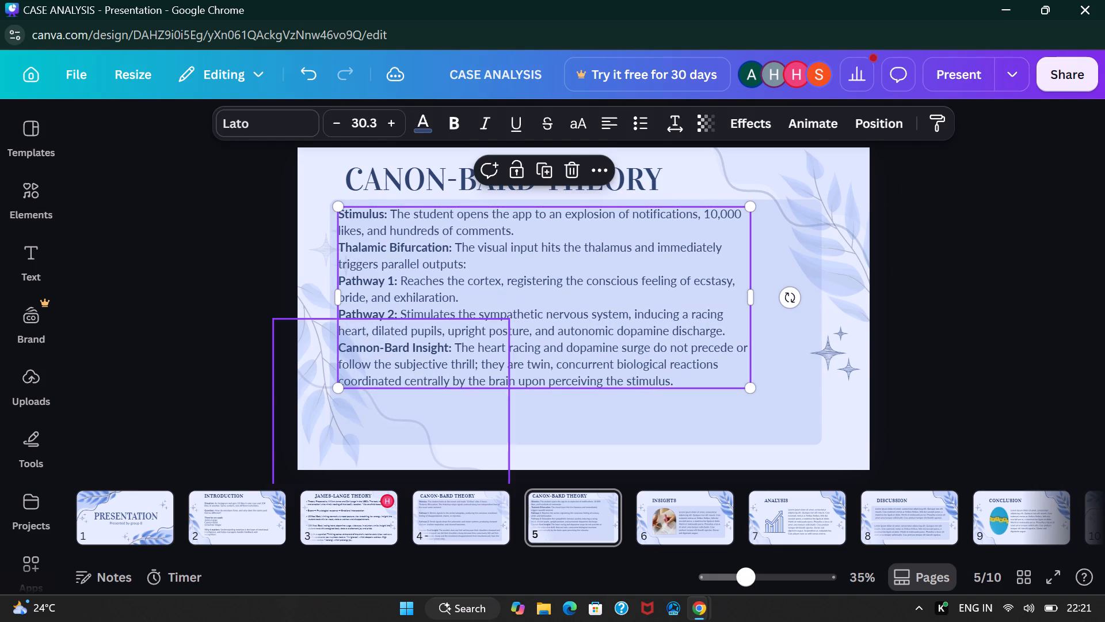
{"action": "left_click_drag", "start_coordinate": [751, 390], "coordinate": [802, 423]}
{"action": "left_click", "coordinate": [635, 342]}
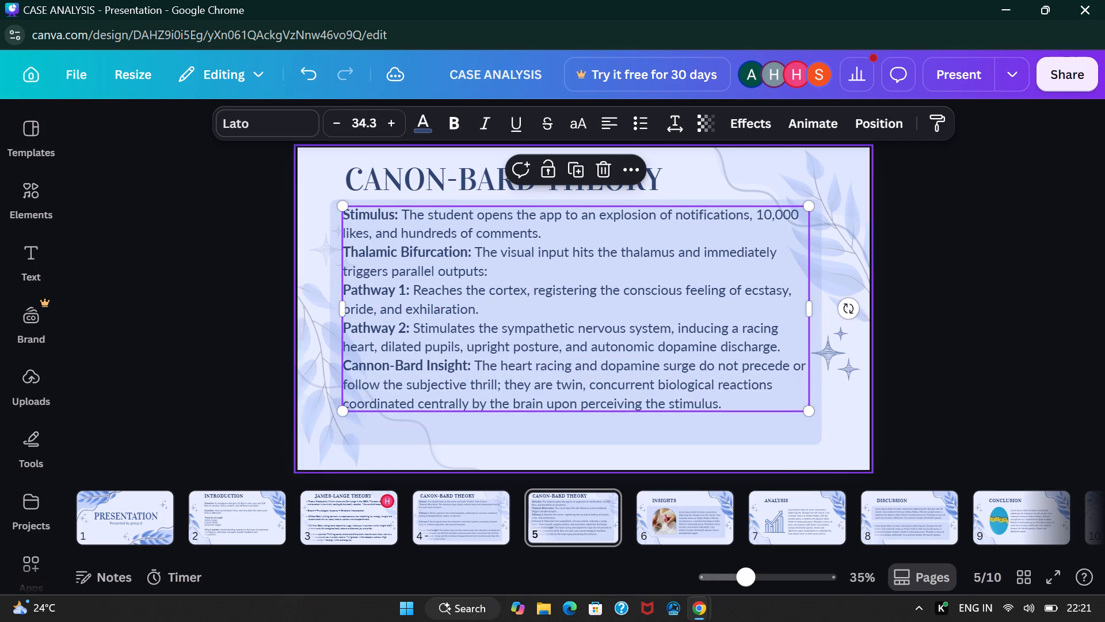
Compare with page 4, and scale page 5's body text down to font size 30.9.
{"action": "left_click", "coordinate": [481, 507]}
{"action": "left_click", "coordinate": [603, 514]}
{"action": "left_click", "coordinate": [559, 374]}
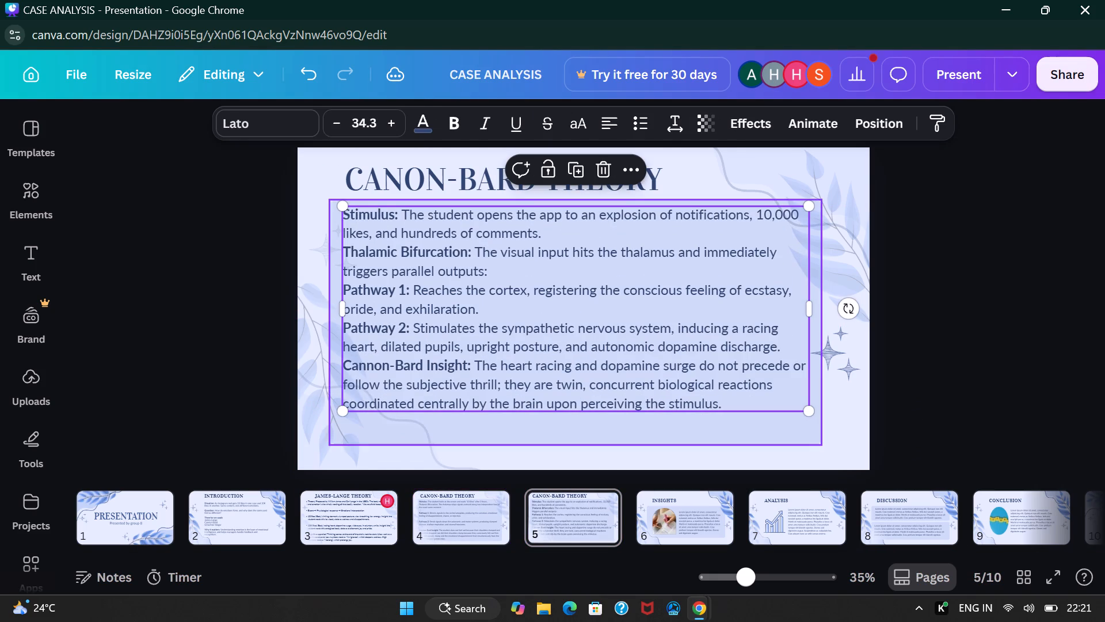
{"action": "left_click_drag", "start_coordinate": [809, 411], "coordinate": [759, 396]}
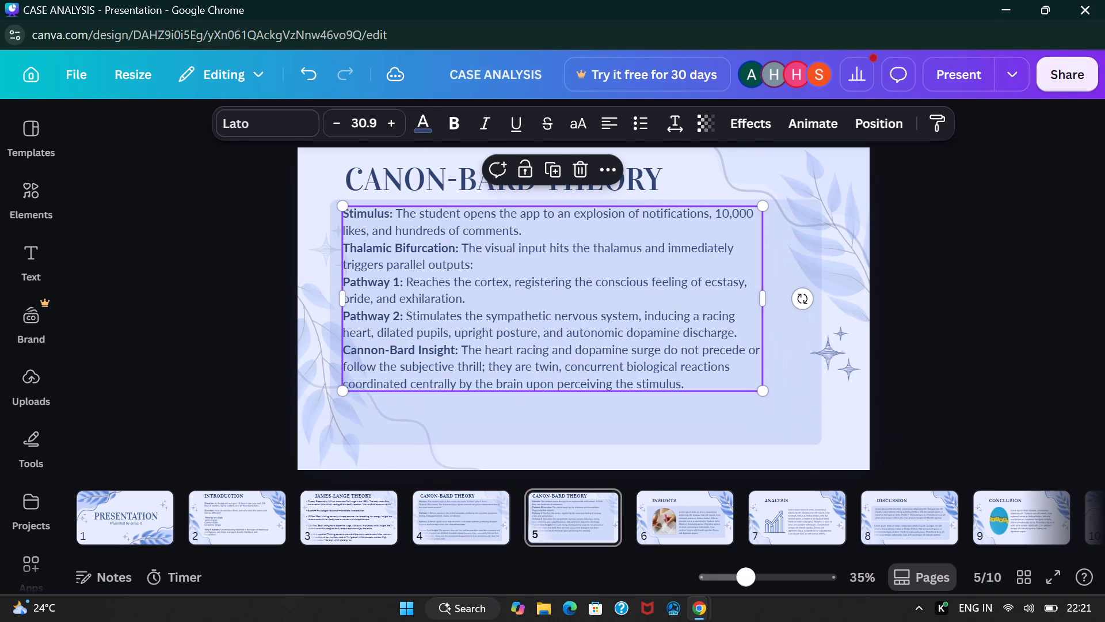
Insert a blank line before each of the Thalamic Bifurcation, Pathway 1, Pathway 2 and Cannon-Bard Insight paragraphs.
{"action": "left_click", "coordinate": [343, 245]}
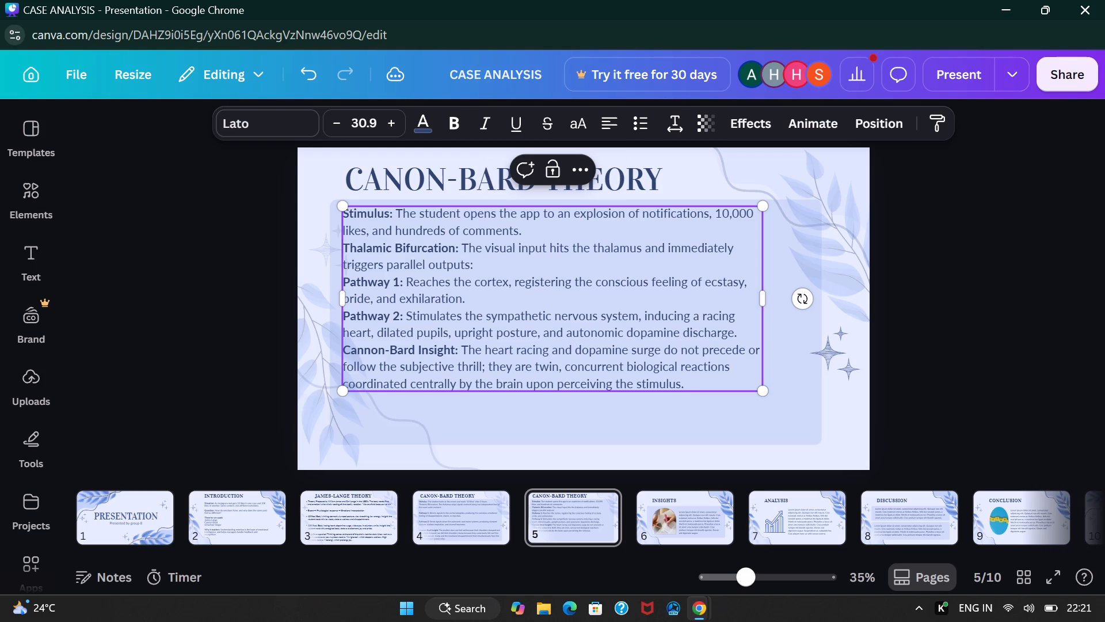
{"action": "key", "text": "Return"}
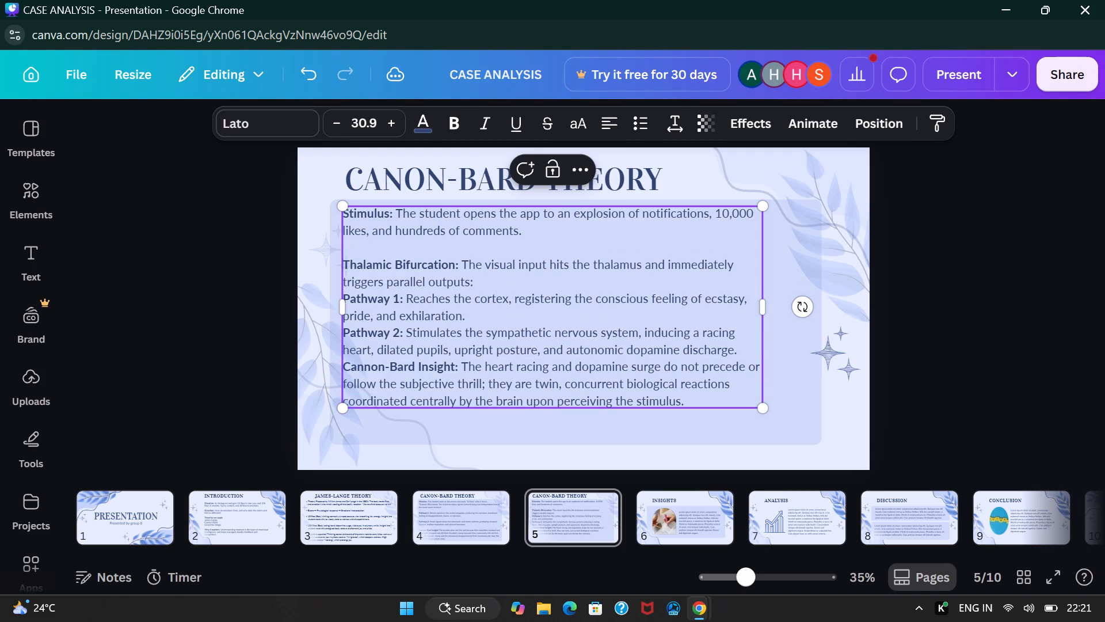
{"action": "left_click", "coordinate": [346, 300]}
{"action": "key", "text": "Return"}
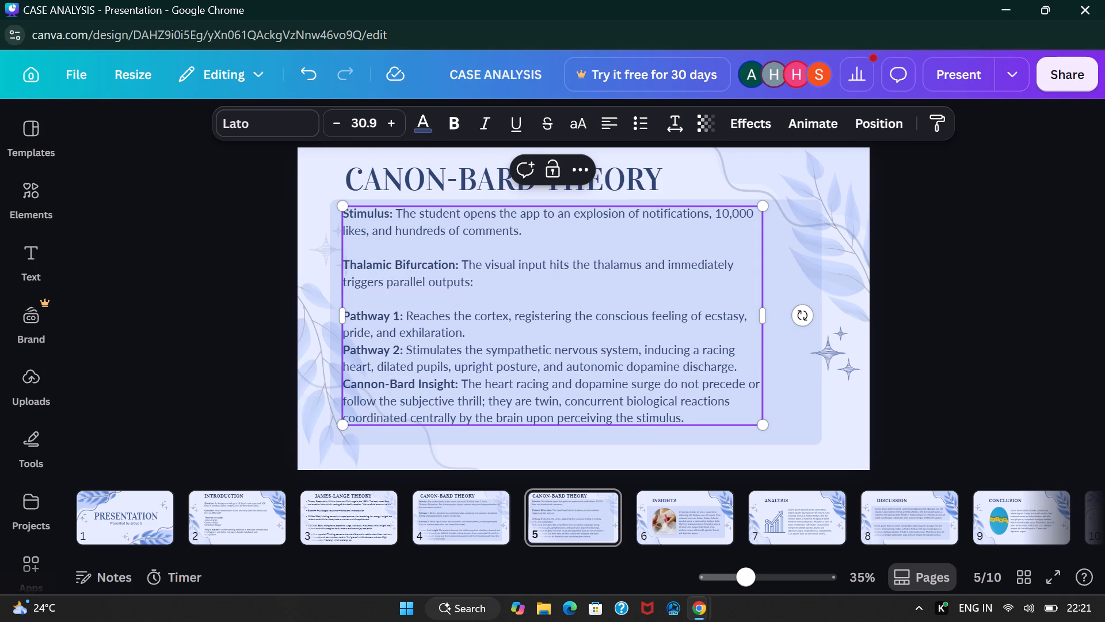
{"action": "left_click", "coordinate": [344, 348]}
{"action": "key", "text": "Return"}
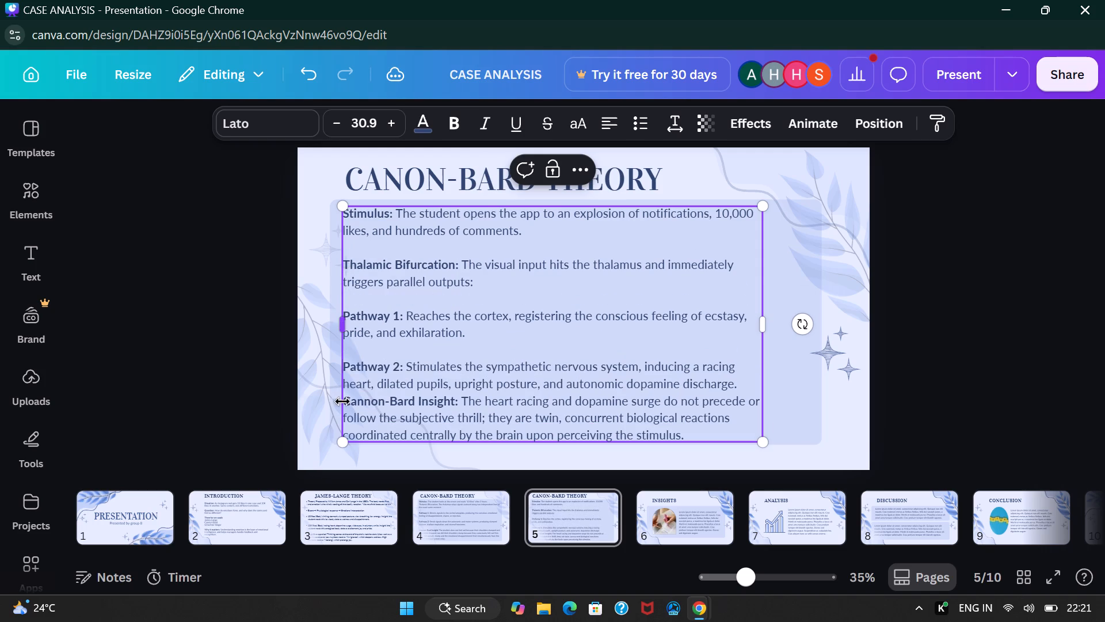
{"action": "left_click", "coordinate": [346, 403]}
{"action": "key", "text": "Return"}
{"action": "left_click", "coordinate": [877, 277]}
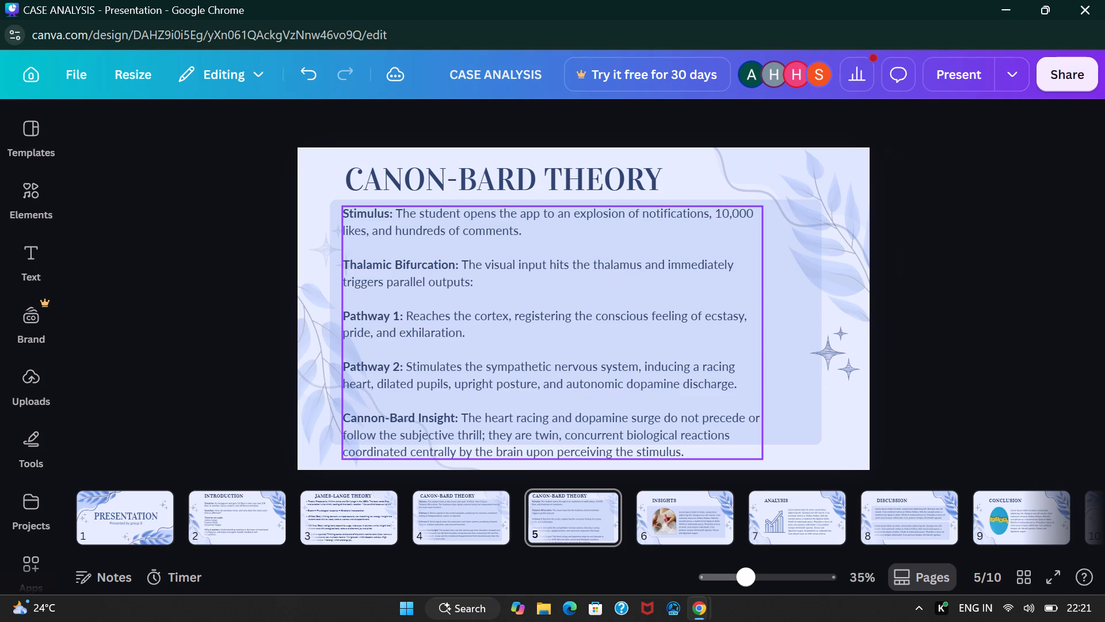
Scale the body text down to font size 28.5 and widen its box to about 1,500 so it fits the blue box.
{"action": "left_click", "coordinate": [757, 347]}
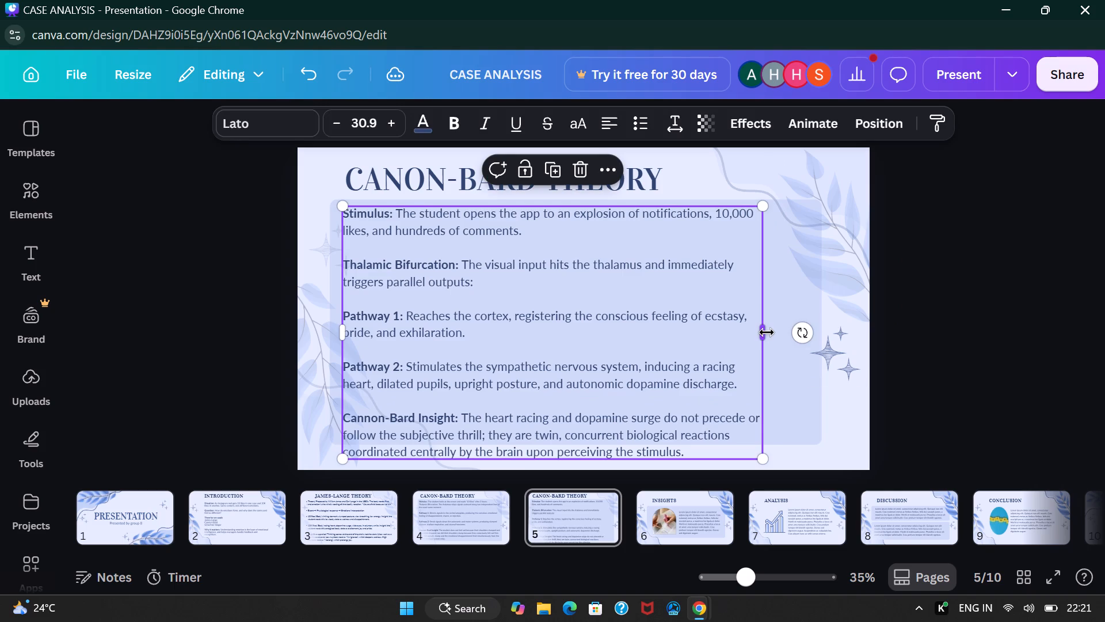
{"action": "left_click_drag", "start_coordinate": [767, 332], "coordinate": [803, 332], "text": "shift"}
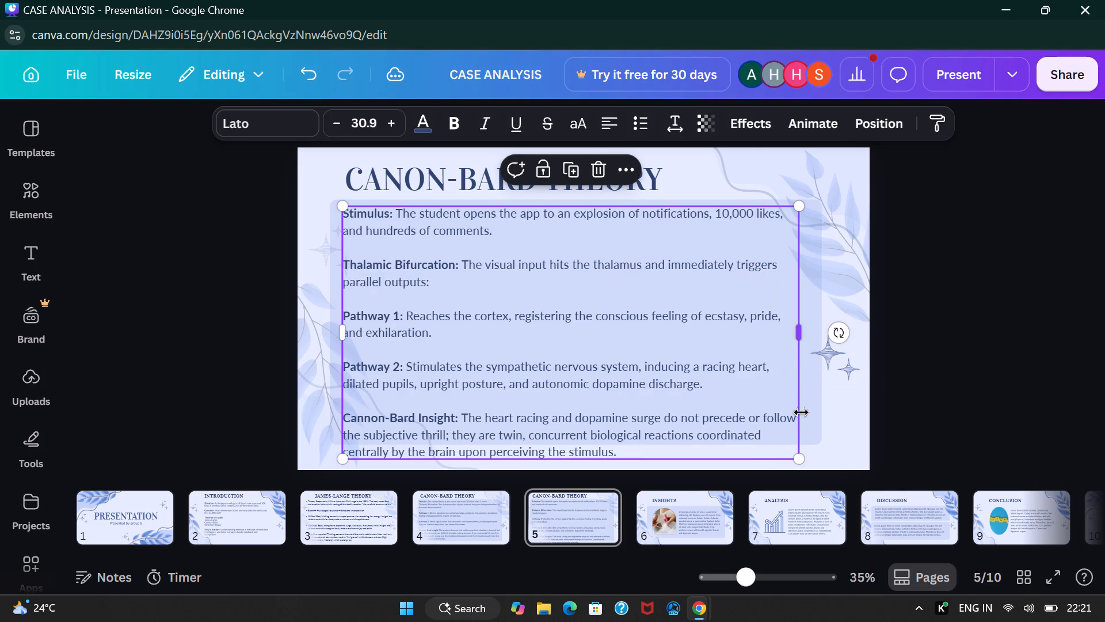
{"action": "left_click_drag", "start_coordinate": [797, 460], "coordinate": [771, 429]}
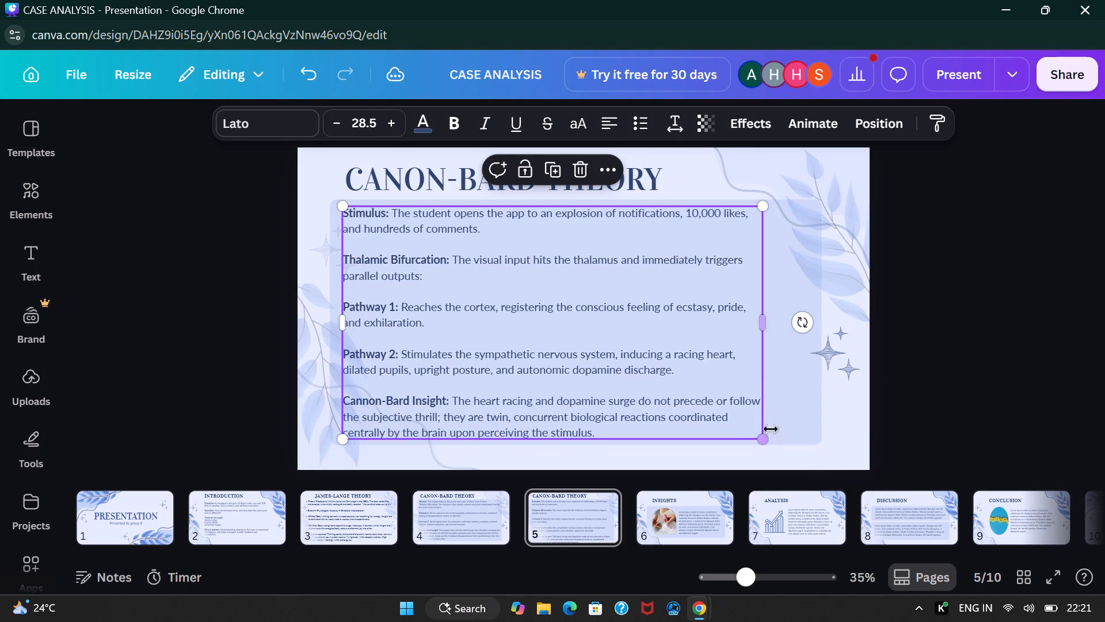
{"action": "left_click_drag", "start_coordinate": [767, 324], "coordinate": [795, 330]}
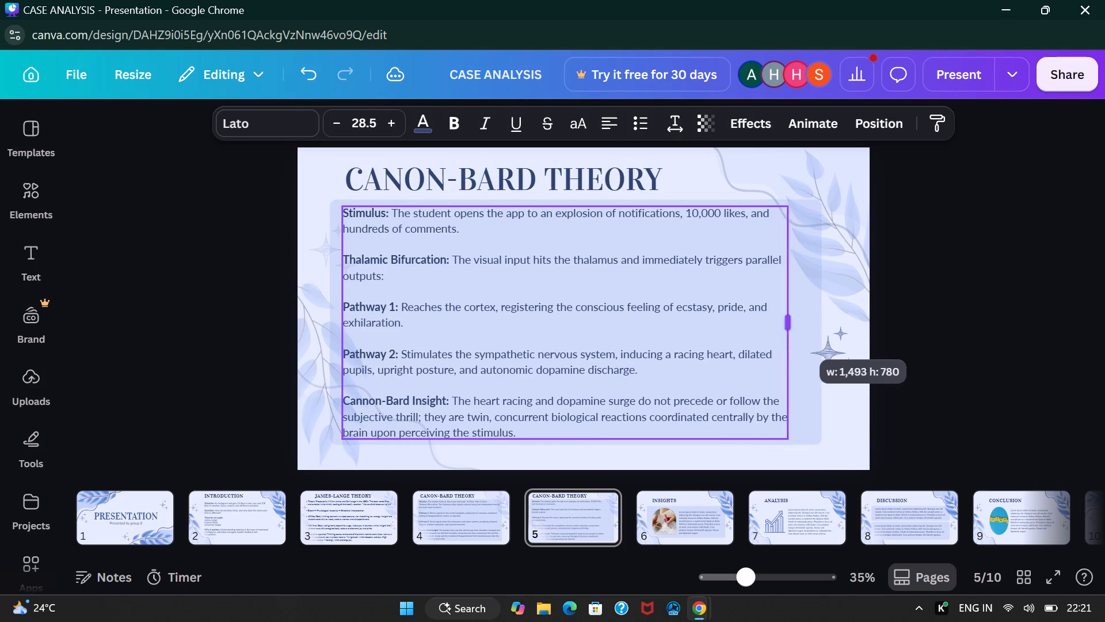
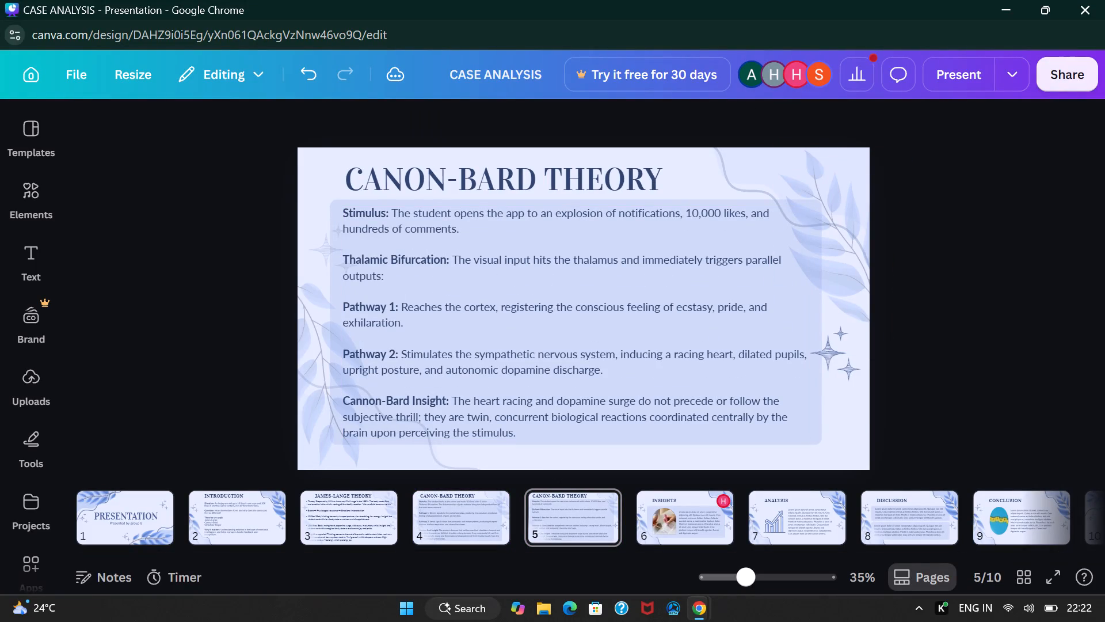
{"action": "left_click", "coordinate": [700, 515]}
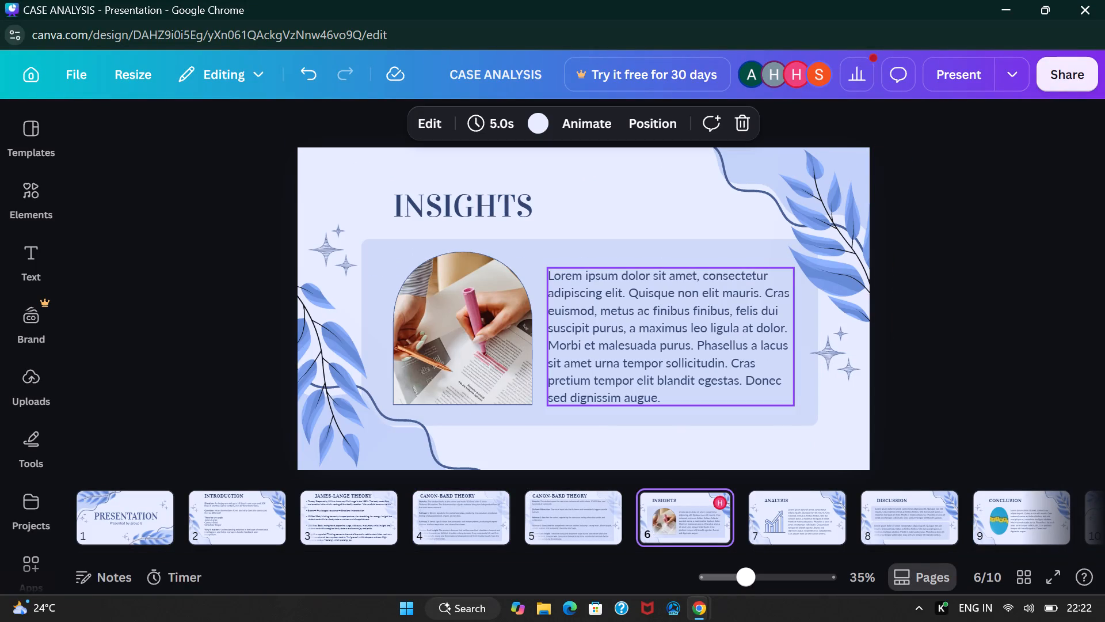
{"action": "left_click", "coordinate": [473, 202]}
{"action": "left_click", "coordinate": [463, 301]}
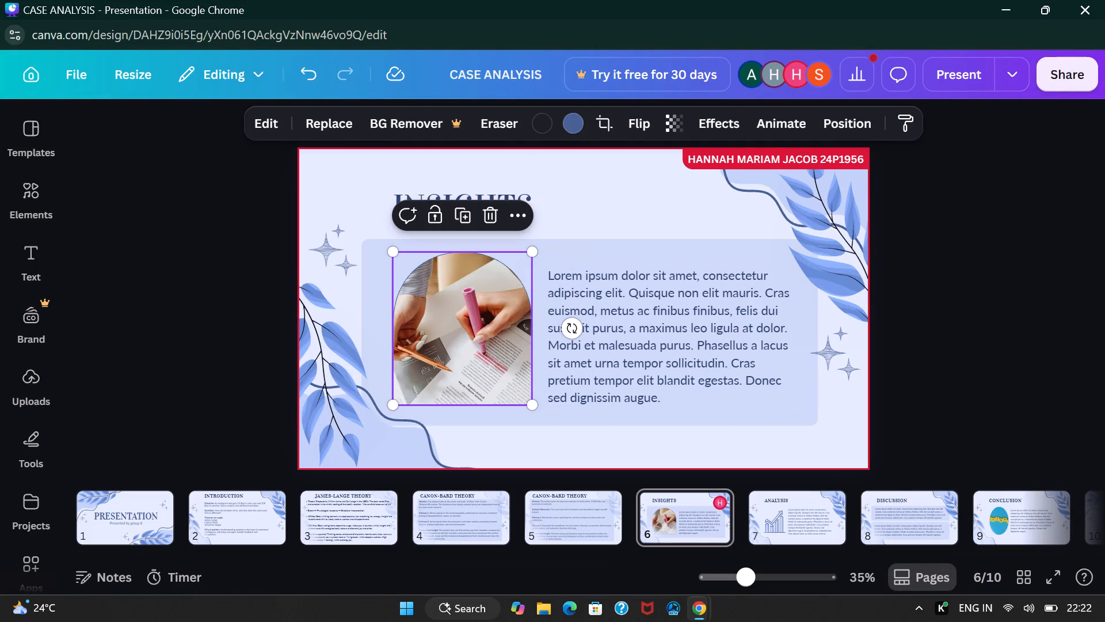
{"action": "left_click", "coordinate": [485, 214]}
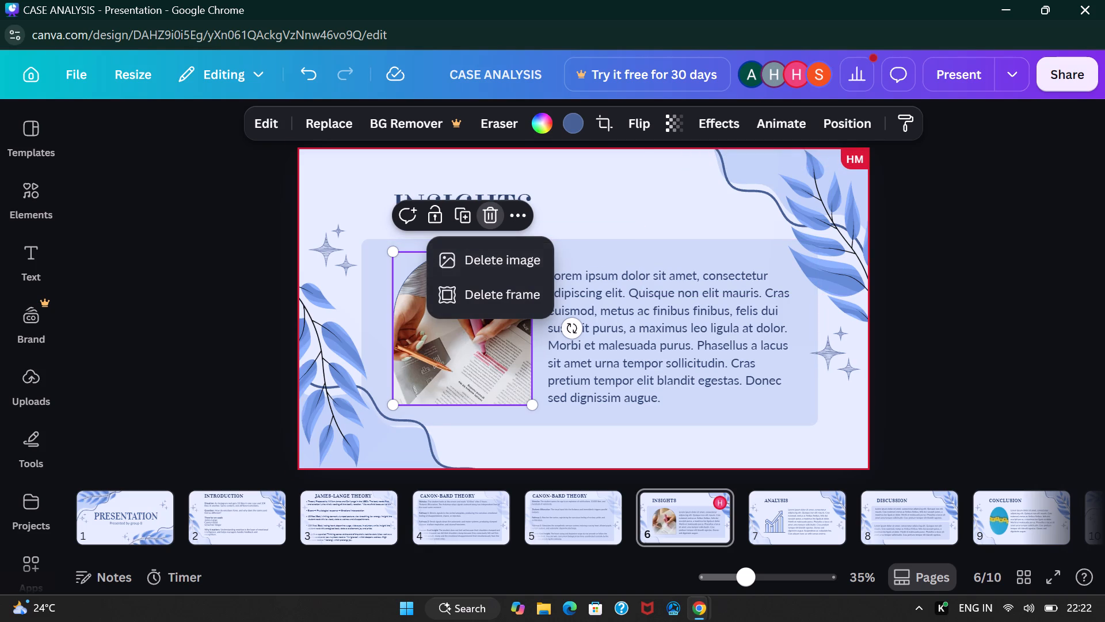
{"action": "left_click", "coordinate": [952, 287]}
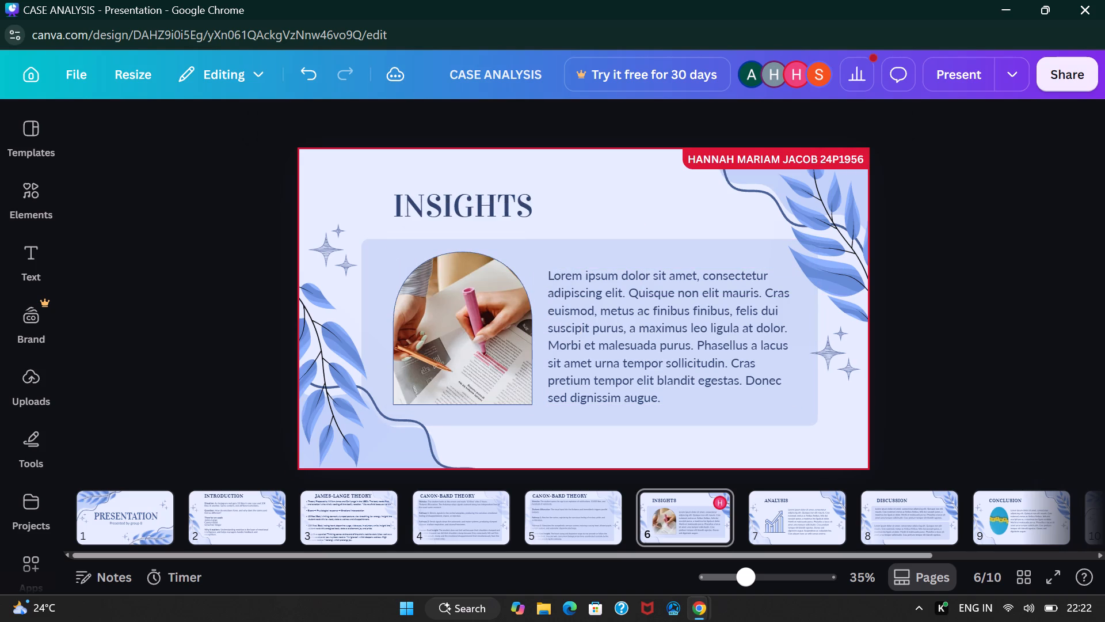
Move the Insights page to position 8, between the Discussion and Conclusion pages.
{"action": "left_click_drag", "start_coordinate": [676, 514], "coordinate": [875, 531]}
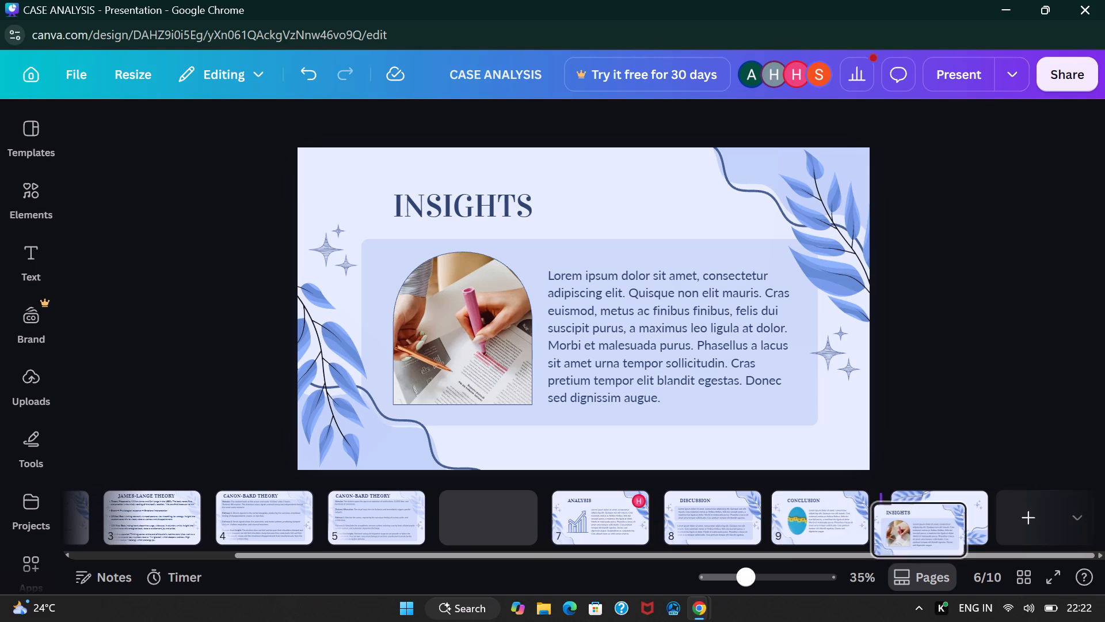
{"action": "left_click_drag", "start_coordinate": [875, 531], "coordinate": [753, 521]}
On the Analysis page, shrink the bar chart graphic to about half its size, keeping its upper-left corner in place.
{"action": "left_click", "coordinate": [501, 509]}
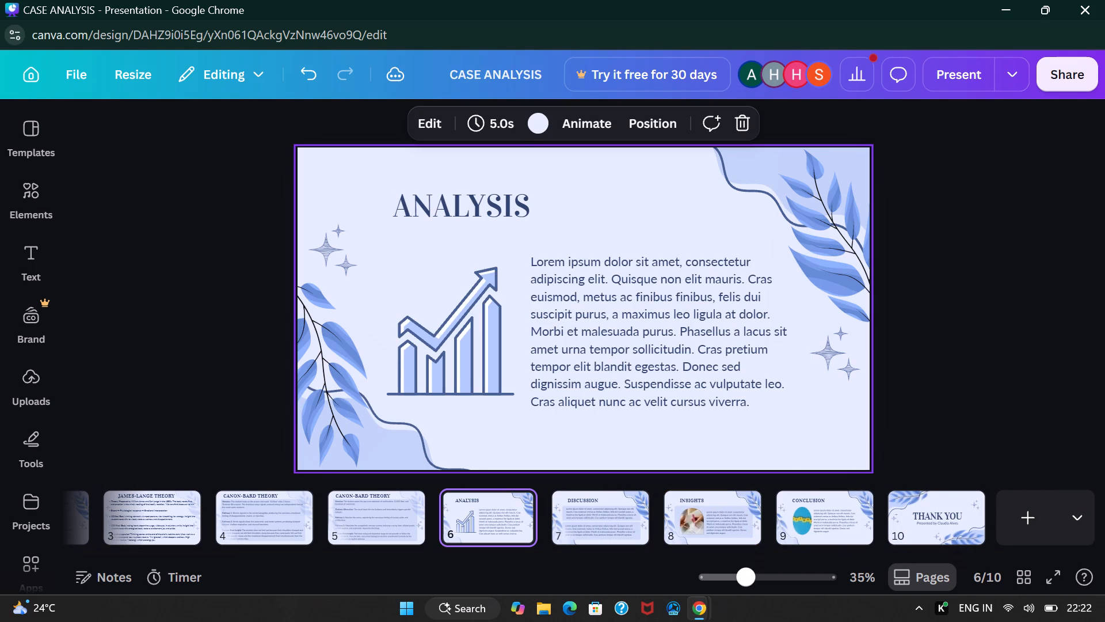
{"action": "left_click", "coordinate": [471, 336]}
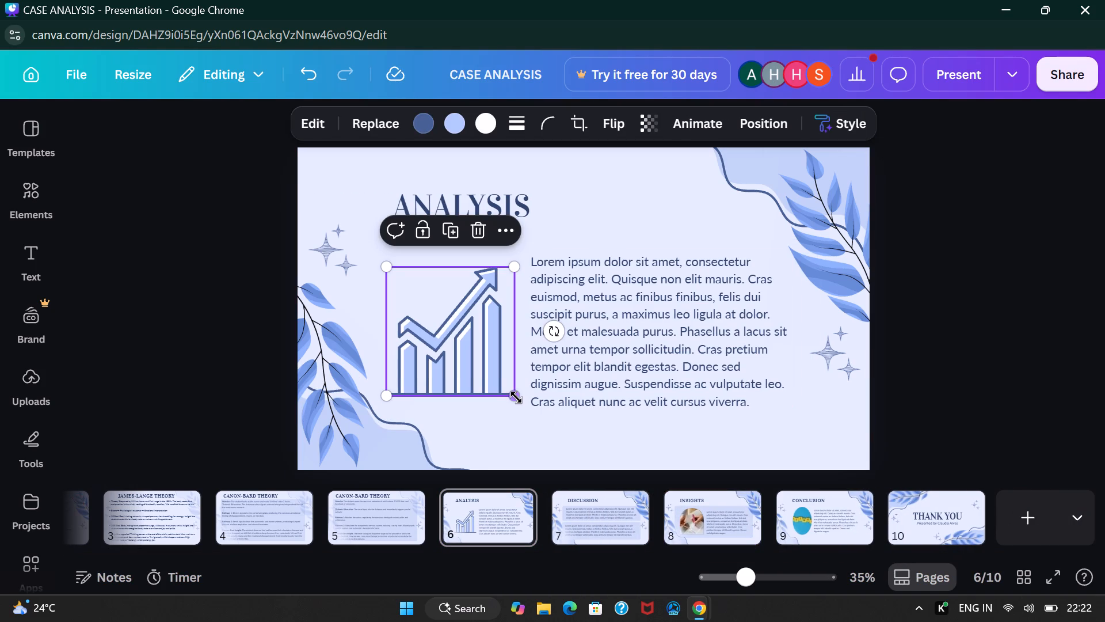
{"action": "left_click_drag", "start_coordinate": [516, 398], "coordinate": [498, 382]}
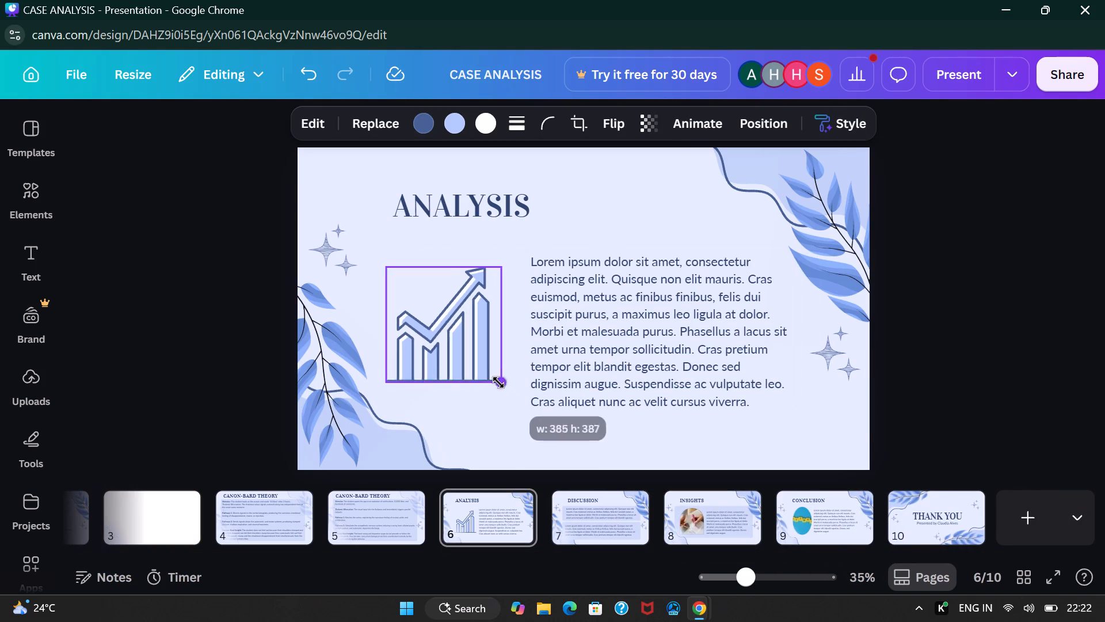
{"action": "left_click_drag", "start_coordinate": [498, 382], "coordinate": [453, 336]}
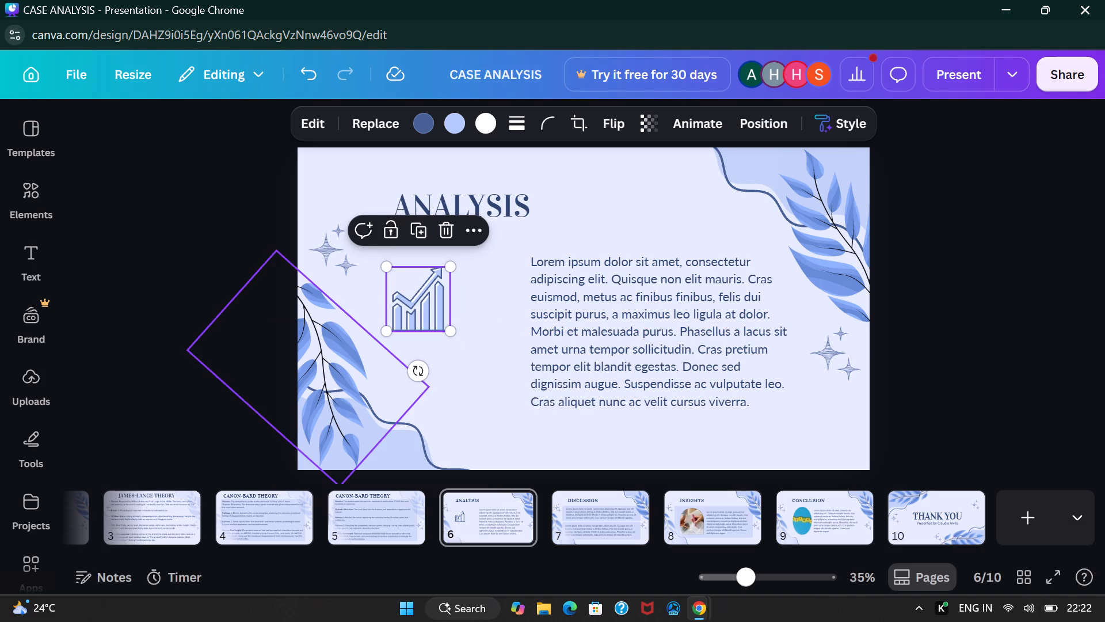
Set the transparency of the Analysis page's lower-left leaf branch to 25.
{"action": "left_click", "coordinate": [348, 377]}
{"action": "left_click", "coordinate": [697, 117]}
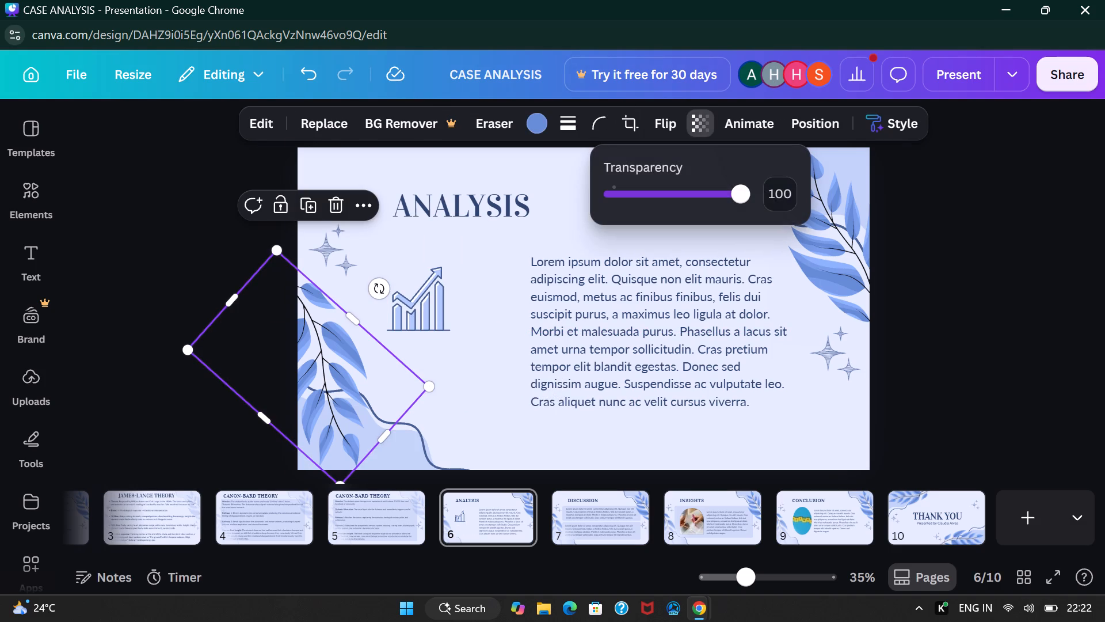
{"action": "left_click", "coordinate": [786, 192]}
{"action": "type", "text": "25"}
{"action": "key", "text": "Return"}
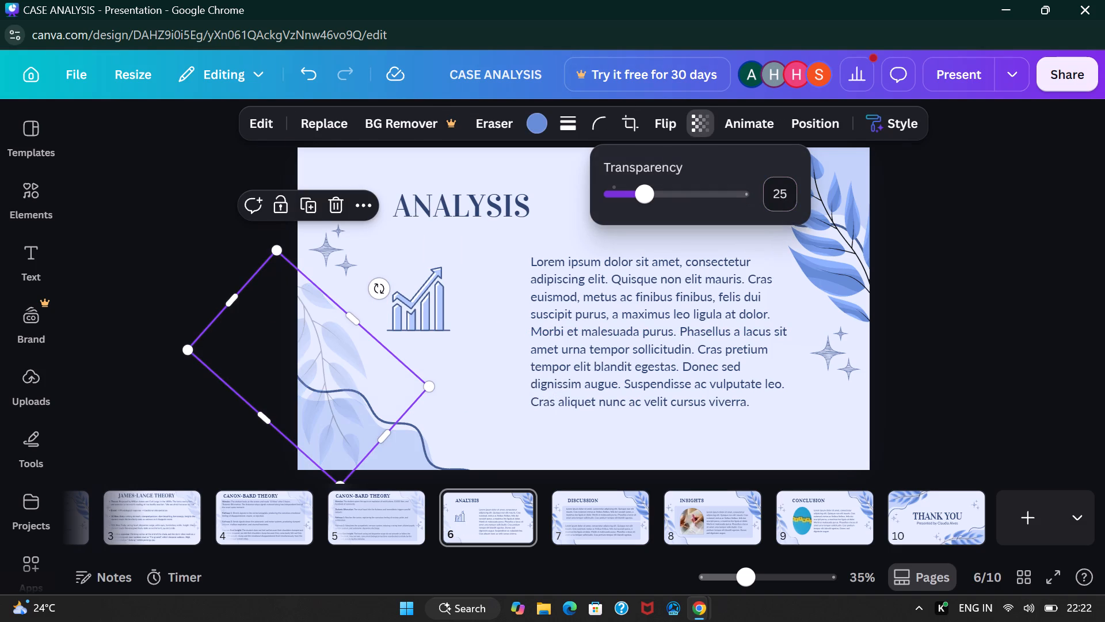
Select both leaf branches and both wavy corner shapes on the Analysis page together and set their transparency to 25.
{"action": "left_click", "coordinate": [395, 448]}
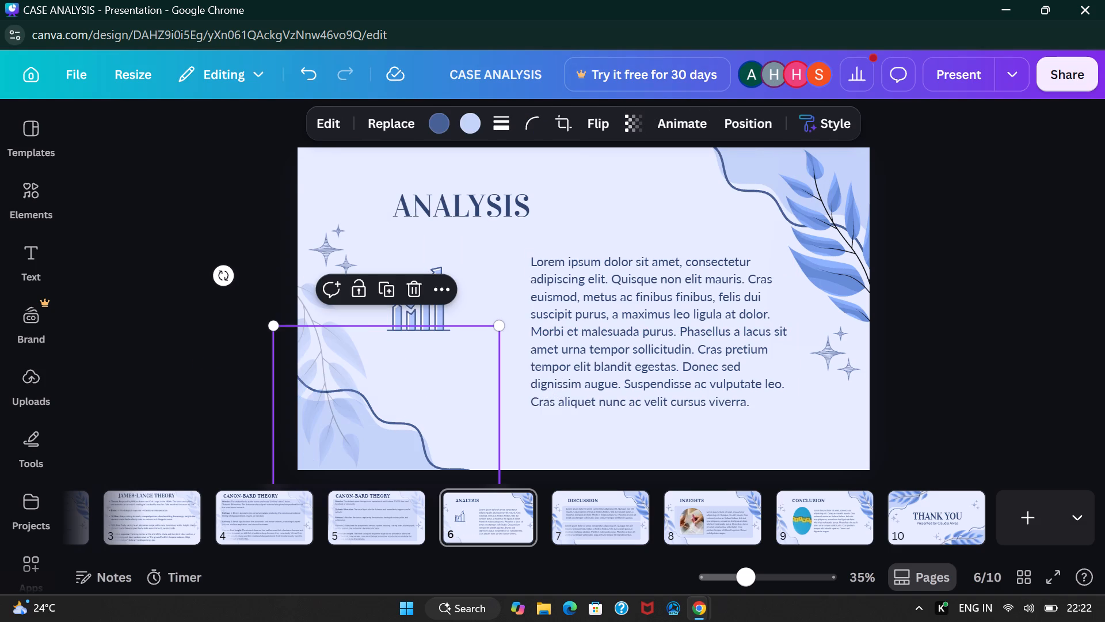
{"action": "left_click", "coordinate": [829, 203], "text": "ctrl"}
{"action": "left_click", "coordinate": [747, 175], "text": "ctrl"}
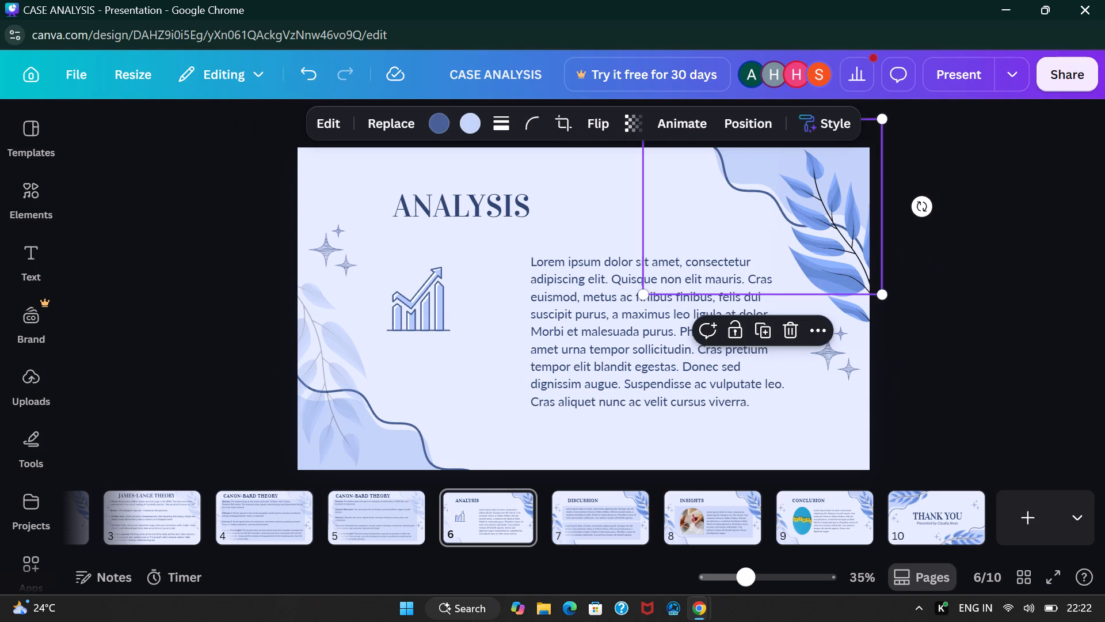
{"action": "left_click", "coordinate": [833, 211], "text": "shift"}
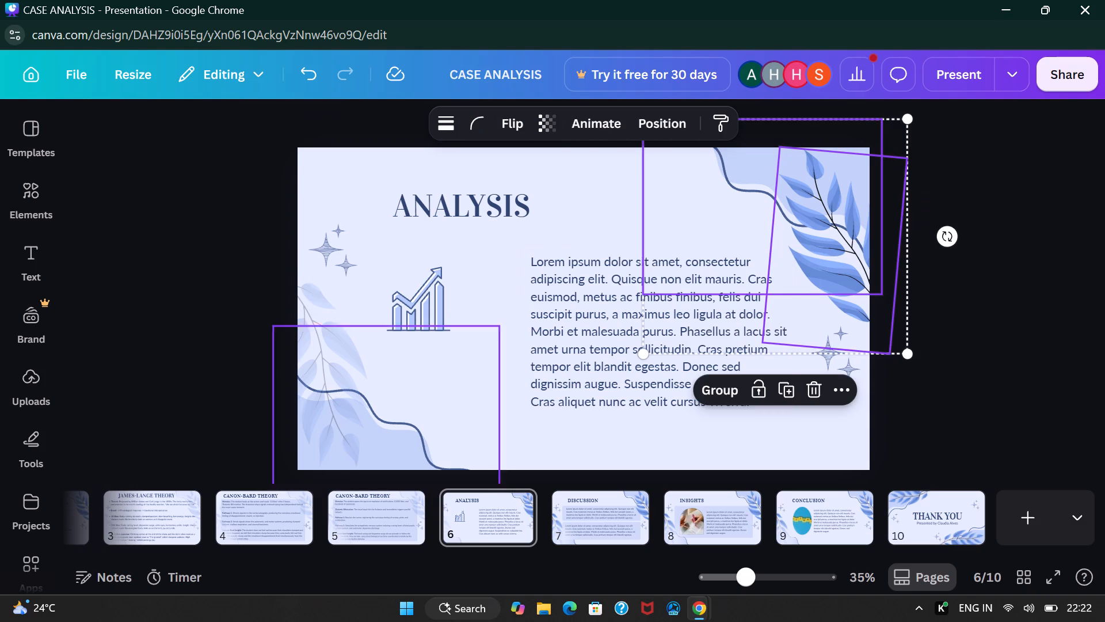
{"action": "left_click", "coordinate": [350, 418], "text": "shift"}
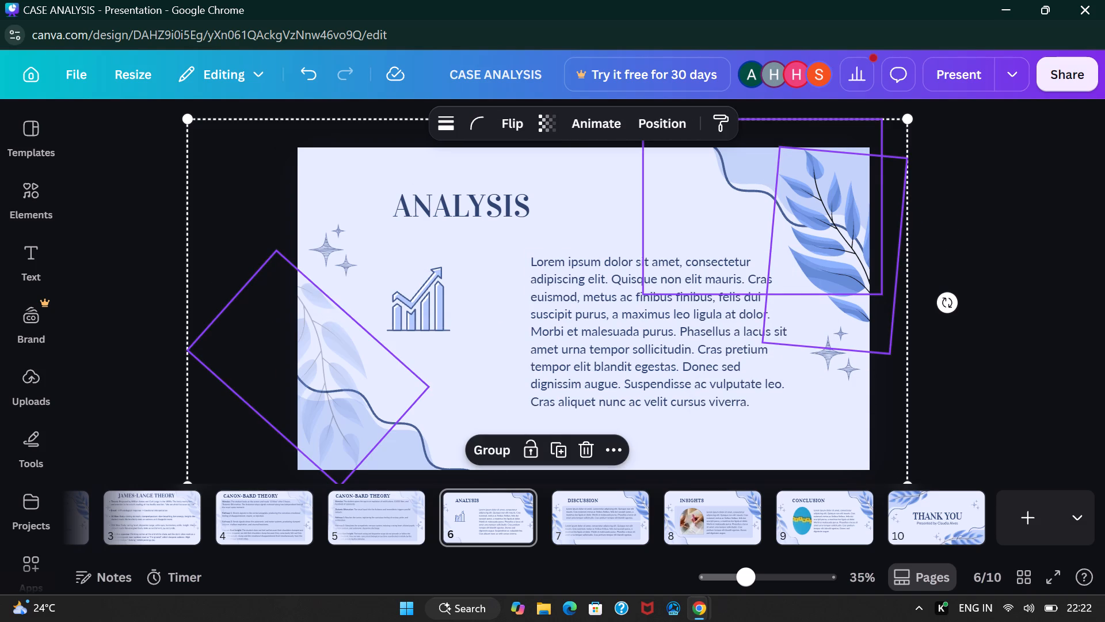
{"action": "left_click", "coordinate": [397, 466], "text": "shift"}
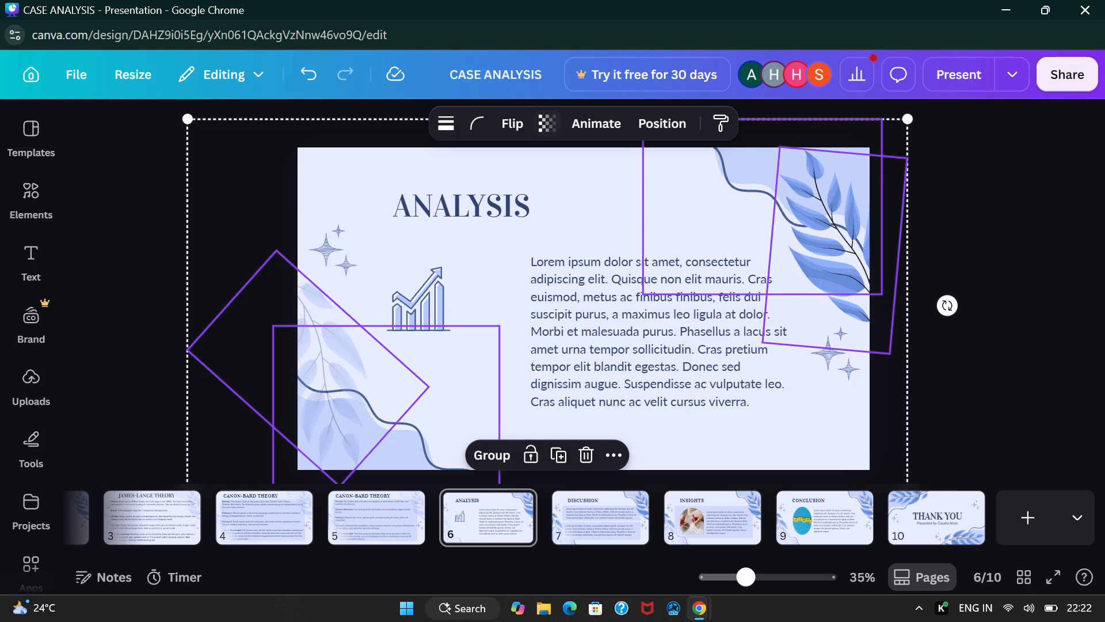
{"action": "left_click", "coordinate": [547, 125]}
{"action": "left_click", "coordinate": [630, 197]}
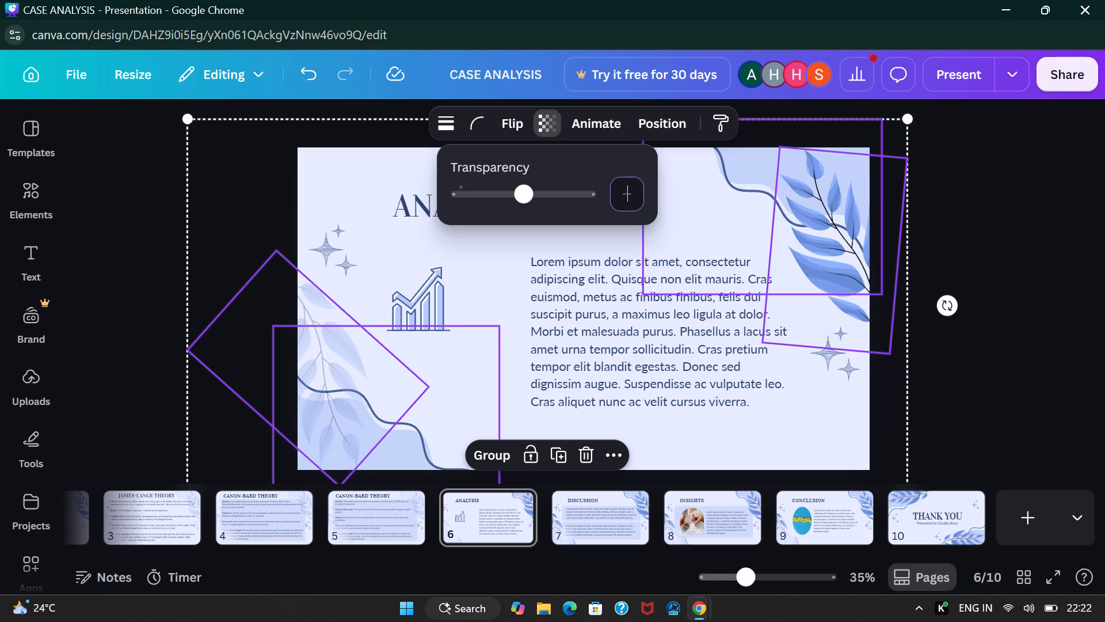
{"action": "type", "text": "25"}
{"action": "key", "text": "Return"}
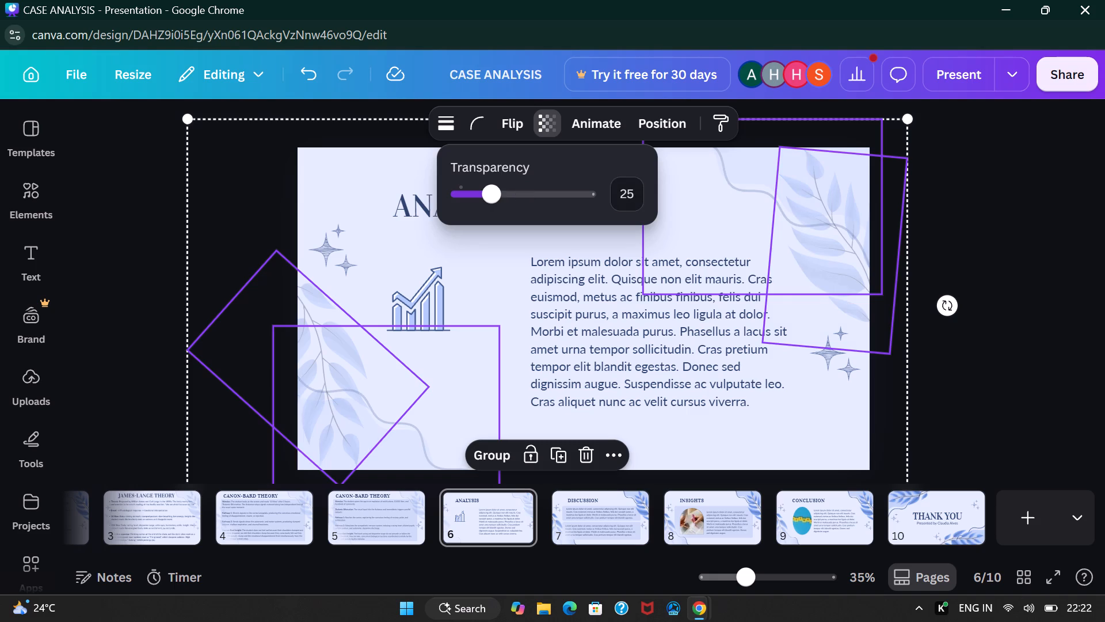
{"action": "left_click", "coordinate": [1104, 265]}
{"action": "left_click", "coordinate": [1104, 265]}
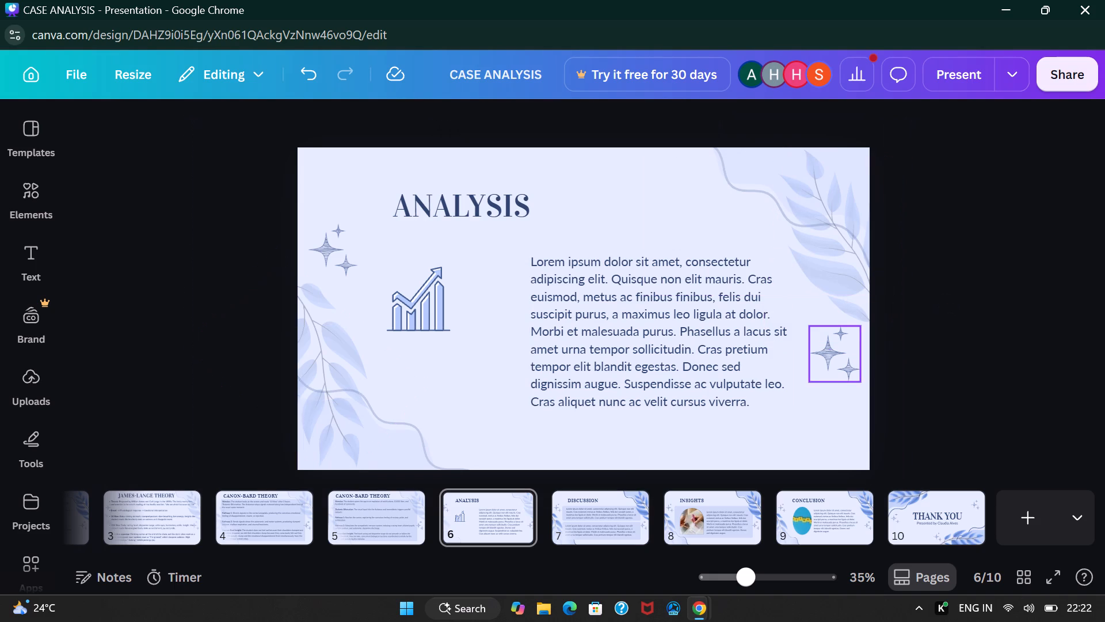
Set the transparency of the star cluster beside the Analysis body text to 25.
{"action": "double_click", "coordinate": [839, 356]}
{"action": "left_click", "coordinate": [332, 174]}
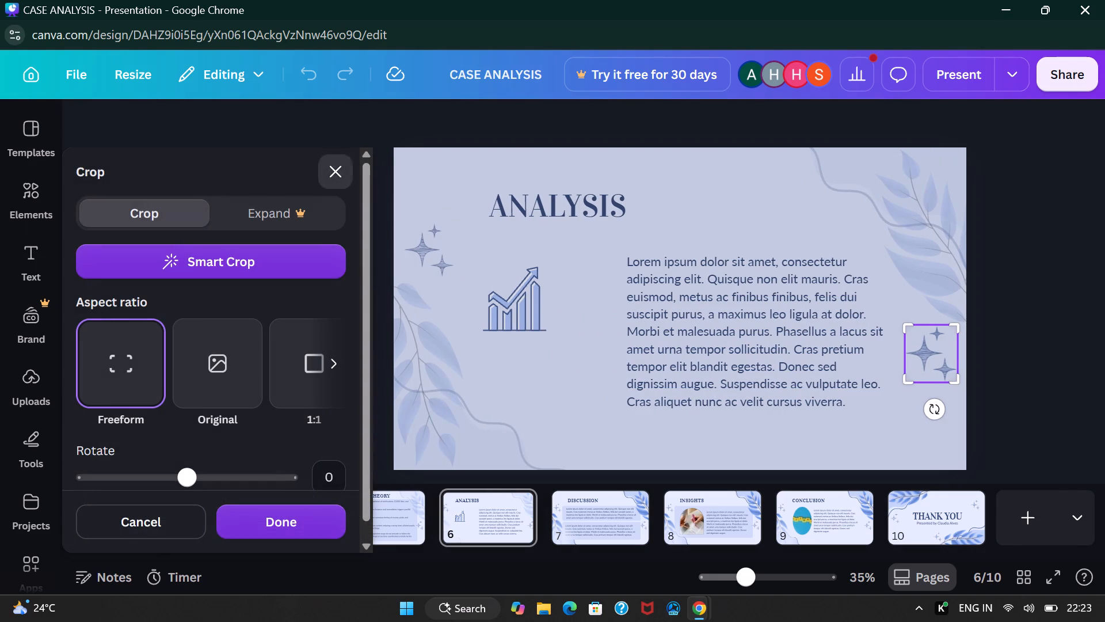
{"action": "left_click", "coordinate": [619, 119]}
{"action": "left_click", "coordinate": [700, 192]}
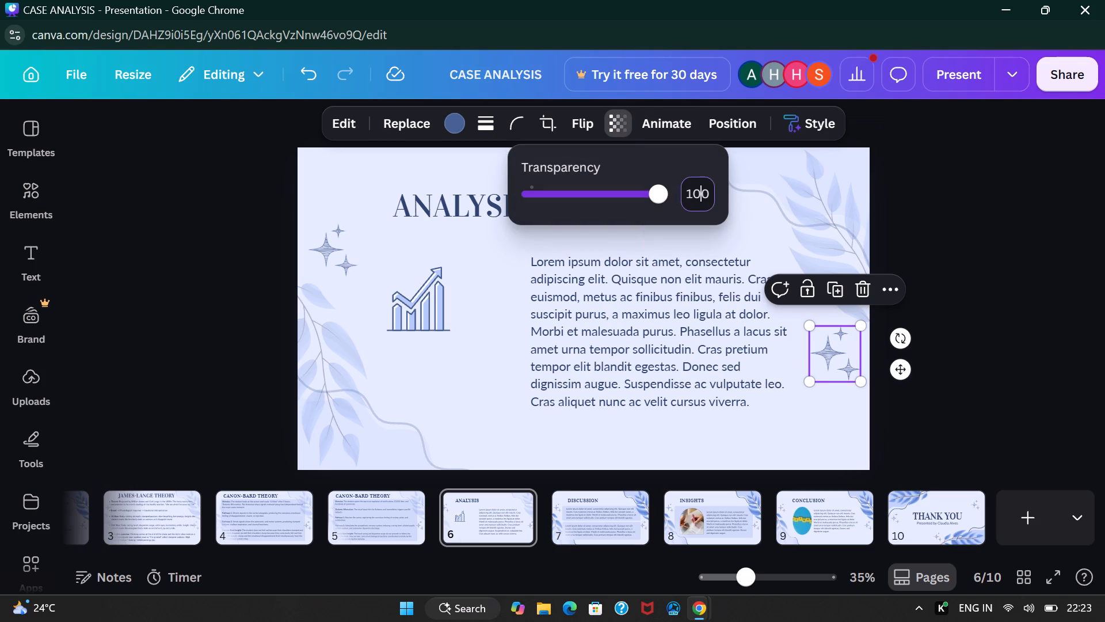
{"action": "type", "text": "25"}
{"action": "key", "text": "Return"}
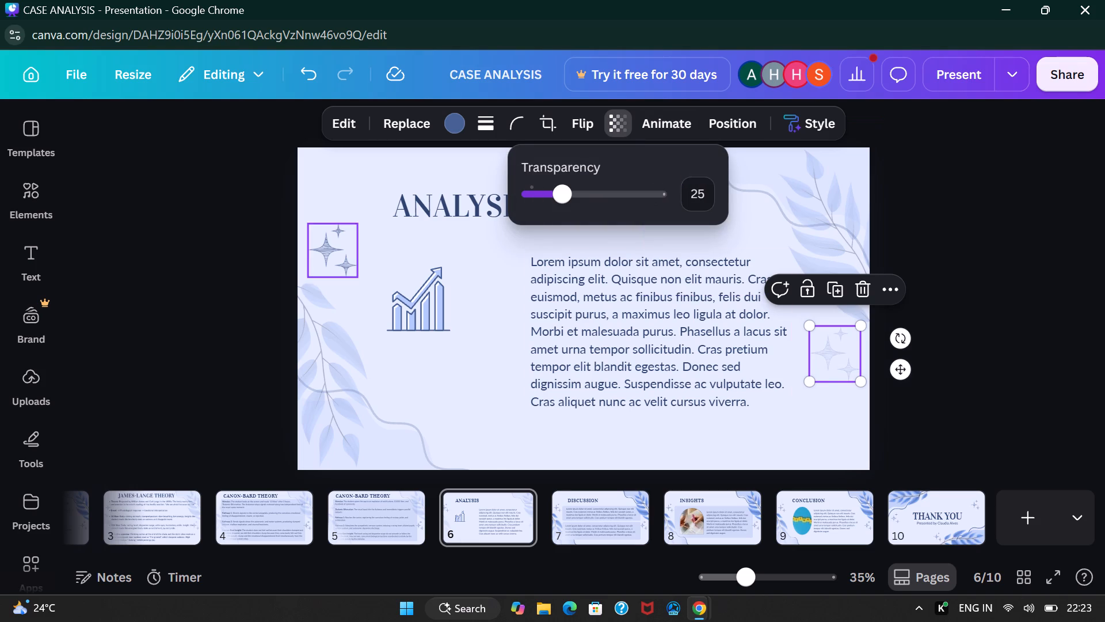
Set the transparency of the star cluster above the lower-left leaf branch to 25.
{"action": "left_click", "coordinate": [315, 248]}
{"action": "left_click", "coordinate": [618, 123]}
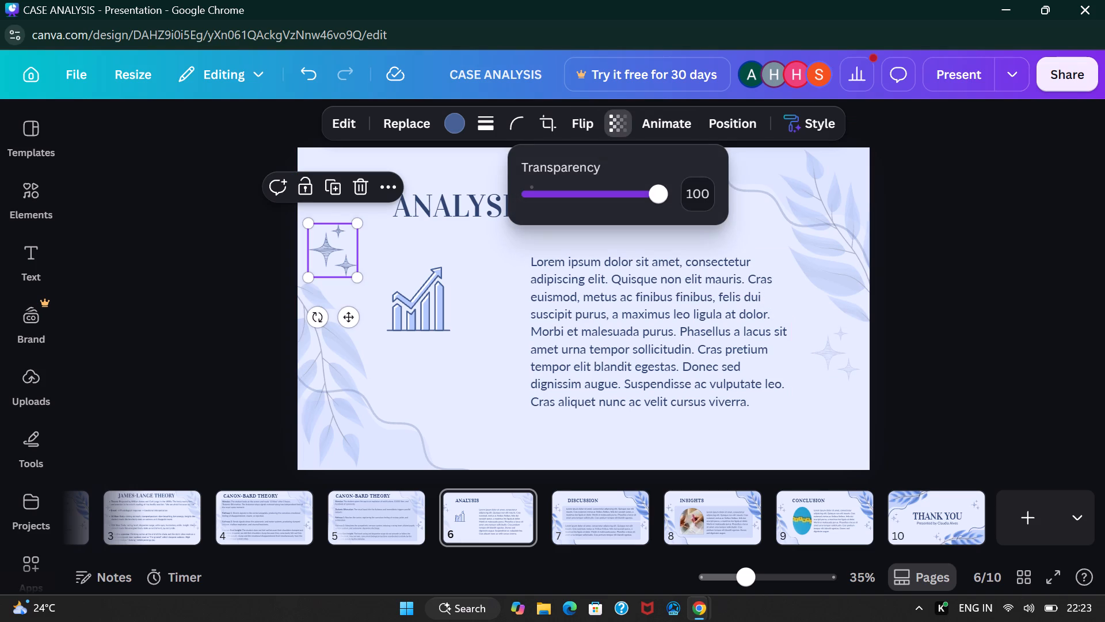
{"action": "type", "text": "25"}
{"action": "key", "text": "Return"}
{"action": "left_click", "coordinate": [1104, 226]}
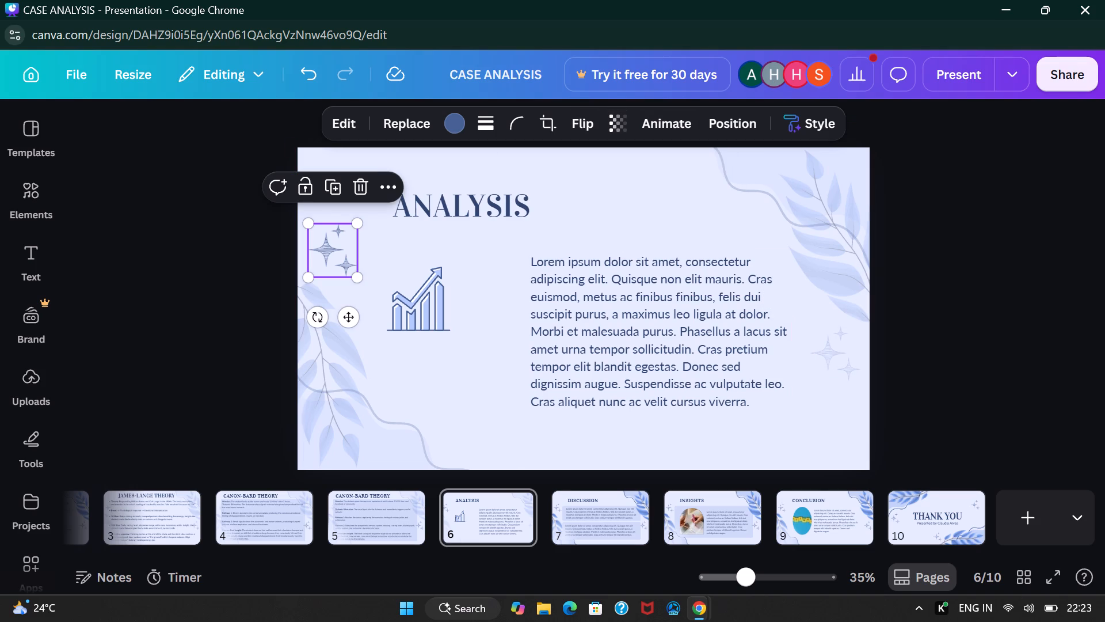
Set the transparency of the star cluster above the Analysis page's lower-left leaf branch to 25.
{"action": "double_click", "coordinate": [332, 250]}
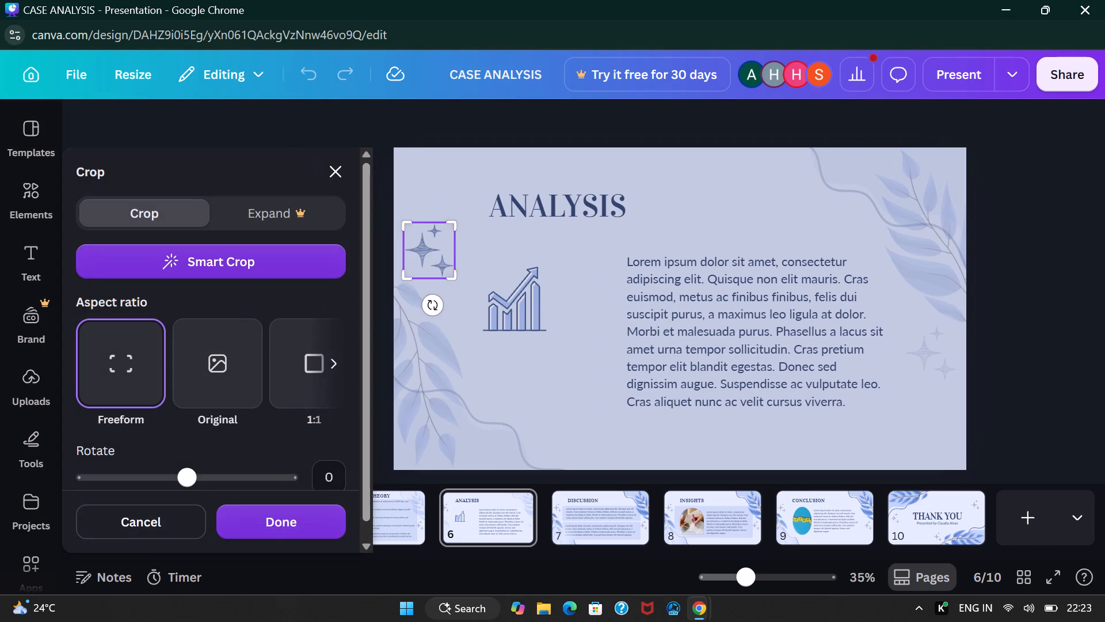
{"action": "left_click", "coordinate": [337, 167]}
{"action": "left_click", "coordinate": [619, 120]}
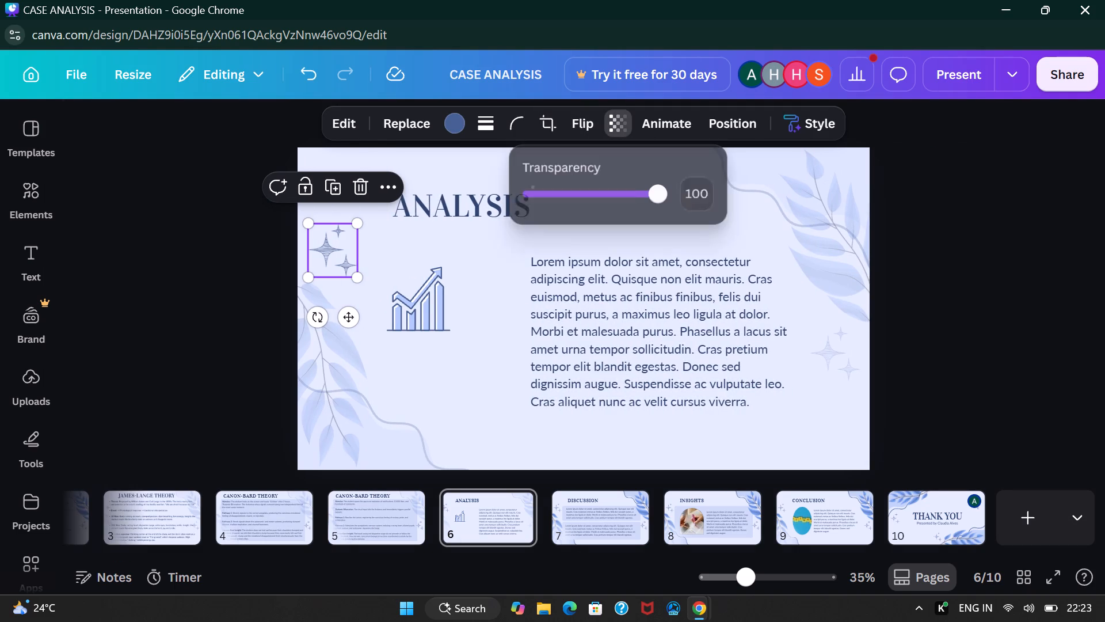
{"action": "left_click", "coordinate": [694, 184]}
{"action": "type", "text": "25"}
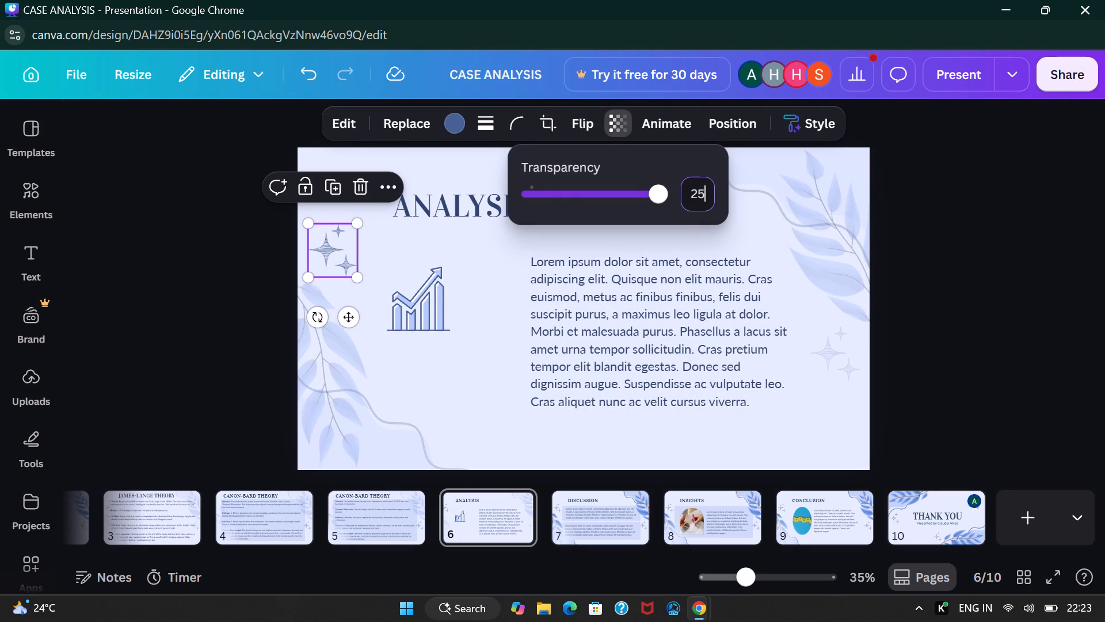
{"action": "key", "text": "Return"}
{"action": "left_click", "coordinate": [986, 219]}
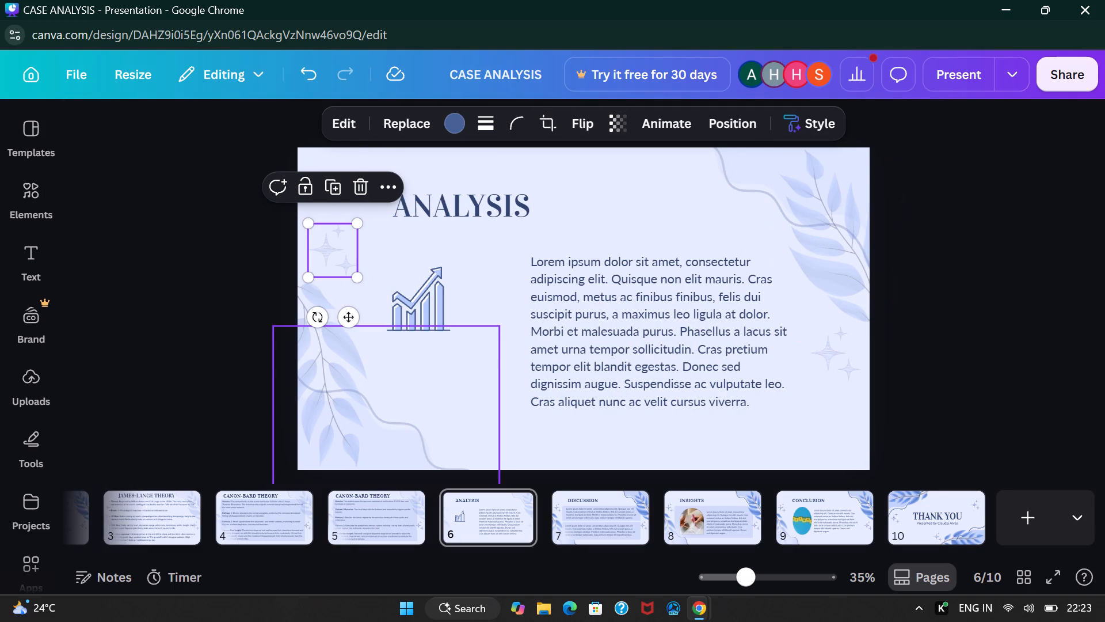
Move the star cluster to the page's upper edge beside the wavy corner line, and place the chart icon directly before the ANALYSIS title.
{"action": "left_click_drag", "start_coordinate": [423, 301], "coordinate": [406, 285]}
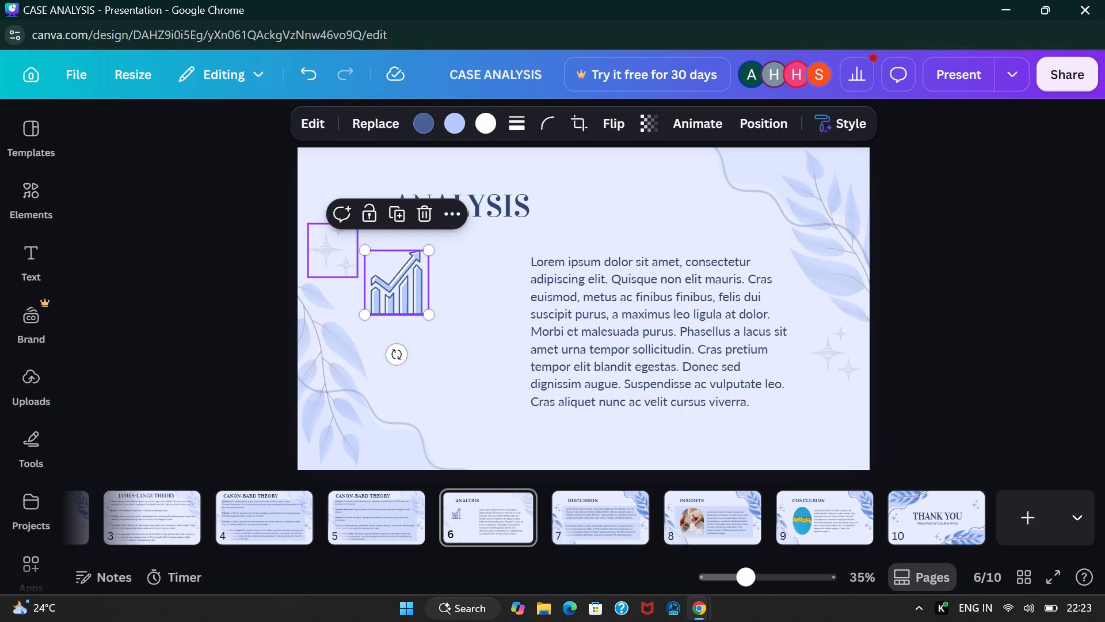
{"action": "left_click_drag", "start_coordinate": [333, 246], "coordinate": [684, 176]}
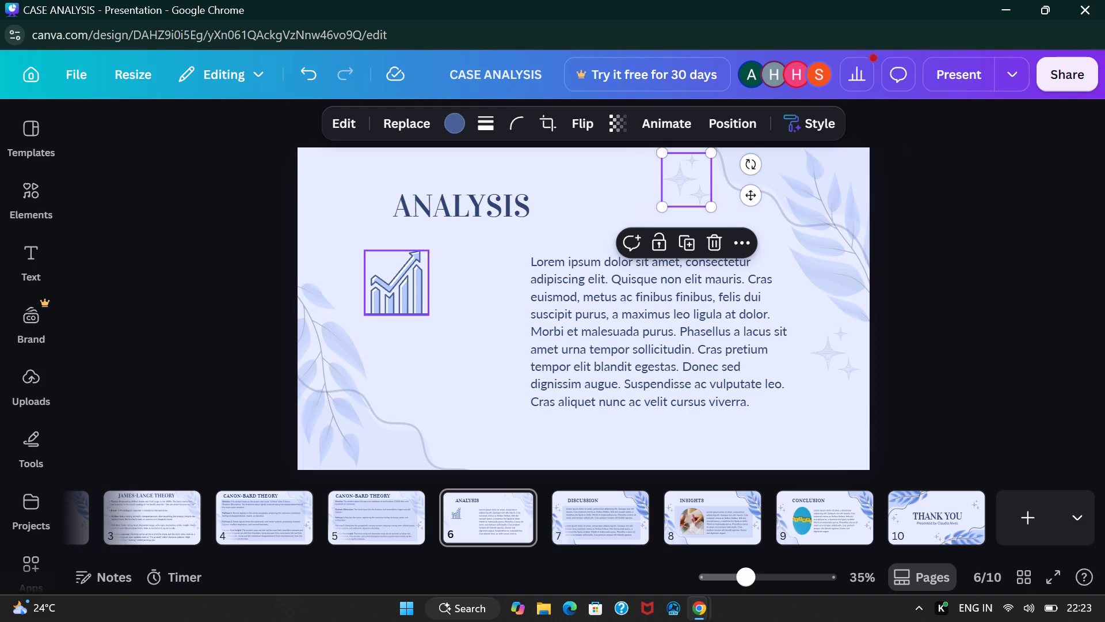
{"action": "left_click_drag", "start_coordinate": [403, 293], "coordinate": [355, 221]}
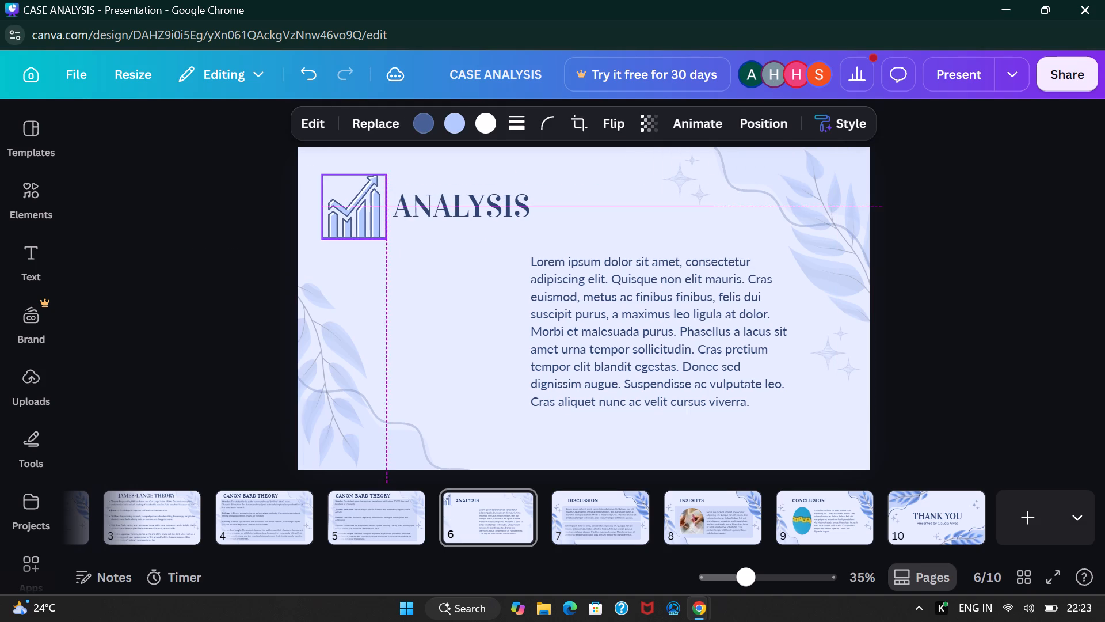
{"action": "left_click_drag", "start_coordinate": [355, 221], "coordinate": [356, 210]}
Move the Analysis body text block up beneath the ANALYSIS title, its left edge near the title's first letter.
{"action": "left_click_drag", "start_coordinate": [577, 317], "coordinate": [492, 333]}
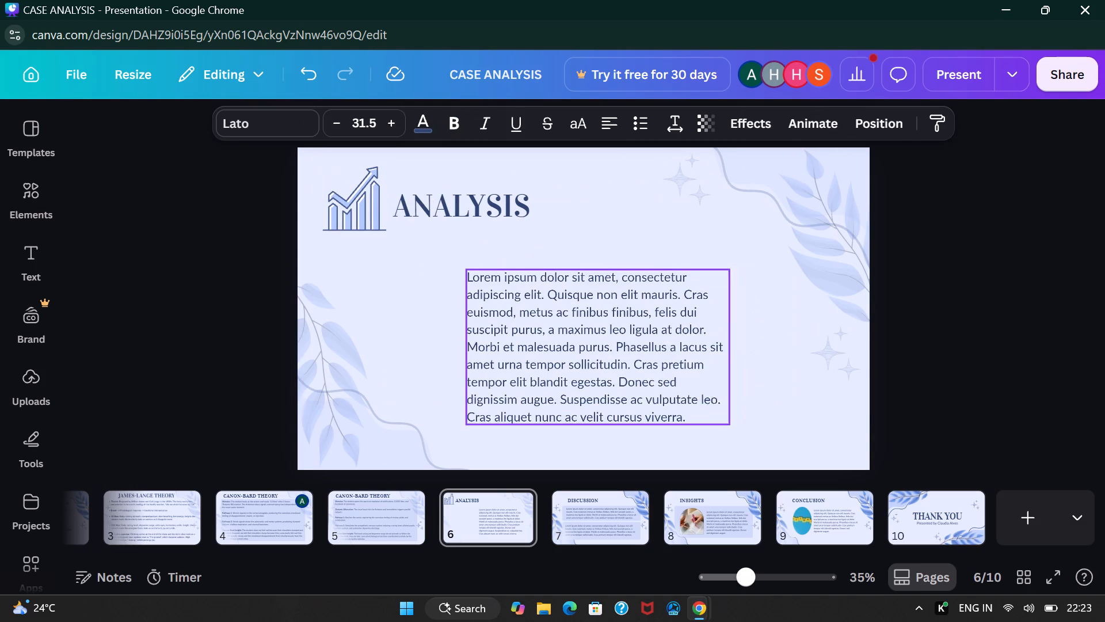
{"action": "left_click_drag", "start_coordinate": [492, 333], "coordinate": [449, 302]}
Open the Analysis body text for editing with all its Lorem ipsum placeholder text selected.
{"action": "double_click", "coordinate": [494, 320]}
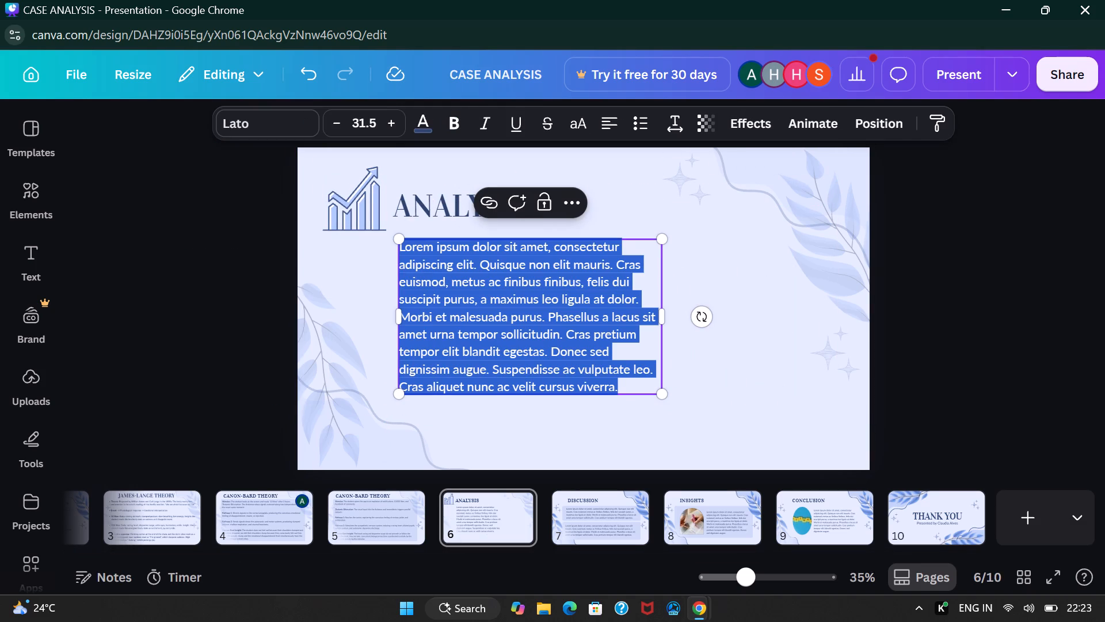
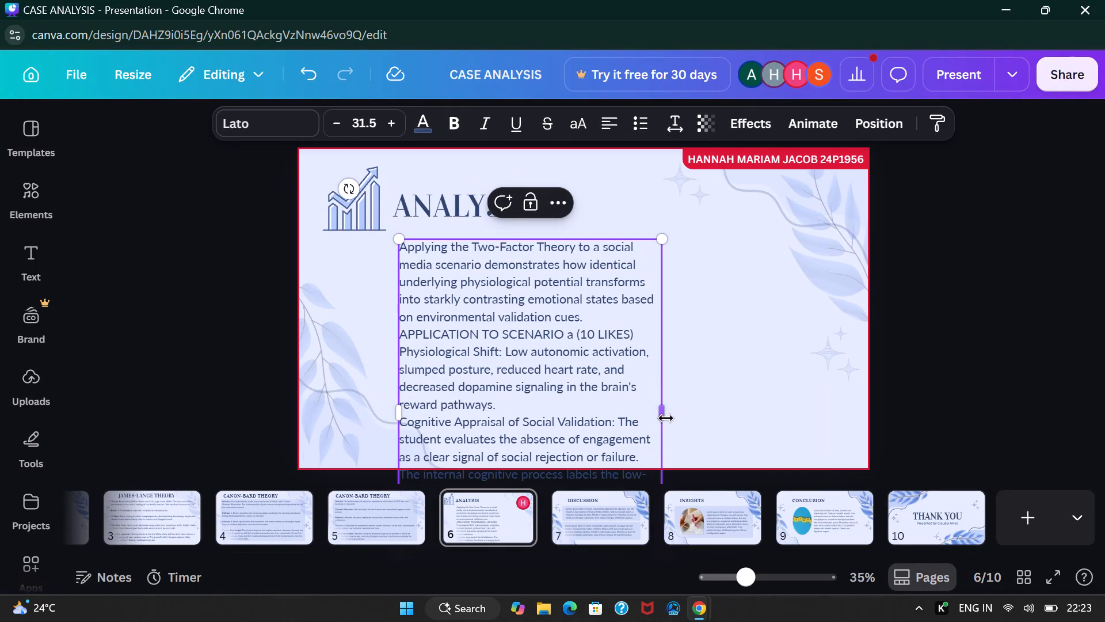
Widen the Analysis body text box so its lines run nearly across the page, and shift it left to centre it below the heading.
{"action": "left_click_drag", "start_coordinate": [664, 412], "coordinate": [867, 375]}
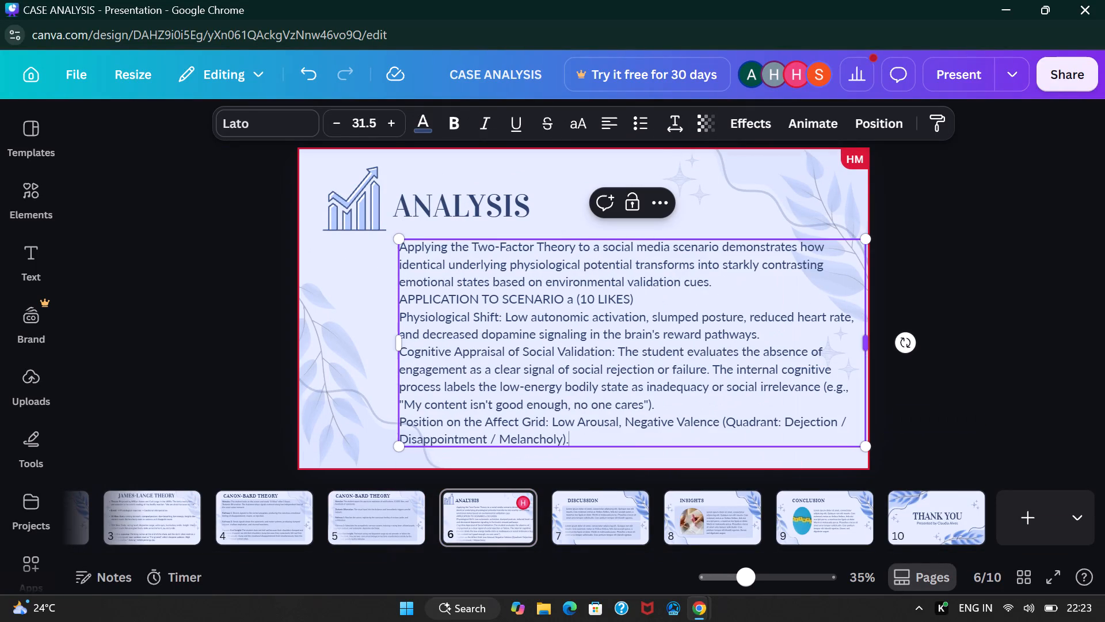
{"action": "left_click_drag", "start_coordinate": [643, 381], "coordinate": [572, 374]}
{"action": "left_click", "coordinate": [1016, 295]}
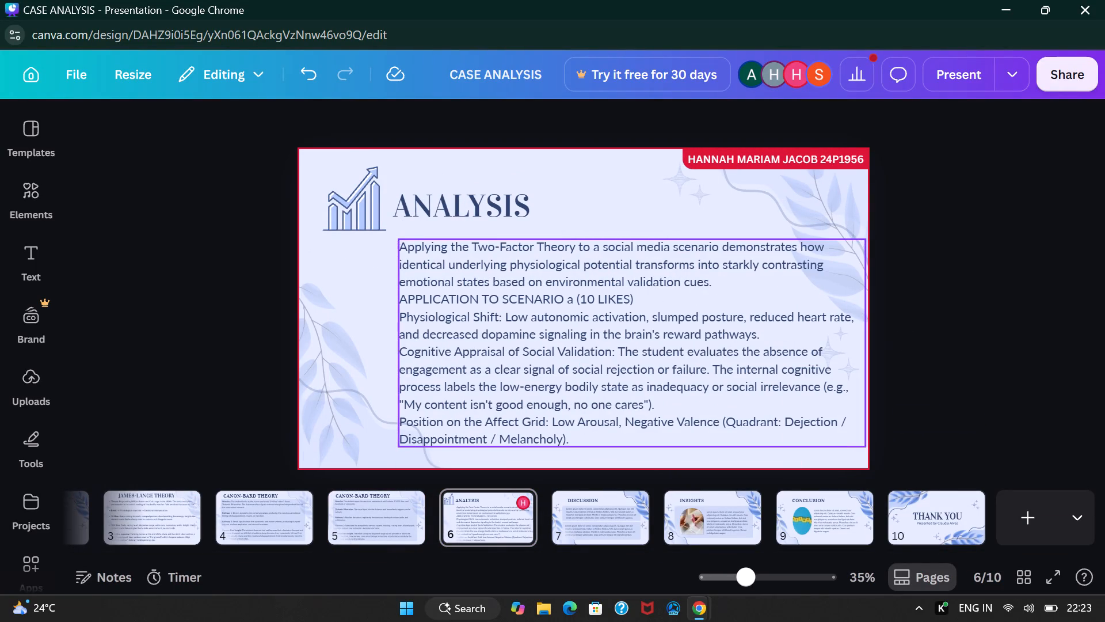
{"action": "left_click_drag", "start_coordinate": [727, 340], "coordinate": [673, 339]}
Move the bar chart graphic to the right of the ANALYSIS heading and shrink it to about 153 by 153.
{"action": "left_click_drag", "start_coordinate": [356, 211], "coordinate": [601, 210]}
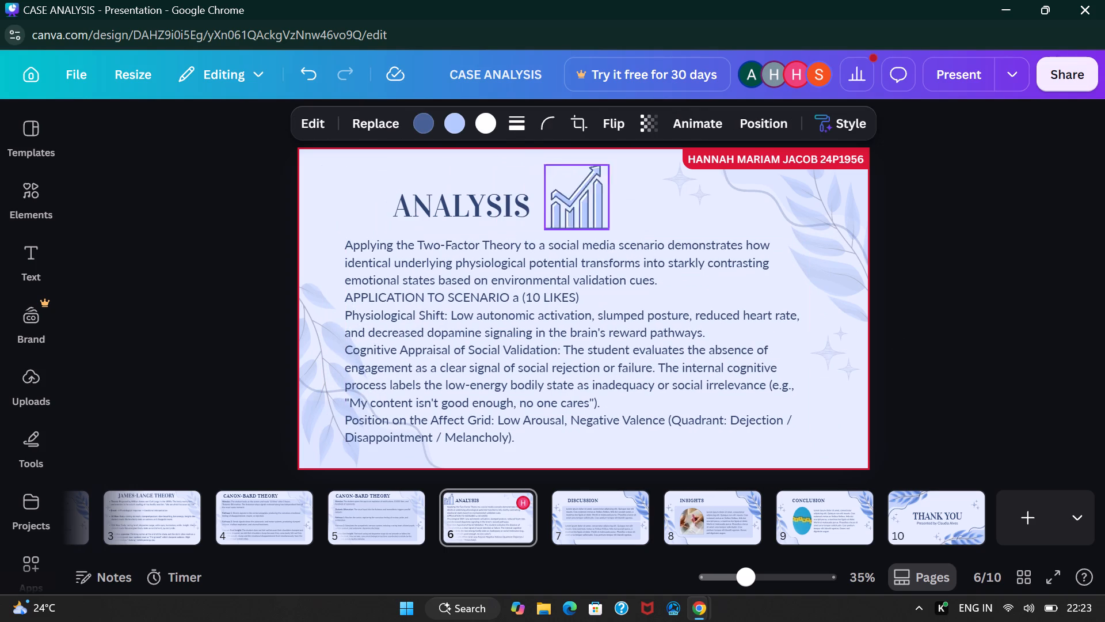
{"action": "left_click_drag", "start_coordinate": [601, 210], "coordinate": [603, 204]}
{"action": "left_click_drag", "start_coordinate": [635, 227], "coordinate": [612, 211]}
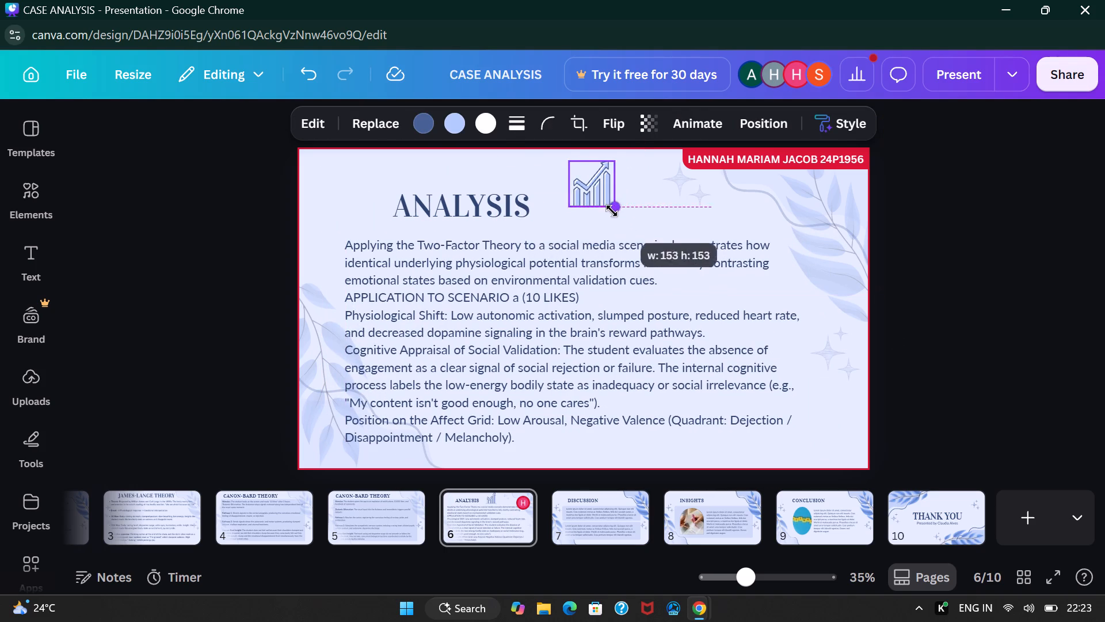
Resize the Analysis page's chart icon to about 153 by 153 and place it beside the ANALYSIS heading, nudging it slightly lower.
{"action": "left_click_drag", "start_coordinate": [612, 211], "coordinate": [609, 209]}
{"action": "left_click_drag", "start_coordinate": [589, 176], "coordinate": [566, 188]}
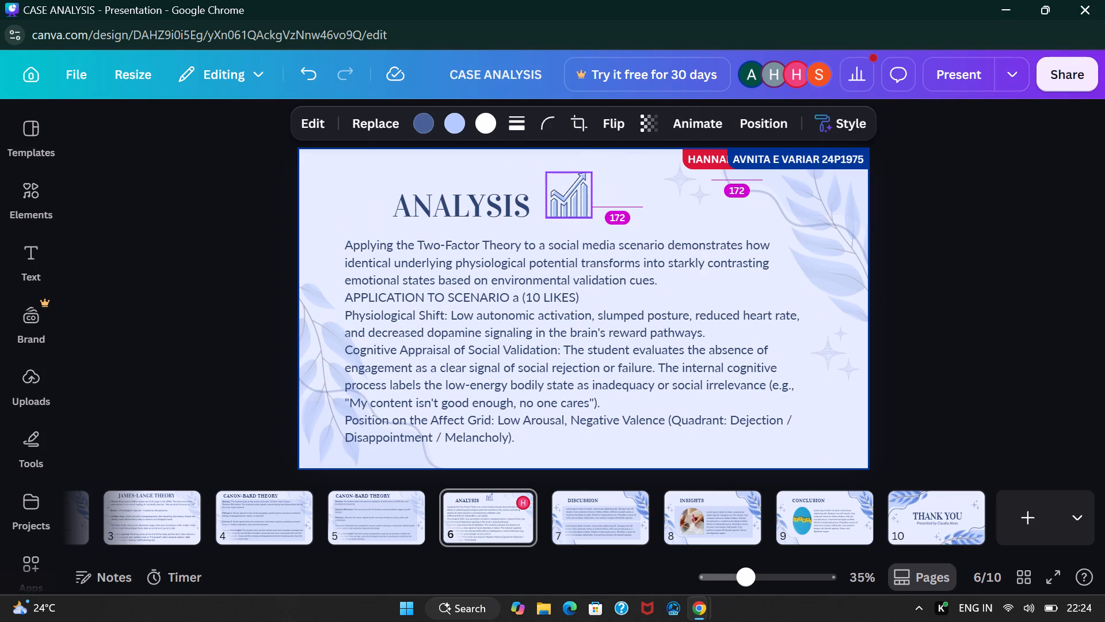
{"action": "left_click_drag", "start_coordinate": [566, 188], "coordinate": [569, 187]}
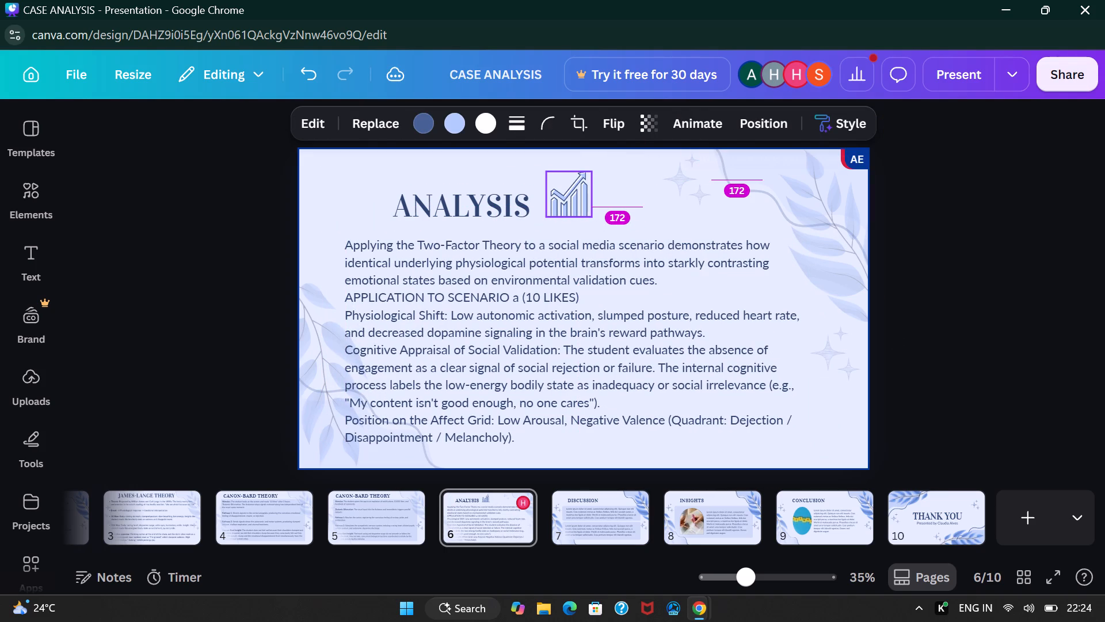
{"action": "left_click_drag", "start_coordinate": [569, 187], "coordinate": [590, 186]}
{"action": "key", "text": "Down"}
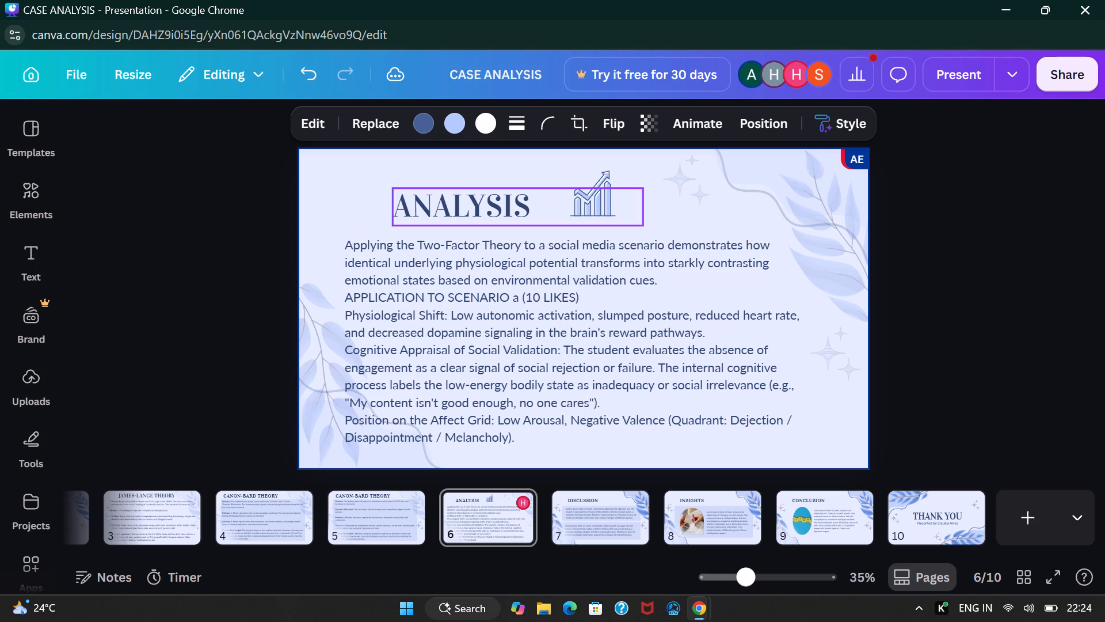
{"action": "key", "text": "Down"}
{"action": "key", "text": "Down"}
{"action": "key", "text": "Down"}
{"action": "key", "text": "Down"}
{"action": "key", "text": "Down"}
{"action": "key", "text": "Down"}
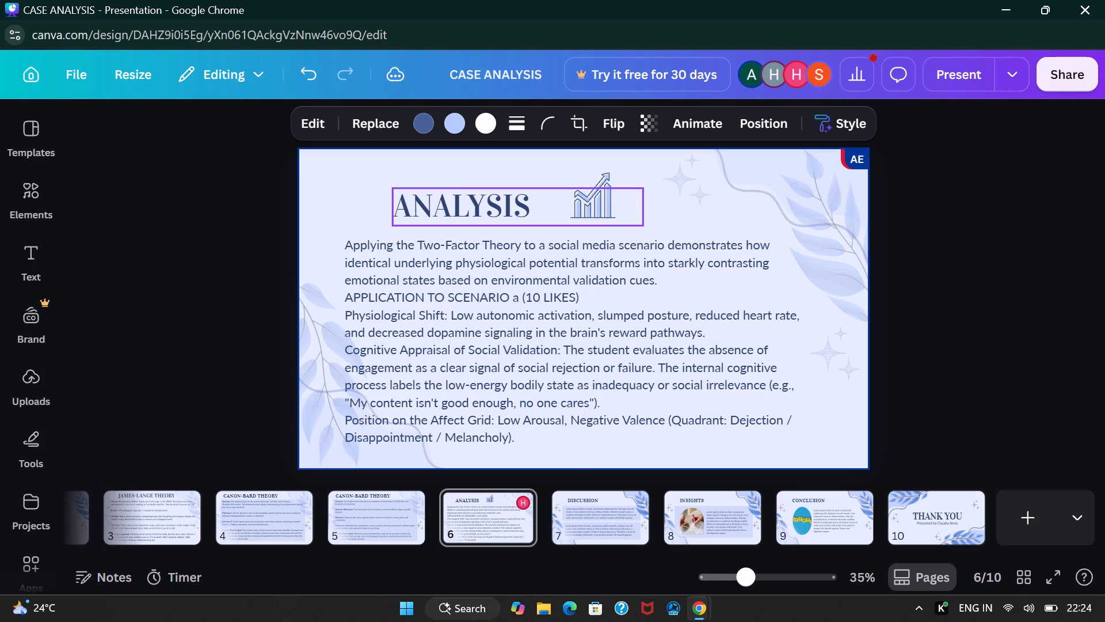
{"action": "key", "text": "Down"}
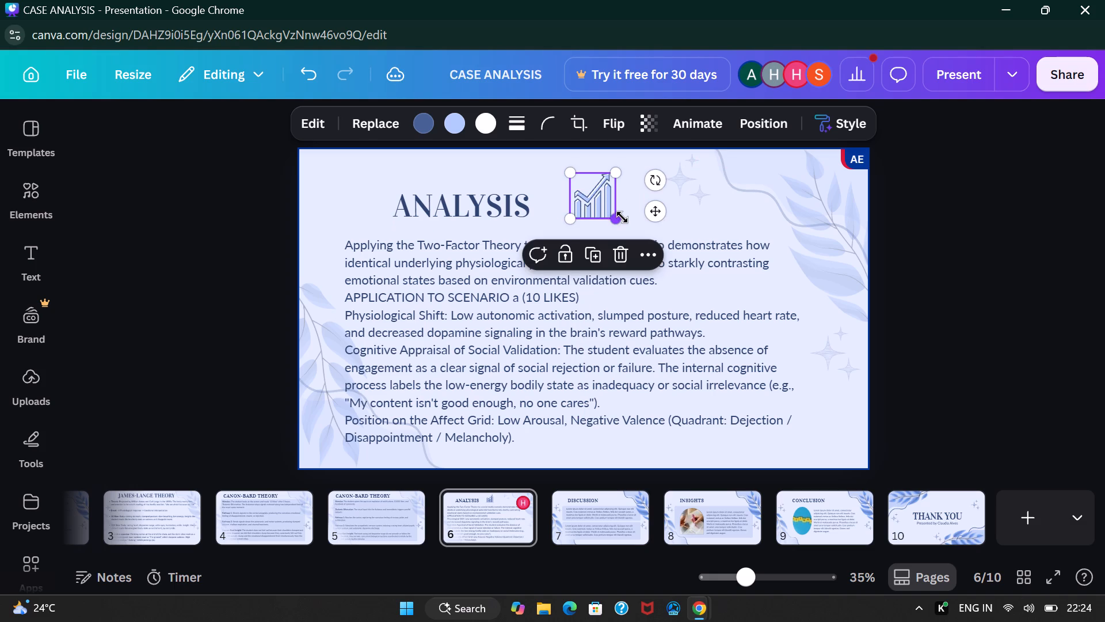
Bold "Two-Factor Theory" and the line "APPLICATION TO SCENARIO a (10 LIKES" in the Analysis body text.
{"action": "left_click", "coordinate": [506, 376]}
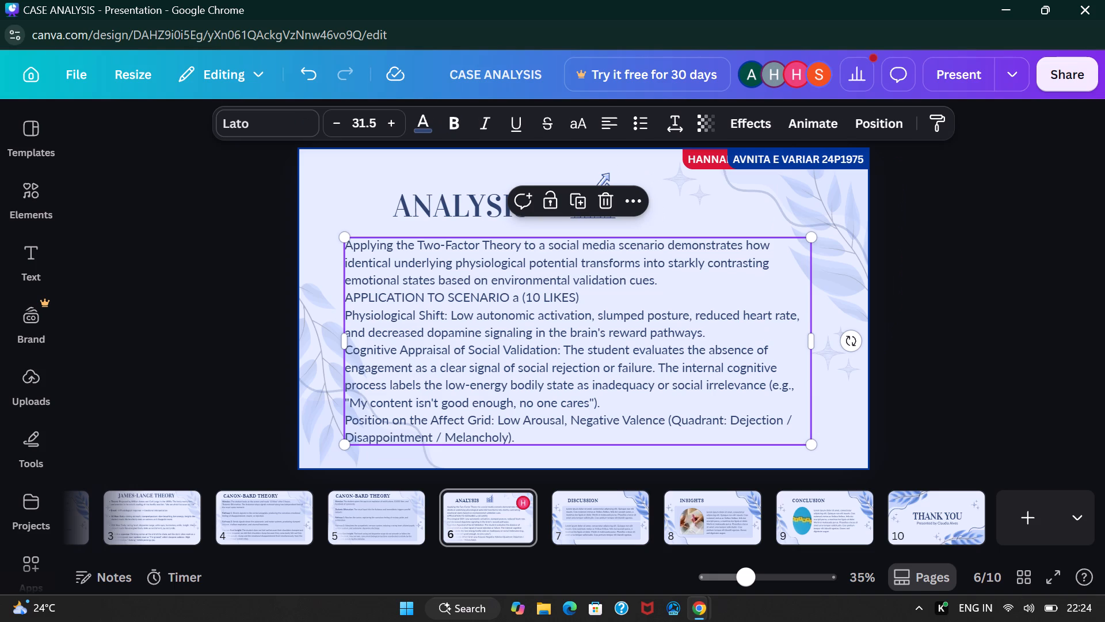
{"action": "double_click", "coordinate": [520, 239]}
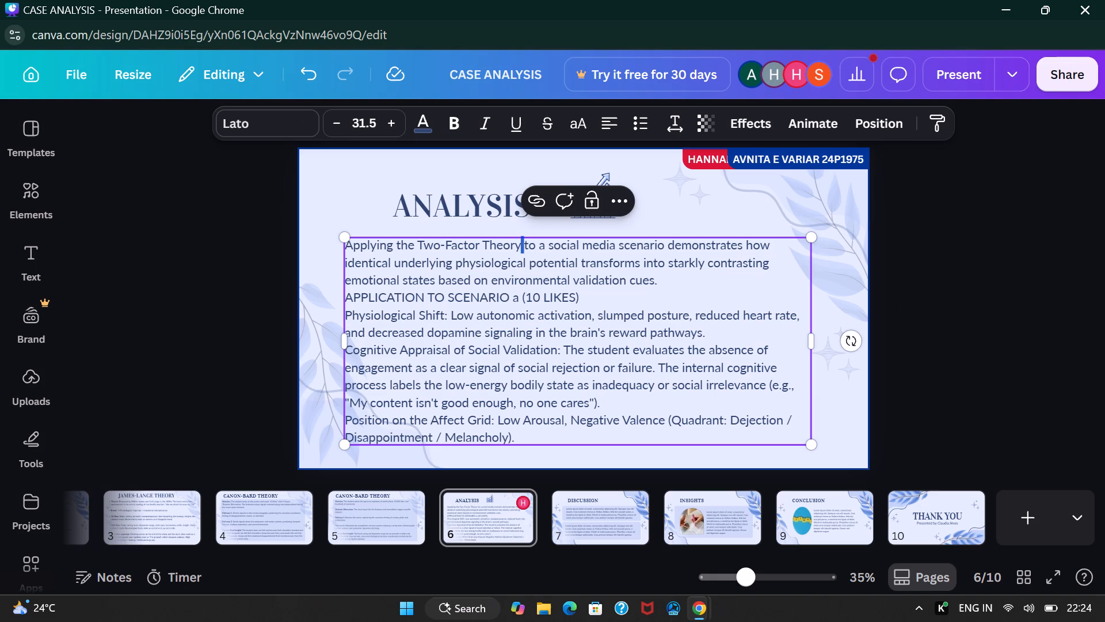
{"action": "left_click_drag", "start_coordinate": [519, 242], "coordinate": [458, 250]}
{"action": "left_click_drag", "start_coordinate": [521, 245], "coordinate": [513, 246]}
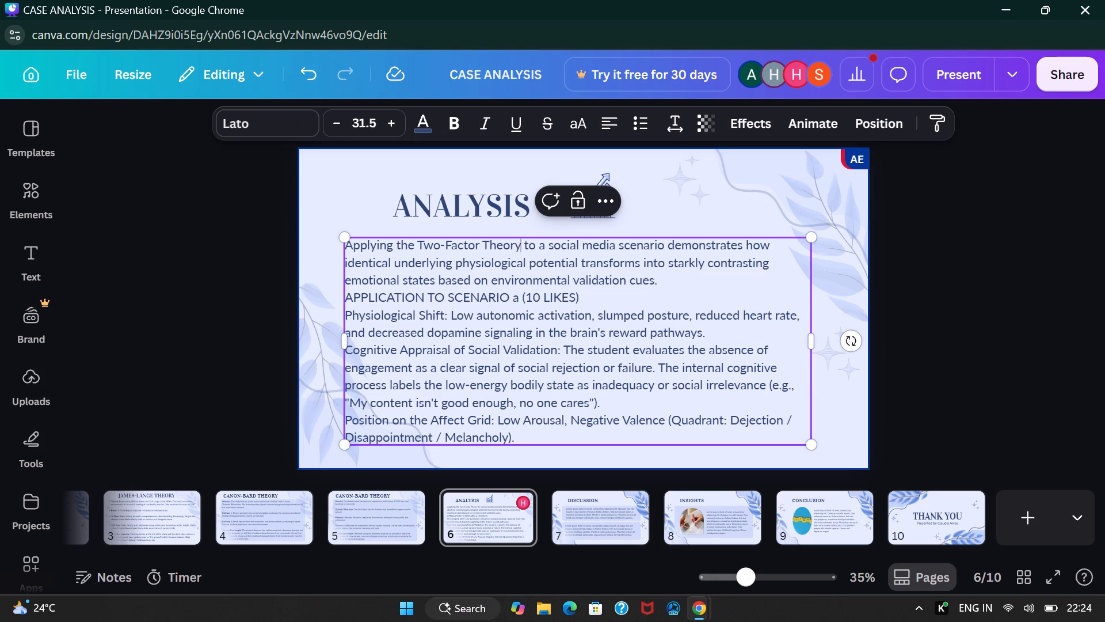
{"action": "left_click_drag", "start_coordinate": [513, 246], "coordinate": [418, 245]}
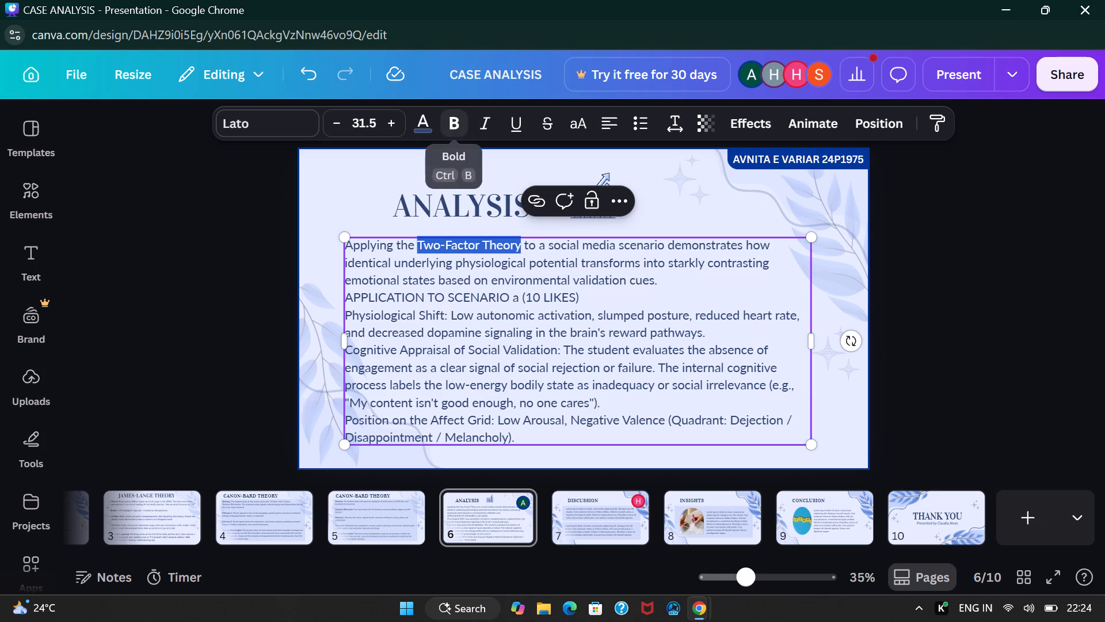
{"action": "left_click", "coordinate": [453, 122]}
{"action": "left_click_drag", "start_coordinate": [577, 297], "coordinate": [501, 295]}
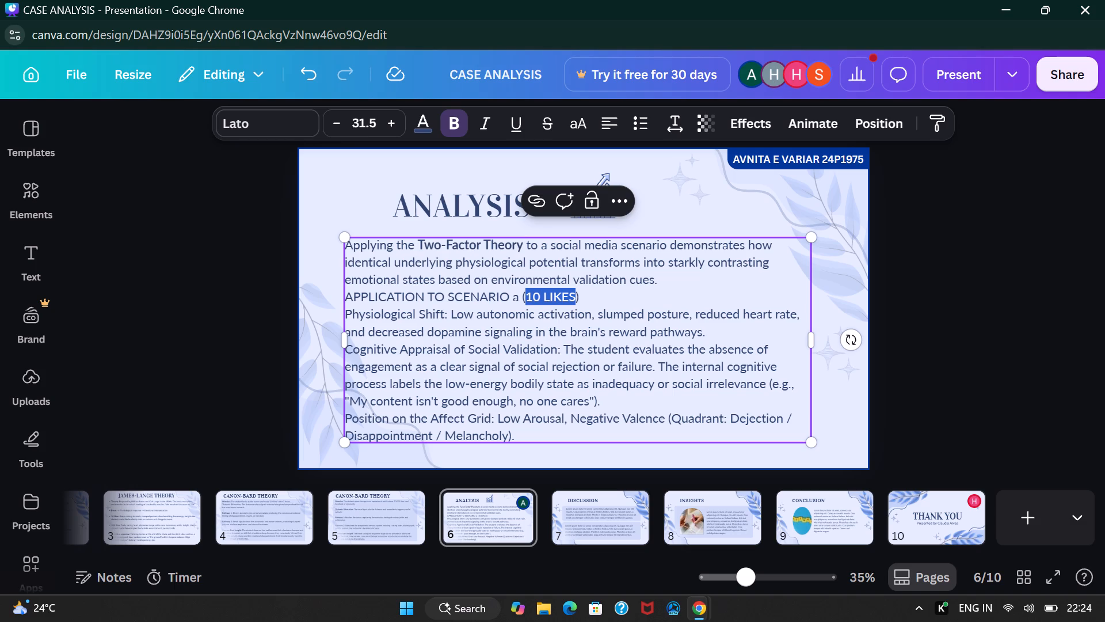
{"action": "left_click_drag", "start_coordinate": [501, 295], "coordinate": [345, 297]}
{"action": "left_click", "coordinate": [459, 123]}
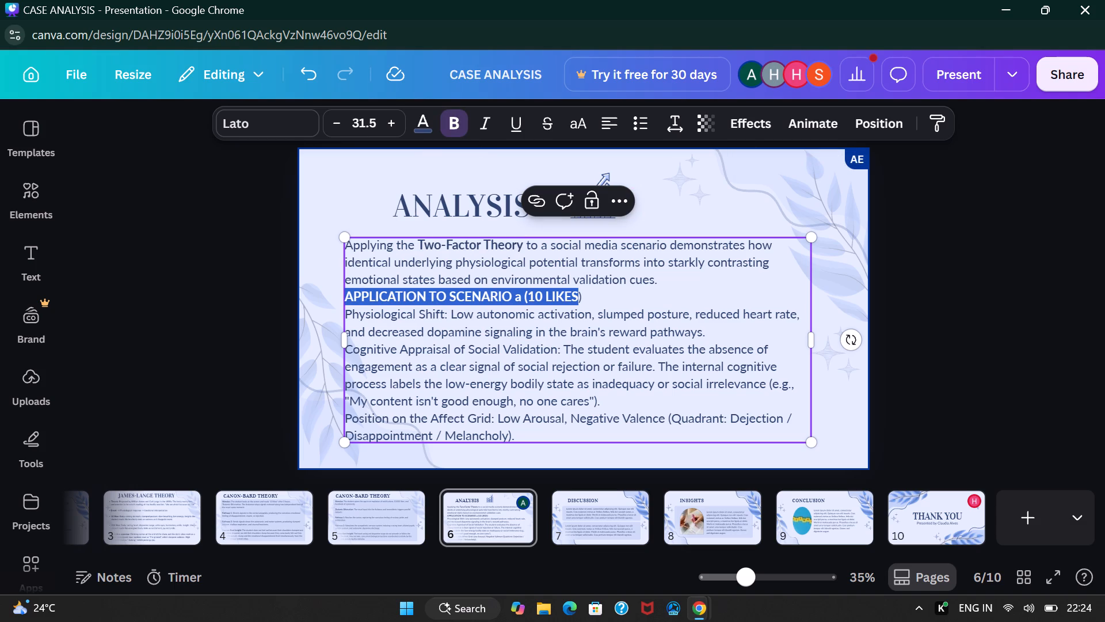
Bold the labels "Physiological Shift", "Cognitive Appraisal of Social Validation" and "Position on the Affect Grid:" in the Analysis body text.
{"action": "left_click_drag", "start_coordinate": [445, 314], "coordinate": [348, 322]}
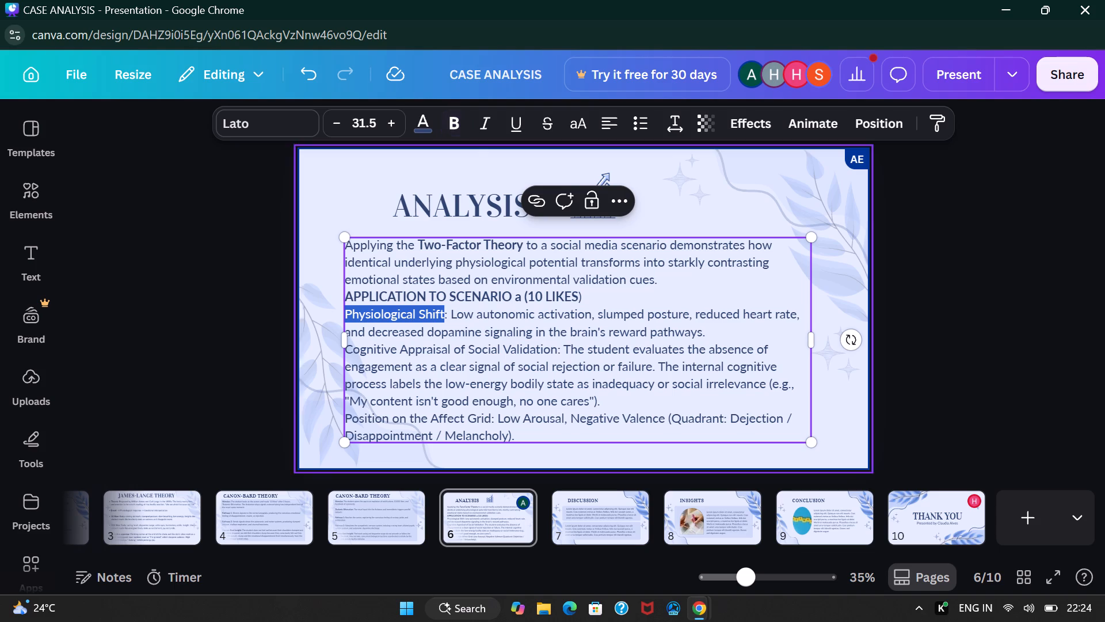
{"action": "left_click", "coordinate": [448, 128]}
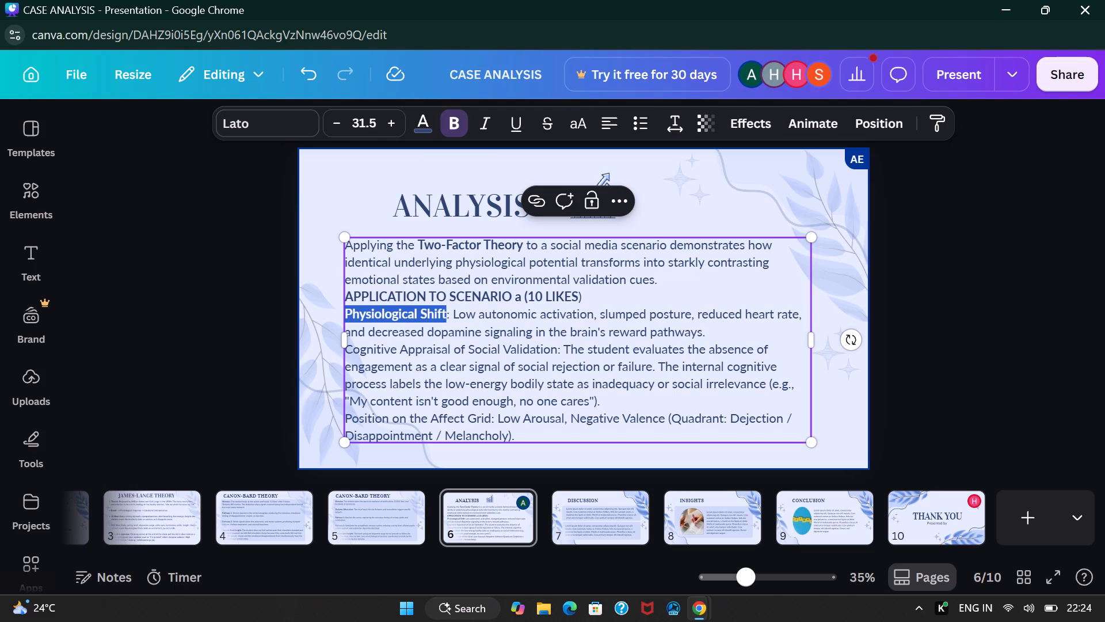
{"action": "left_click_drag", "start_coordinate": [558, 351], "coordinate": [346, 350]}
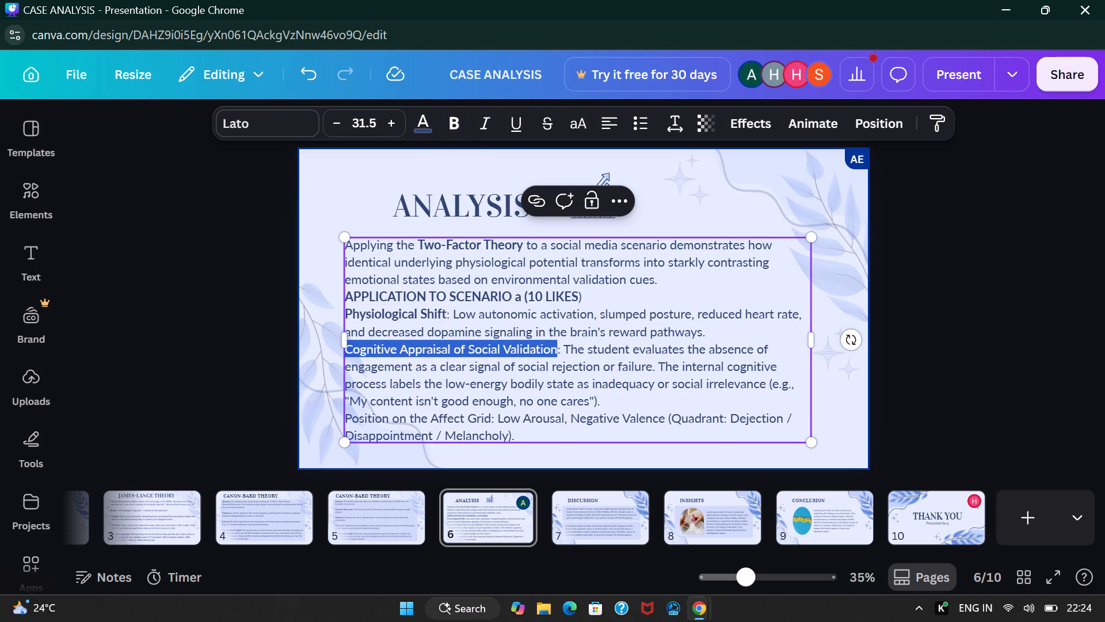
{"action": "left_click", "coordinate": [449, 122]}
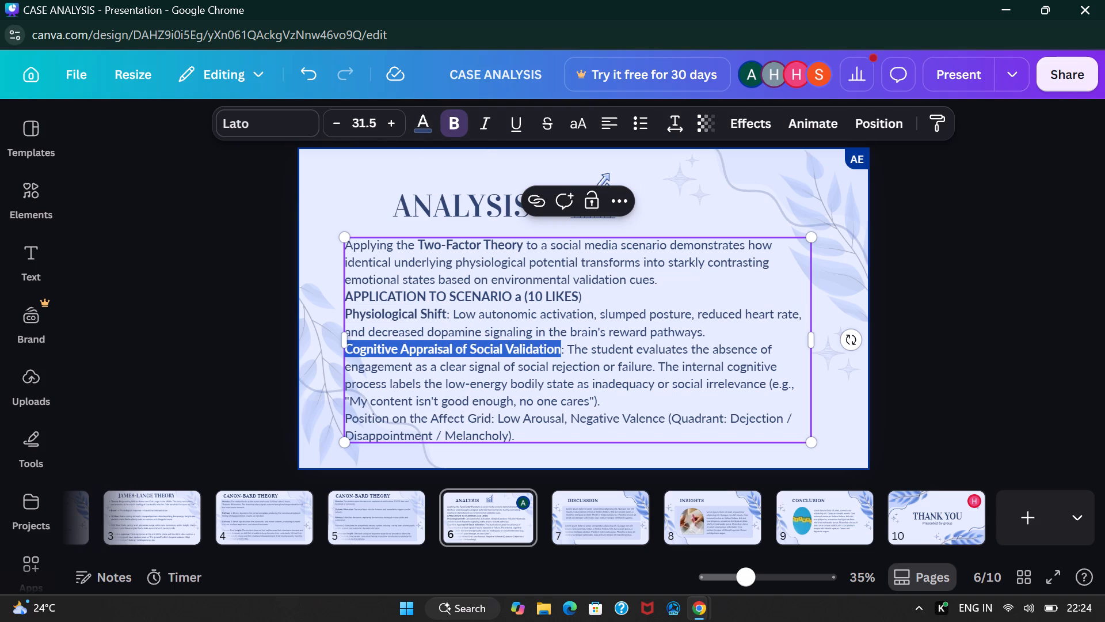
{"action": "left_click_drag", "start_coordinate": [494, 416], "coordinate": [353, 417]}
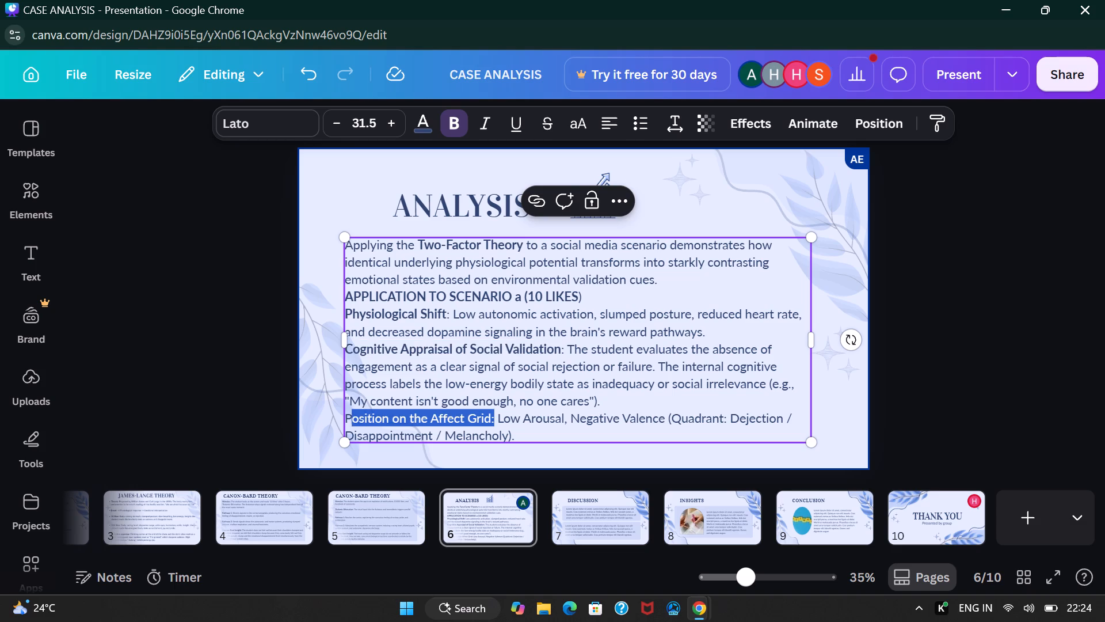
{"action": "left_click_drag", "start_coordinate": [353, 417], "coordinate": [347, 417]}
{"action": "left_click", "coordinate": [454, 124]}
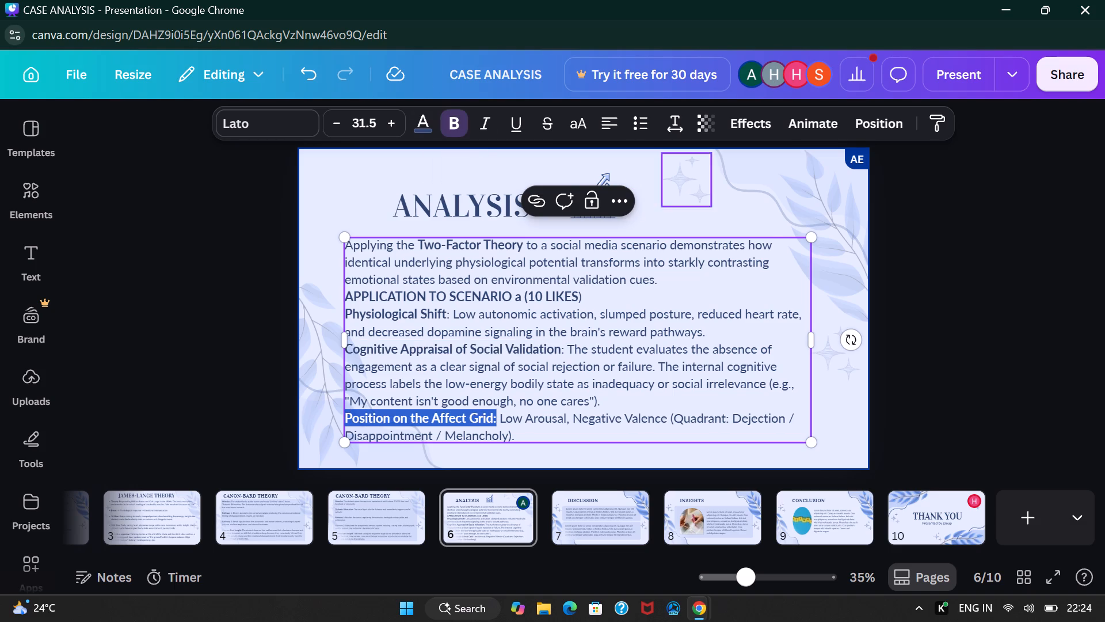
{"action": "left_click", "coordinate": [920, 206]}
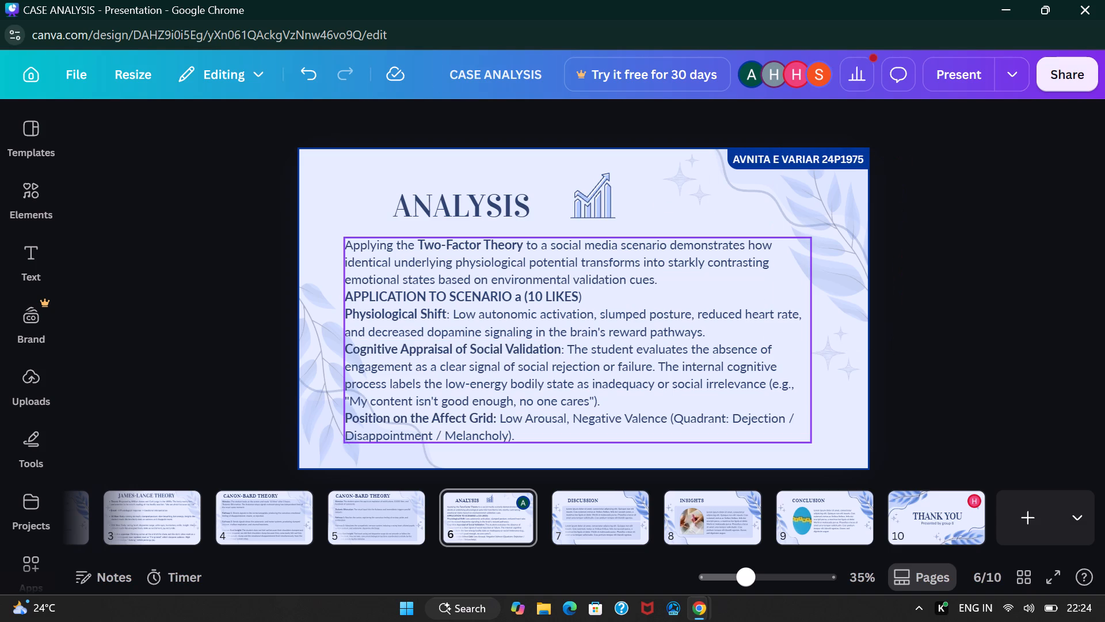
Insert a blank line before "APPLICATION TO SCENARIO a" and before "Cognitive Appraisal of Social Validation" in the body text.
{"action": "left_click", "coordinate": [346, 294]}
{"action": "left_click", "coordinate": [346, 293]}
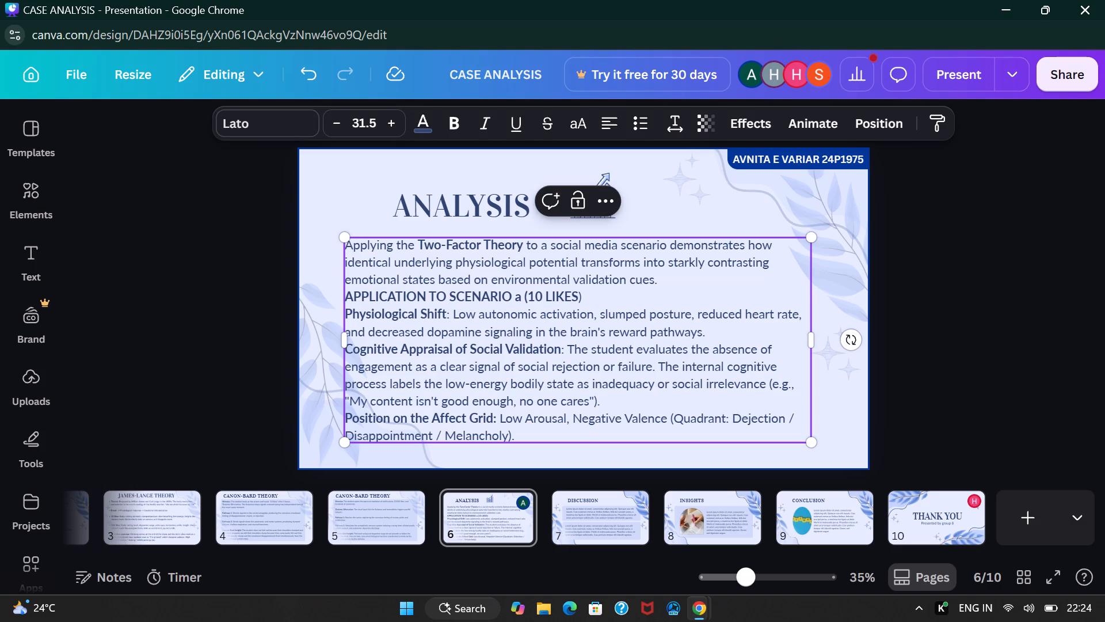
{"action": "left_click", "coordinate": [525, 439]}
{"action": "left_click_drag", "start_coordinate": [525, 439], "coordinate": [409, 418]}
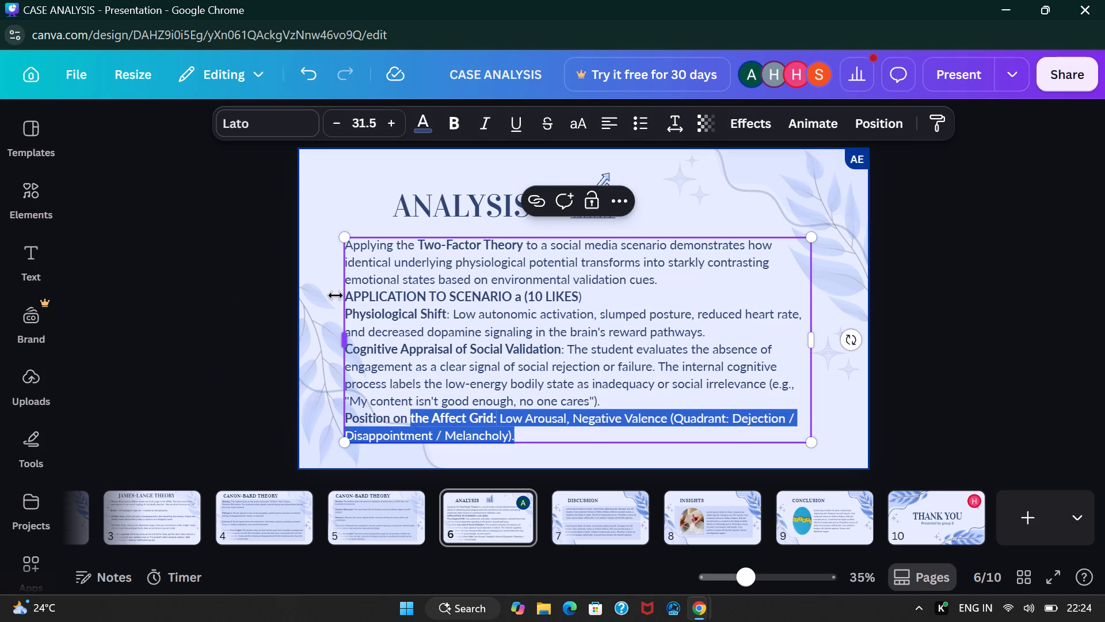
{"action": "left_click", "coordinate": [346, 298]}
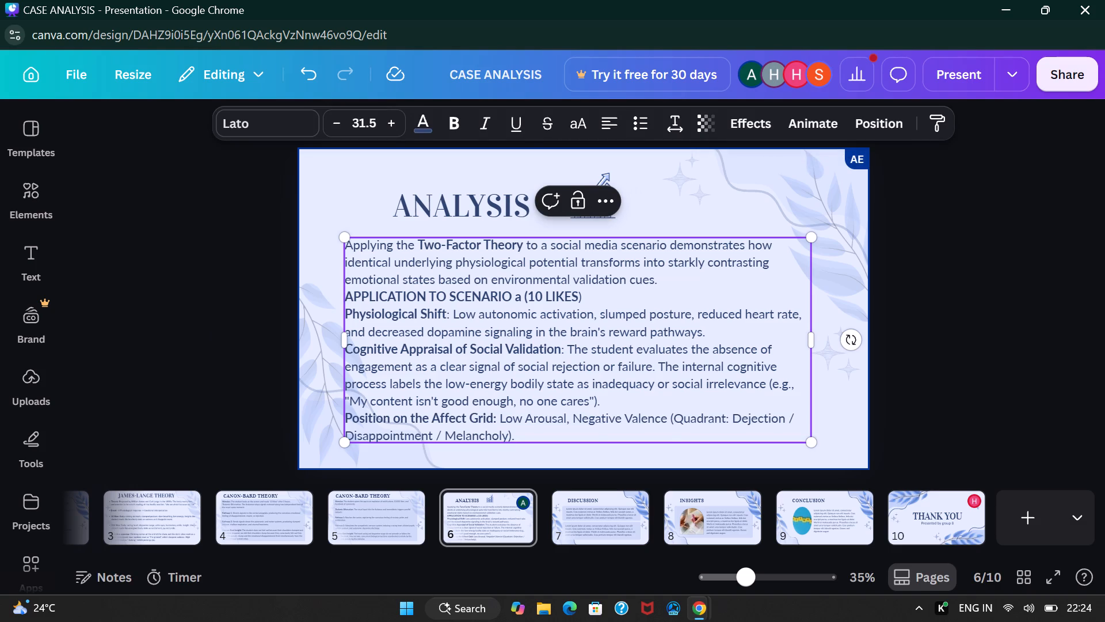
{"action": "key", "text": "Return"}
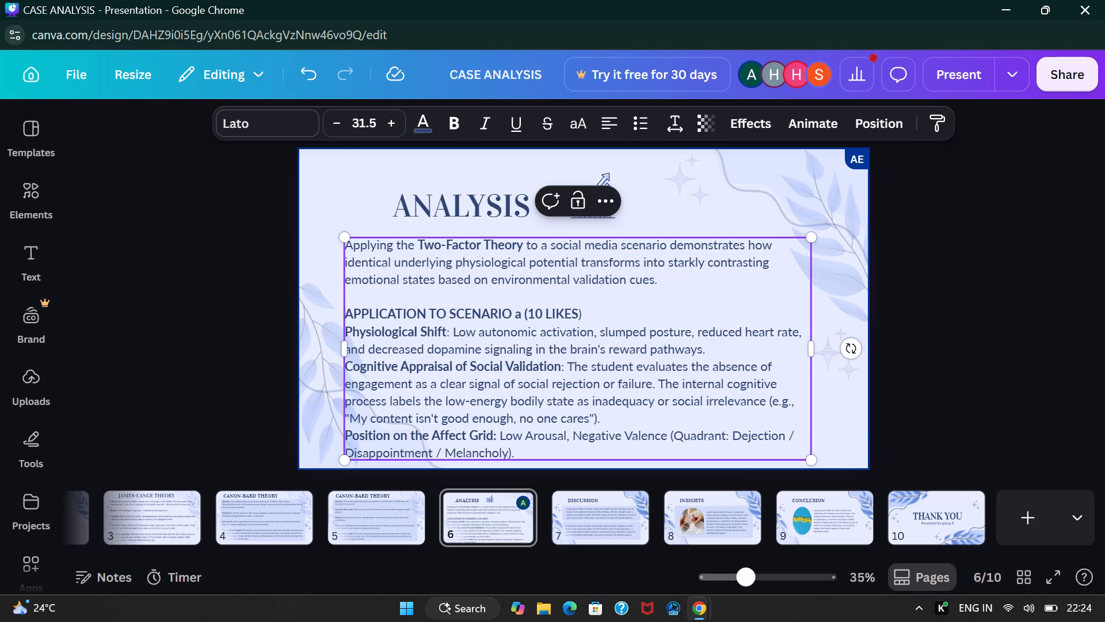
{"action": "left_click", "coordinate": [346, 365]}
{"action": "key", "text": "Return"}
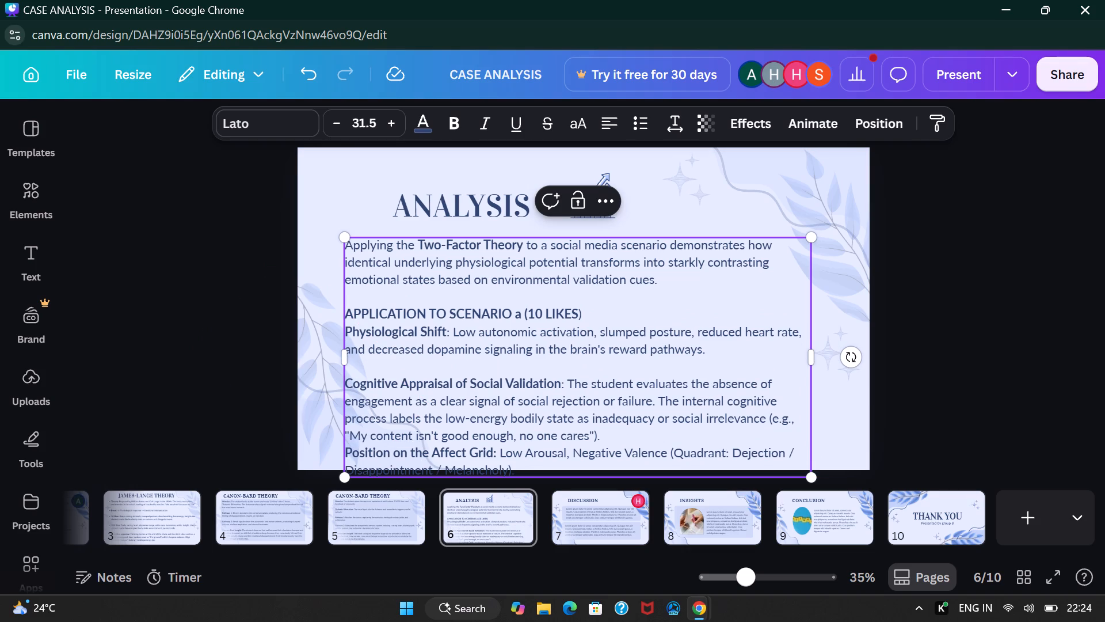
Move the Analysis body text box up the page and insert a blank line before "Position on the Affect Grid:".
{"action": "left_click", "coordinate": [998, 364]}
{"action": "left_click_drag", "start_coordinate": [698, 395], "coordinate": [694, 365]}
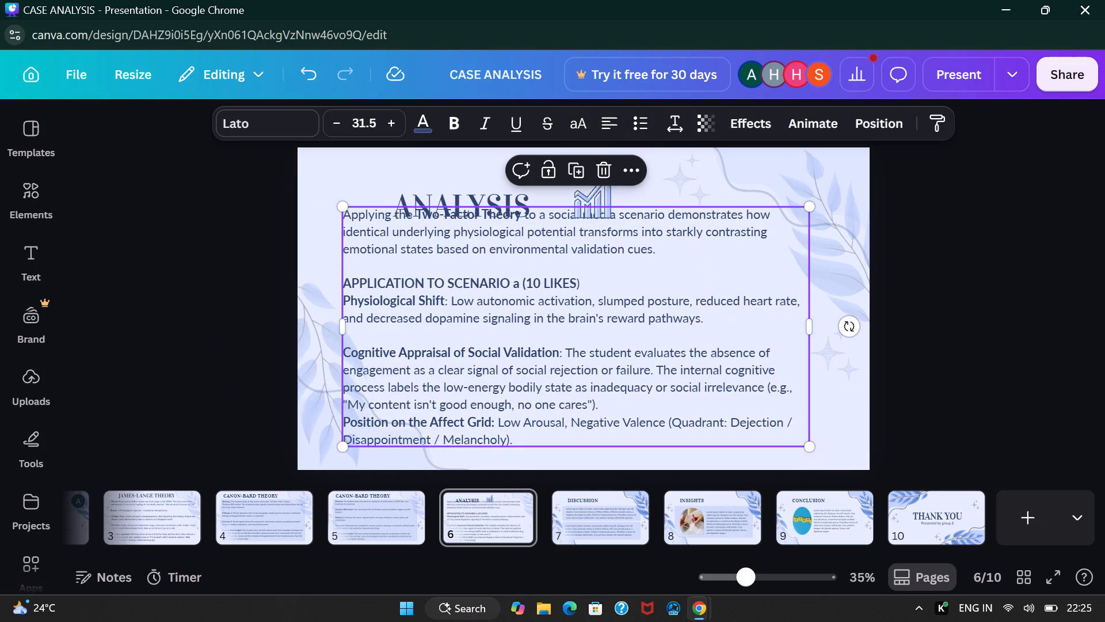
{"action": "left_click", "coordinate": [345, 417]}
{"action": "left_click", "coordinate": [345, 418]}
{"action": "key", "text": "Return"}
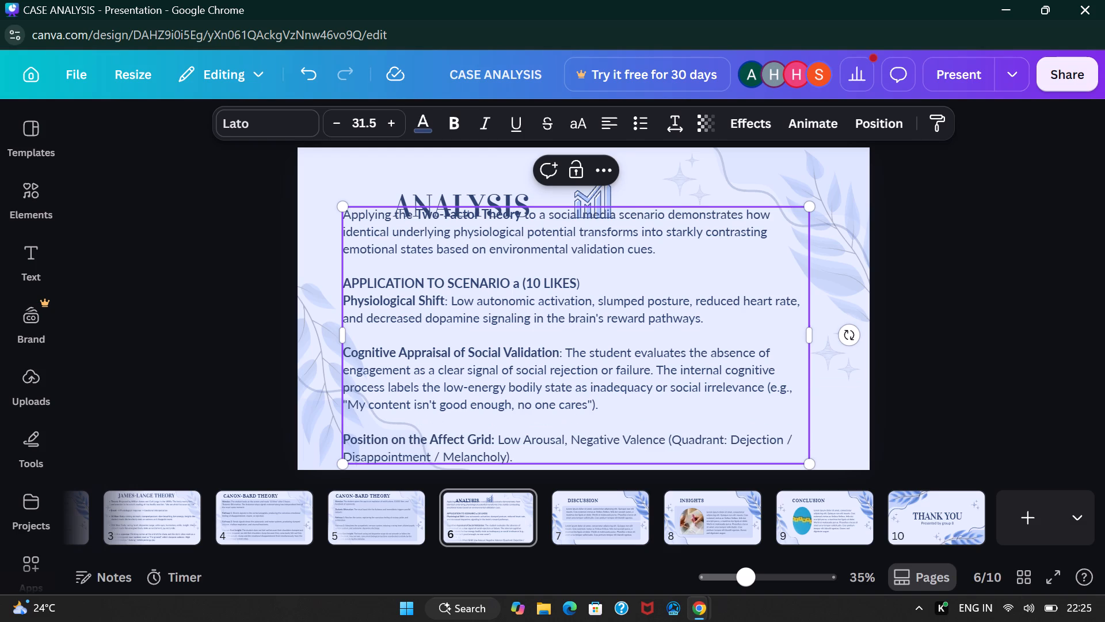
Widen the Analysis body text box to about 1,618.
{"action": "left_click_drag", "start_coordinate": [811, 337], "coordinate": [830, 339]}
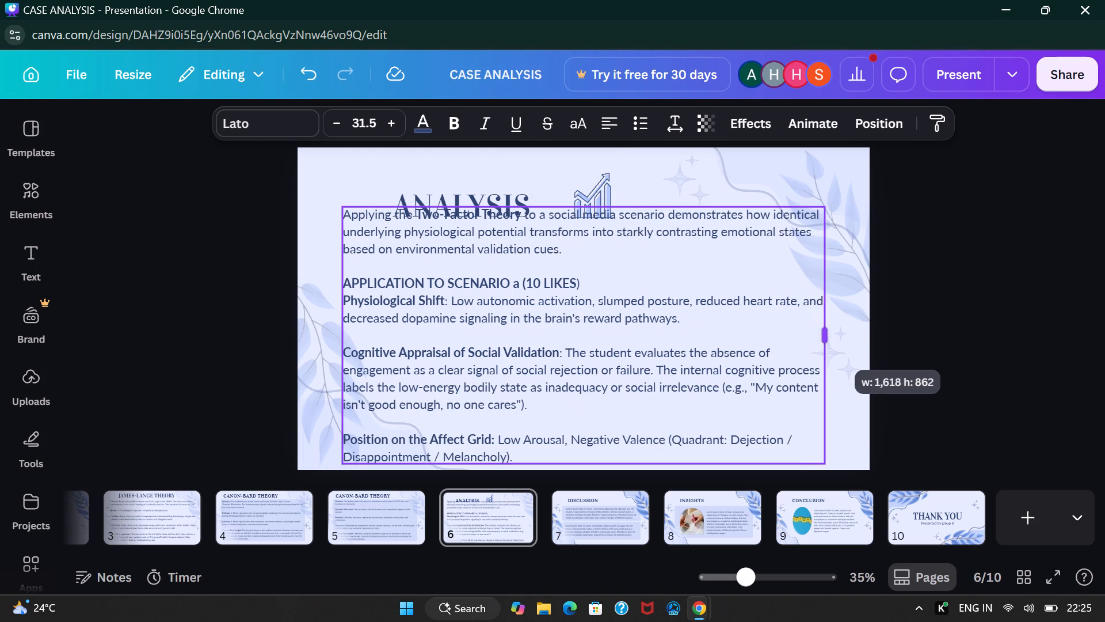
{"action": "left_click_drag", "start_coordinate": [830, 339], "coordinate": [833, 339]}
{"action": "left_click", "coordinate": [1056, 192]}
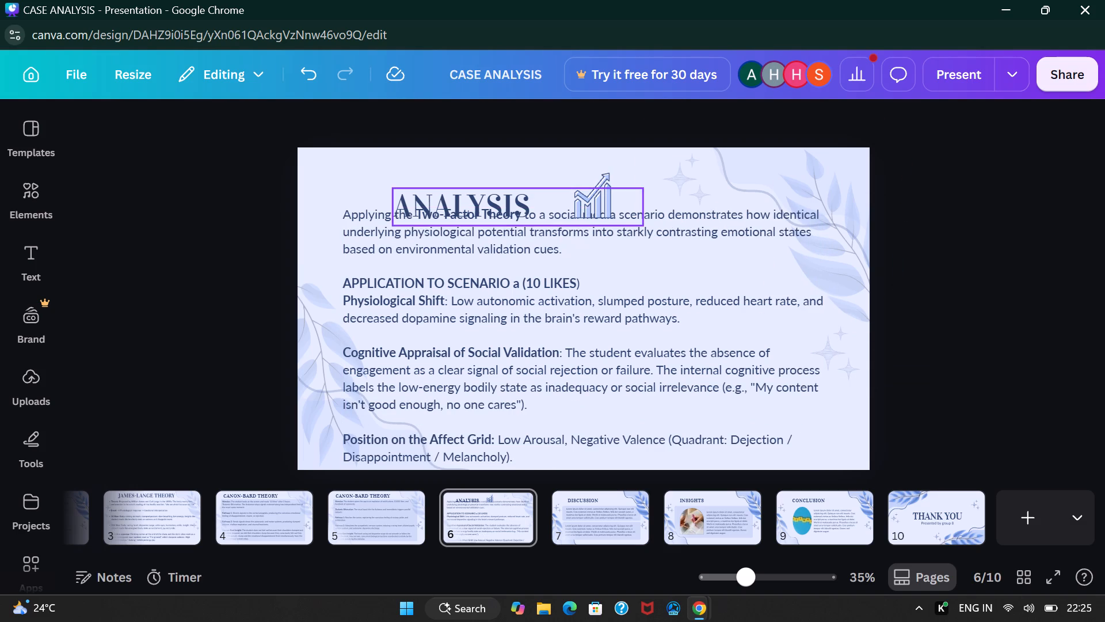
Move the ANALYSIS heading up clear of the body text, and place the chart icon close beside it, slightly smaller.
{"action": "left_click_drag", "start_coordinate": [483, 198], "coordinate": [467, 168]}
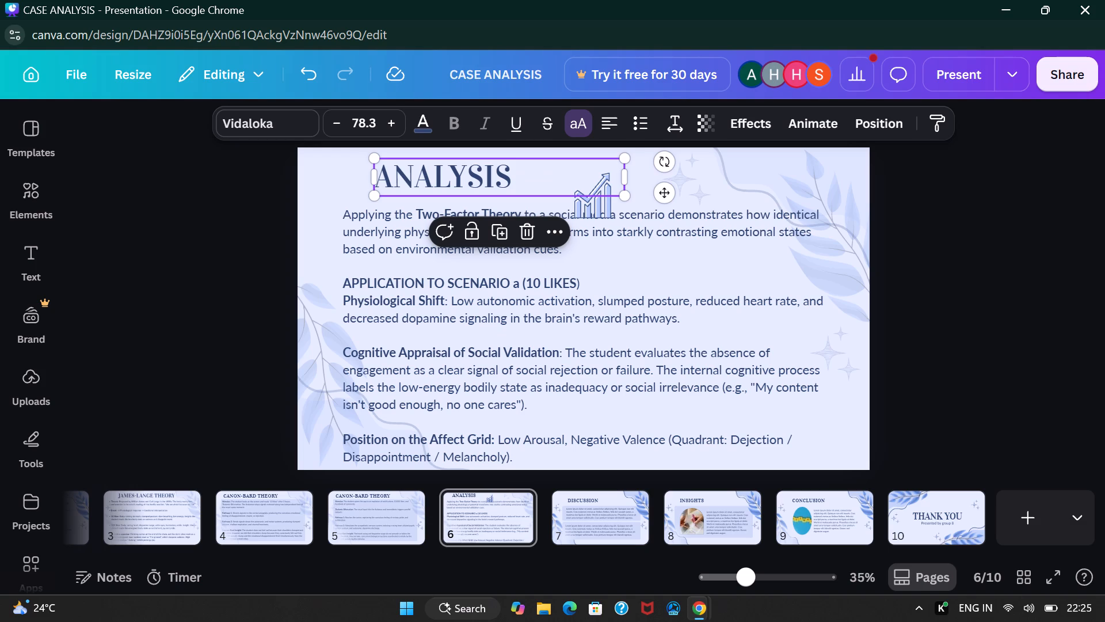
{"action": "left_click_drag", "start_coordinate": [604, 200], "coordinate": [567, 183]}
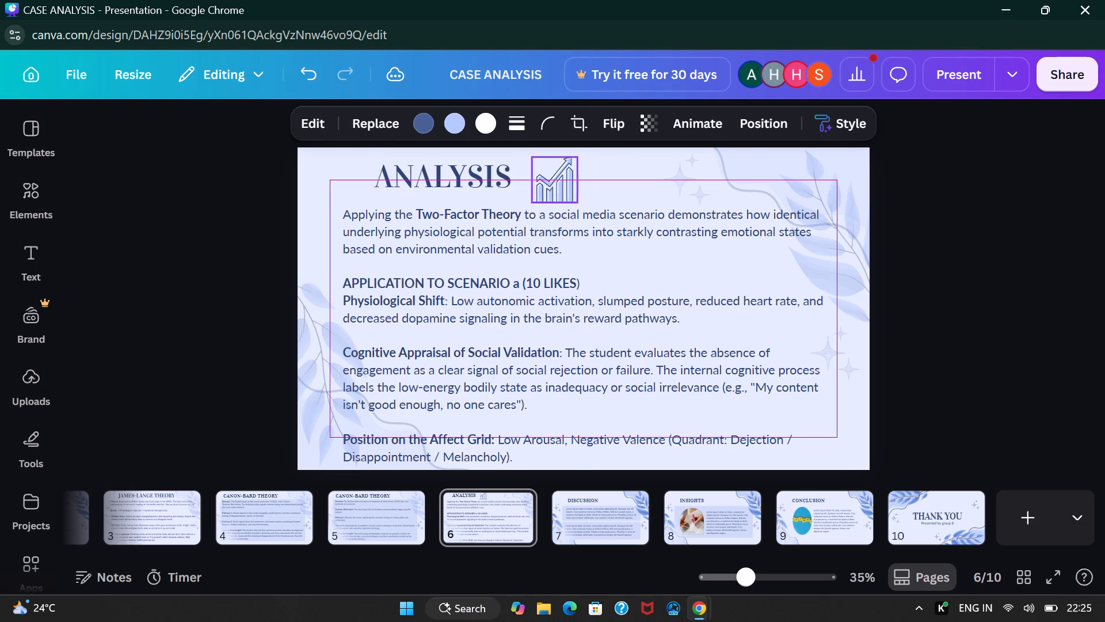
{"action": "left_click_drag", "start_coordinate": [567, 183], "coordinate": [567, 181]}
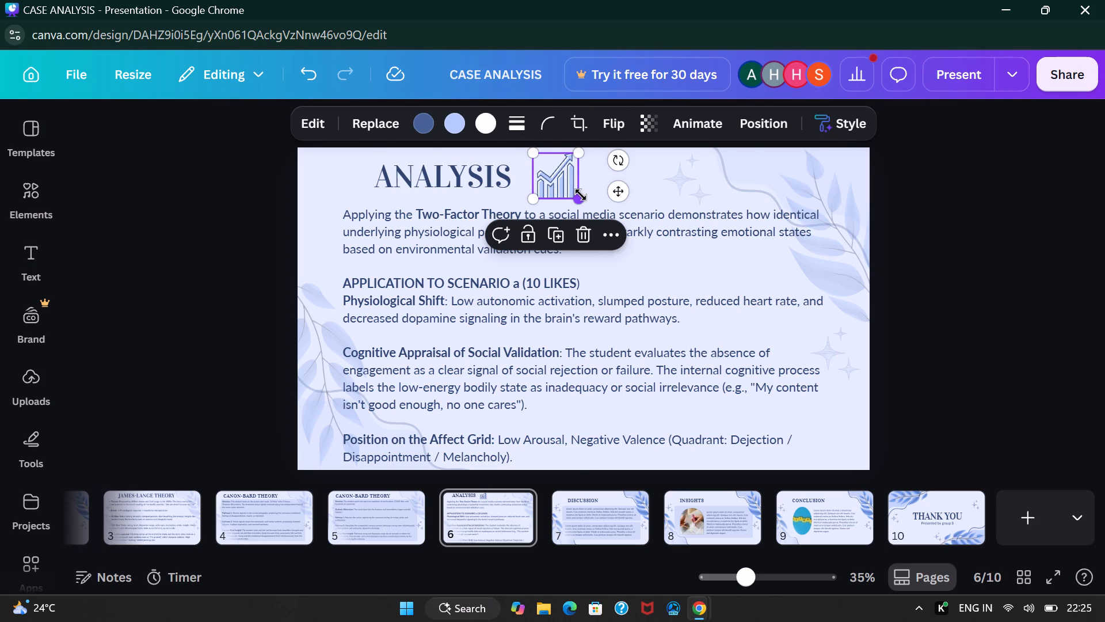
{"action": "left_click_drag", "start_coordinate": [581, 200], "coordinate": [576, 193]}
{"action": "left_click", "coordinate": [559, 173]}
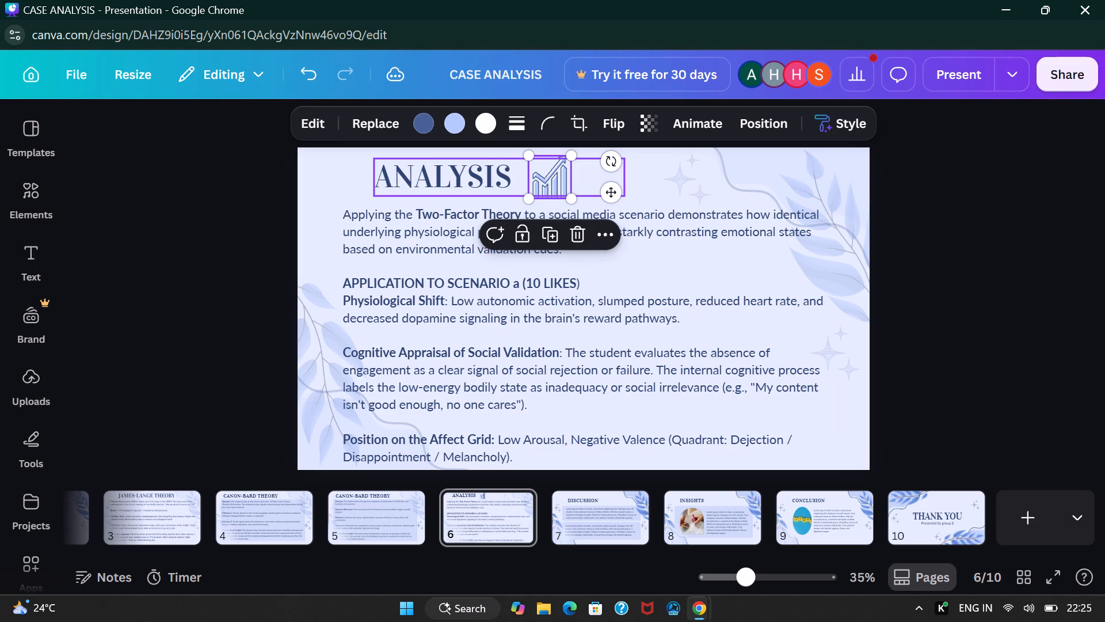
Nudge the ANALYSIS heading slightly down so it lines up with the chart icon.
{"action": "left_click_drag", "start_coordinate": [485, 176], "coordinate": [481, 182]}
Scale the Analysis body text down to font size 30.2 and place the text box just below the heading.
{"action": "left_click_drag", "start_coordinate": [486, 295], "coordinate": [503, 294]}
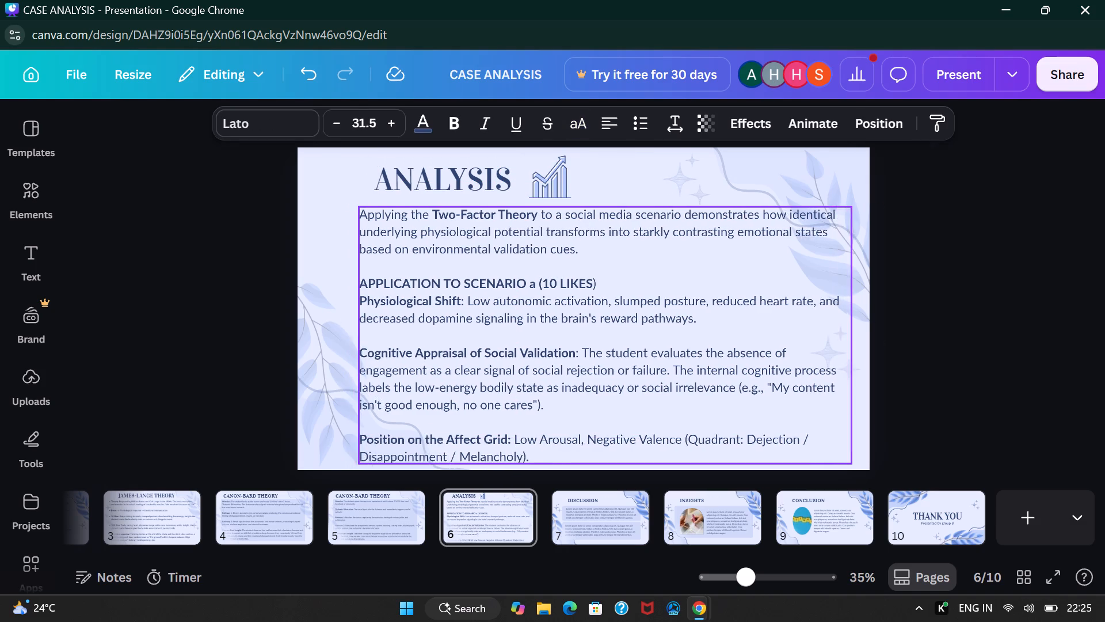
{"action": "left_click_drag", "start_coordinate": [503, 294], "coordinate": [493, 288]}
{"action": "left_click_drag", "start_coordinate": [836, 453], "coordinate": [827, 443]}
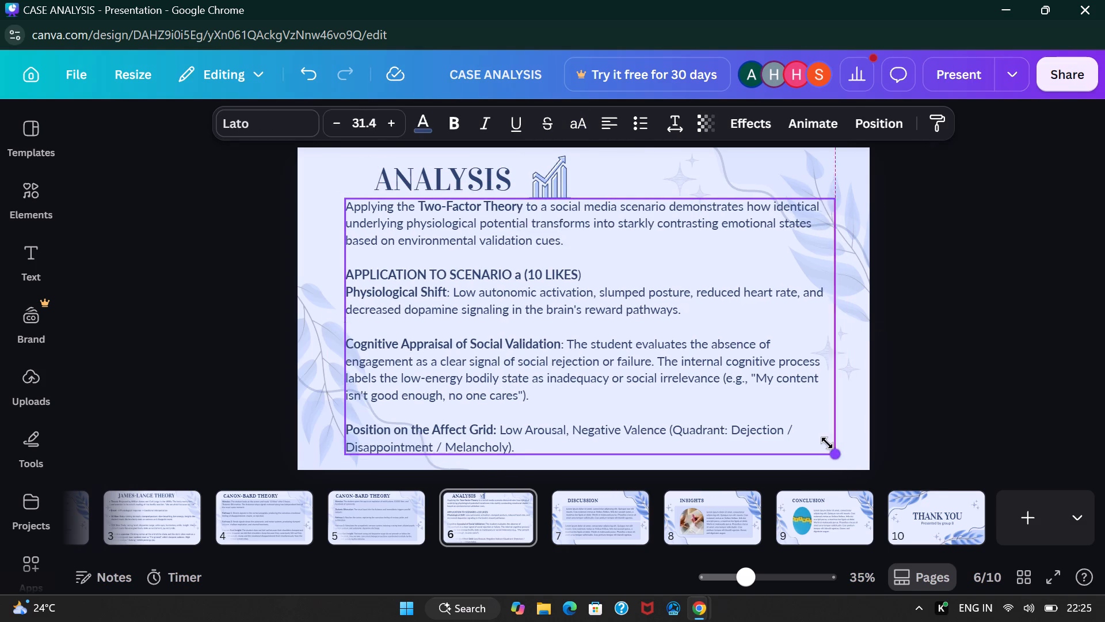
{"action": "left_click_drag", "start_coordinate": [827, 443], "coordinate": [818, 437]}
{"action": "left_click_drag", "start_coordinate": [618, 336], "coordinate": [630, 355]}
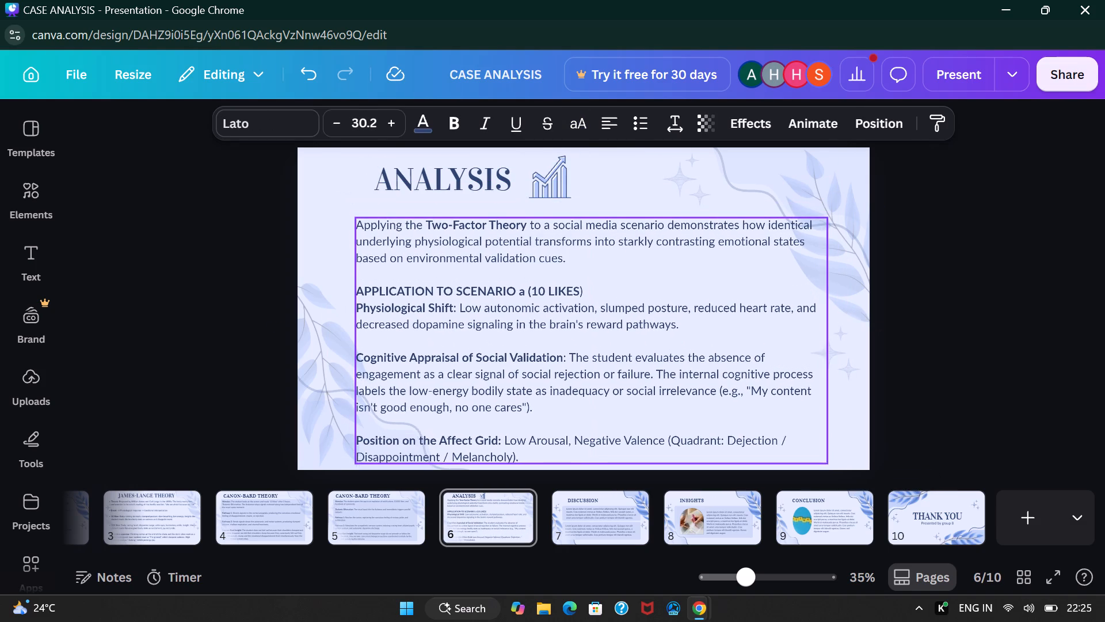
{"action": "left_click_drag", "start_coordinate": [630, 355], "coordinate": [624, 344]}
{"action": "left_click", "coordinate": [948, 331]}
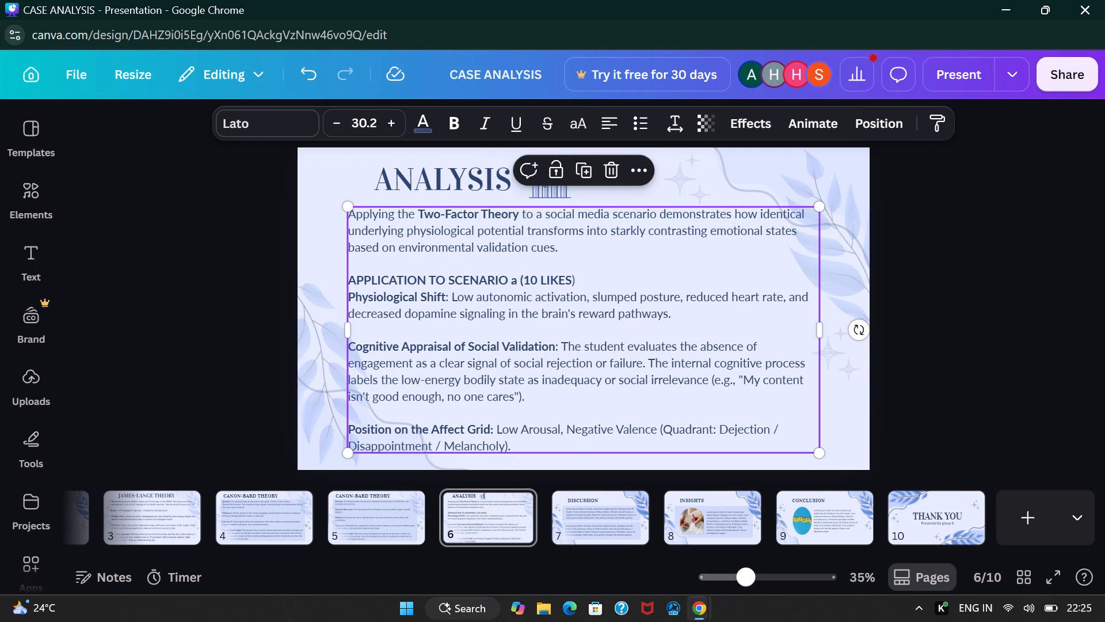
{"action": "left_click", "coordinate": [385, 491]}
{"action": "left_click", "coordinate": [481, 517]}
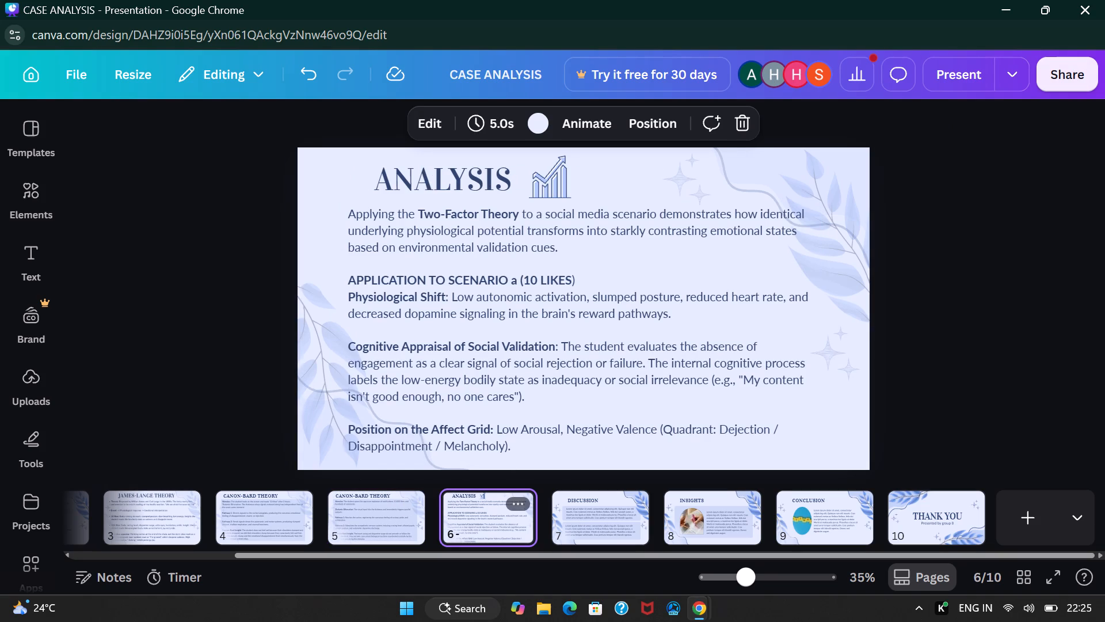
Widen the Analysis body text box and shift it toward the page's left edge so its lines span more of the page.
{"action": "left_click", "coordinate": [504, 418]}
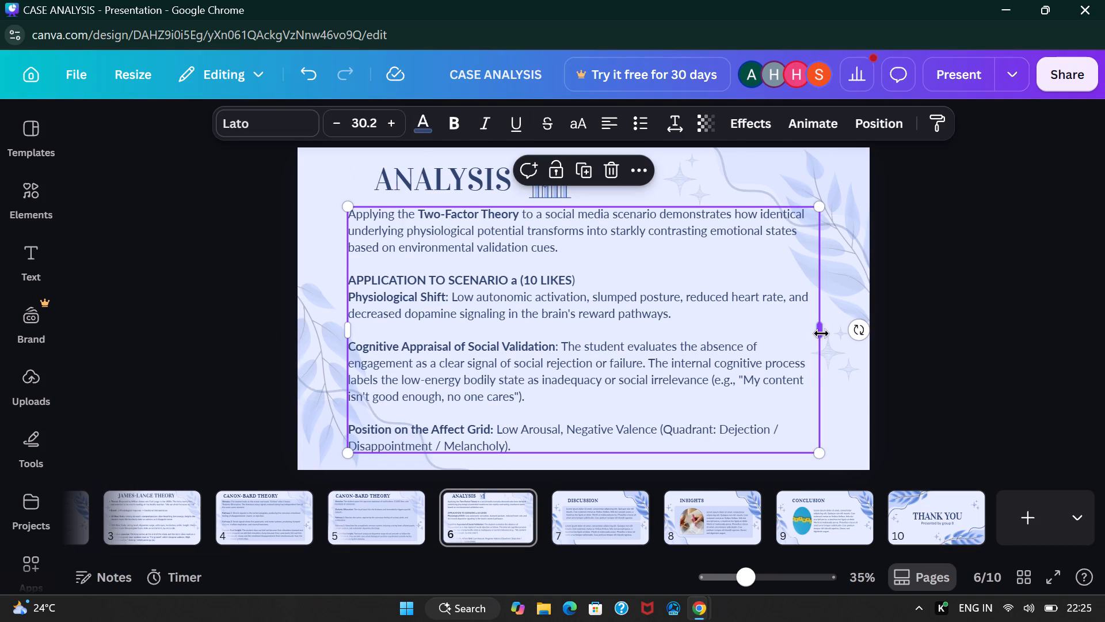
{"action": "left_click_drag", "start_coordinate": [821, 333], "coordinate": [849, 322]}
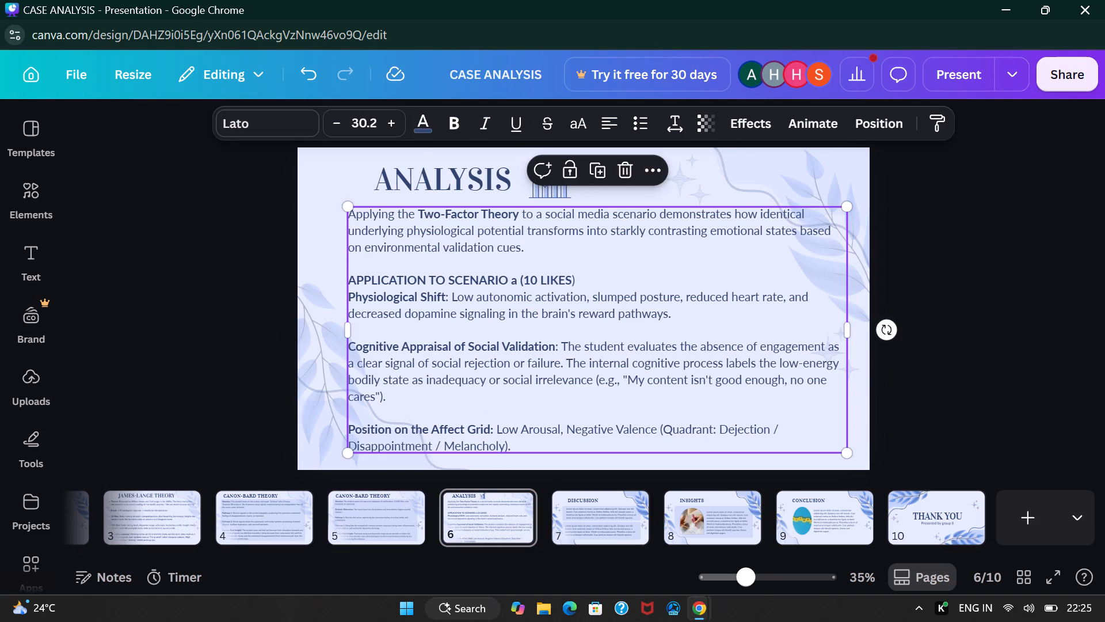
{"action": "left_click_drag", "start_coordinate": [635, 343], "coordinate": [610, 346]}
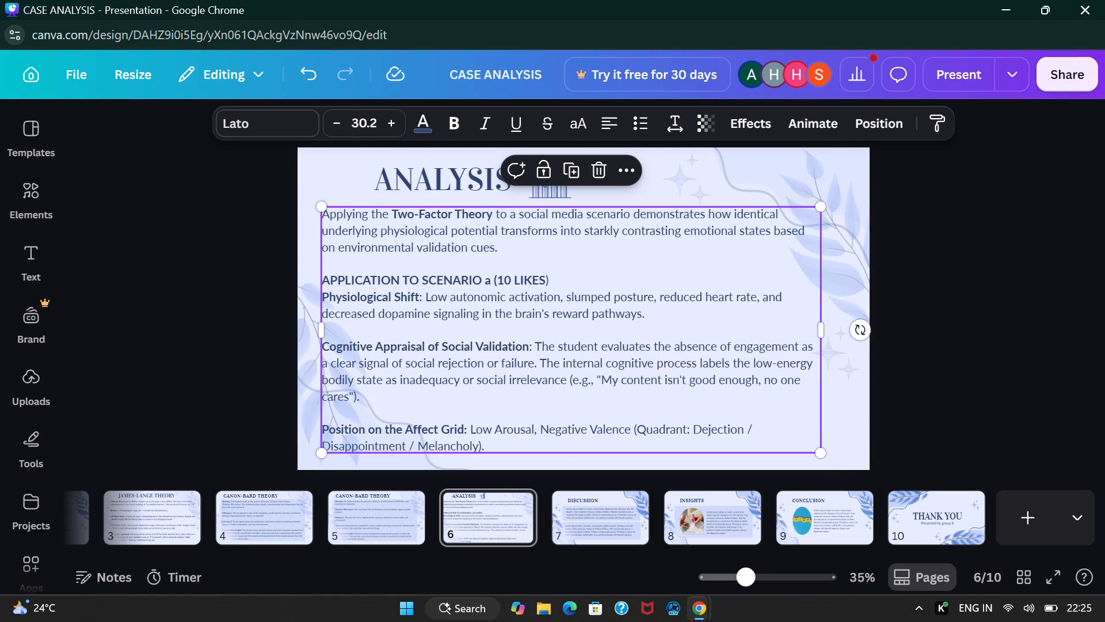
{"action": "left_click_drag", "start_coordinate": [824, 332], "coordinate": [825, 332]}
{"action": "left_click_drag", "start_coordinate": [825, 332], "coordinate": [843, 336]}
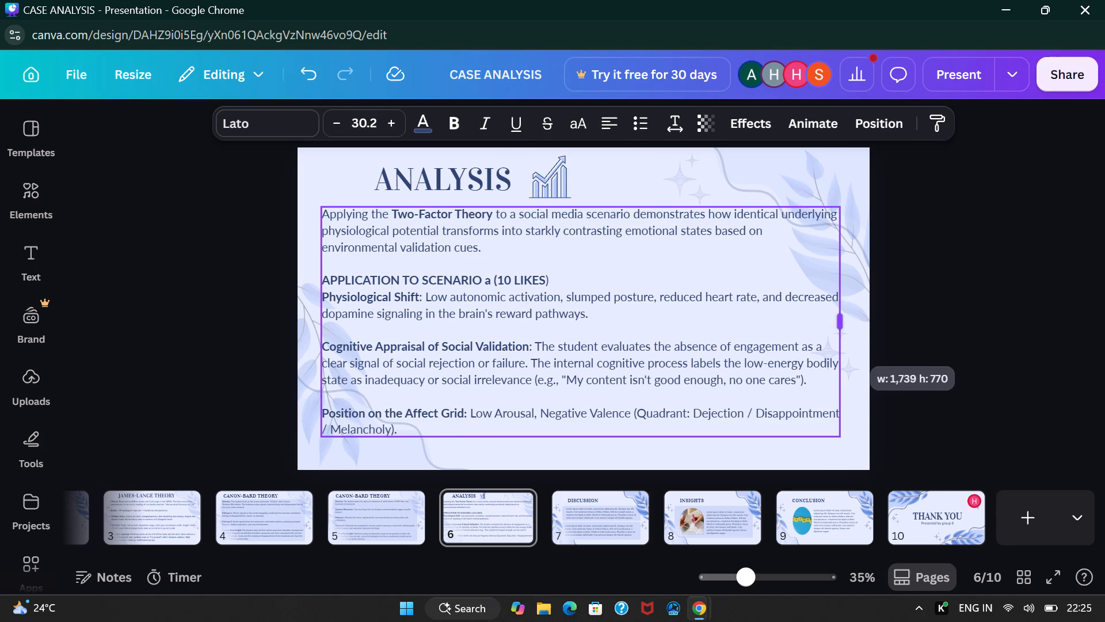
{"action": "left_click_drag", "start_coordinate": [843, 336], "coordinate": [837, 335]}
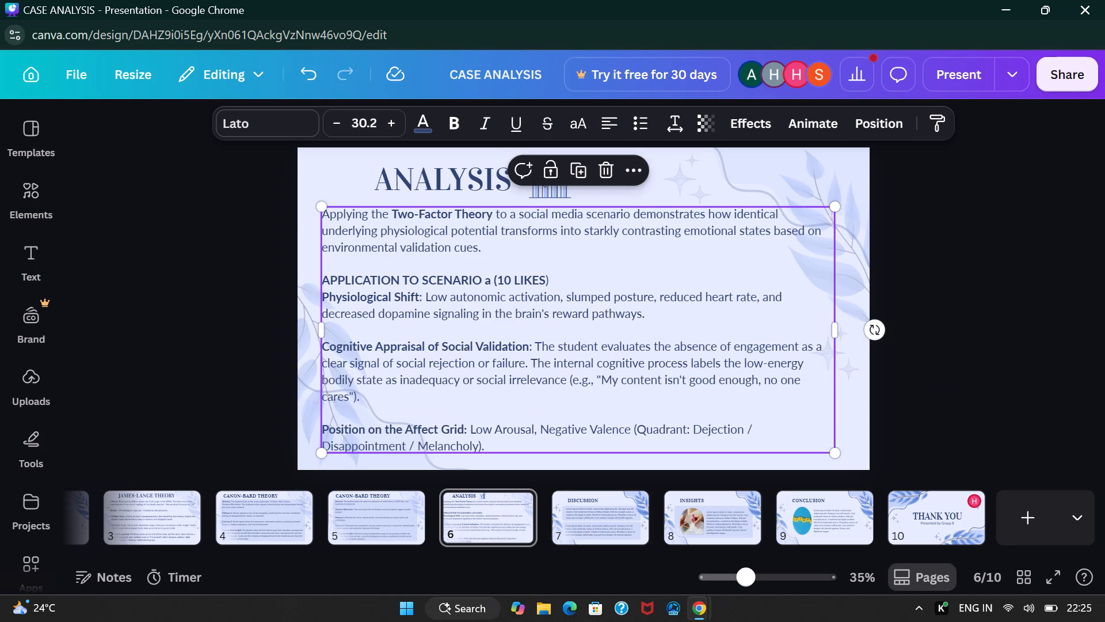
{"action": "left_click", "coordinate": [1030, 286]}
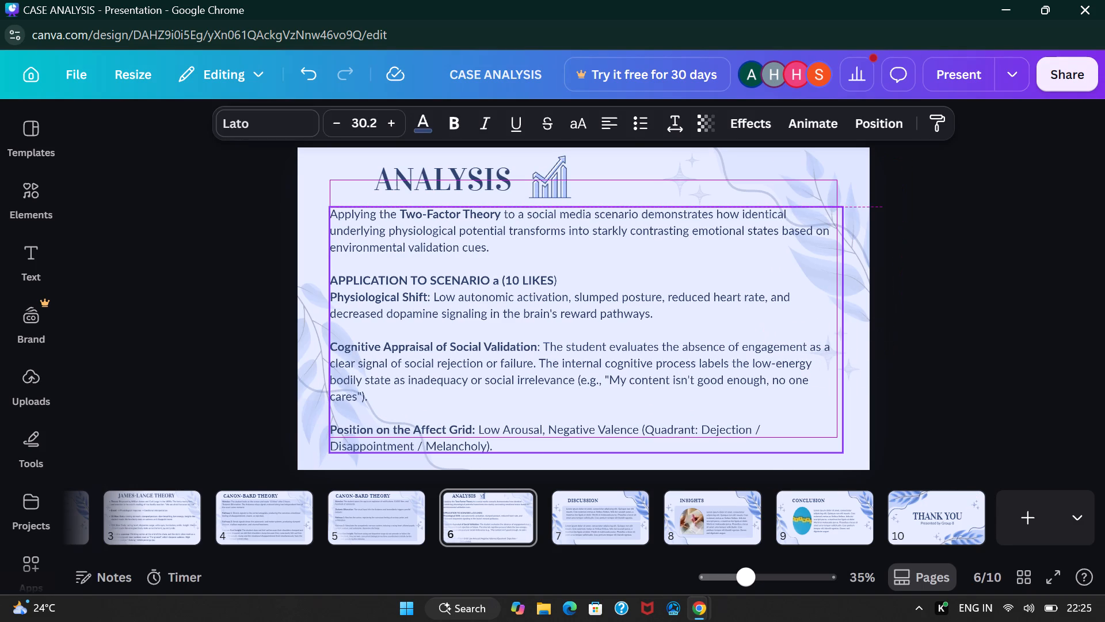
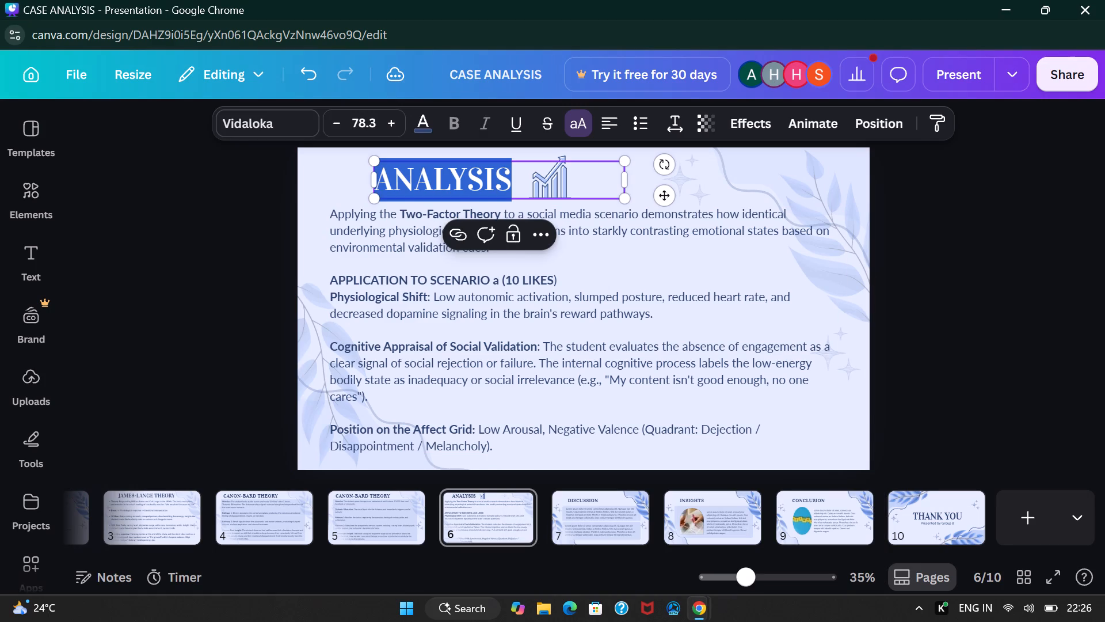
{"action": "key", "text": "ctrl+v"}
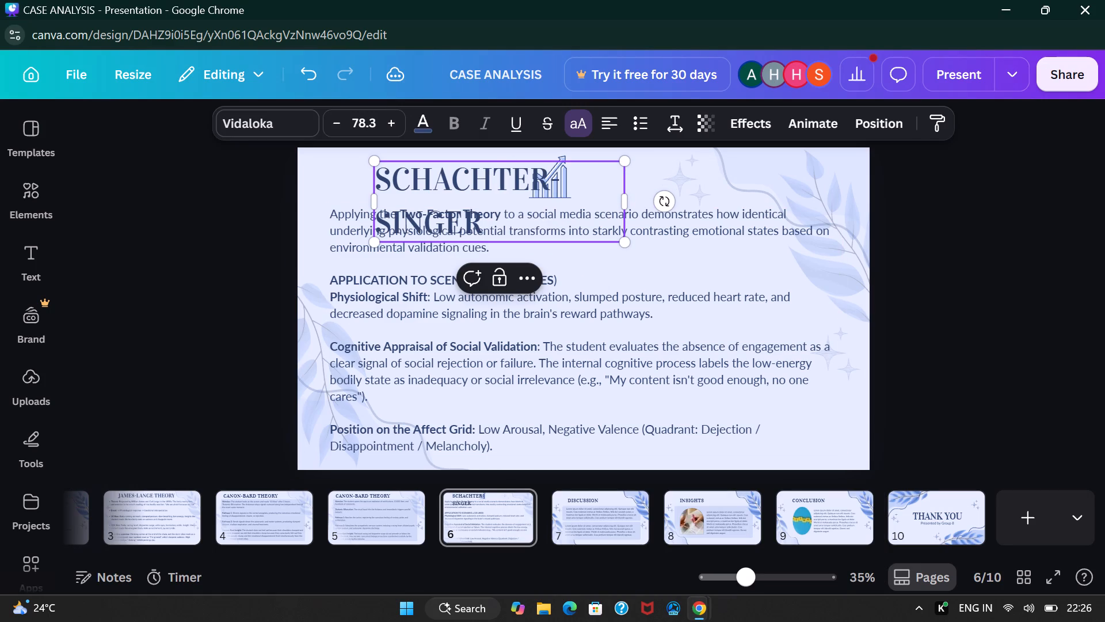
{"action": "key", "text": "space"}
{"action": "type", "text": "thoery"}
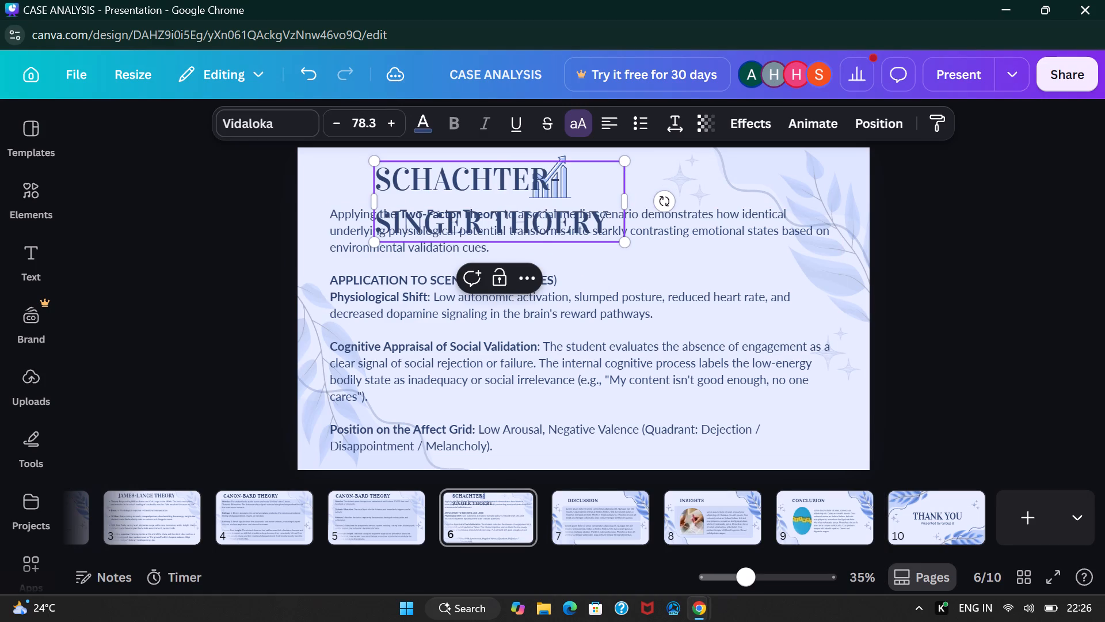
{"action": "left_click_drag", "start_coordinate": [626, 203], "coordinate": [735, 196]}
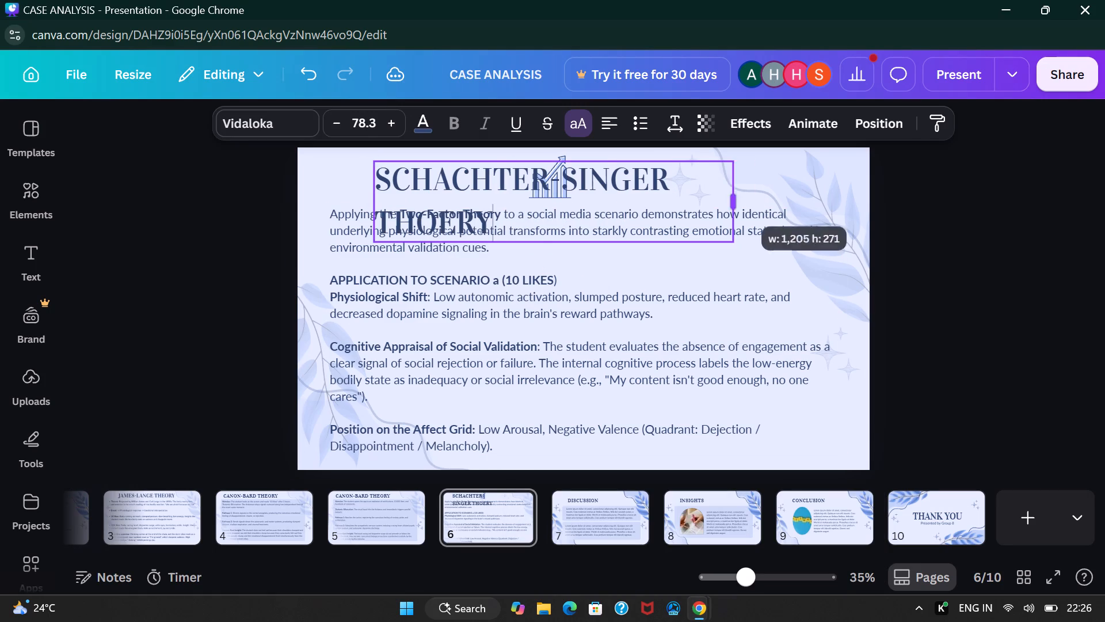
{"action": "left_click_drag", "start_coordinate": [735, 196], "coordinate": [856, 182]}
{"action": "left_click", "coordinate": [968, 202]}
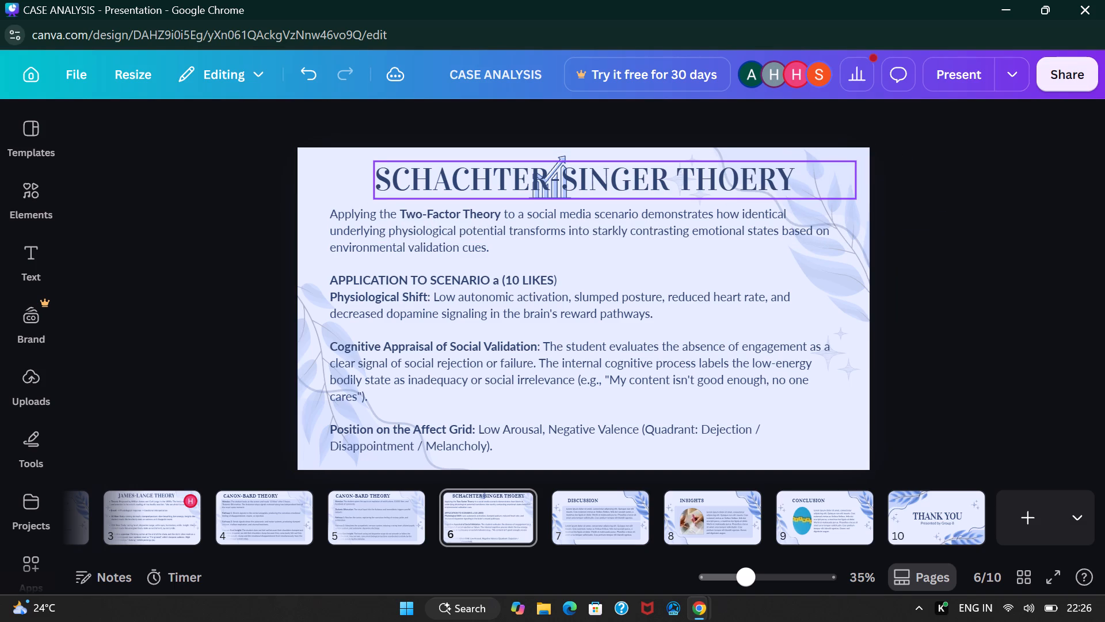
Move the chart icon off the heading text to just before the heading, and shift the heading slightly closer to it.
{"action": "left_click", "coordinate": [552, 198]}
{"action": "left_click", "coordinate": [552, 197]}
{"action": "left_click", "coordinate": [552, 194], "text": "ctrl"}
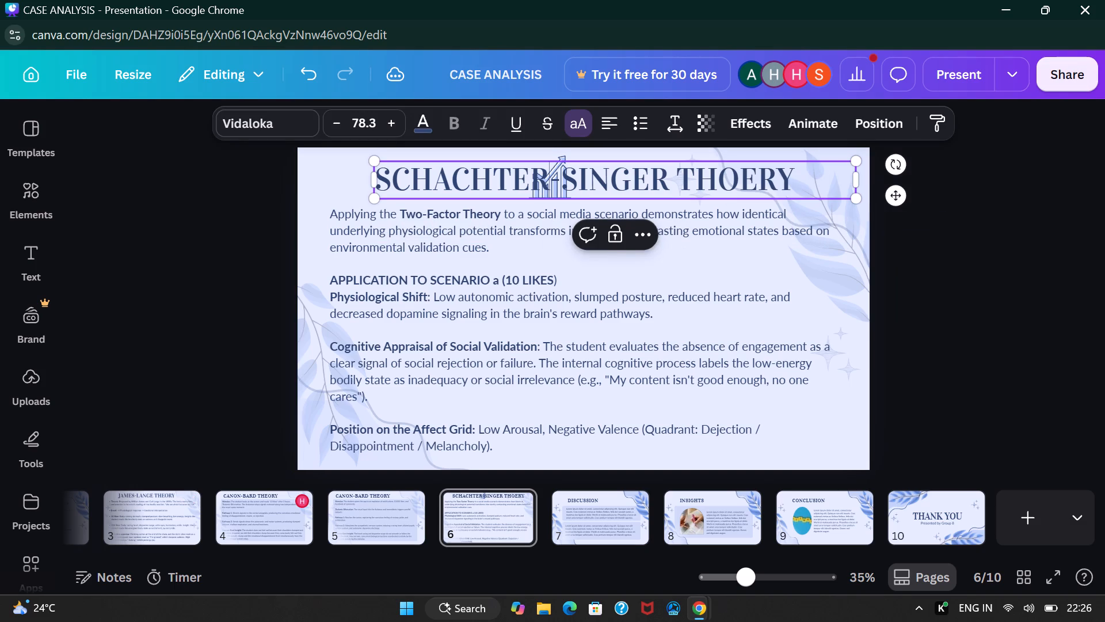
{"action": "left_click", "coordinate": [557, 187], "text": "shift"}
{"action": "left_click", "coordinate": [928, 243]}
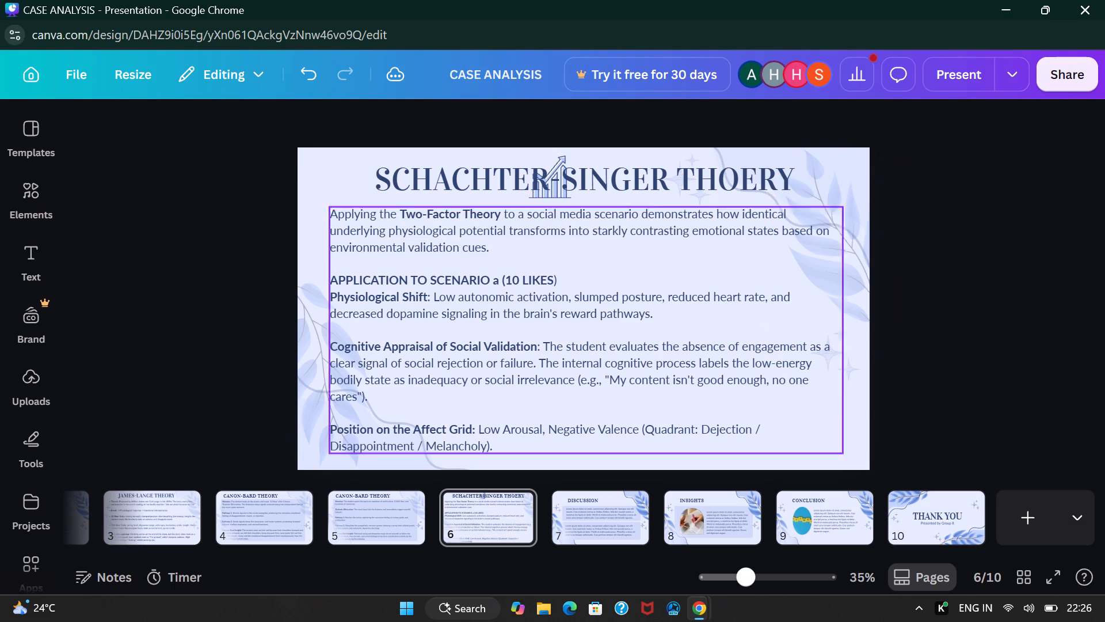
{"action": "left_click", "coordinate": [557, 189], "text": "ctrl"}
{"action": "left_click", "coordinate": [554, 187], "text": "ctrl"}
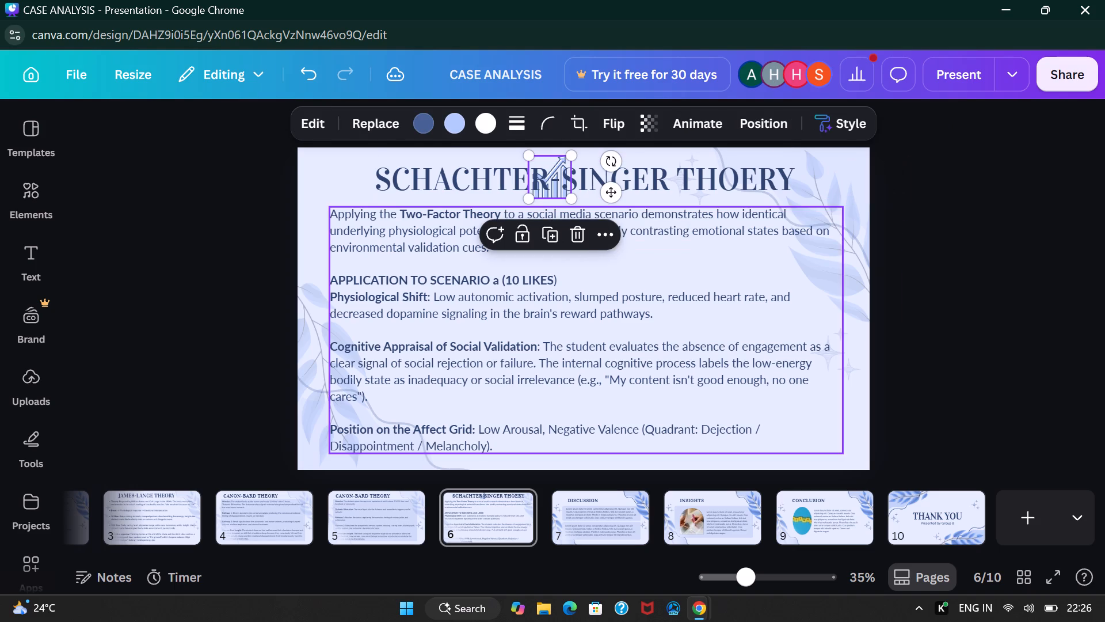
{"action": "left_click_drag", "start_coordinate": [545, 179], "coordinate": [827, 268]}
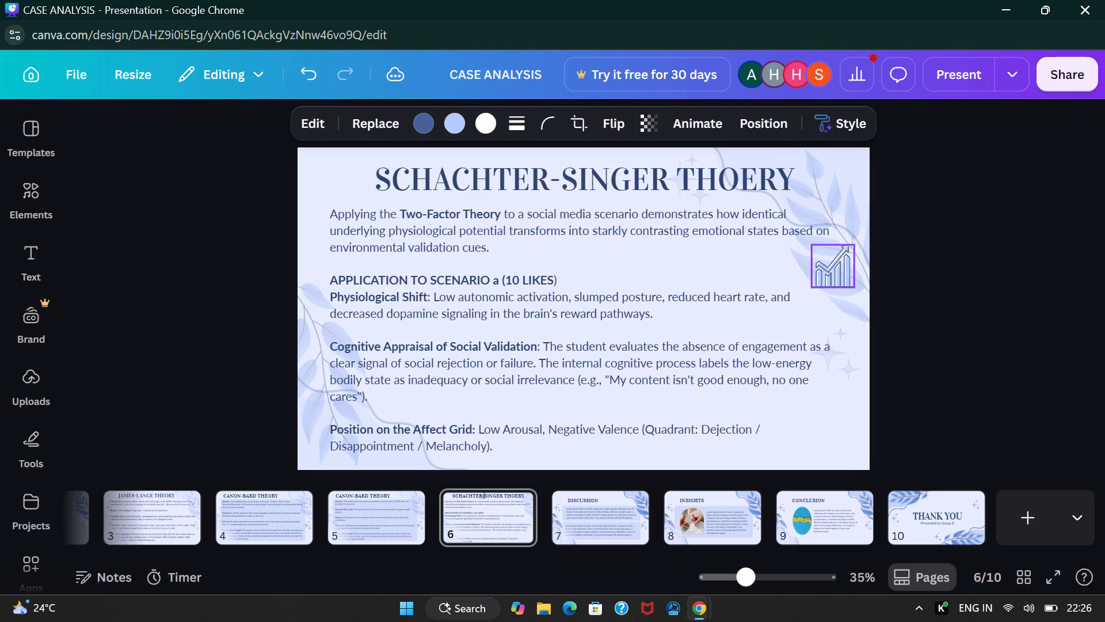
{"action": "left_click_drag", "start_coordinate": [827, 268], "coordinate": [814, 432]}
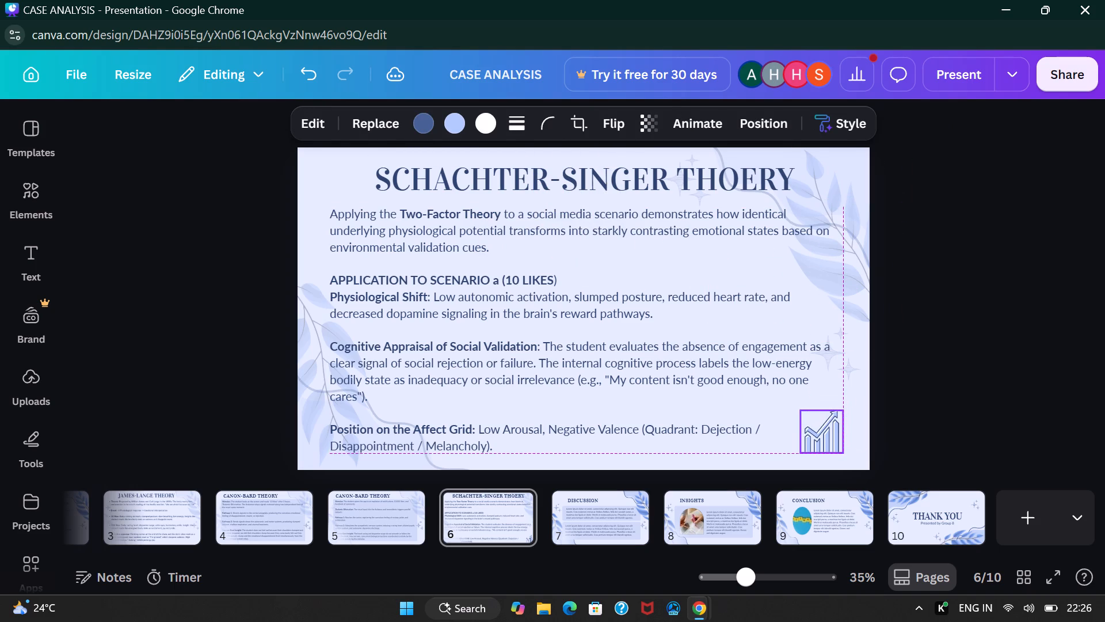
{"action": "left_click_drag", "start_coordinate": [814, 432], "coordinate": [333, 179]}
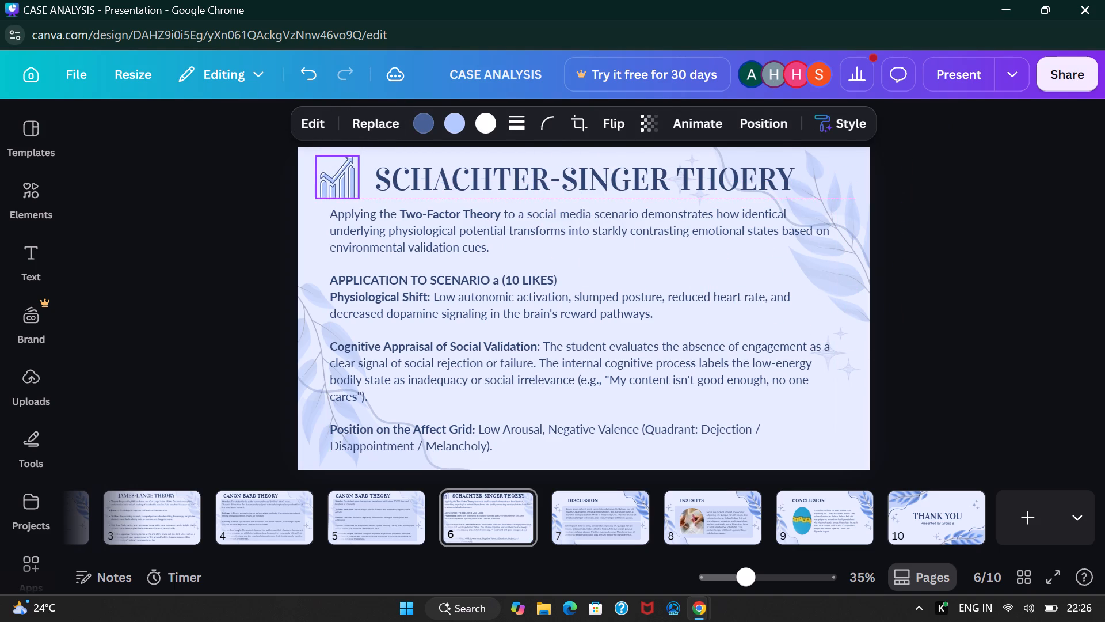
{"action": "left_click_drag", "start_coordinate": [333, 179], "coordinate": [327, 179]}
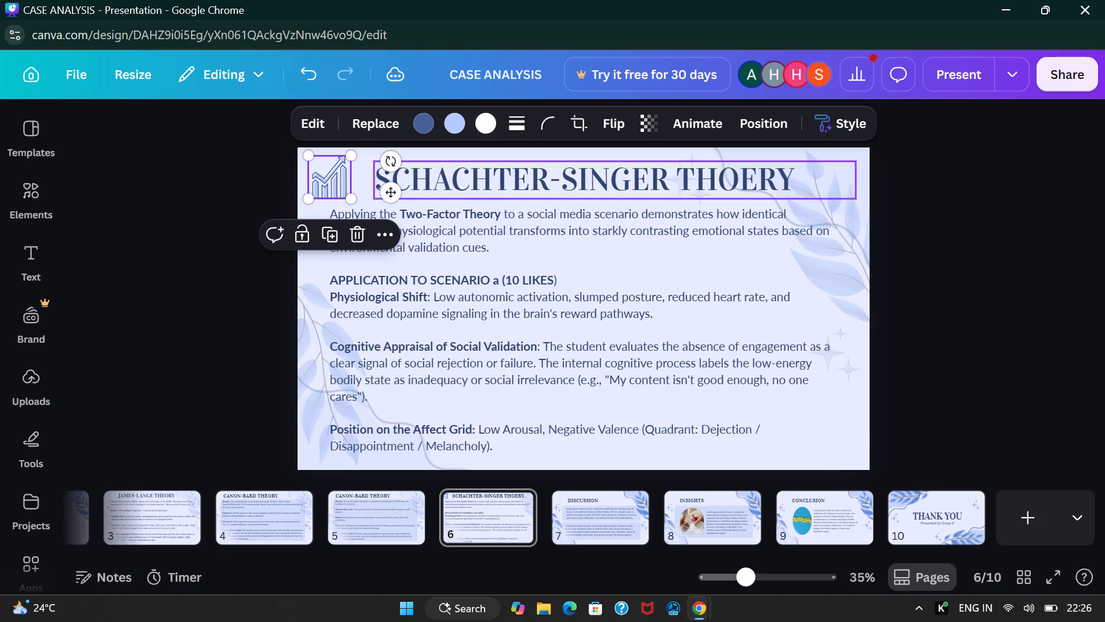
{"action": "left_click_drag", "start_coordinate": [501, 185], "coordinate": [490, 184]}
{"action": "left_click", "coordinate": [994, 217]}
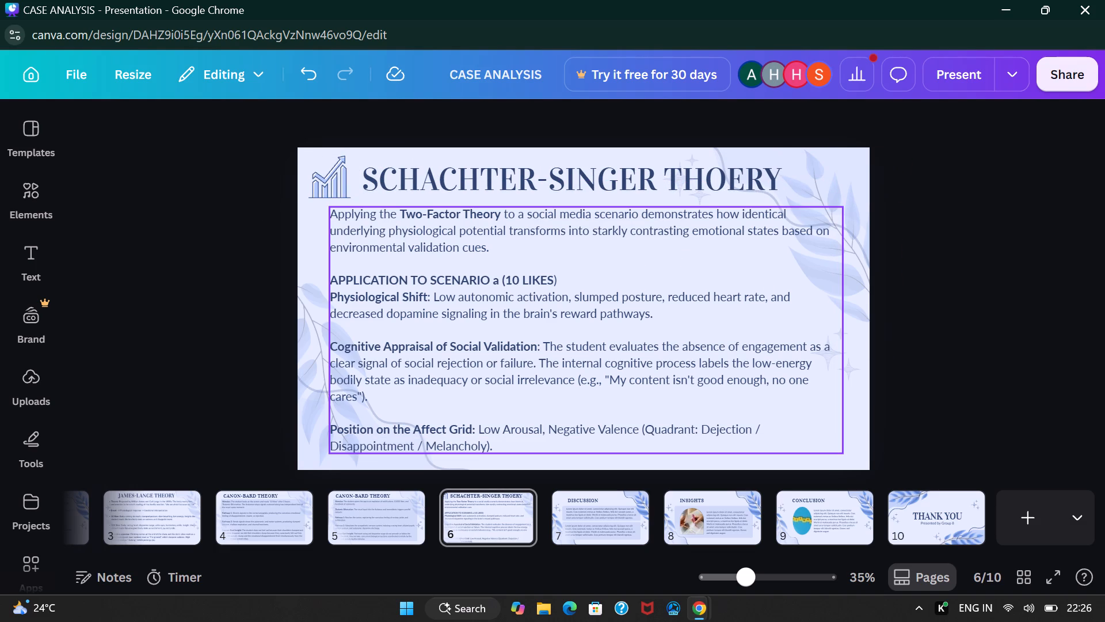
Shrink the body text proportionally to size 28.2 and centre it horizontally on the page just below the heading.
{"action": "left_click", "coordinate": [624, 336]}
{"action": "left_click_drag", "start_coordinate": [846, 454], "coordinate": [824, 441]}
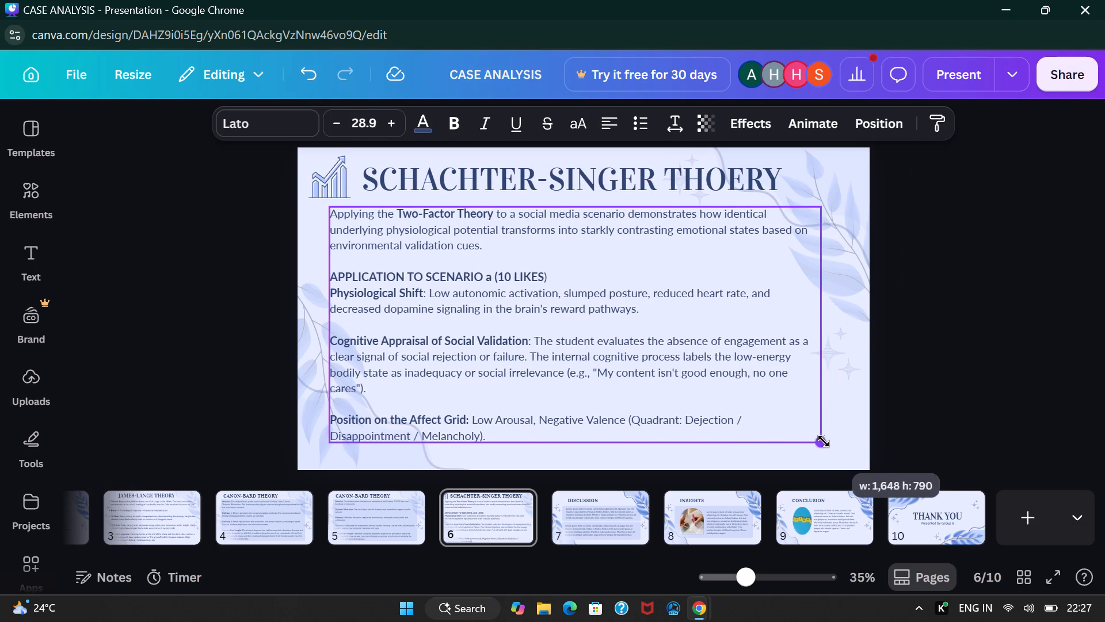
{"action": "left_click_drag", "start_coordinate": [824, 441], "coordinate": [812, 434]}
{"action": "left_click_drag", "start_coordinate": [643, 351], "coordinate": [653, 362]}
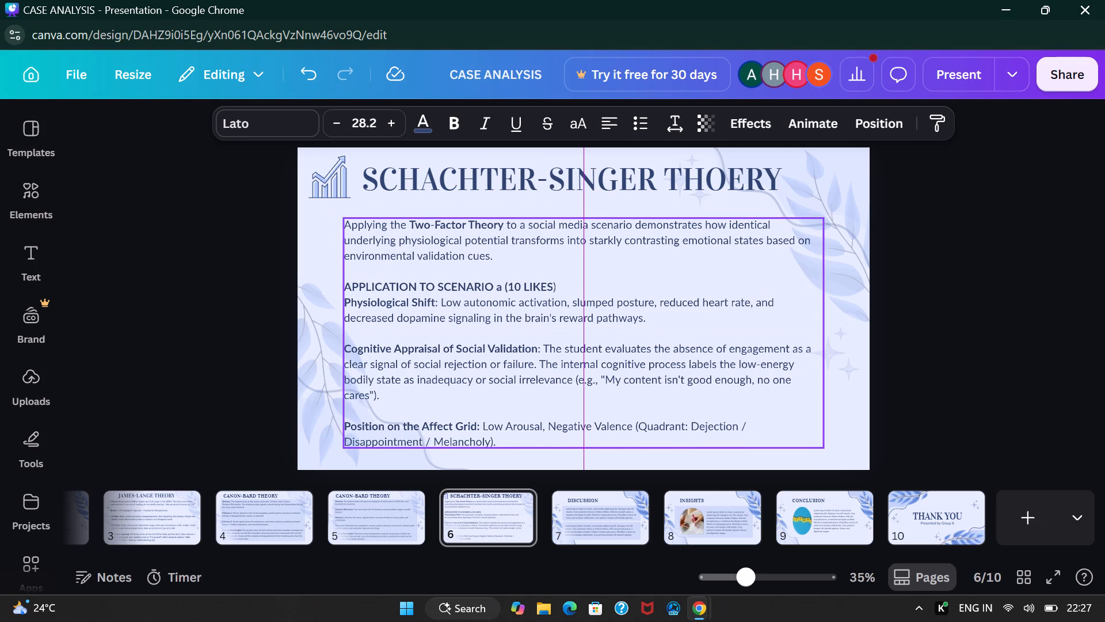
{"action": "left_click_drag", "start_coordinate": [653, 362], "coordinate": [656, 359]}
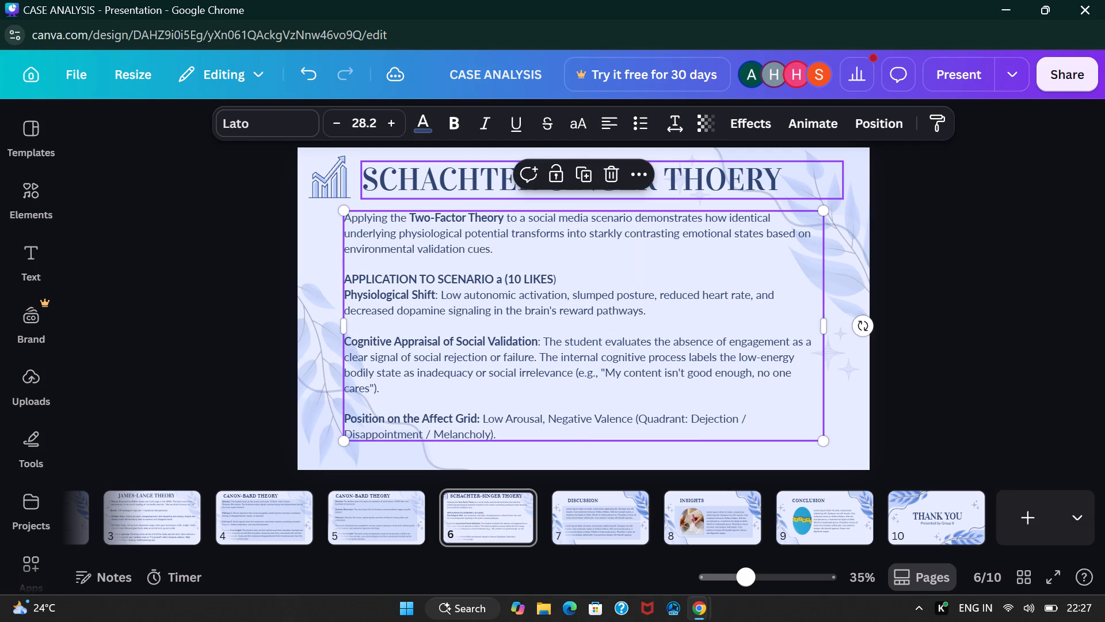
{"action": "left_click", "coordinate": [952, 222]}
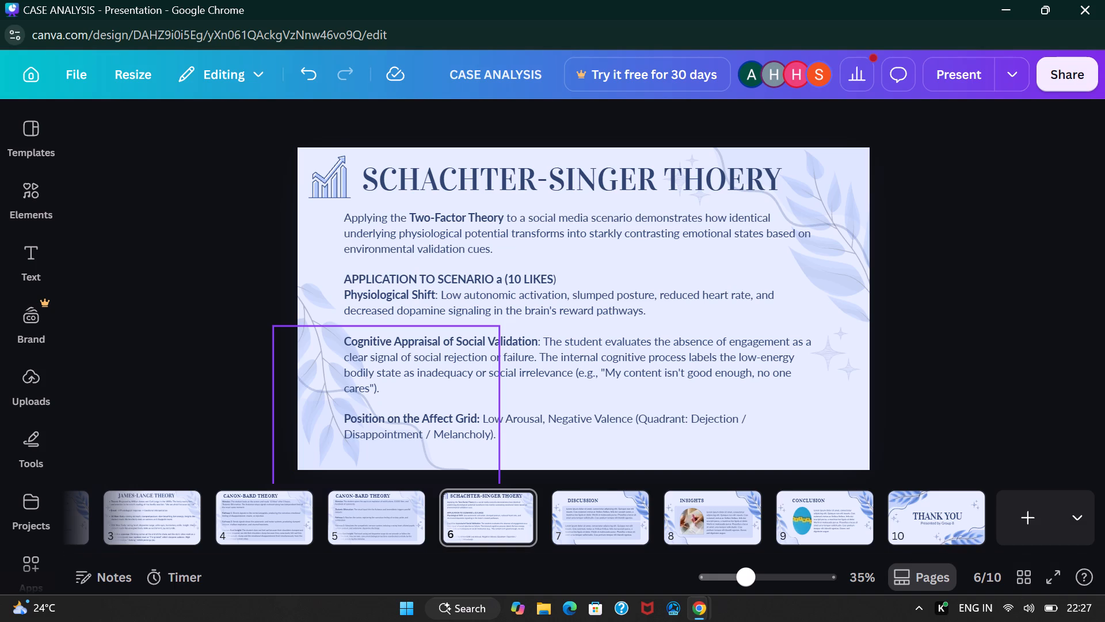
Copy the upper blue rounded rectangle from the Discussion page onto page 6 and send it to the back, behind the body text.
{"action": "left_click", "coordinate": [595, 514]}
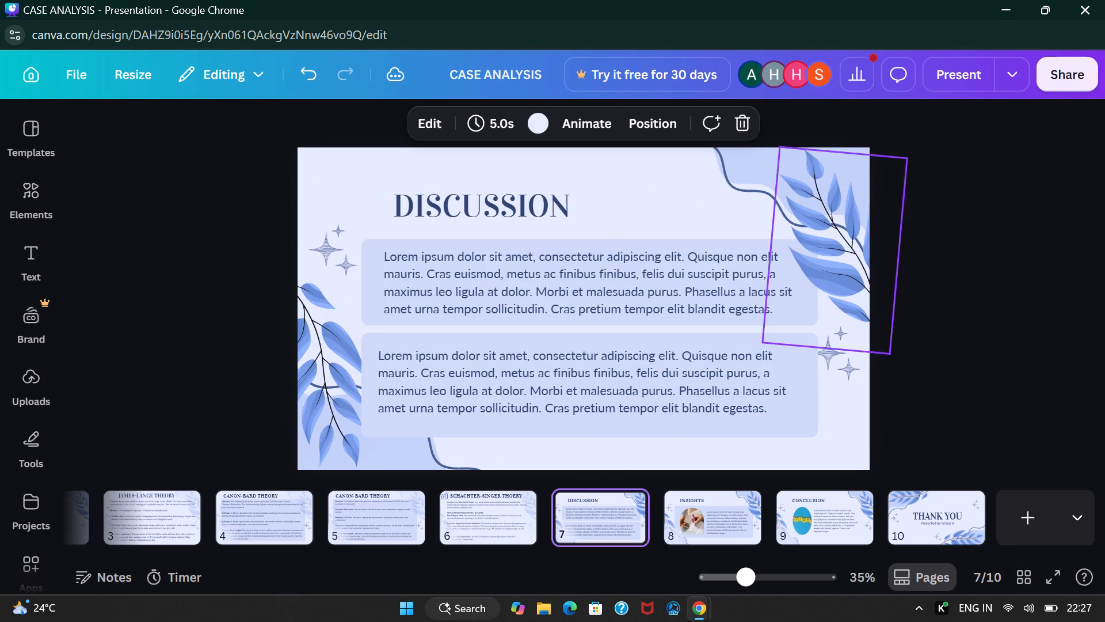
{"action": "left_click", "coordinate": [756, 321]}
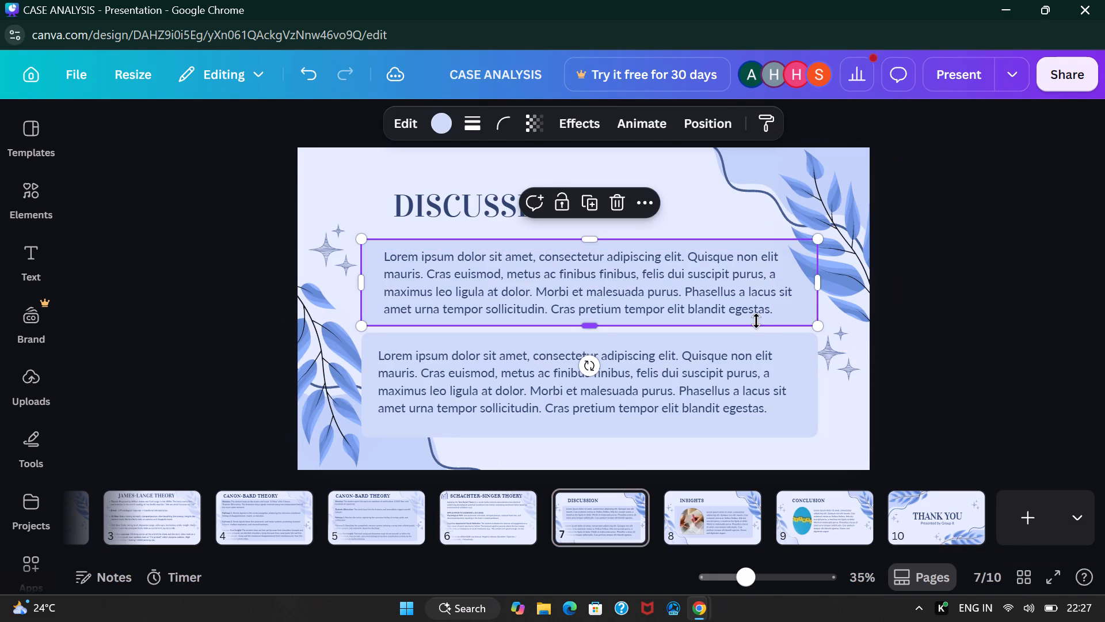
{"action": "key", "text": "ctrl+c"}
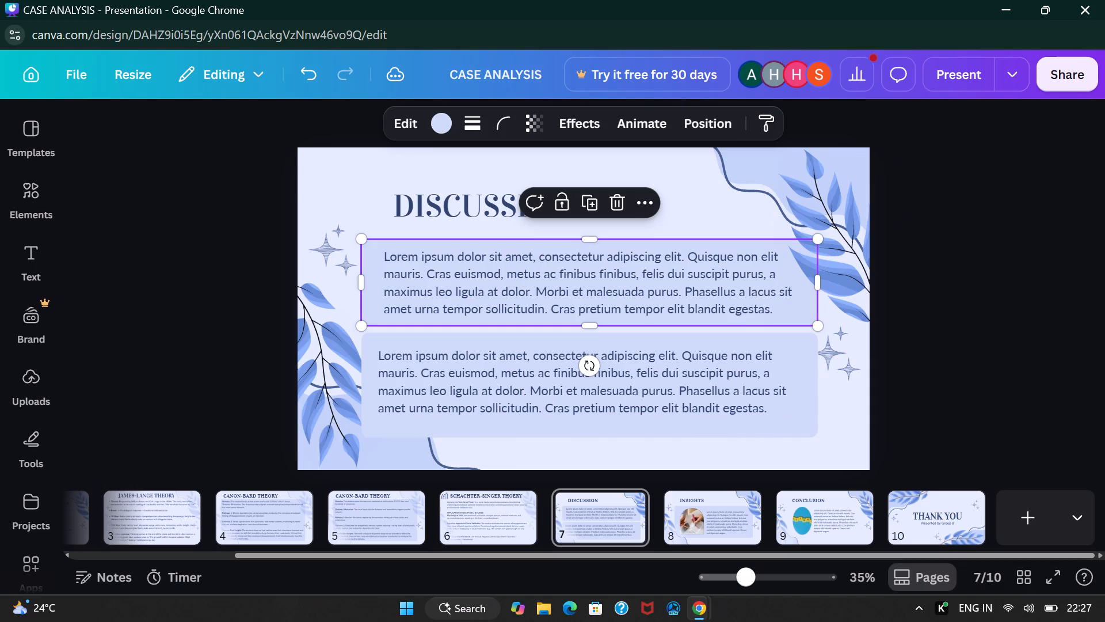
{"action": "left_click", "coordinate": [487, 524]}
{"action": "left_click", "coordinate": [555, 228]}
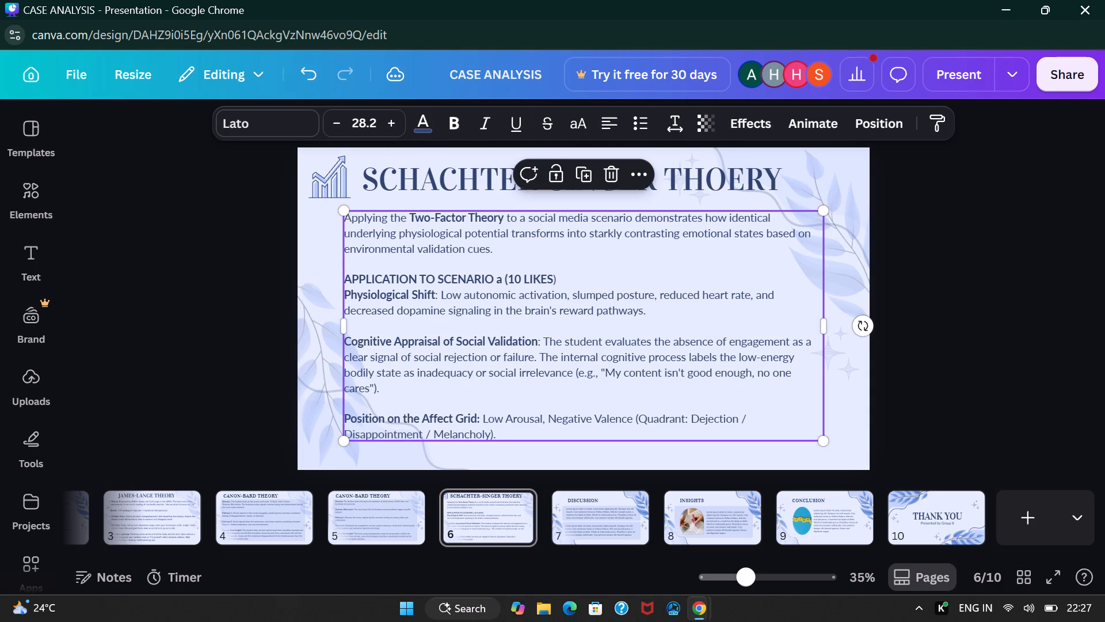
{"action": "key", "text": "ctrl+v"}
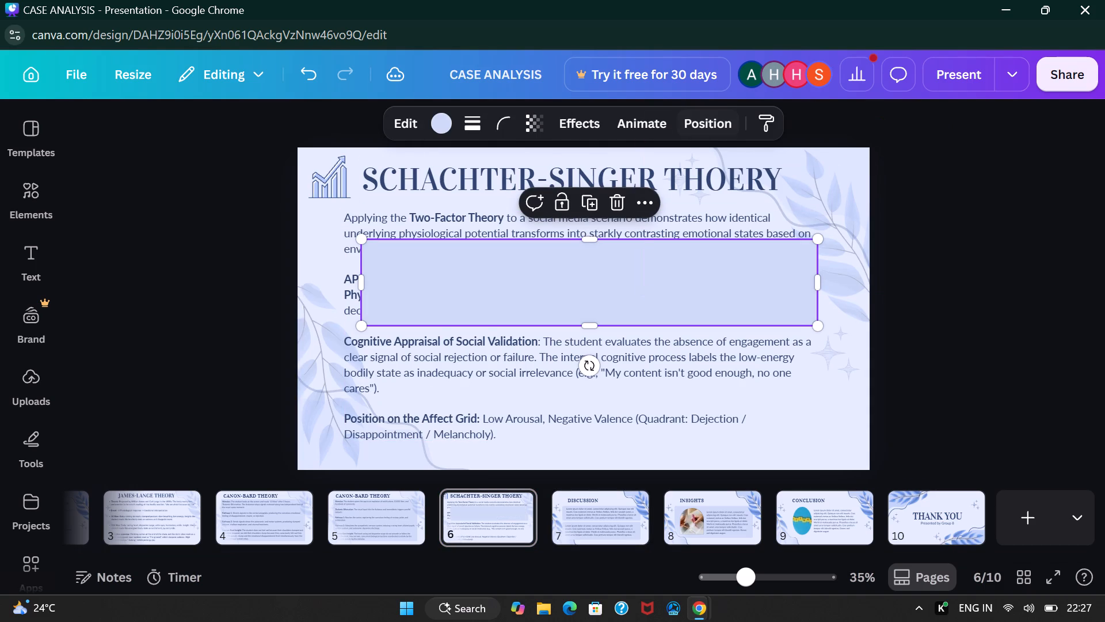
{"action": "left_click", "coordinate": [694, 122]}
{"action": "left_click", "coordinate": [285, 268]}
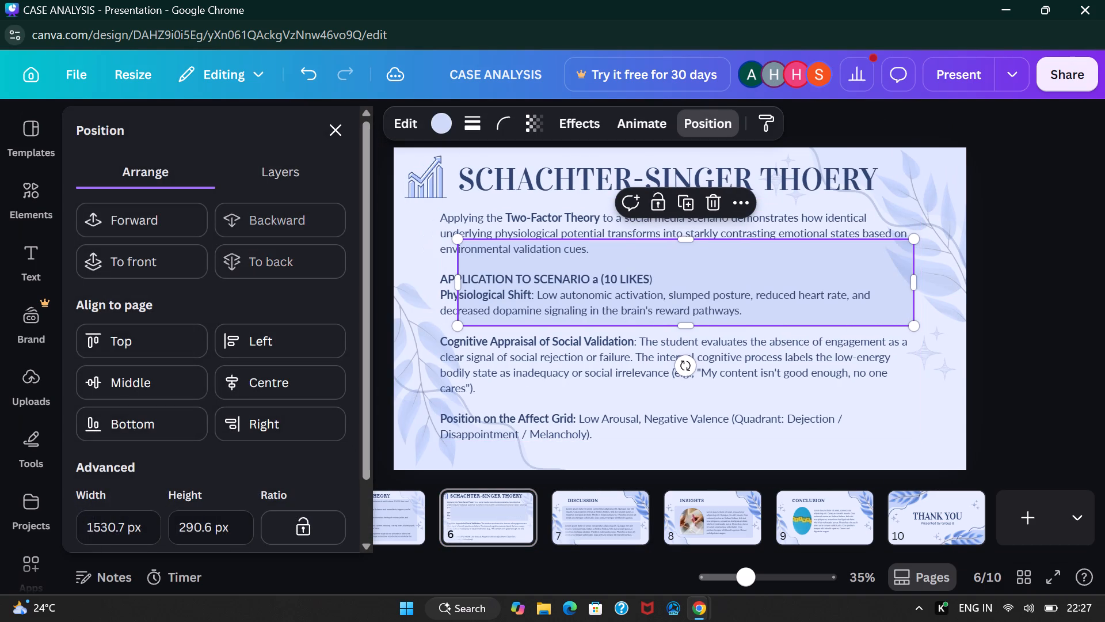
{"action": "left_click", "coordinate": [338, 127]}
Fit the blue rectangle behind the opening Two-Factor Theory paragraph, about 1,631 wide and ending above "APPLICATION TO SCENARIO a".
{"action": "left_click_drag", "start_coordinate": [699, 267], "coordinate": [670, 227]}
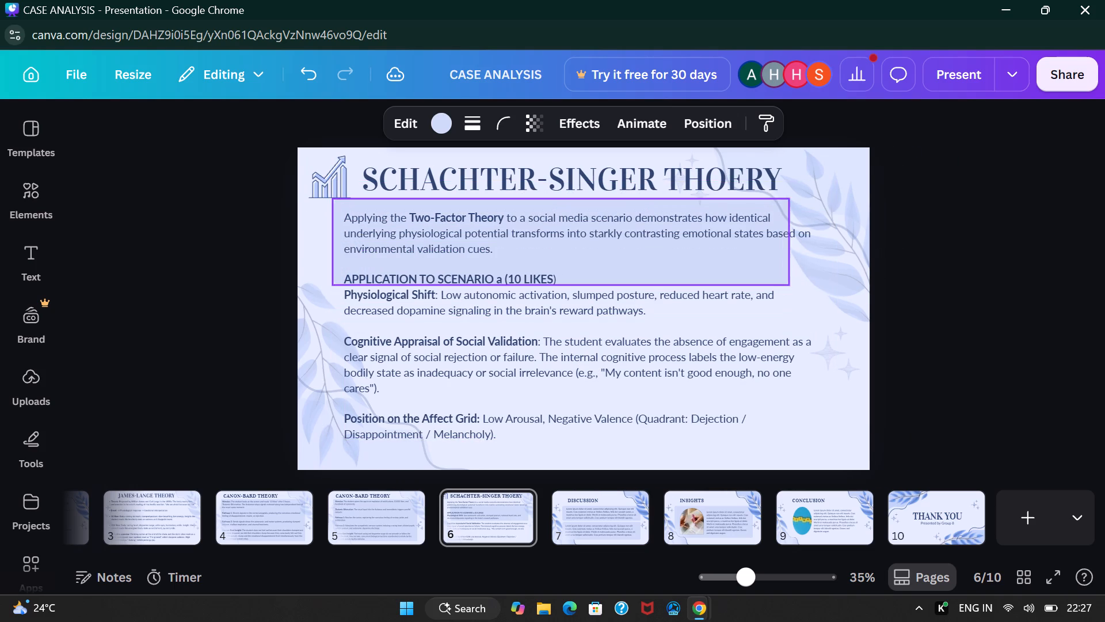
{"action": "left_click_drag", "start_coordinate": [670, 227], "coordinate": [675, 232]}
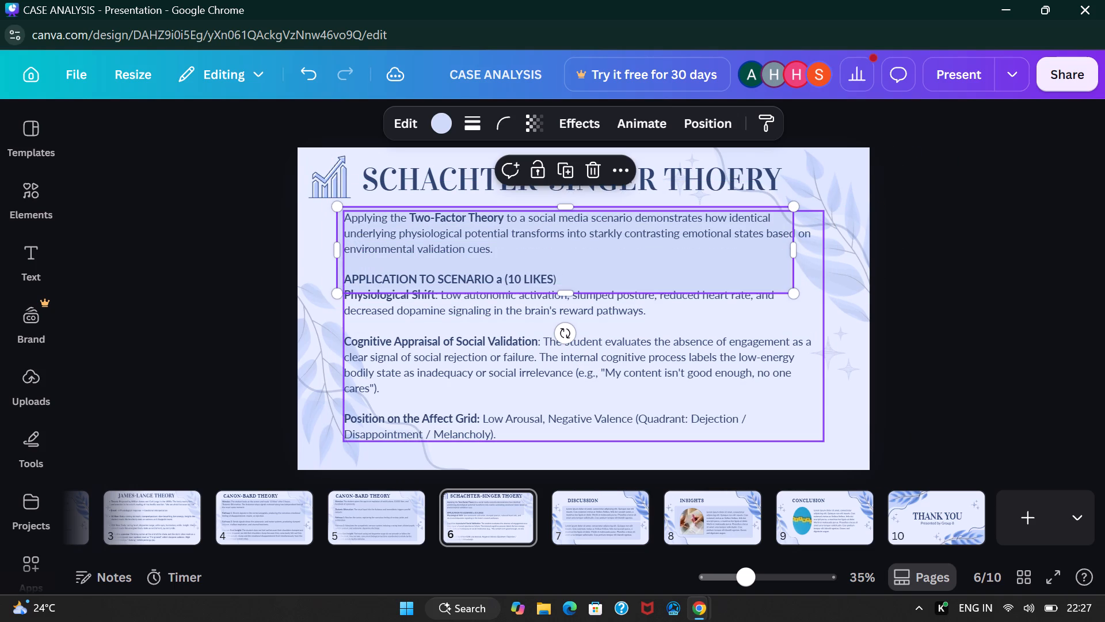
{"action": "left_click_drag", "start_coordinate": [794, 253], "coordinate": [825, 249]}
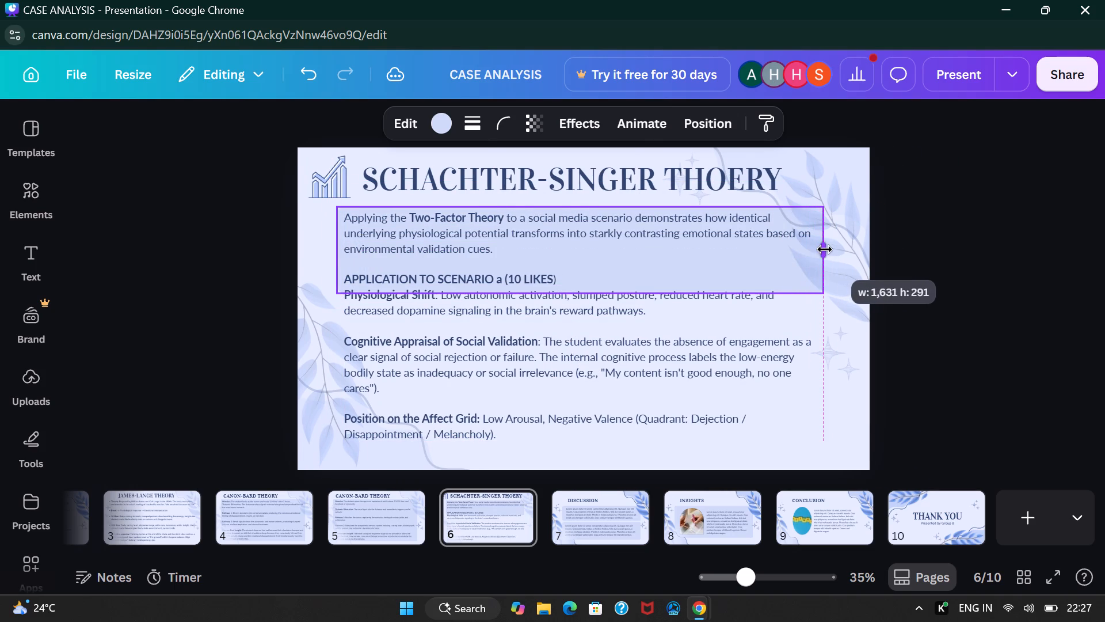
{"action": "left_click_drag", "start_coordinate": [825, 249], "coordinate": [825, 249]}
{"action": "left_click_drag", "start_coordinate": [585, 292], "coordinate": [583, 280]}
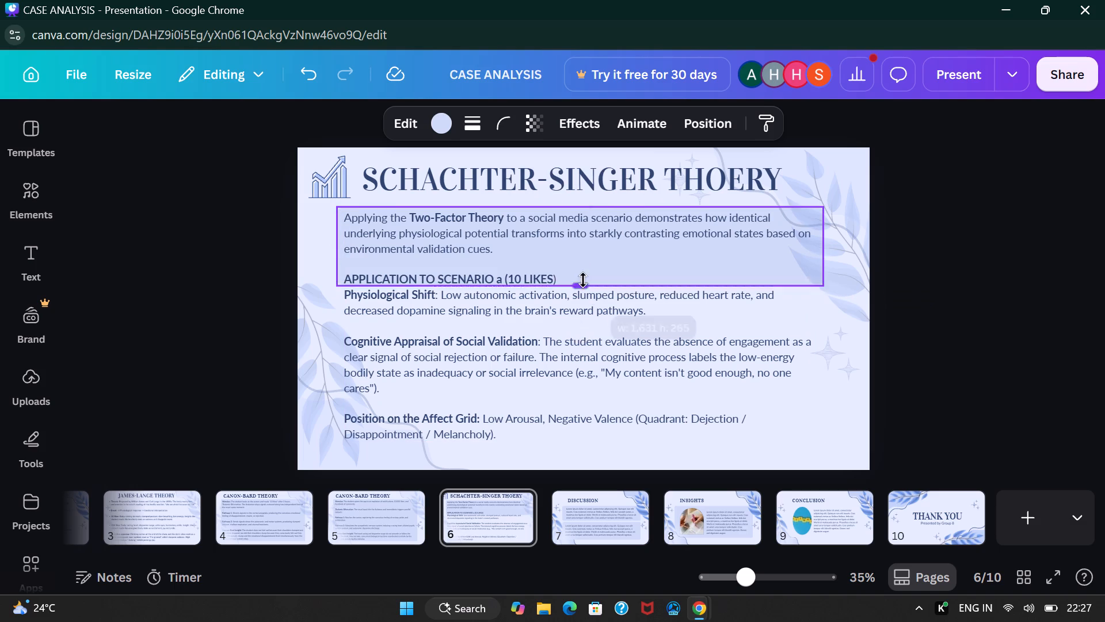
{"action": "left_click_drag", "start_coordinate": [583, 280], "coordinate": [582, 267]}
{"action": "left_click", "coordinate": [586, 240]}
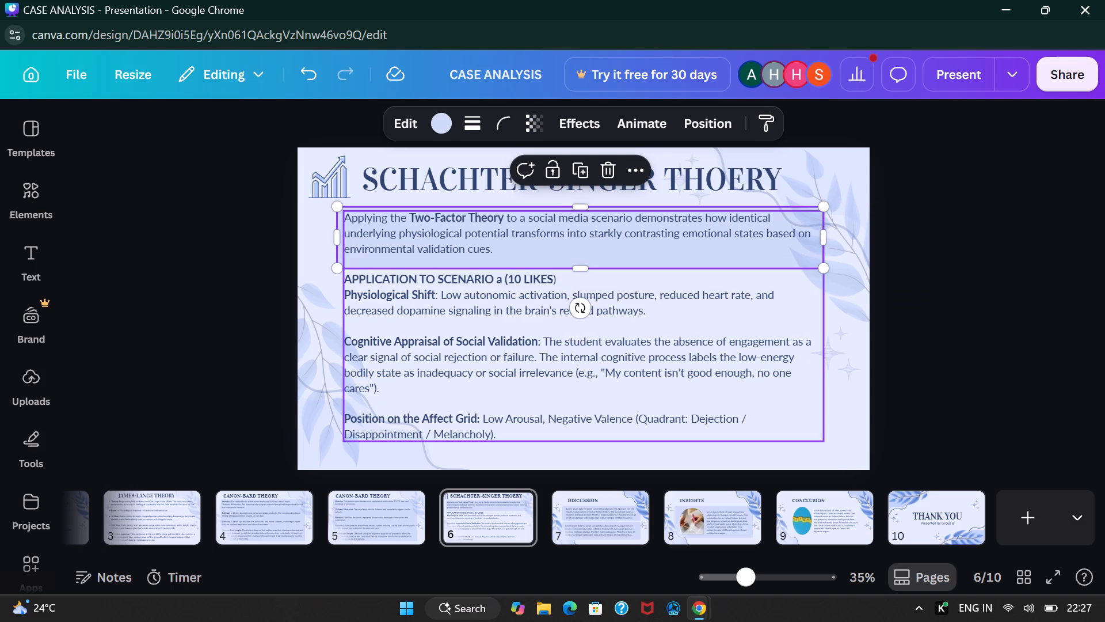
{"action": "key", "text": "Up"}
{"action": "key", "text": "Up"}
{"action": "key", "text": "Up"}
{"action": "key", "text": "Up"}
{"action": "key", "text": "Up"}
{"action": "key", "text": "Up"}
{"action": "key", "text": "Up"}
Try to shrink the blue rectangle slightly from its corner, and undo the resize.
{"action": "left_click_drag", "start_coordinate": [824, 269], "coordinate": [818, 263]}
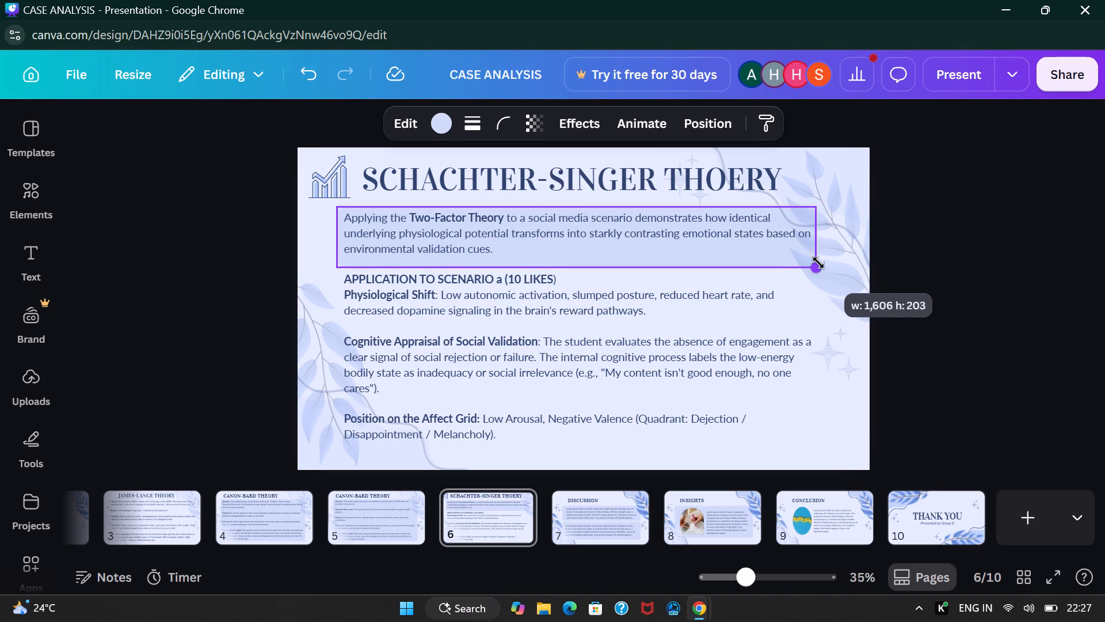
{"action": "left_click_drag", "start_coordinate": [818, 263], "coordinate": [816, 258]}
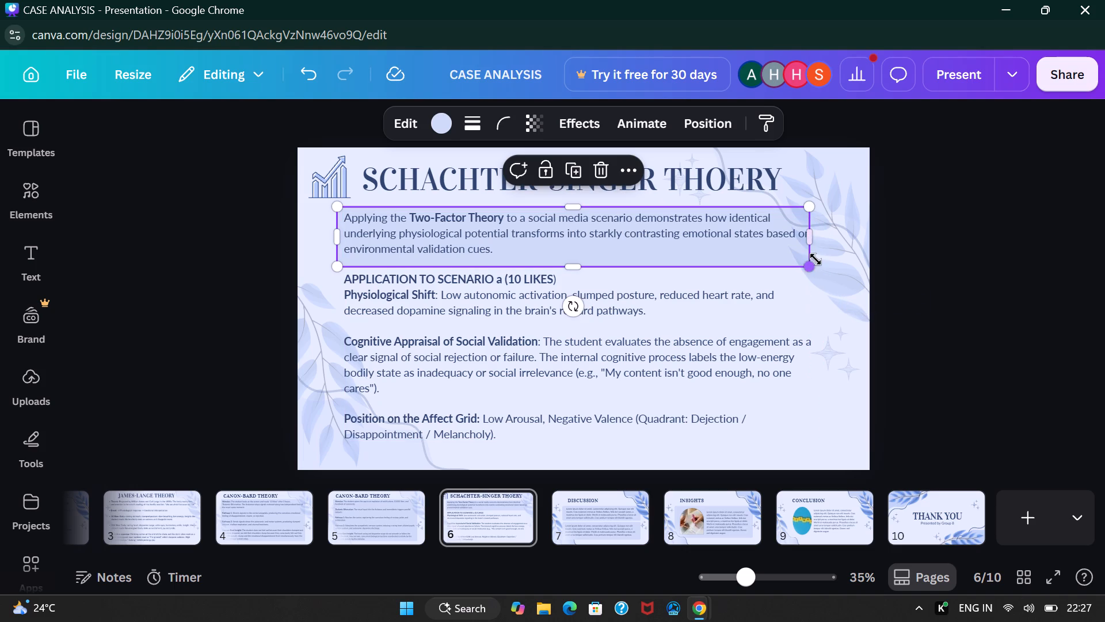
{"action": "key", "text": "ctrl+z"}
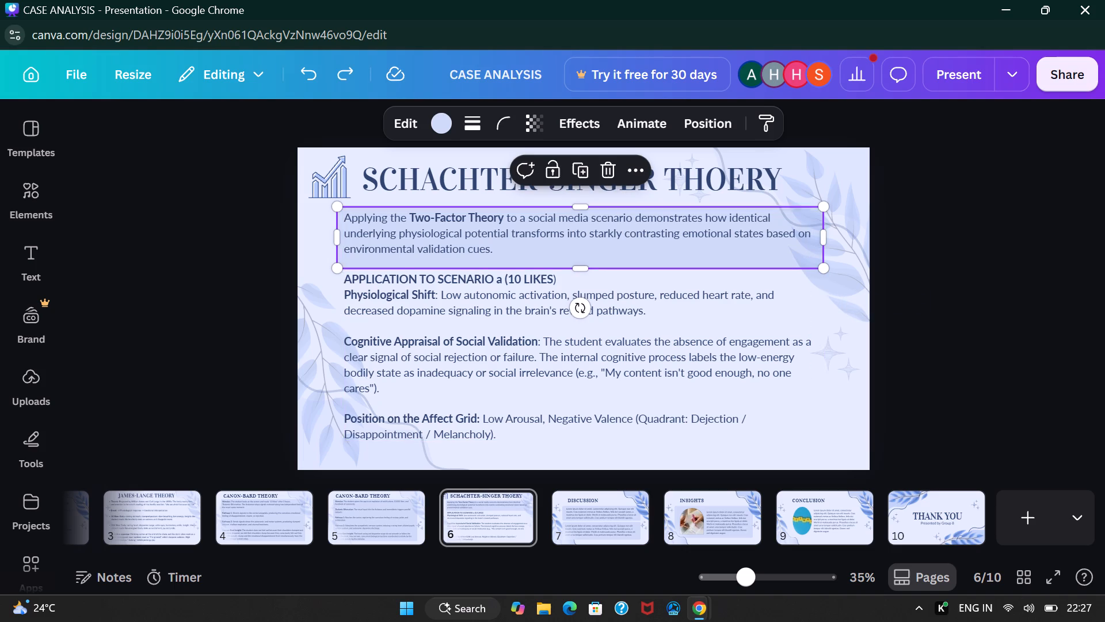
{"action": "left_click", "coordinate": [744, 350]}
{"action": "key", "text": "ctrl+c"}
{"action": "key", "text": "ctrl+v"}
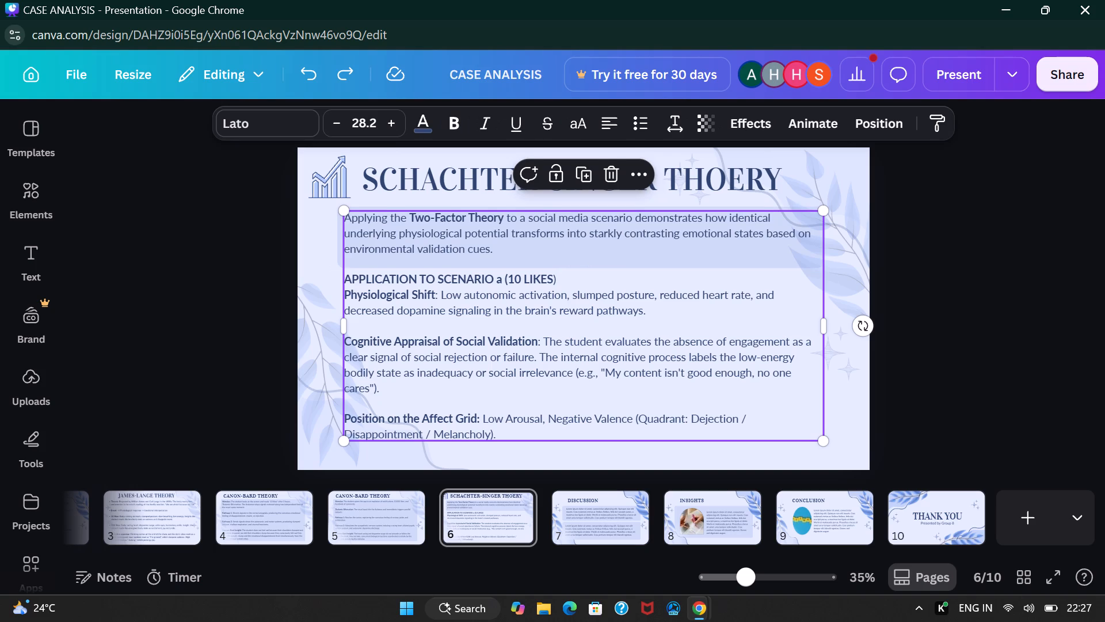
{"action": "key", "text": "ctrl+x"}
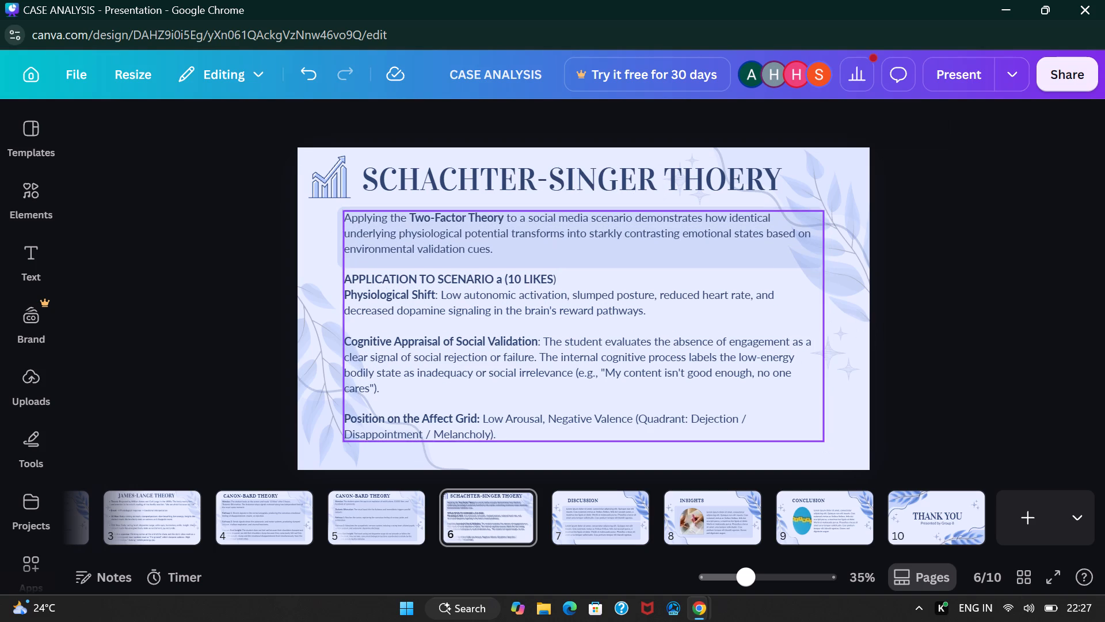
Copy the upper blue rounded rectangle on the Discussion page.
{"action": "left_click", "coordinate": [577, 505]}
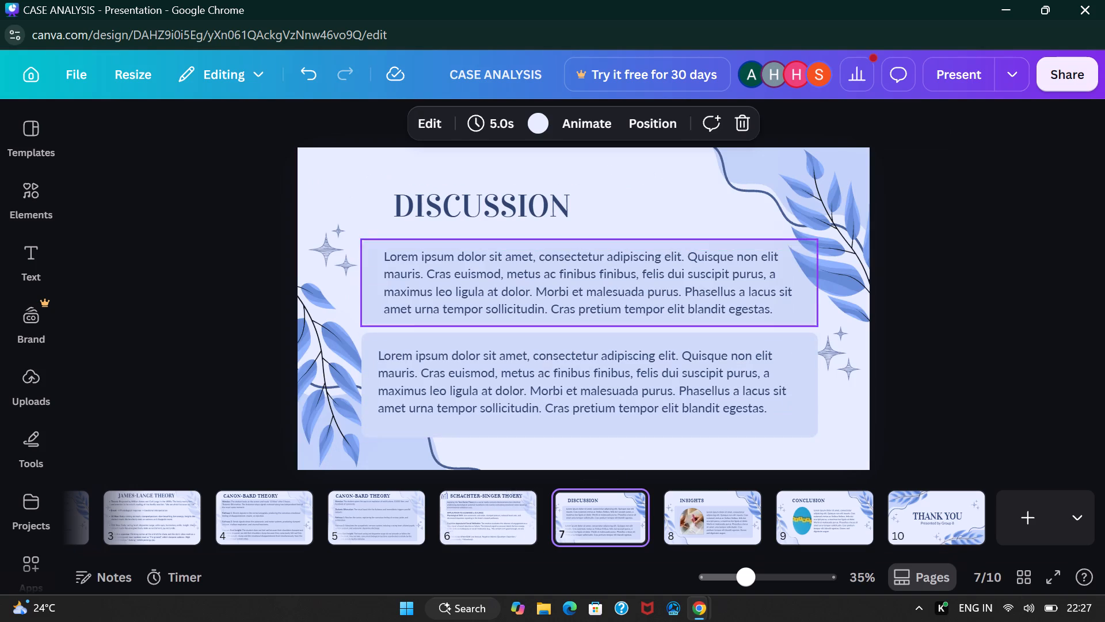
{"action": "left_click", "coordinate": [557, 320]}
{"action": "key", "text": "ctrl+c"}
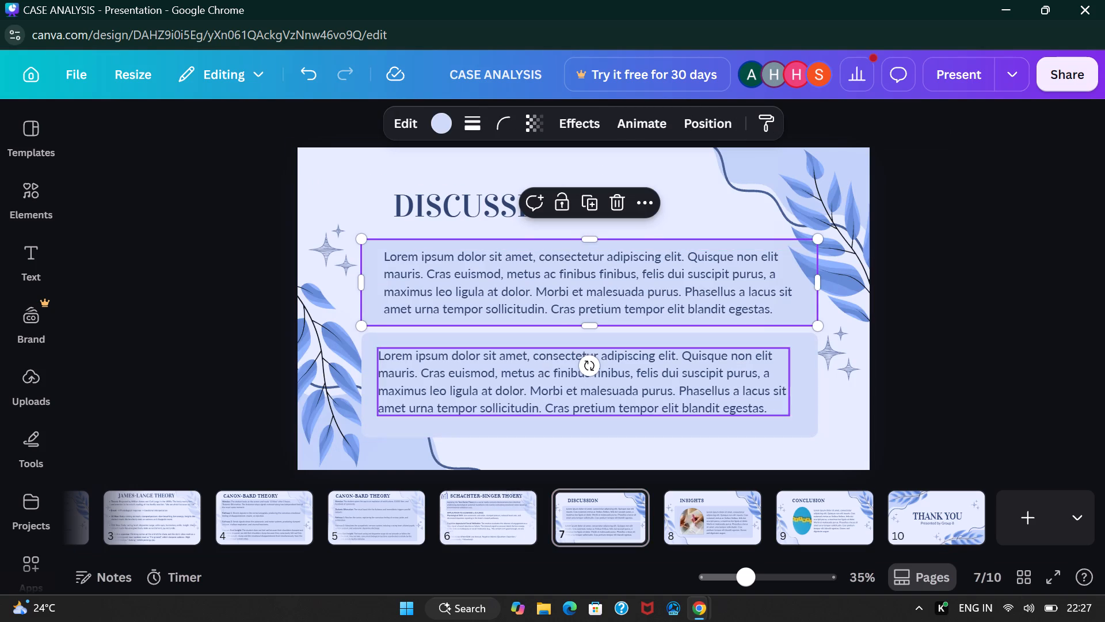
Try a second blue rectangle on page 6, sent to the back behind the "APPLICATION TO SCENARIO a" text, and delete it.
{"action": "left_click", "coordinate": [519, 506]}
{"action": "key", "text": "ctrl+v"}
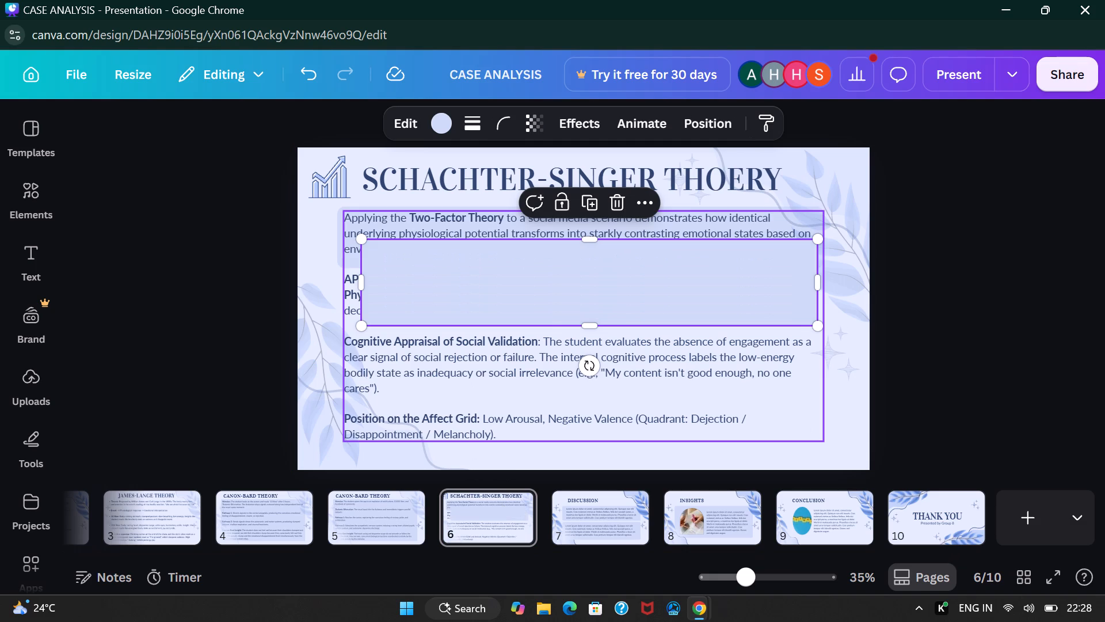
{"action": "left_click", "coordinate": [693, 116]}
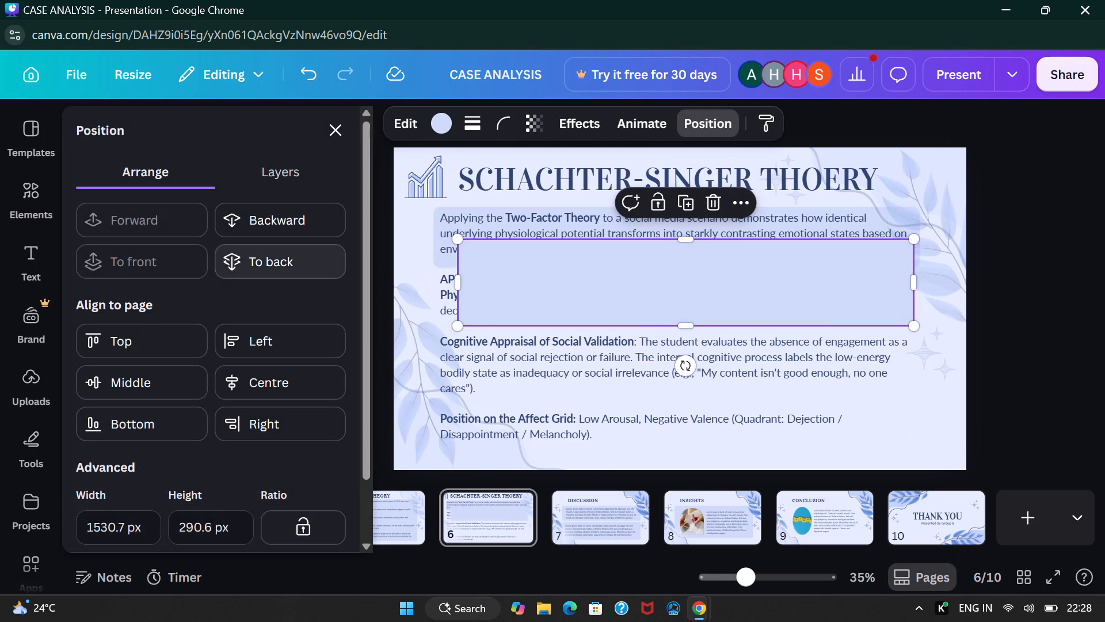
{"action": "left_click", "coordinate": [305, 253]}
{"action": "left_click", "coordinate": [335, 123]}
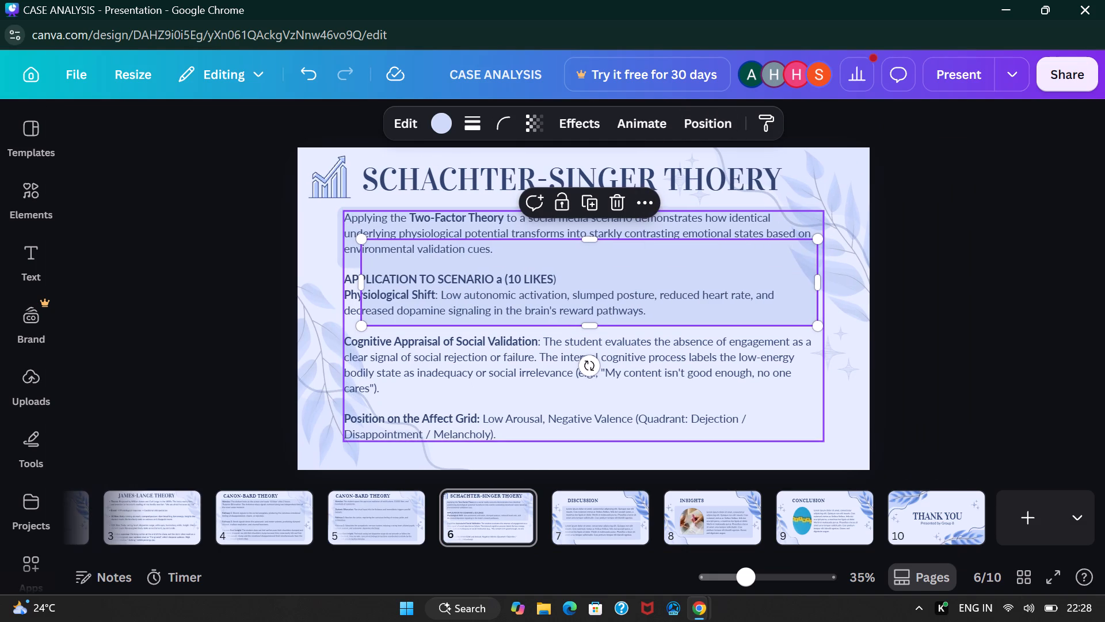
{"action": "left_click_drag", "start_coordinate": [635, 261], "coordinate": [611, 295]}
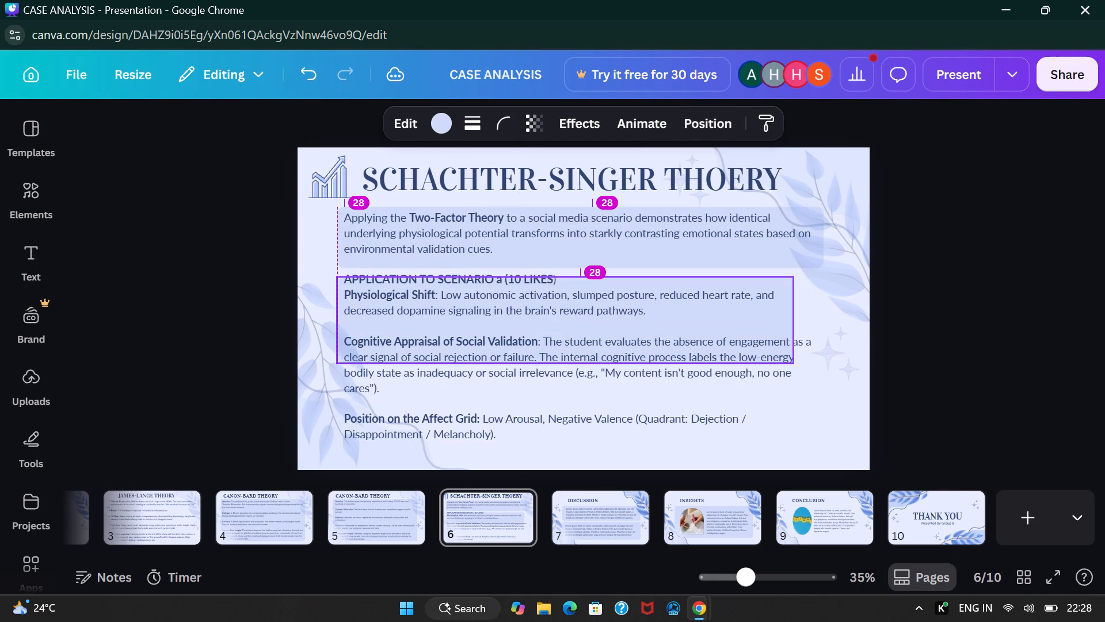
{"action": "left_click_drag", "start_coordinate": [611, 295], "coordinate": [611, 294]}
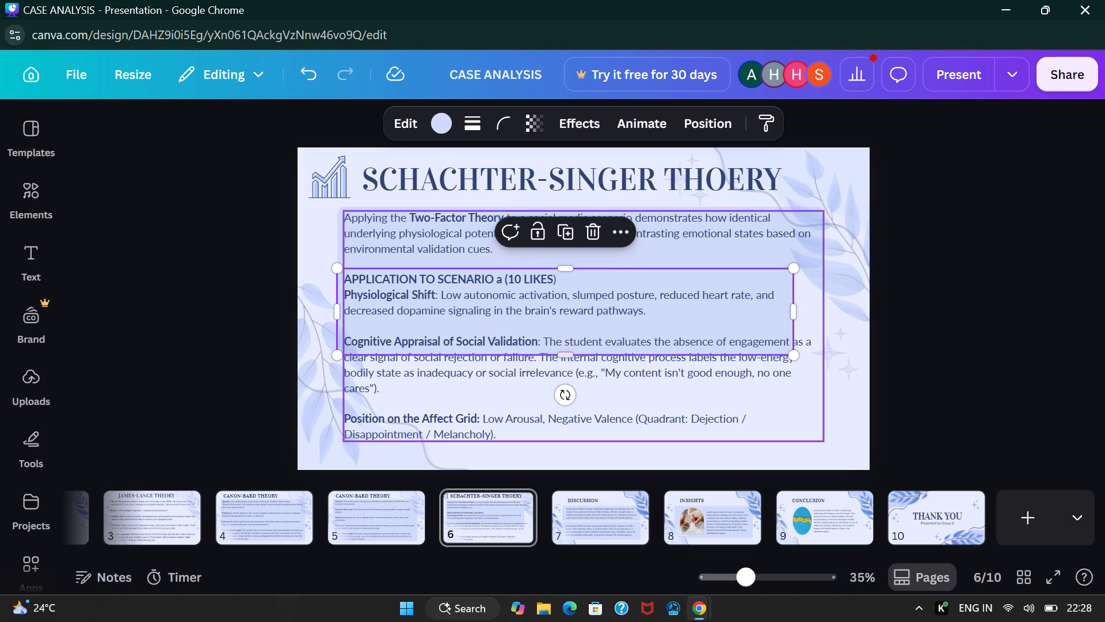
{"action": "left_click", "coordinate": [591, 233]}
Extend the blue rectangle on page 6 downward behind the whole body text, about 1,631 wide by 815 high.
{"action": "left_click", "coordinate": [593, 252]}
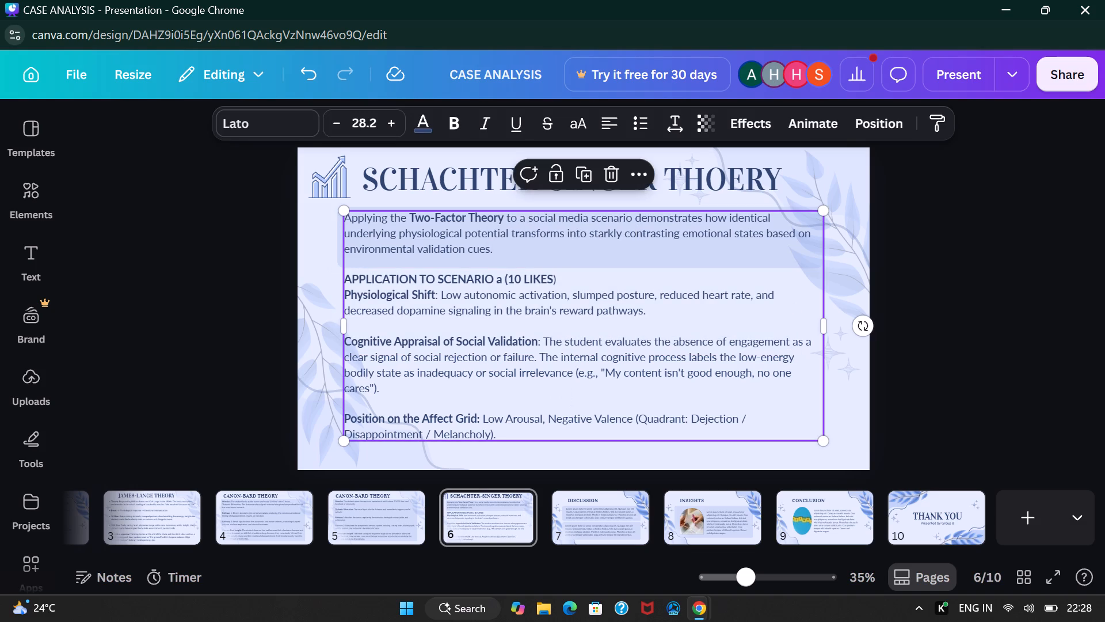
{"action": "left_click", "coordinate": [595, 257]}
{"action": "double_click", "coordinate": [595, 257]}
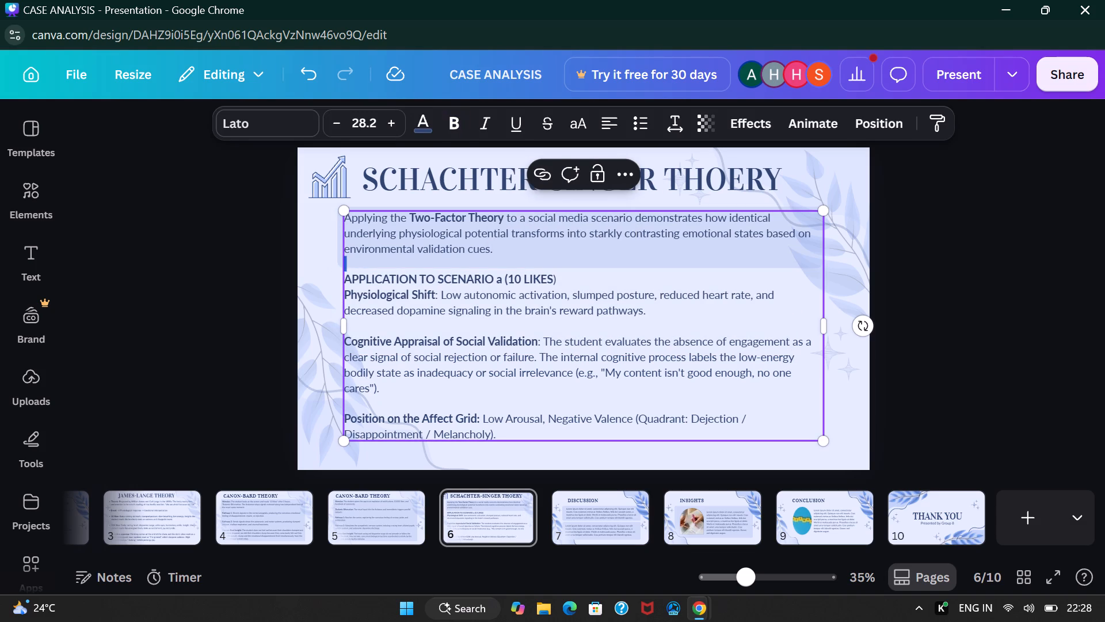
{"action": "left_click", "coordinate": [595, 257], "text": "ctrl"}
{"action": "left_click", "coordinate": [595, 257], "text": "ctrl"}
{"action": "left_click", "coordinate": [947, 253]}
{"action": "left_click", "coordinate": [695, 251]}
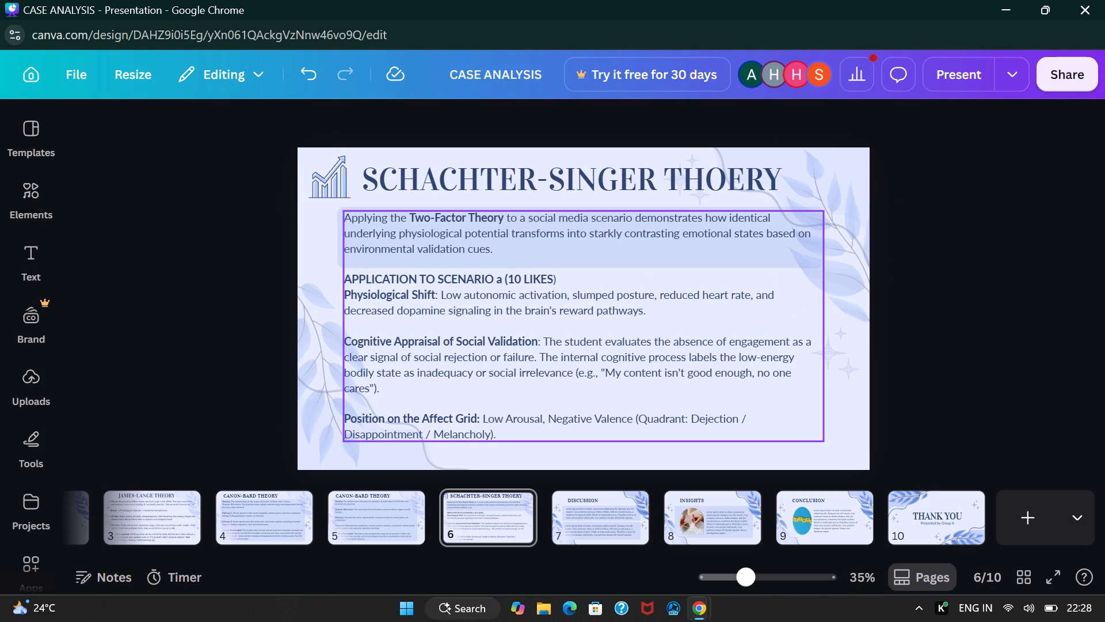
{"action": "left_click", "coordinate": [695, 250], "text": "ctrl"}
{"action": "left_click", "coordinate": [611, 262], "text": "ctrl"}
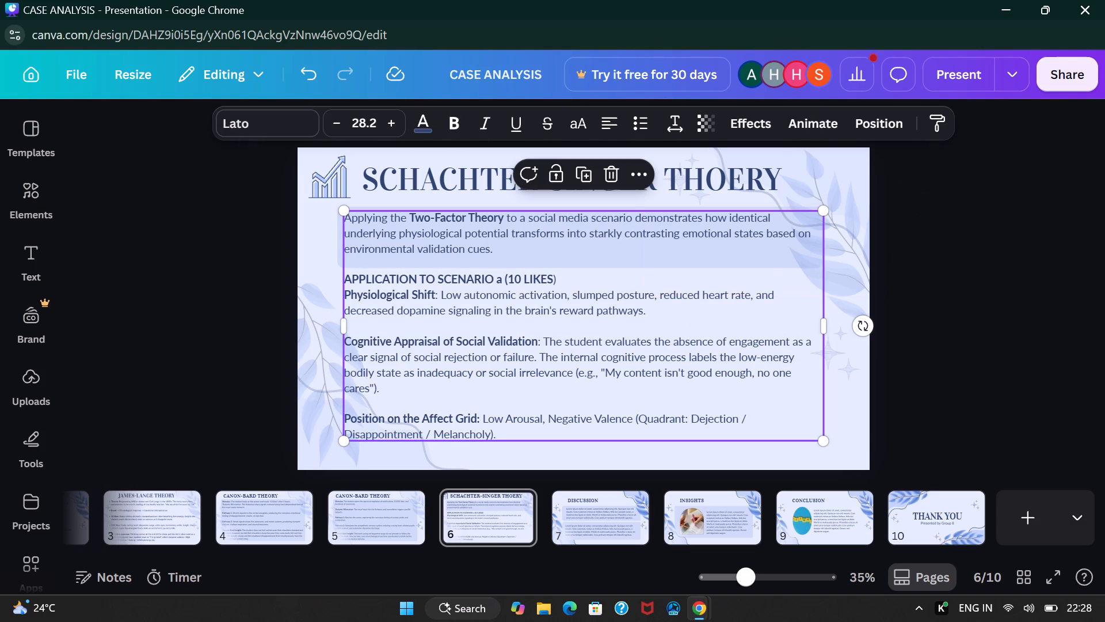
{"action": "left_click", "coordinate": [646, 258], "text": "ctrl"}
{"action": "left_click", "coordinate": [603, 260], "text": "ctrl"}
{"action": "left_click", "coordinate": [1023, 250]}
{"action": "double_click", "coordinate": [617, 256], "text": "ctrl"}
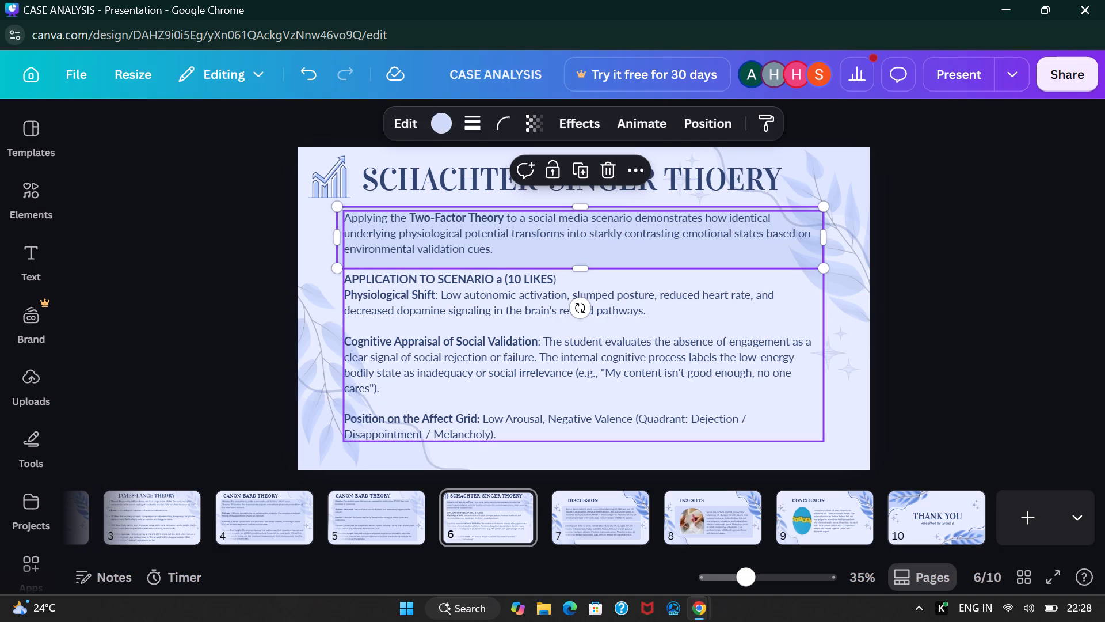
{"action": "left_click_drag", "start_coordinate": [582, 271], "coordinate": [565, 415]}
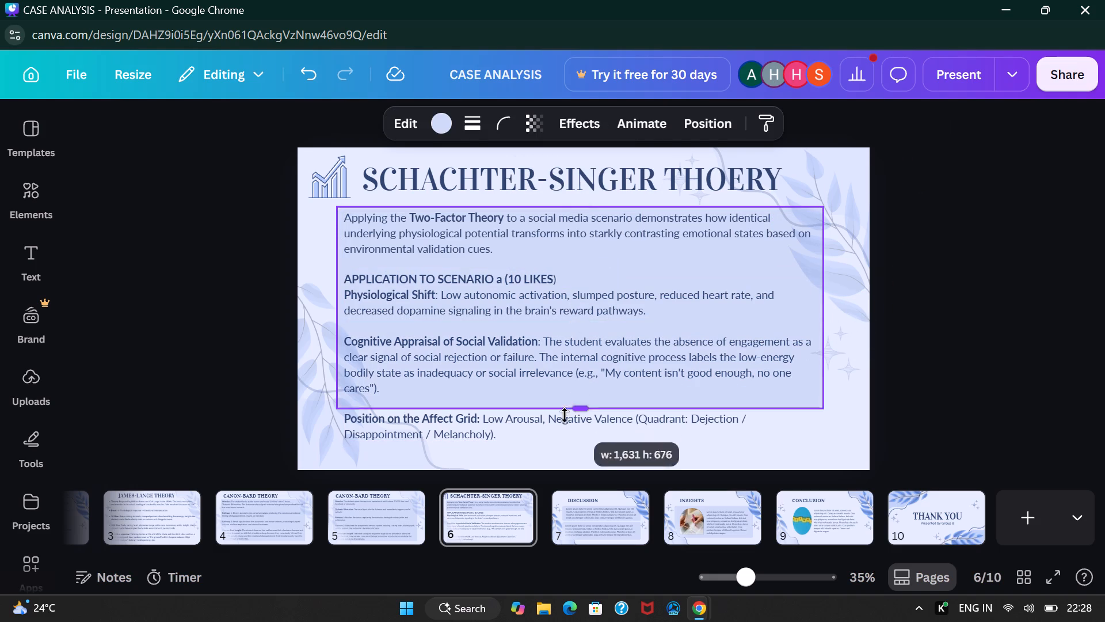
{"action": "left_click_drag", "start_coordinate": [565, 415], "coordinate": [572, 449]}
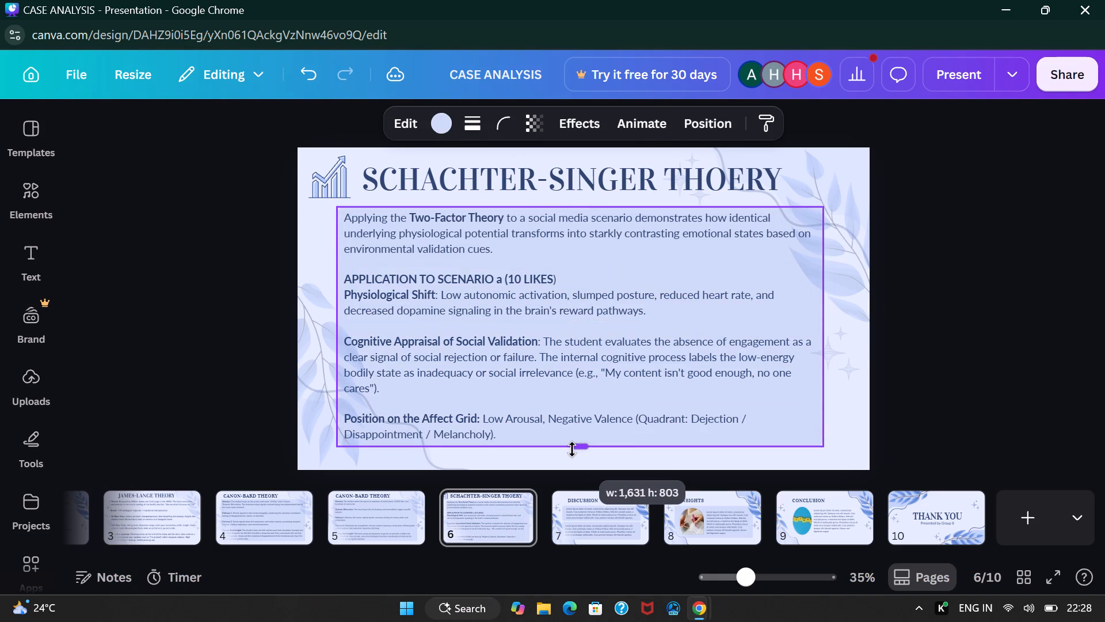
{"action": "left_click_drag", "start_coordinate": [572, 449], "coordinate": [573, 453]}
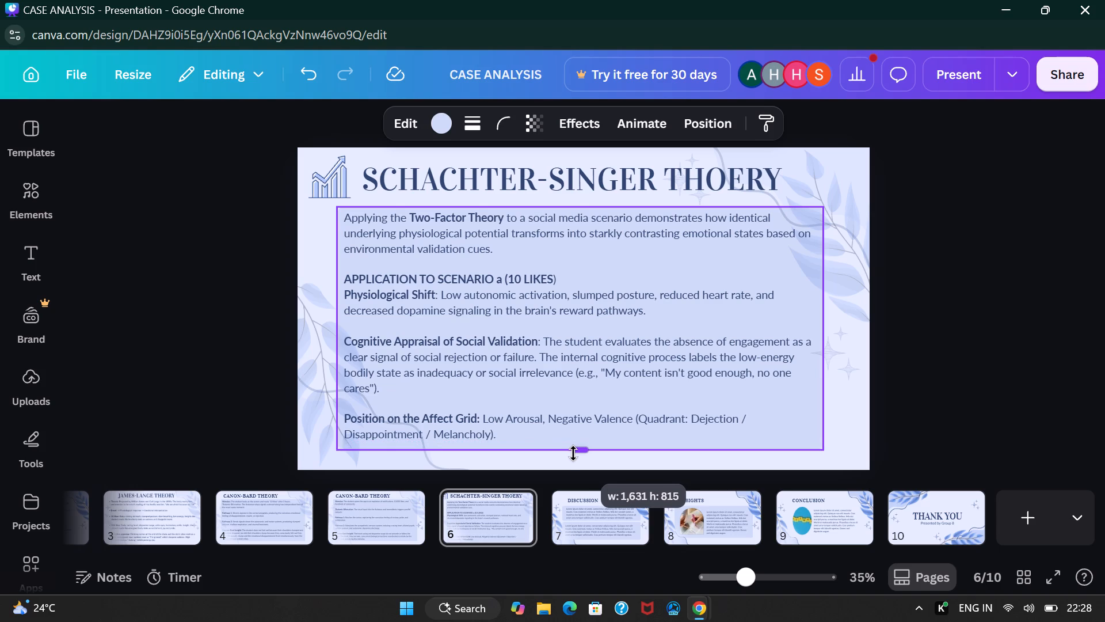
{"action": "left_click_drag", "start_coordinate": [573, 453], "coordinate": [573, 456]}
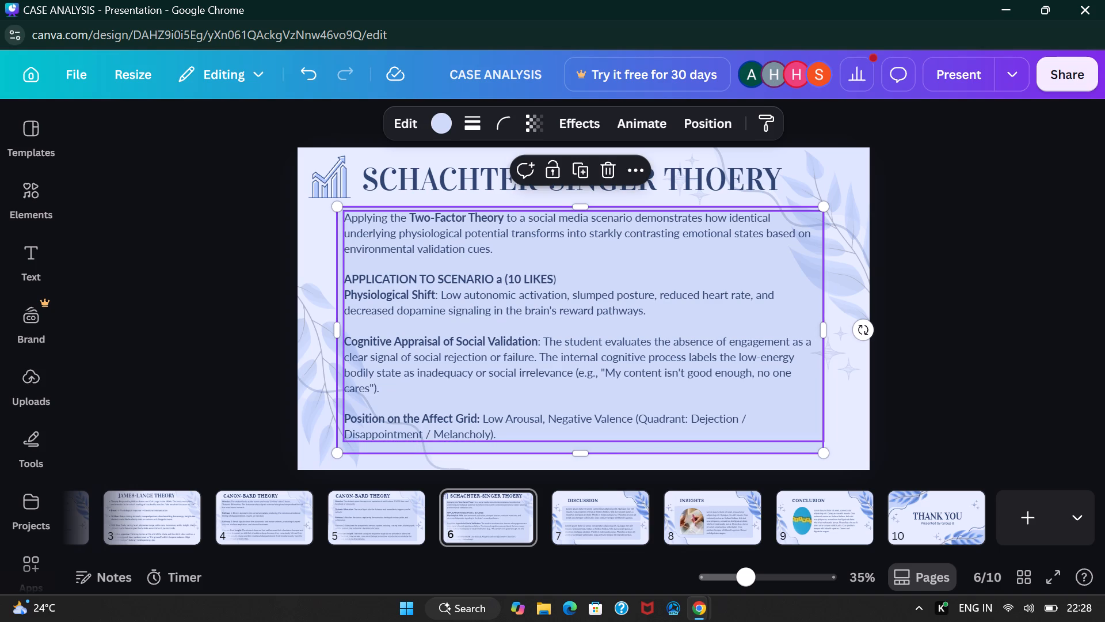
{"action": "left_click_drag", "start_coordinate": [605, 450], "coordinate": [601, 444]}
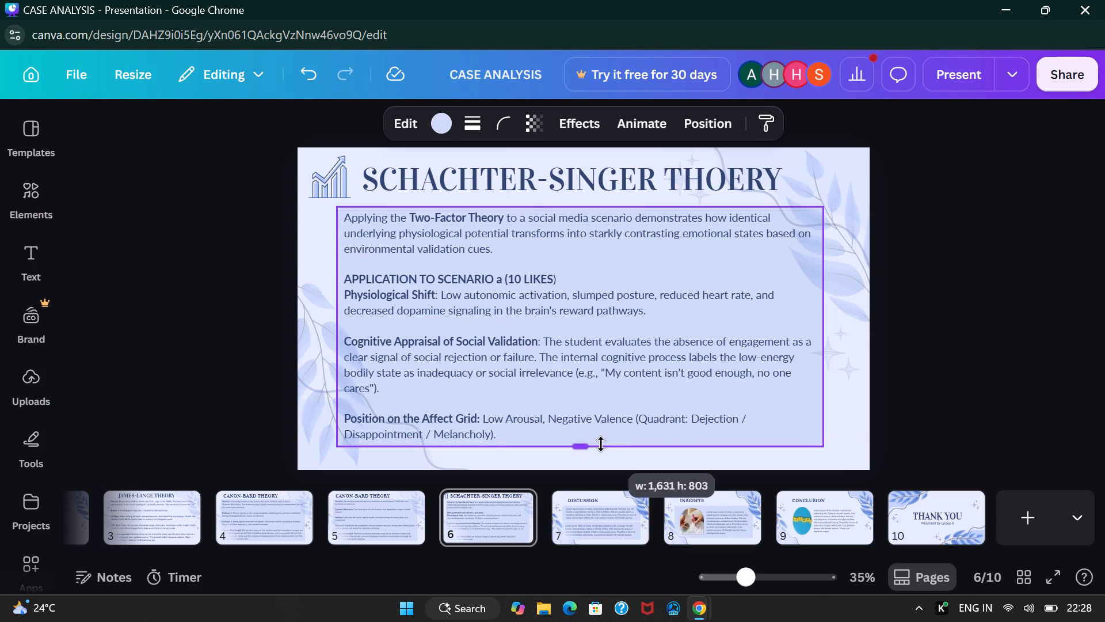
{"action": "left_click_drag", "start_coordinate": [601, 444], "coordinate": [599, 446]}
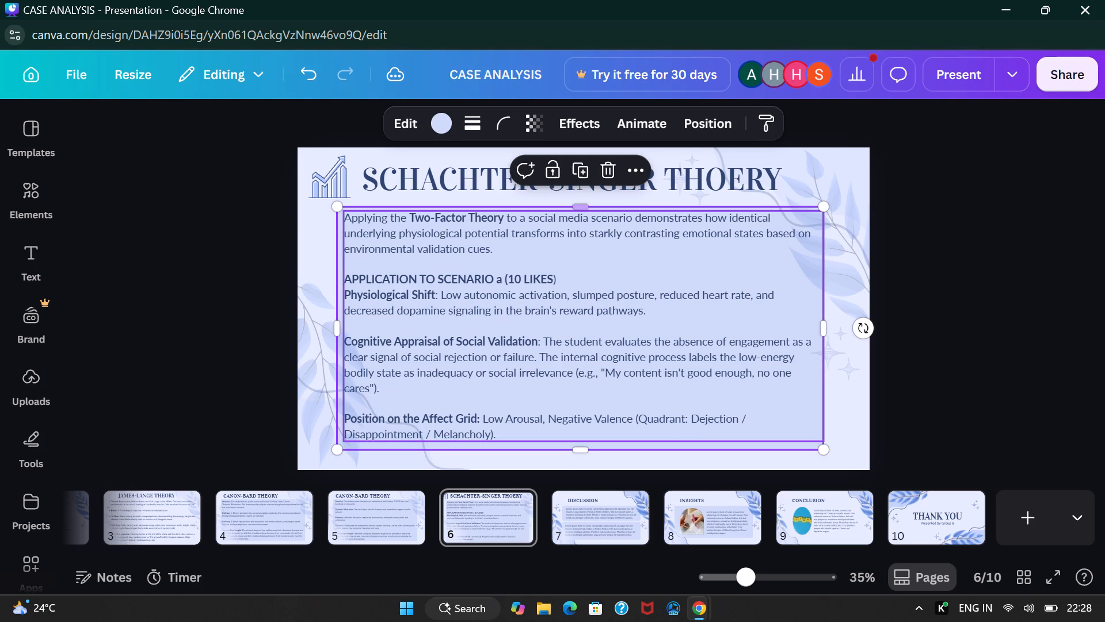
{"action": "left_click", "coordinate": [913, 243]}
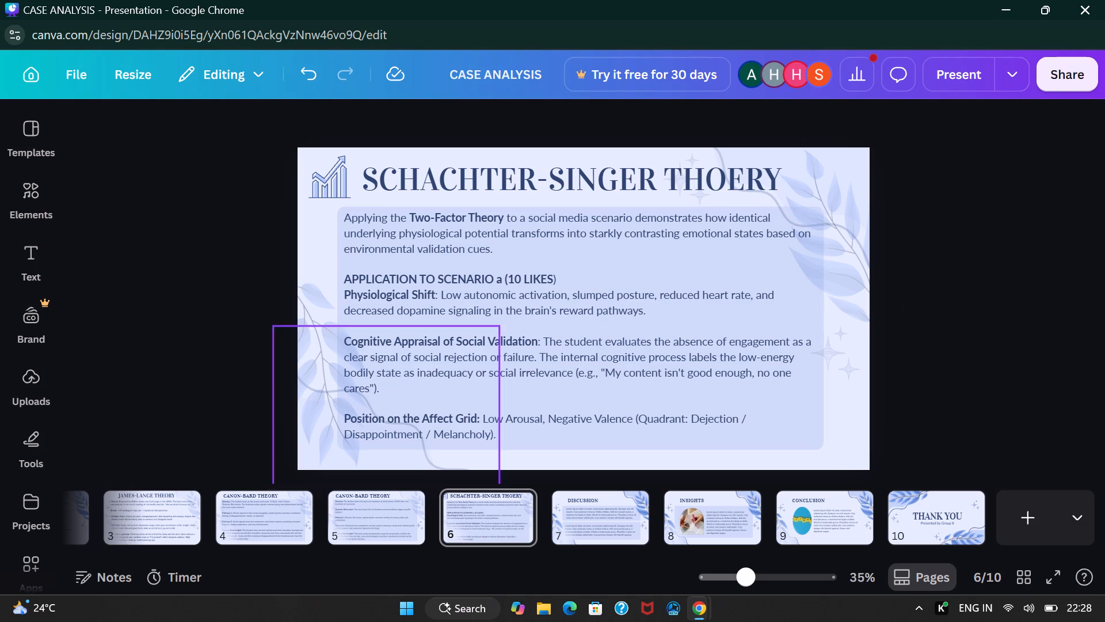
Paste the copied blue rectangle onto the James-Lange Theory page and send it to the back, behind the body text.
{"action": "left_click", "coordinate": [355, 507]}
{"action": "left_click", "coordinate": [281, 514]}
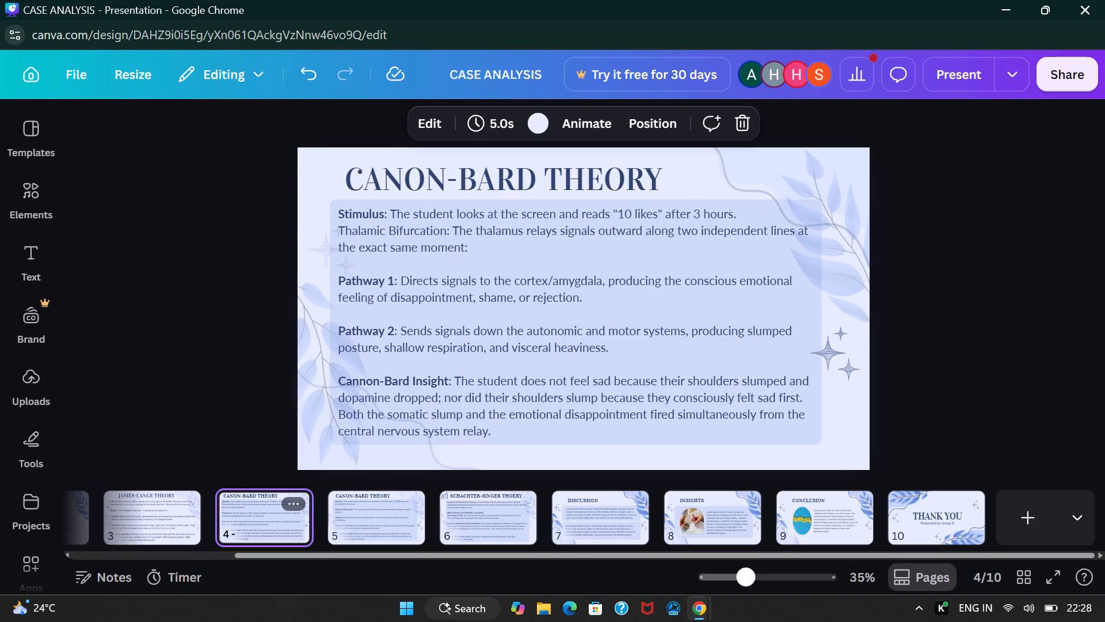
{"action": "left_click", "coordinate": [146, 528]}
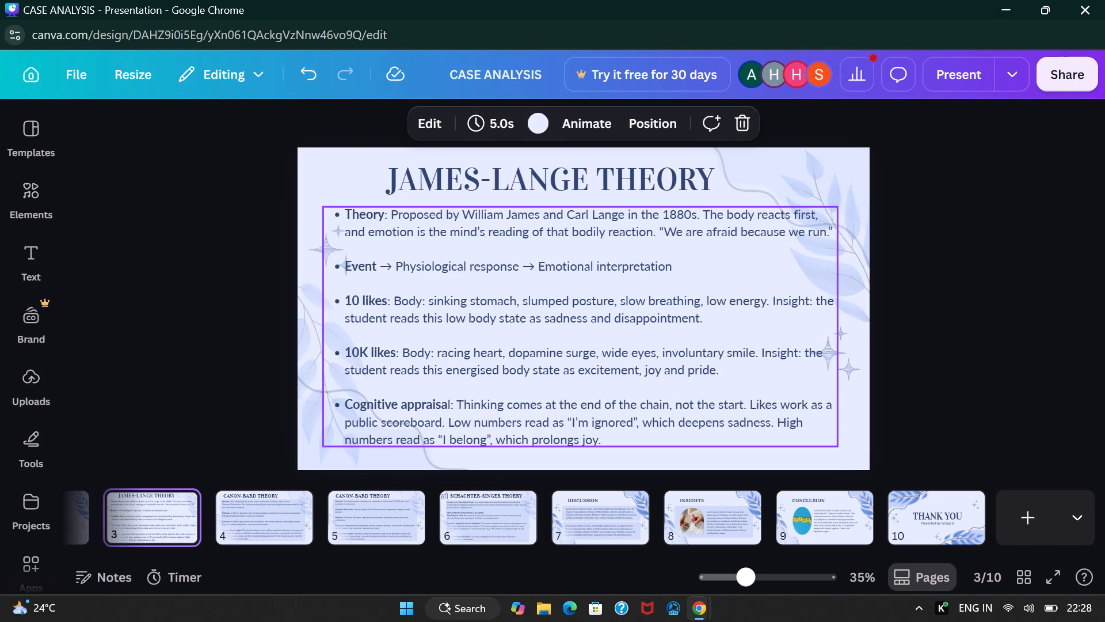
{"action": "key", "text": "ctrl+v"}
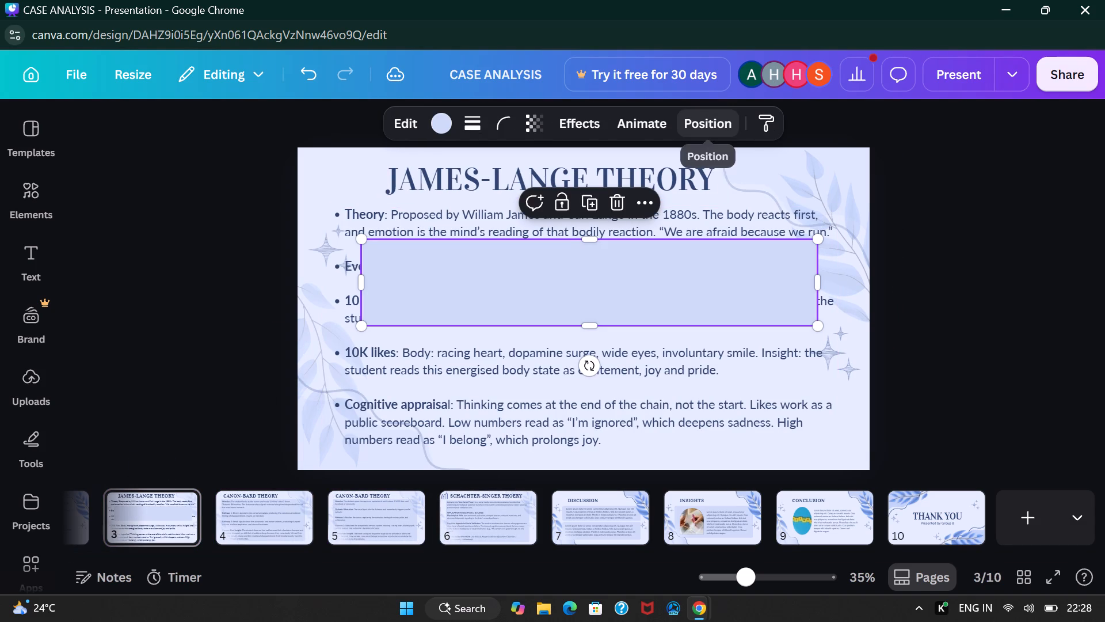
{"action": "left_click", "coordinate": [700, 119]}
{"action": "left_click", "coordinate": [276, 260]}
{"action": "left_click", "coordinate": [333, 126]}
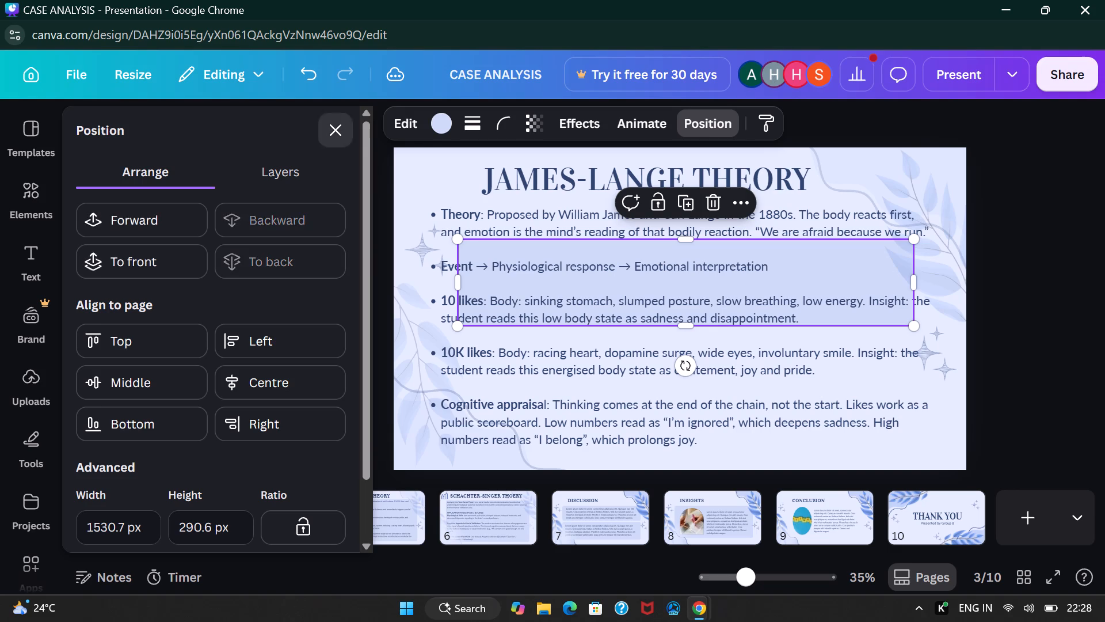
Move the blue rectangle to the top-left start of the James-Lange body text and shrink it to about 271 px high.
{"action": "left_click_drag", "start_coordinate": [517, 246], "coordinate": [477, 209]}
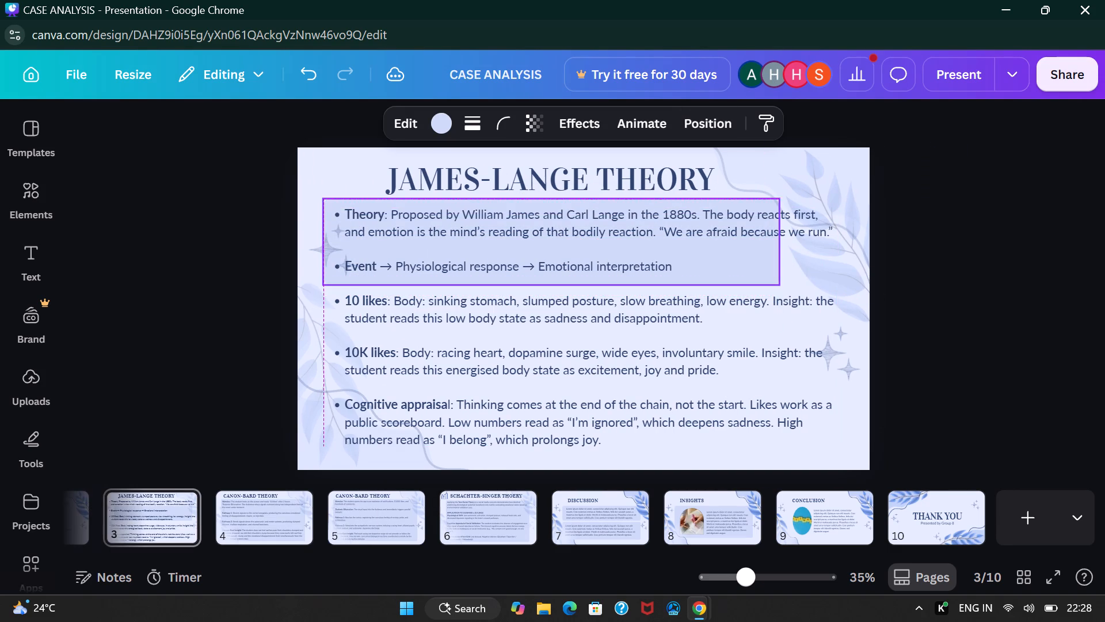
{"action": "left_click_drag", "start_coordinate": [477, 209], "coordinate": [480, 209]}
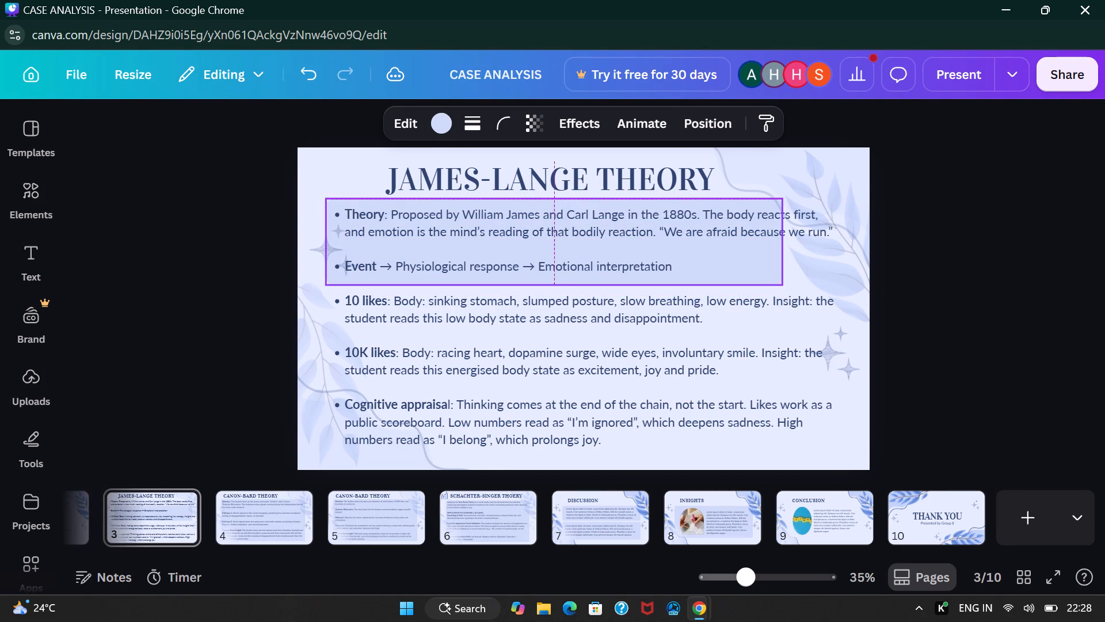
{"action": "left_click_drag", "start_coordinate": [480, 209], "coordinate": [482, 210]}
{"action": "key", "text": "Down"}
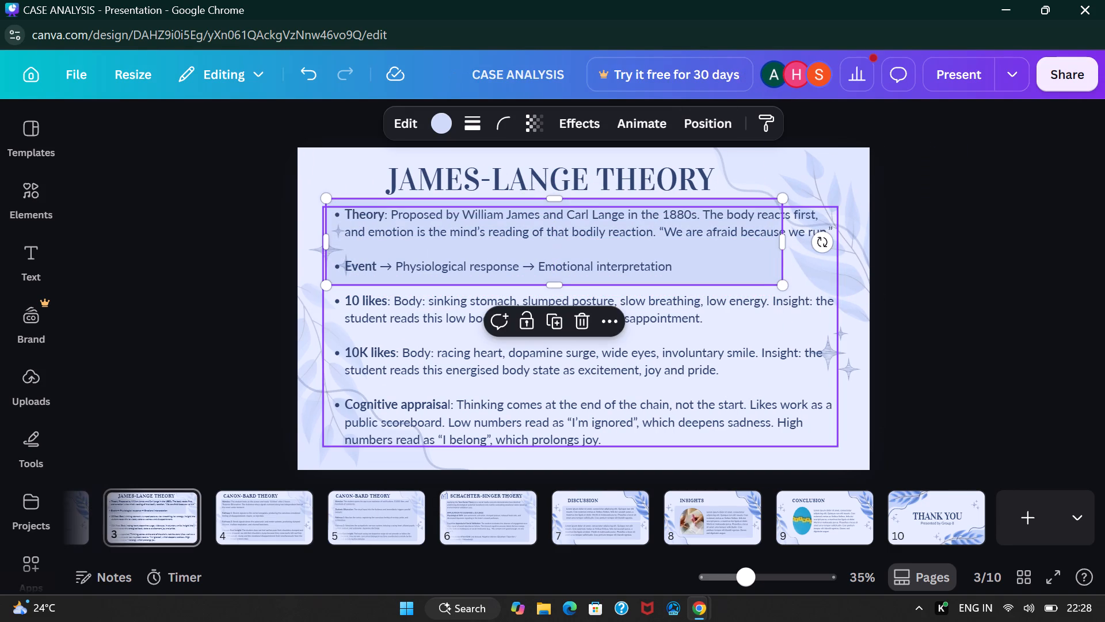
{"action": "key", "text": "Down"}
{"action": "key", "text": "Down"}
{"action": "key", "text": "Down"}
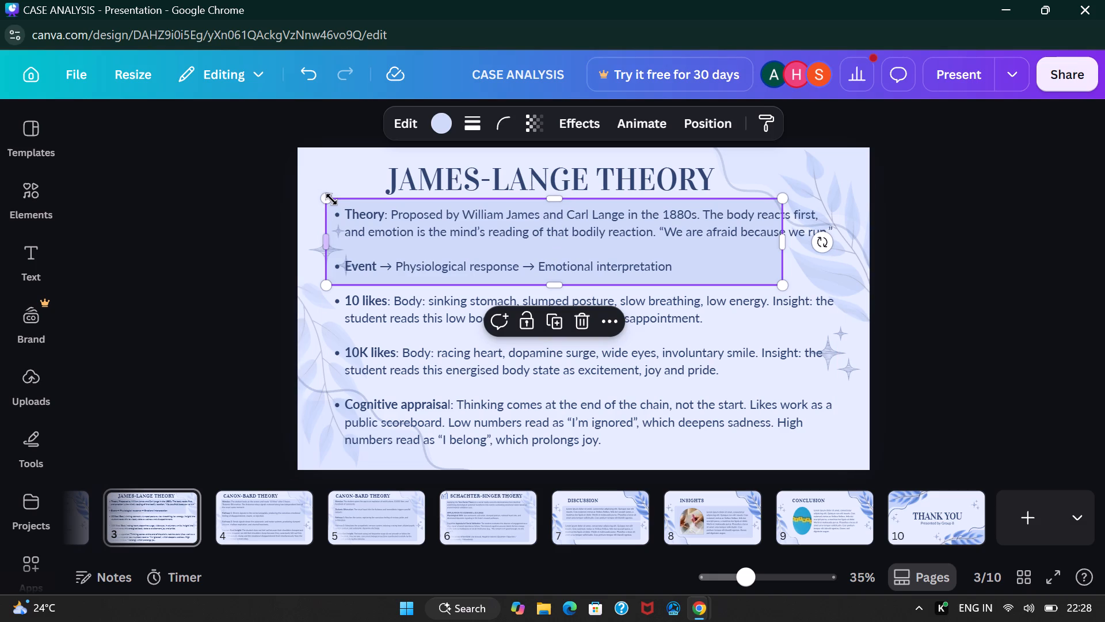
{"action": "left_click_drag", "start_coordinate": [327, 198], "coordinate": [334, 213]}
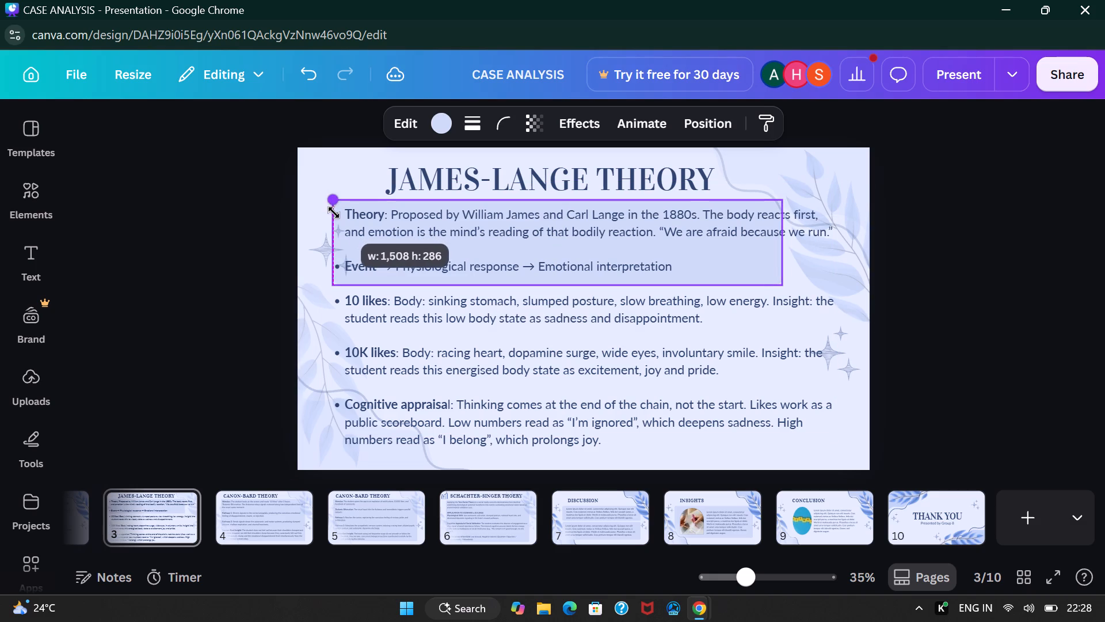
{"action": "left_click_drag", "start_coordinate": [334, 213], "coordinate": [354, 223]}
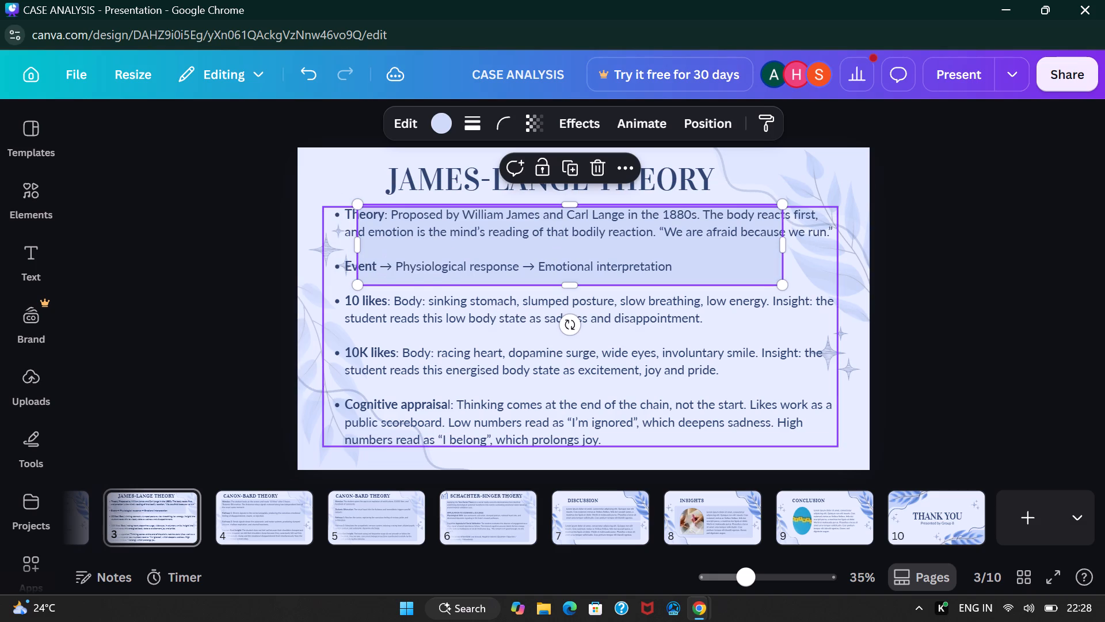
{"action": "left_click_drag", "start_coordinate": [455, 240], "coordinate": [427, 238]}
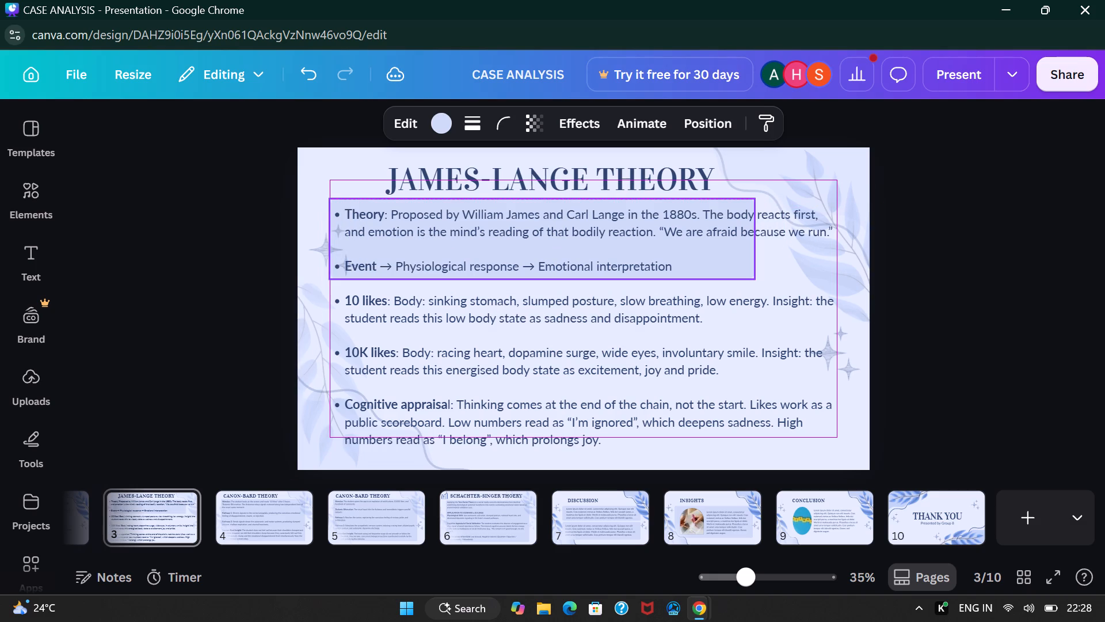
{"action": "left_click_drag", "start_coordinate": [427, 238], "coordinate": [424, 238]}
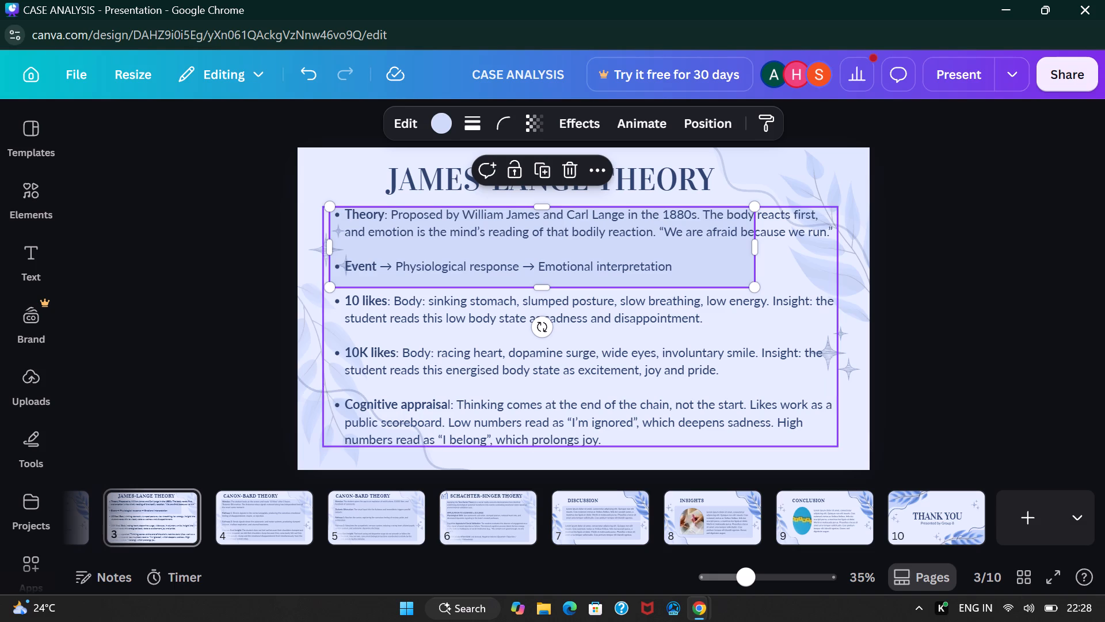
Stretch the blue rectangle to about 1,704 px wide and down behind the whole James-Lange body text, nudging it into place.
{"action": "left_click_drag", "start_coordinate": [755, 248], "coordinate": [836, 248]}
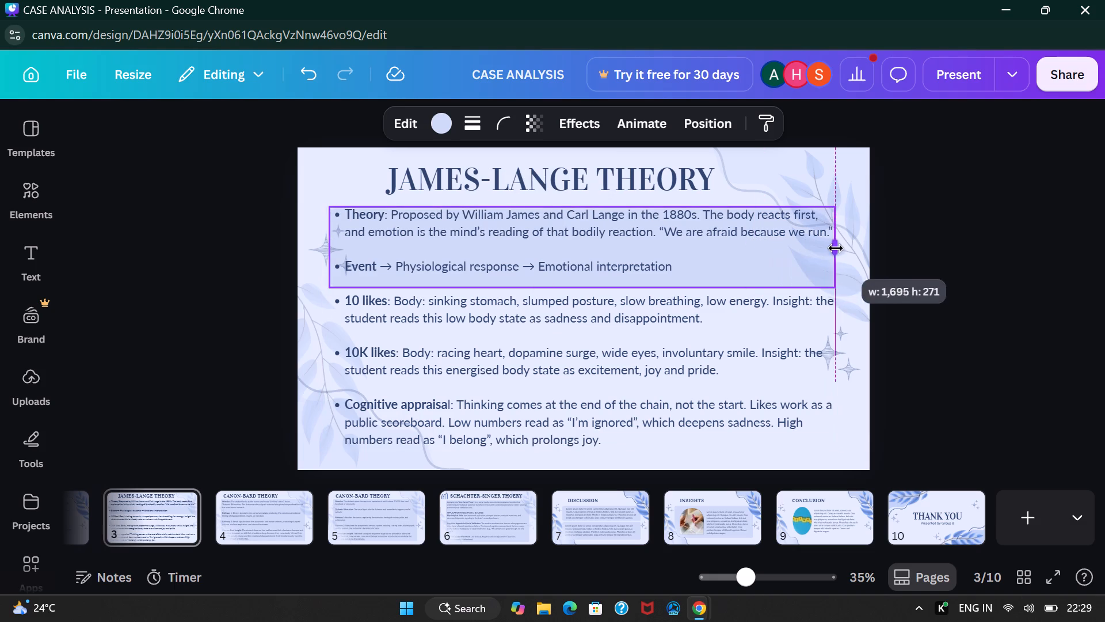
{"action": "left_click_drag", "start_coordinate": [836, 248], "coordinate": [842, 249]}
{"action": "left_click_drag", "start_coordinate": [585, 290], "coordinate": [601, 404]}
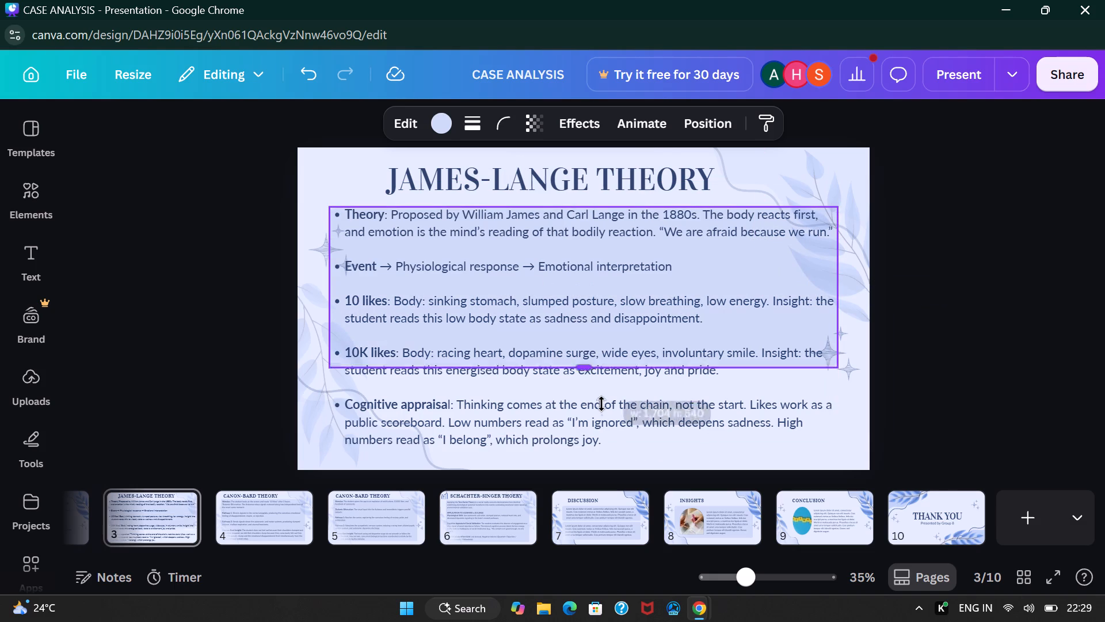
{"action": "left_click_drag", "start_coordinate": [601, 404], "coordinate": [612, 455]}
{"action": "left_click", "coordinate": [581, 303]}
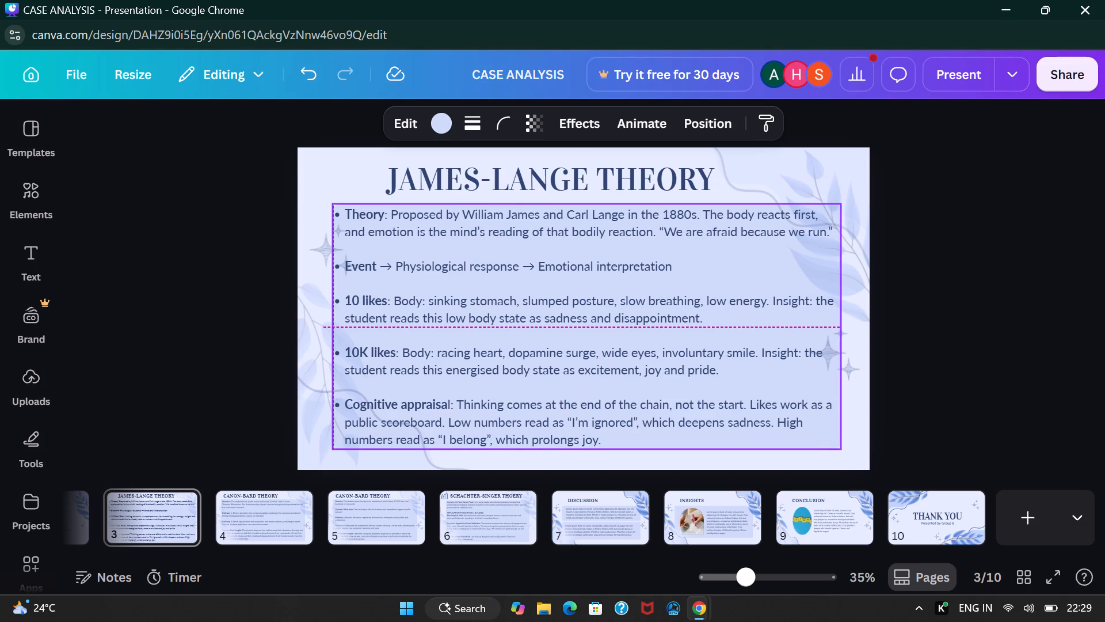
{"action": "left_click", "coordinate": [984, 249]}
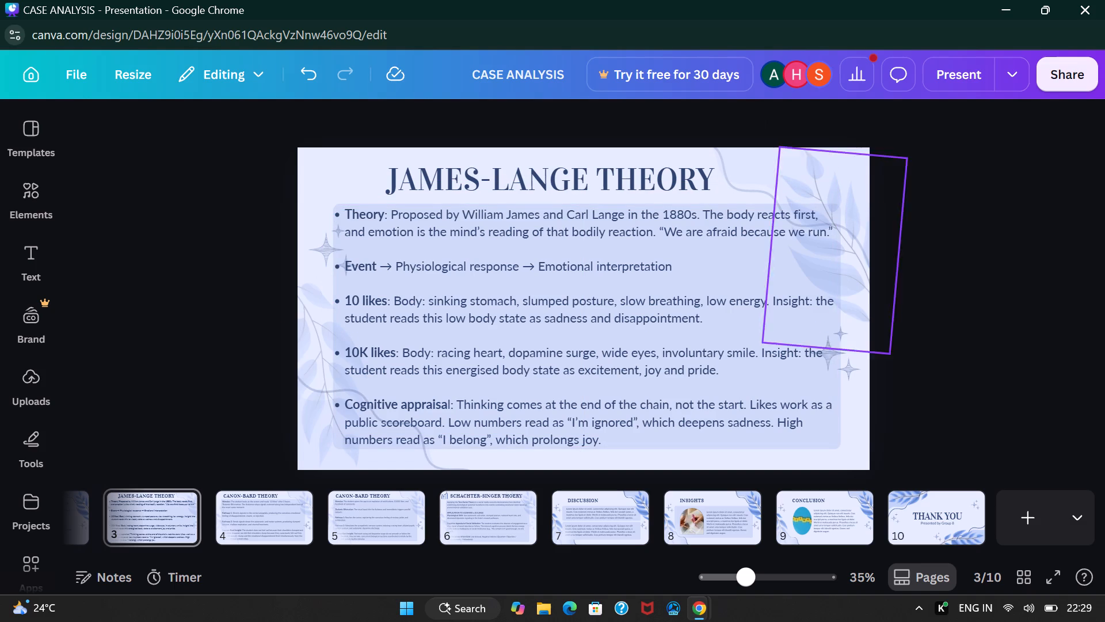
Shift the James-Lange body text slightly right inside the blue rectangle and extend the rectangle's bottom edge slightly below the text.
{"action": "left_click", "coordinate": [582, 432]}
{"action": "left_click", "coordinate": [583, 446]}
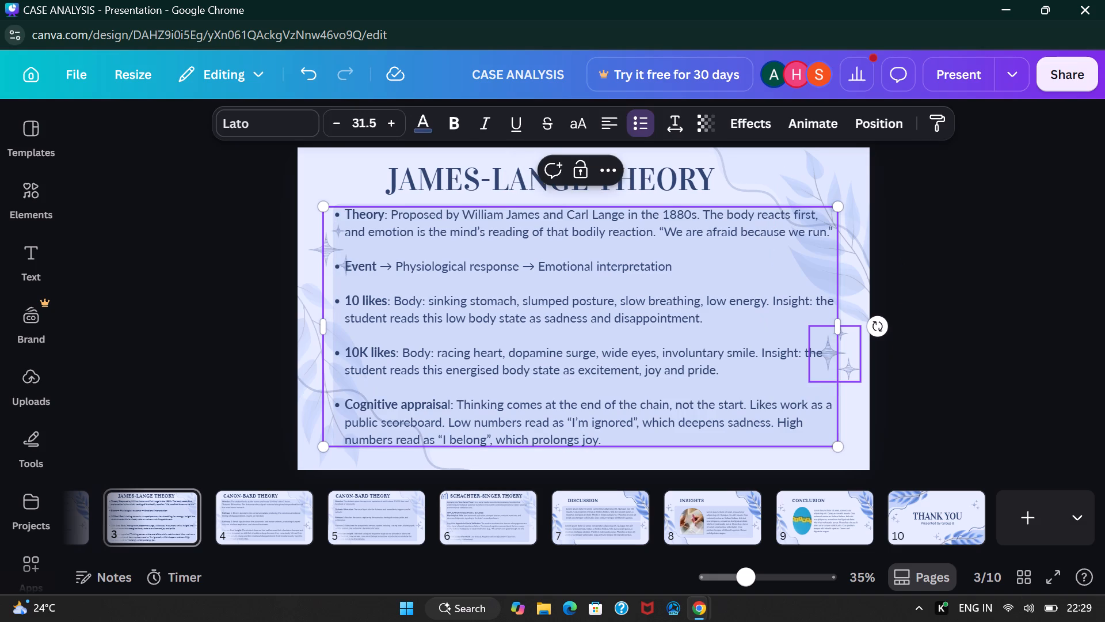
{"action": "left_click_drag", "start_coordinate": [837, 336], "coordinate": [836, 326]}
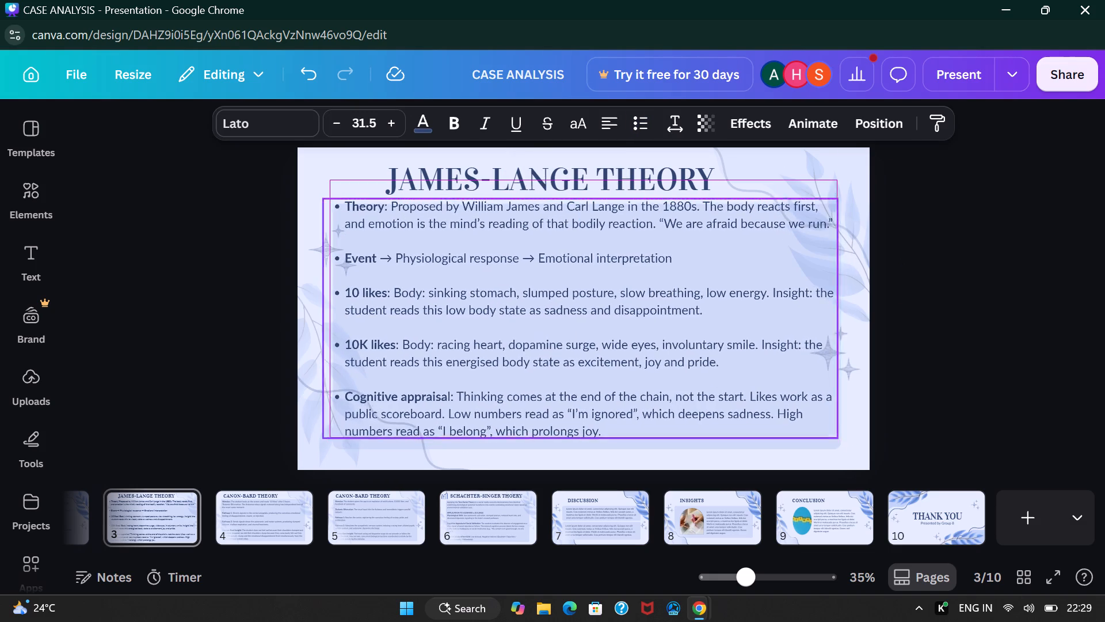
{"action": "left_click_drag", "start_coordinate": [836, 326], "coordinate": [839, 317]}
{"action": "left_click", "coordinate": [590, 442]}
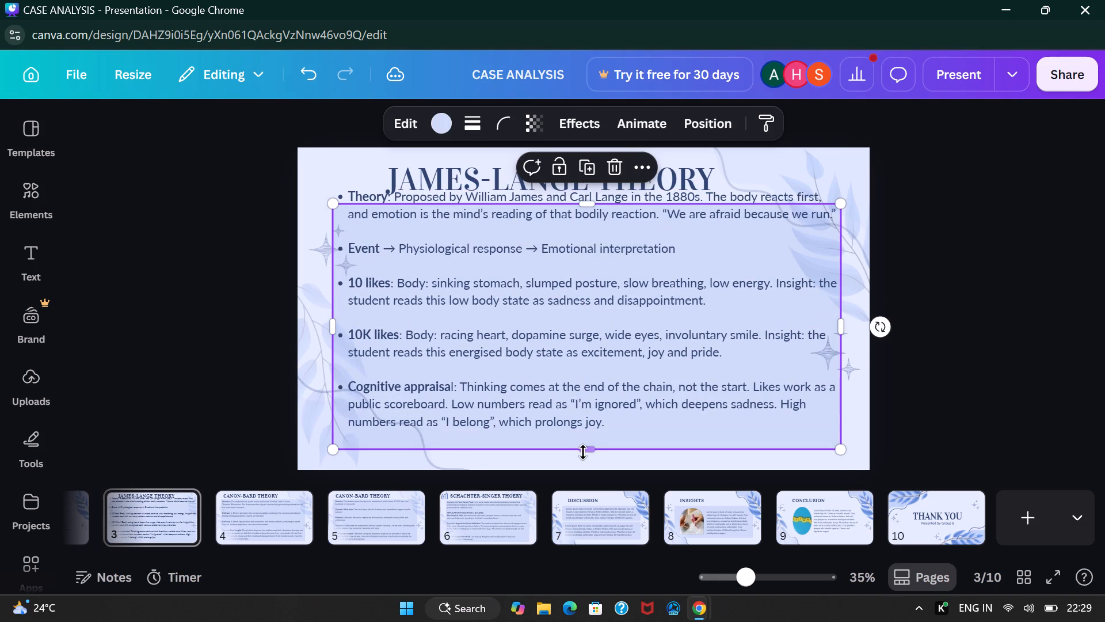
{"action": "left_click", "coordinate": [587, 450]}
{"action": "left_click", "coordinate": [588, 398]}
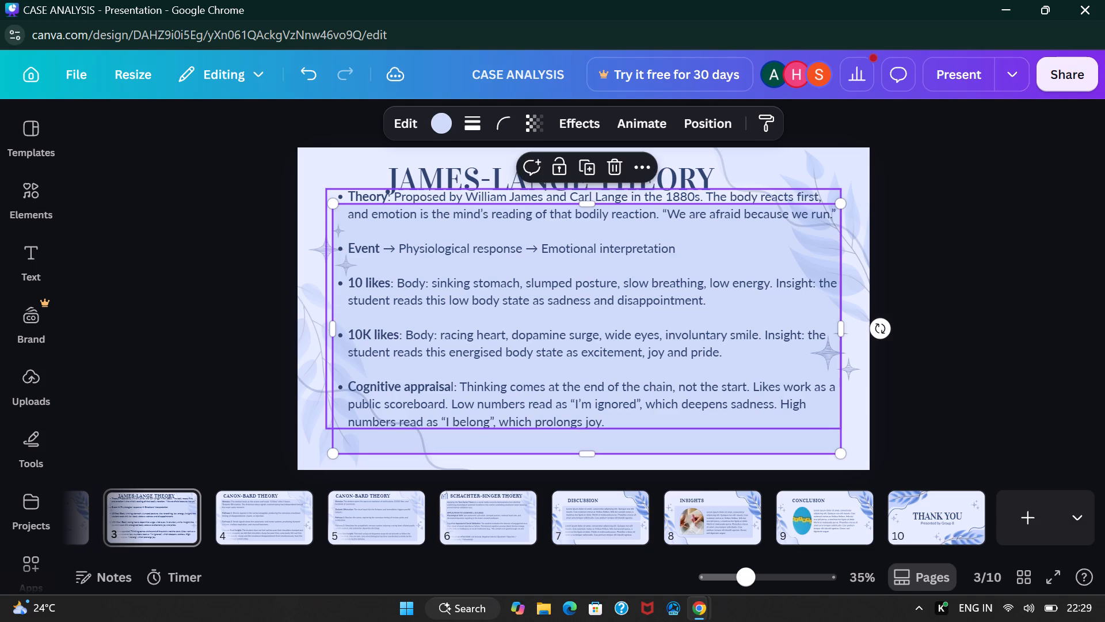
{"action": "left_click_drag", "start_coordinate": [588, 398], "coordinate": [596, 417]}
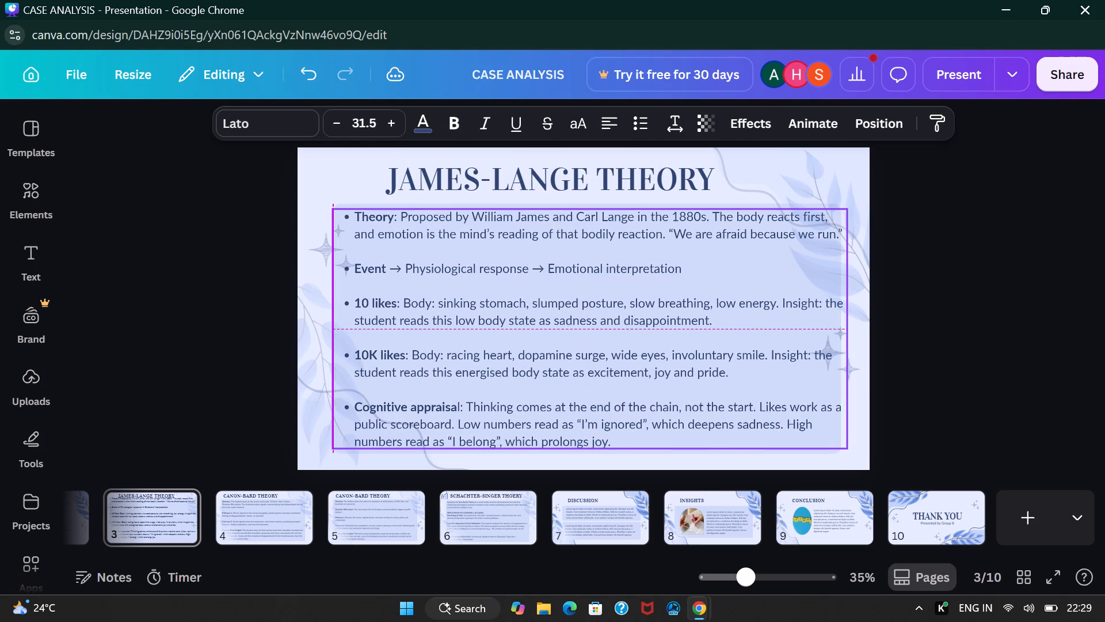
{"action": "left_click_drag", "start_coordinate": [596, 417], "coordinate": [590, 417]}
{"action": "left_click", "coordinate": [1013, 307]}
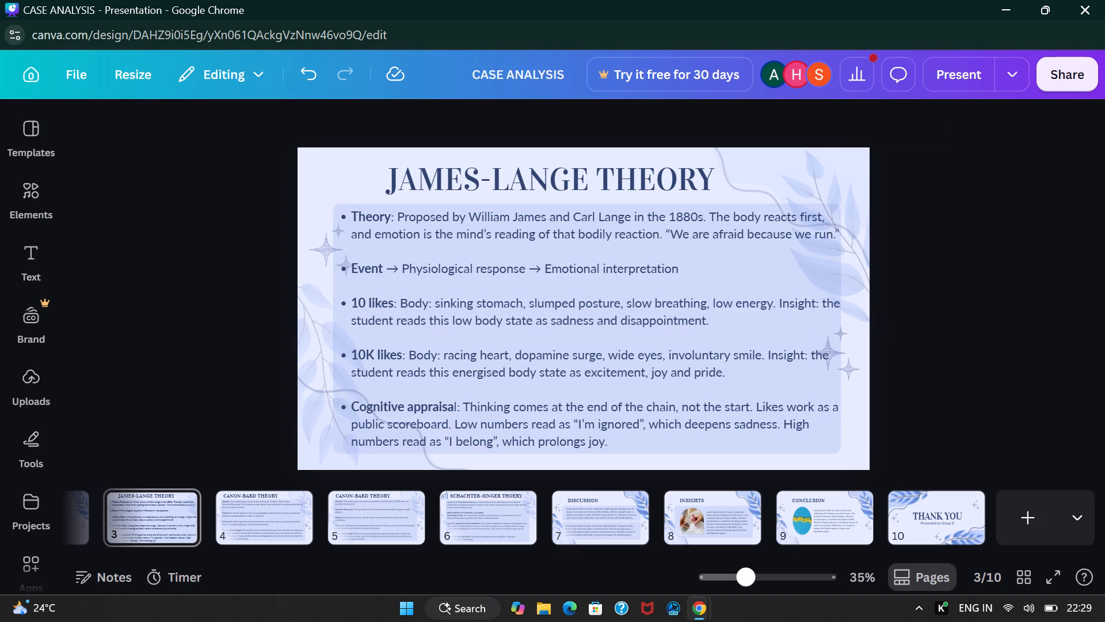
Scale the James-Lange body text down slightly so it fits inside the blue rectangle.
{"action": "left_click", "coordinate": [800, 314]}
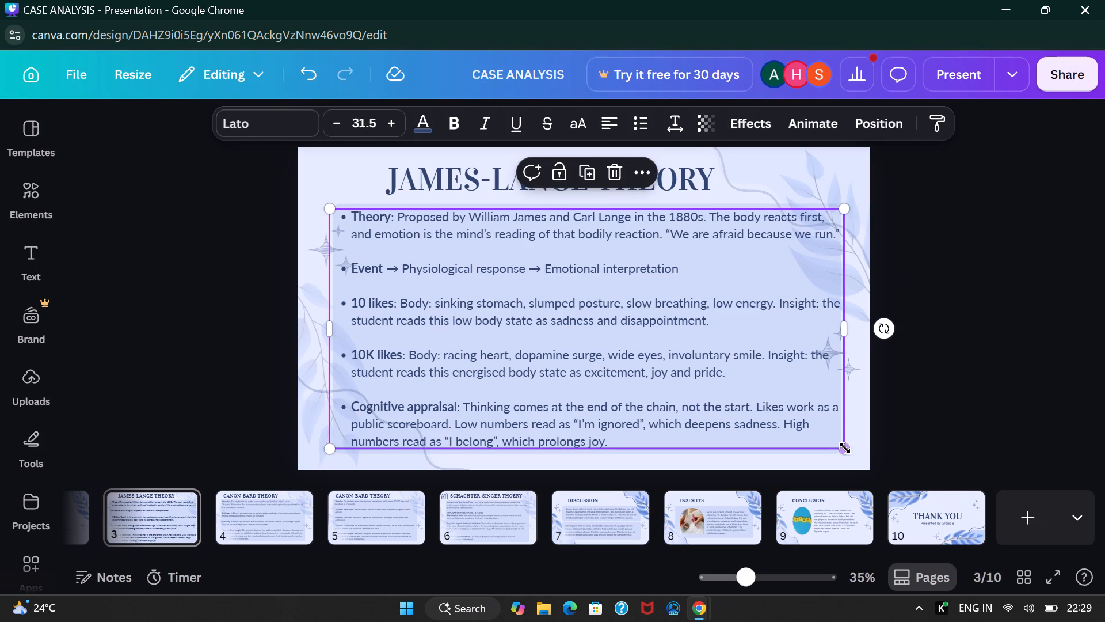
{"action": "left_click_drag", "start_coordinate": [844, 447], "coordinate": [834, 442]}
{"action": "left_click", "coordinate": [1019, 314]}
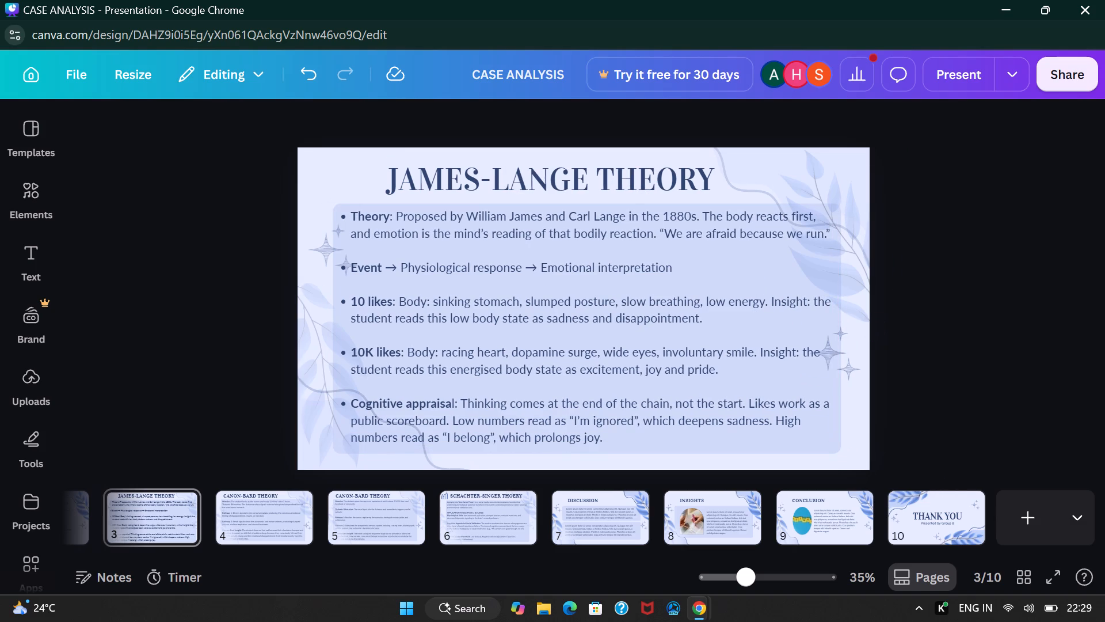
{"action": "left_click", "coordinate": [261, 507]}
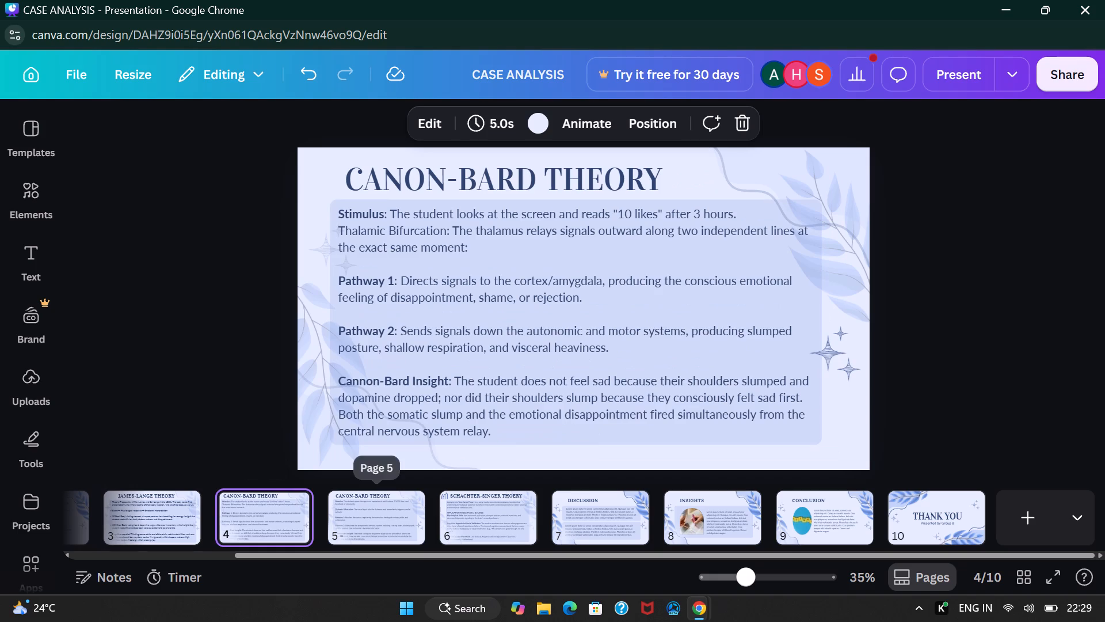
{"action": "left_click", "coordinate": [395, 518]}
{"action": "left_click", "coordinate": [473, 507]}
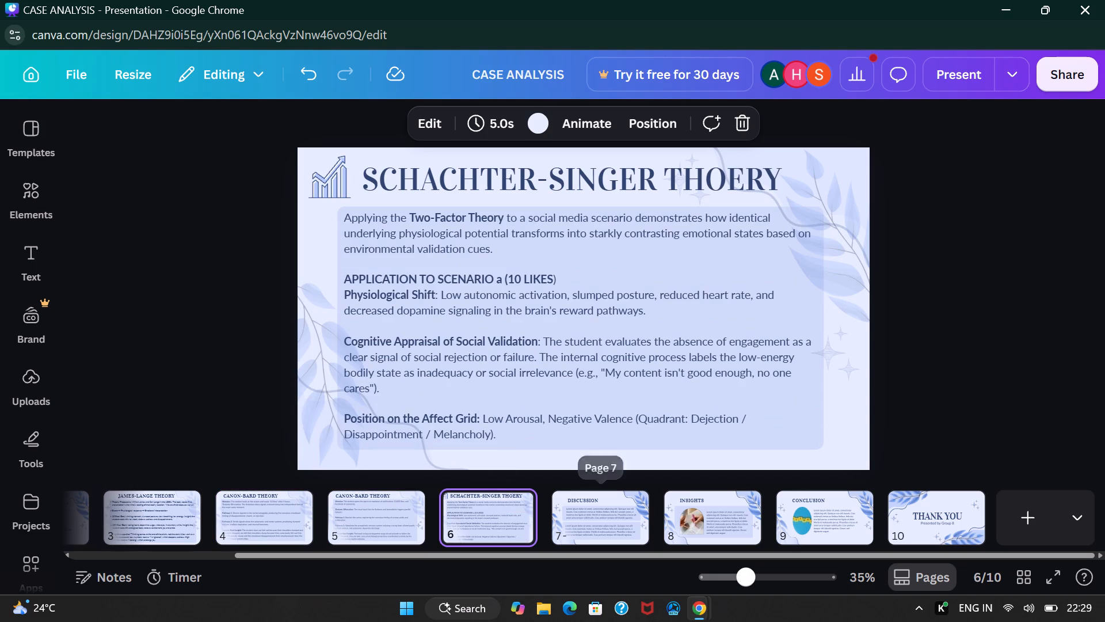
{"action": "left_click", "coordinate": [573, 514]}
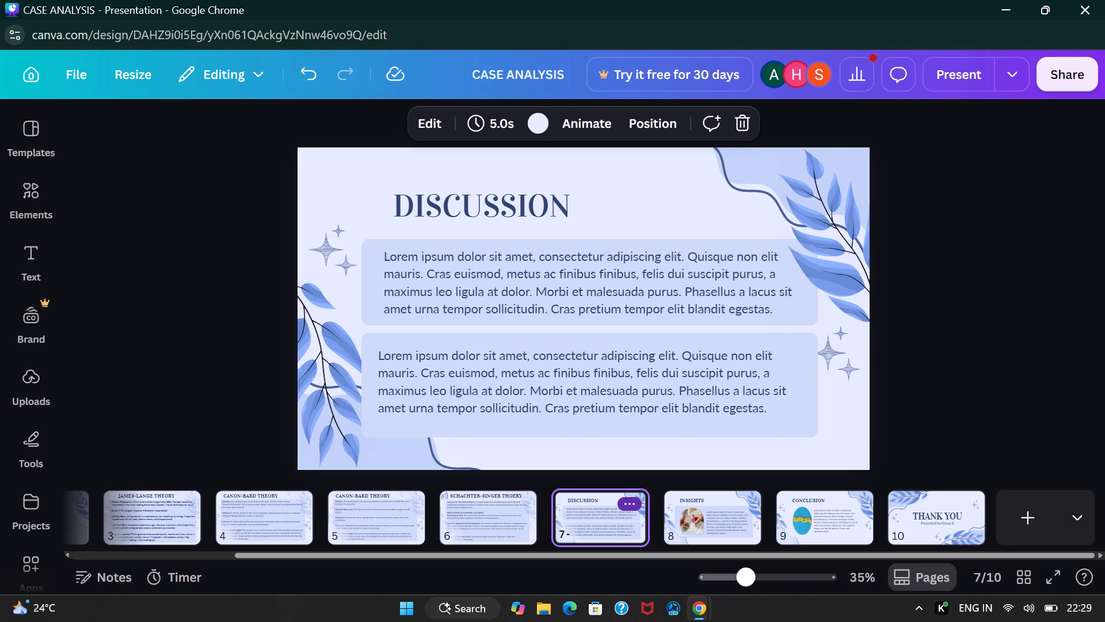
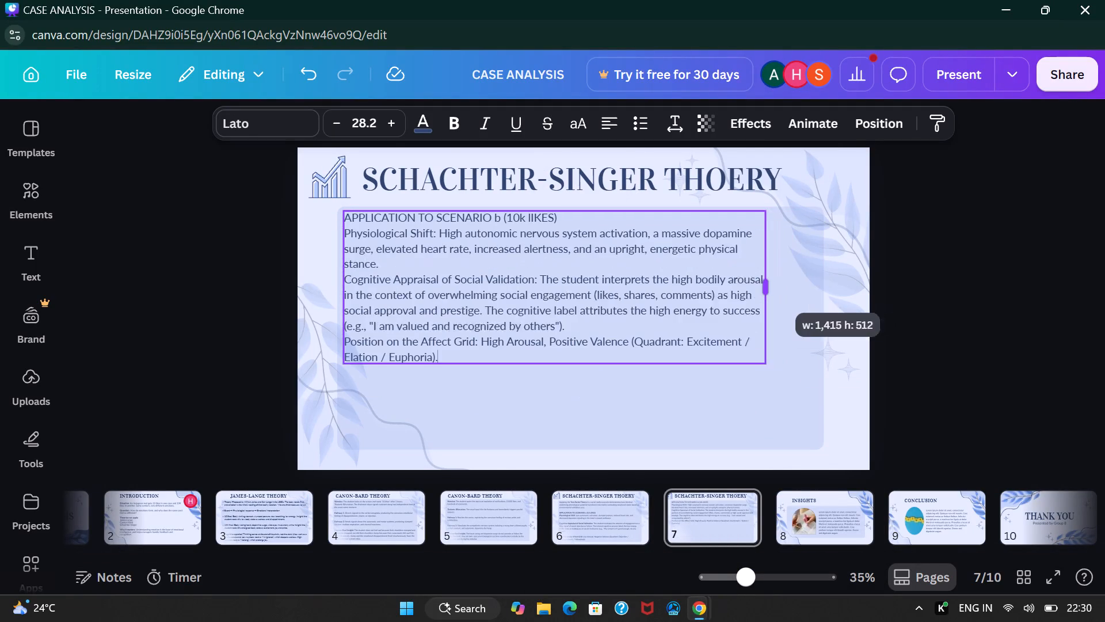
Narrow the body text box on page 7 slightly and scale the text up to size 33.
{"action": "left_click_drag", "start_coordinate": [753, 283], "coordinate": [749, 283]}
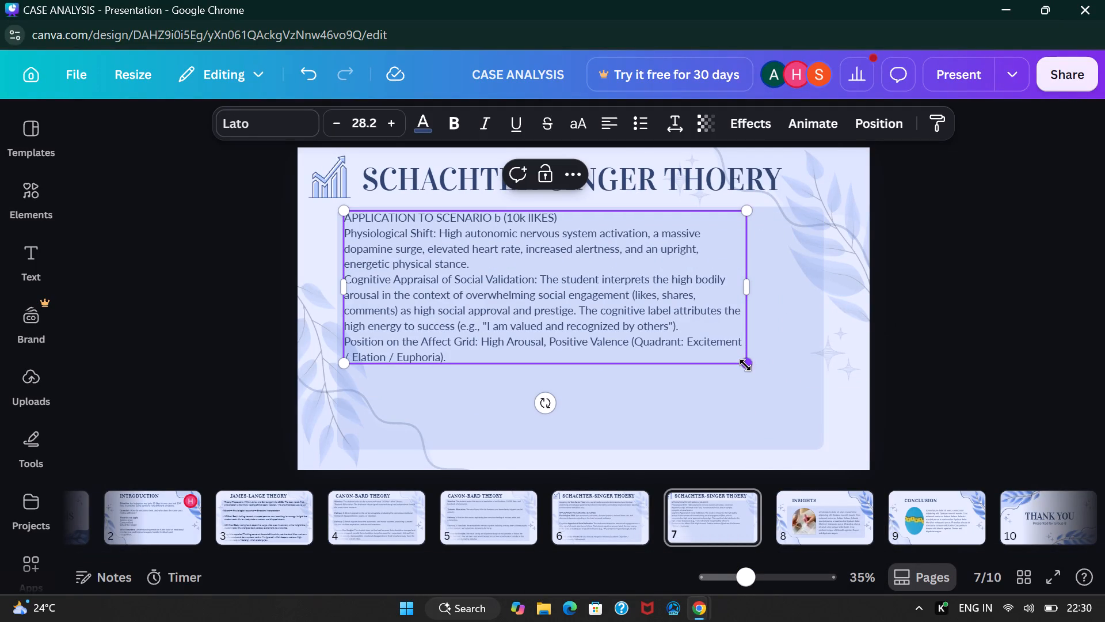
{"action": "left_click_drag", "start_coordinate": [745, 365], "coordinate": [805, 412]}
Check page 6 for comparison, then add blank lines before the Cognitive Appraisal and Position on the Affect Grid paragraphs on page 7.
{"action": "left_click", "coordinate": [604, 515]}
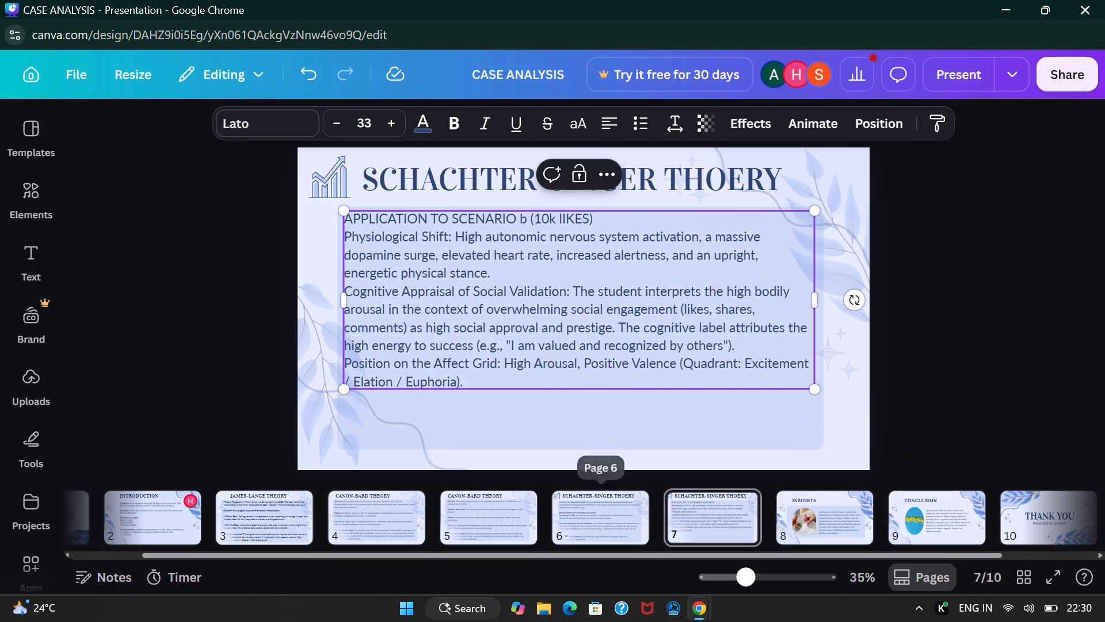
{"action": "double_click", "coordinate": [501, 386]}
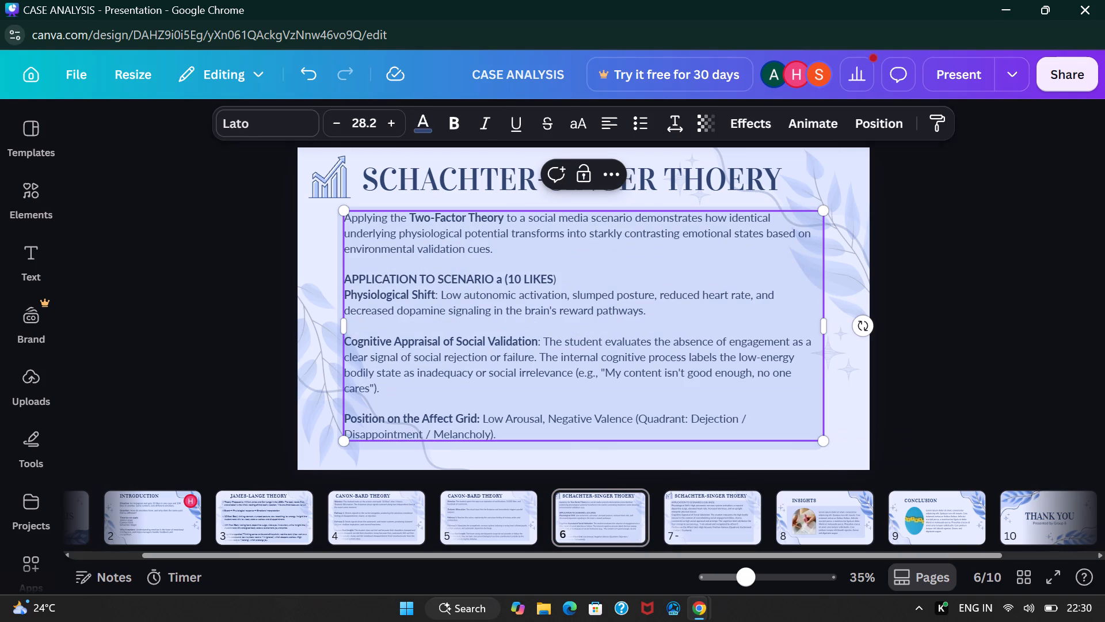
{"action": "double_click", "coordinate": [704, 510]}
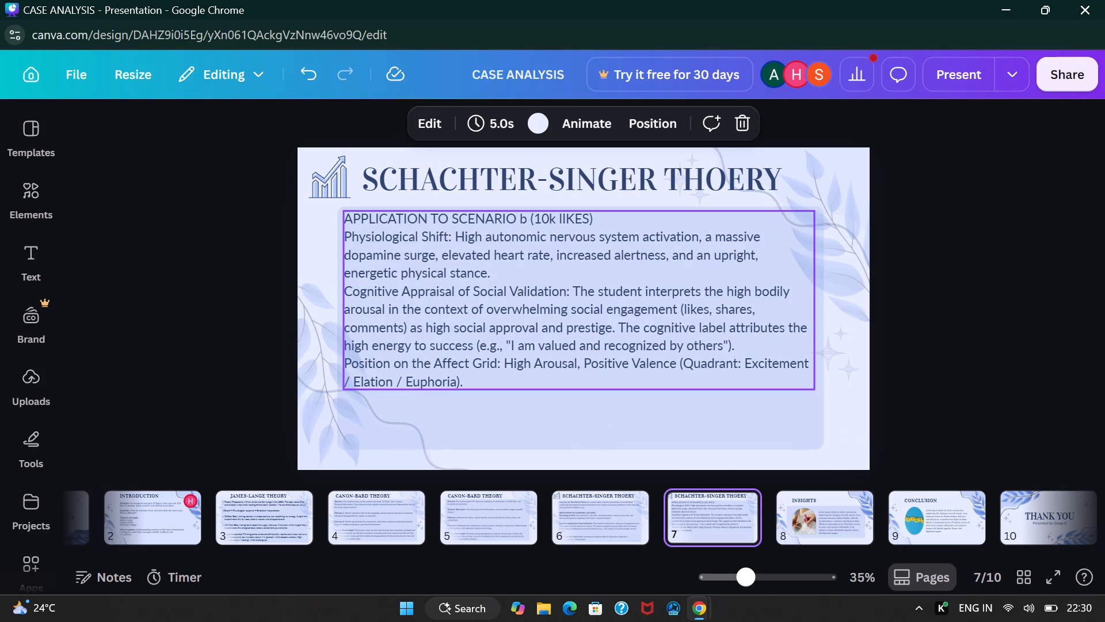
{"action": "left_click", "coordinate": [537, 274]}
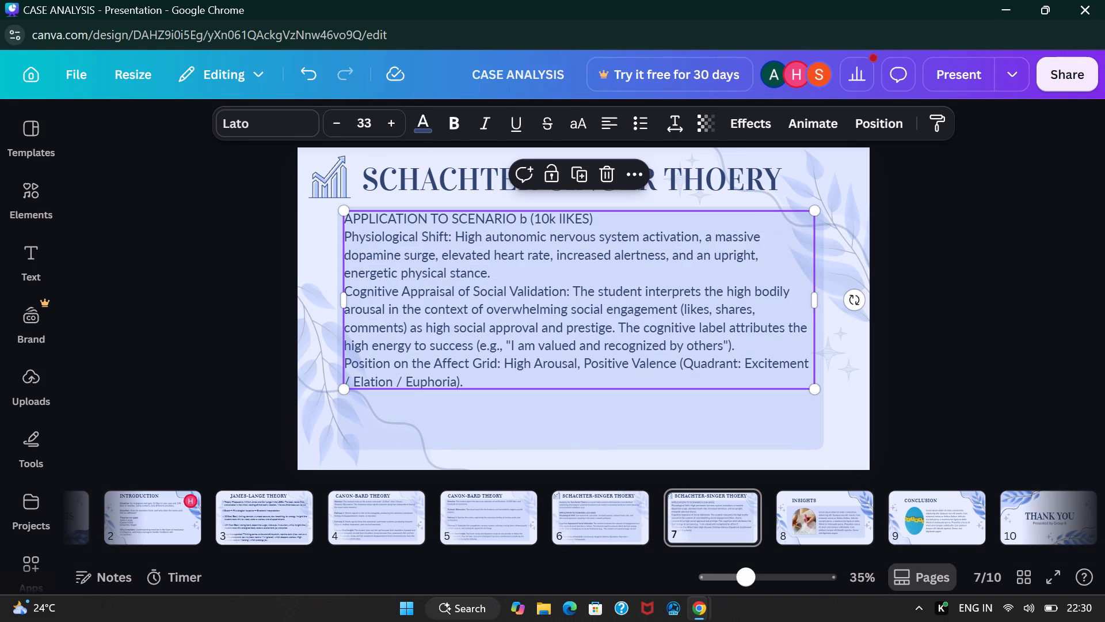
{"action": "left_click", "coordinate": [346, 289]}
{"action": "key", "text": "Return"}
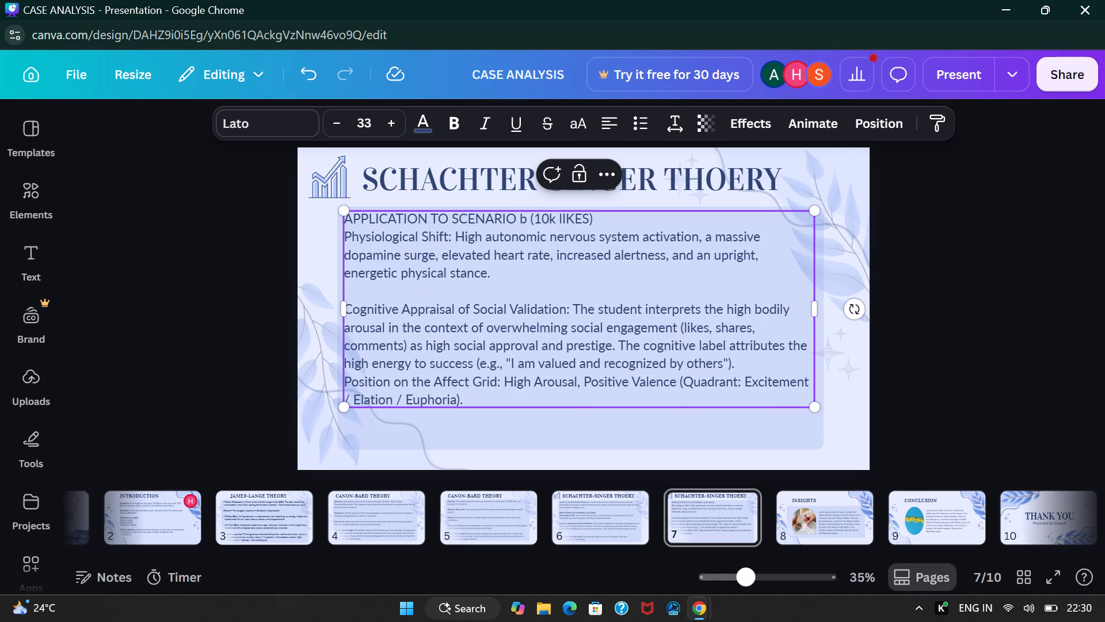
{"action": "left_click", "coordinate": [346, 379]}
{"action": "key", "text": "Return"}
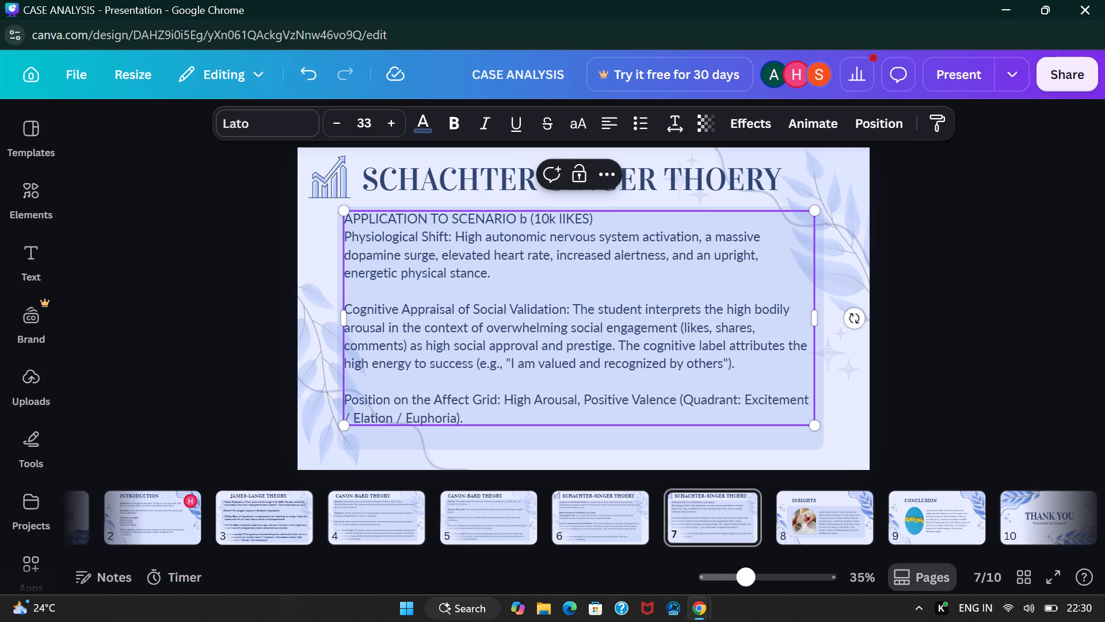
Bold the "APPLICATION TO SCENARIO b" heading line and the labels "Cognitive Appraisal of Social Validation:" and "Position on the Affect Grid".
{"action": "left_click_drag", "start_coordinate": [597, 219], "coordinate": [527, 216]}
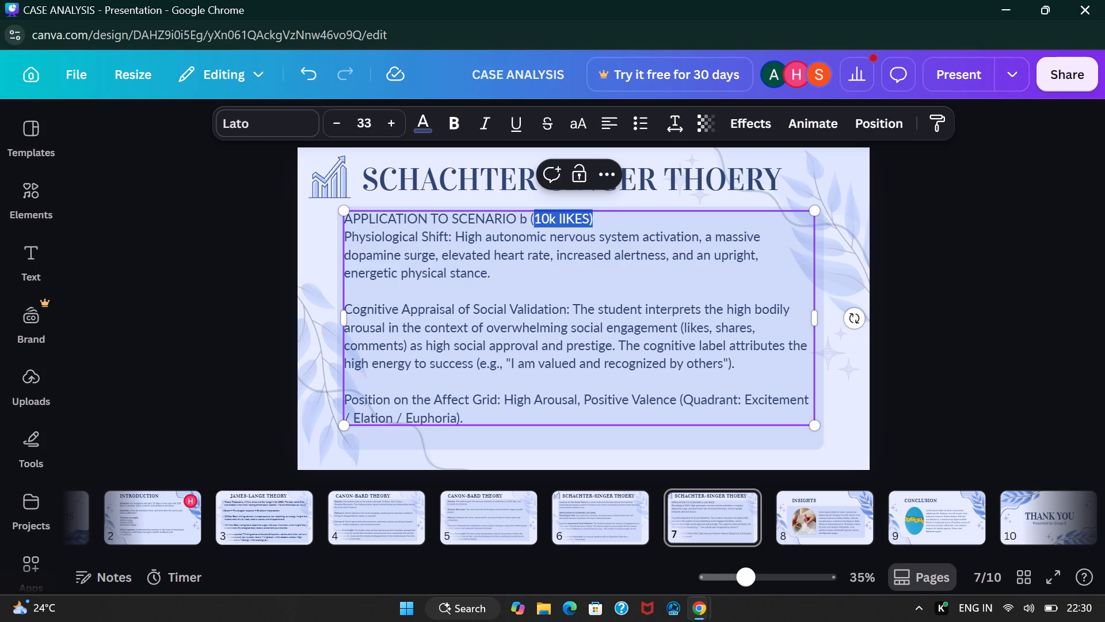
{"action": "left_click_drag", "start_coordinate": [527, 216], "coordinate": [349, 209]}
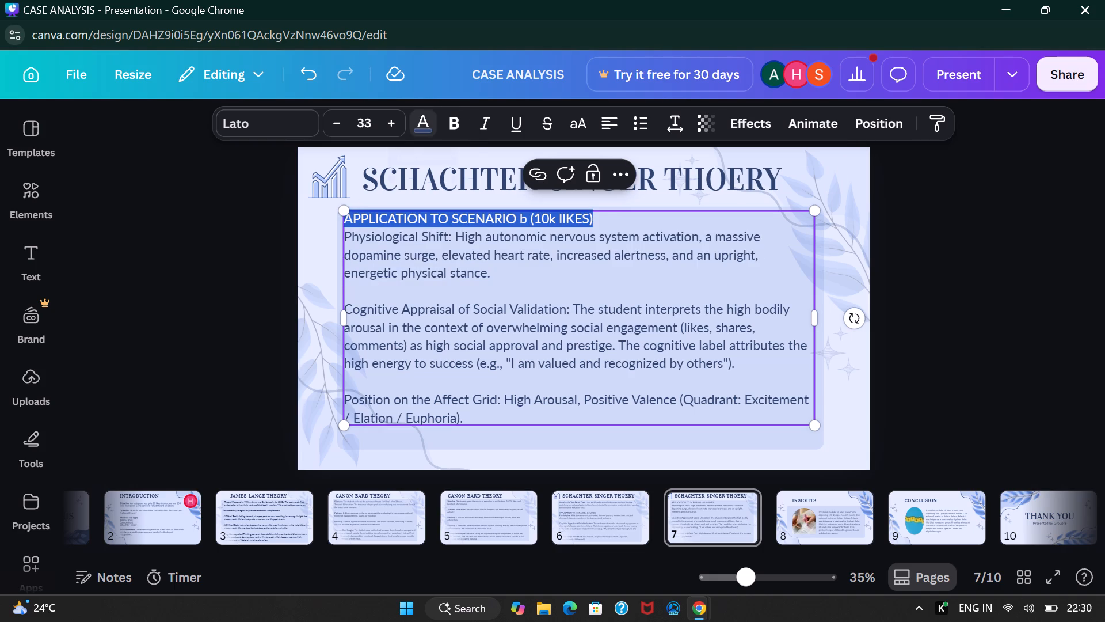
{"action": "left_click", "coordinate": [455, 124]}
{"action": "left_click_drag", "start_coordinate": [569, 308], "coordinate": [545, 308]}
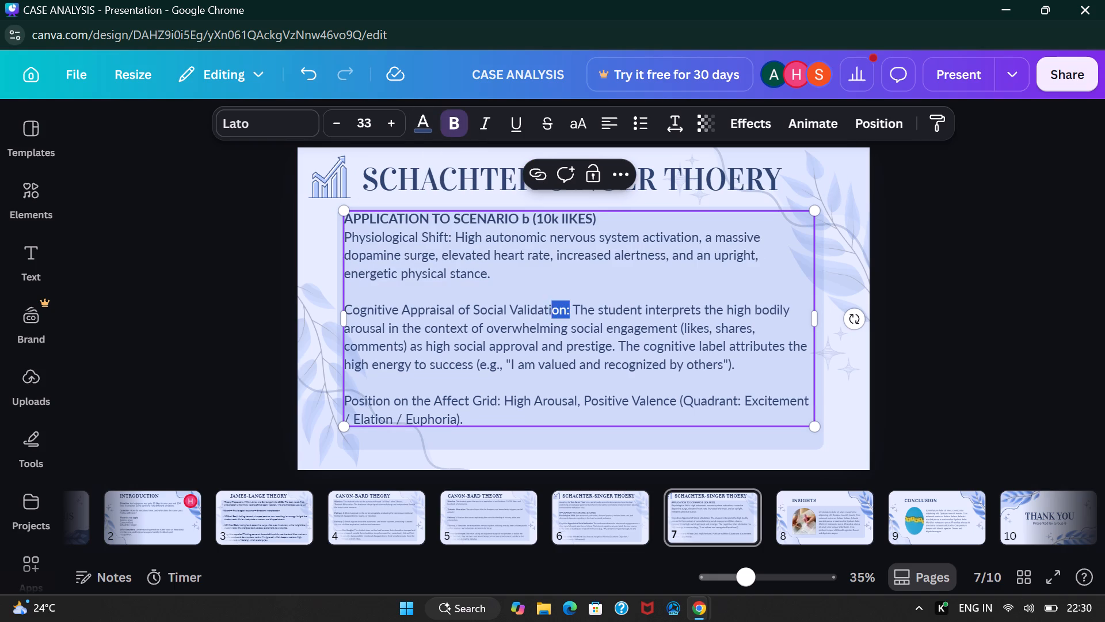
{"action": "left_click_drag", "start_coordinate": [545, 308], "coordinate": [345, 304]}
{"action": "left_click", "coordinate": [454, 115]}
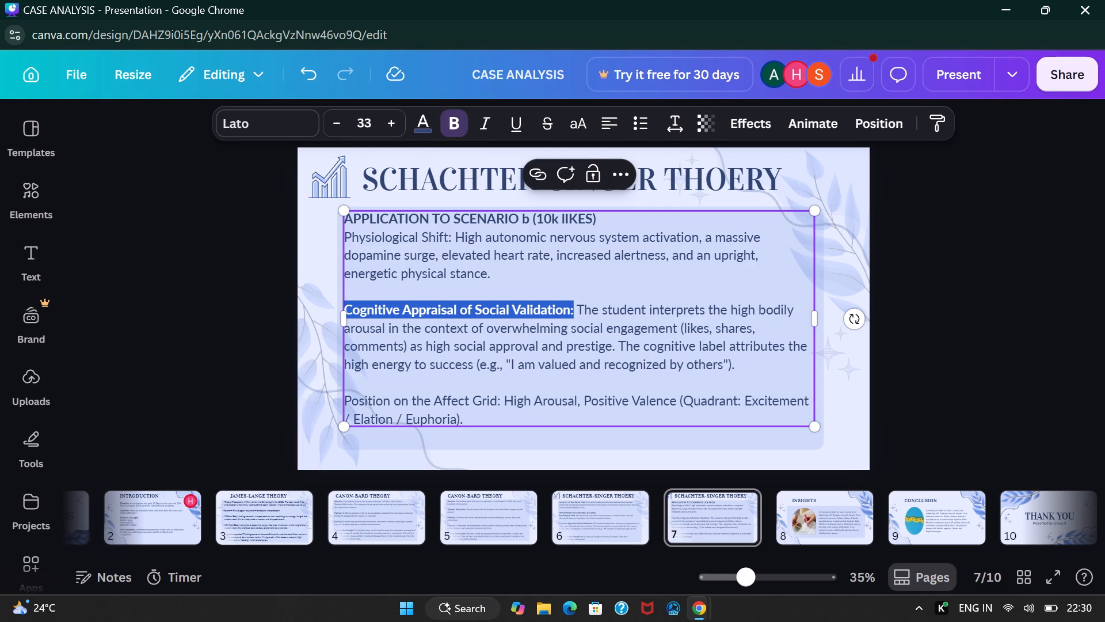
{"action": "left_click_drag", "start_coordinate": [498, 400], "coordinate": [337, 401]}
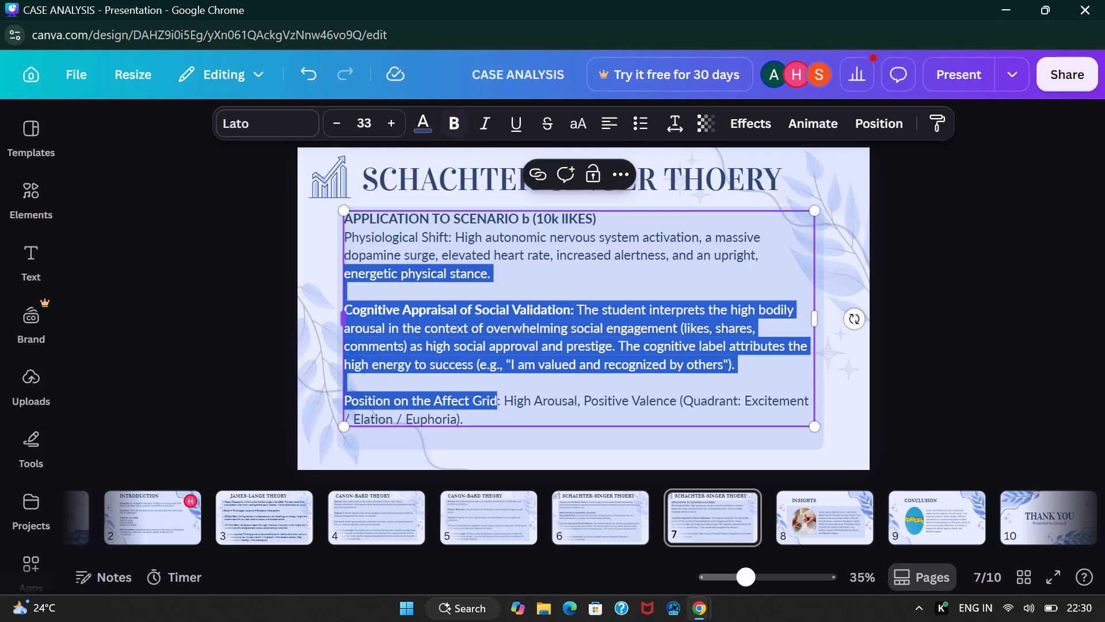
{"action": "left_click", "coordinate": [273, 366]}
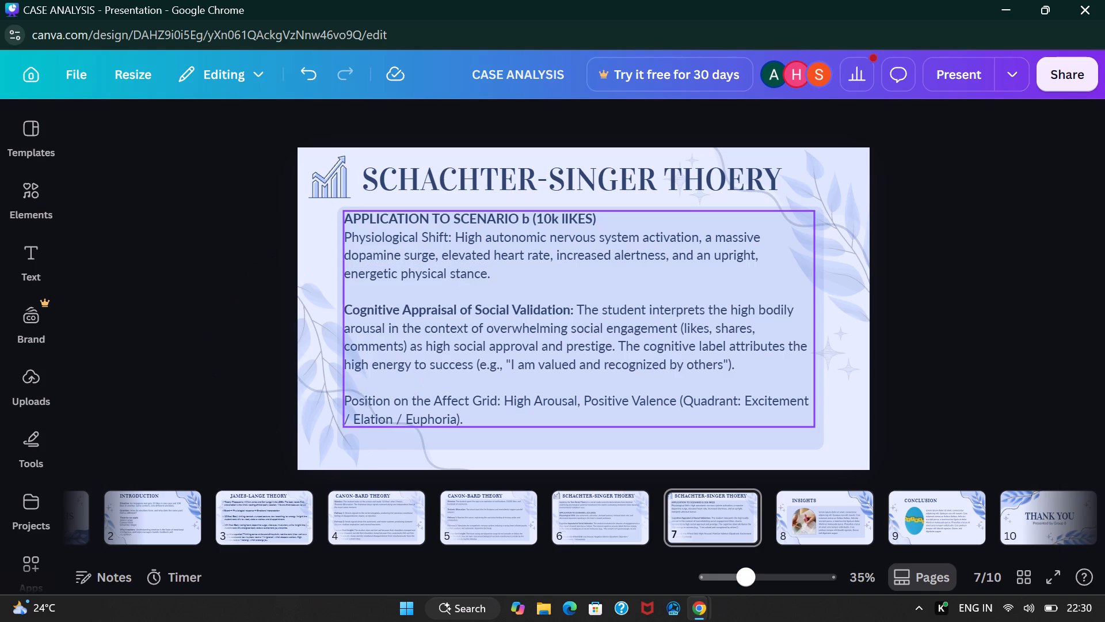
{"action": "left_click", "coordinate": [494, 398]}
{"action": "left_click", "coordinate": [496, 401]}
{"action": "left_click_drag", "start_coordinate": [496, 401], "coordinate": [397, 395]}
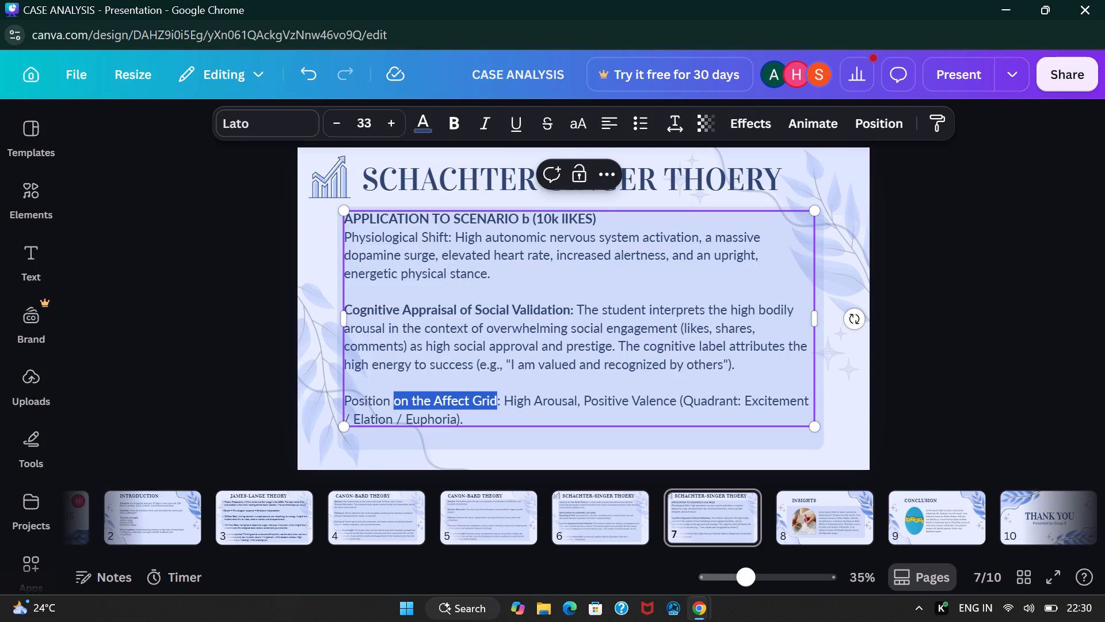
{"action": "left_click_drag", "start_coordinate": [397, 395], "coordinate": [346, 401]}
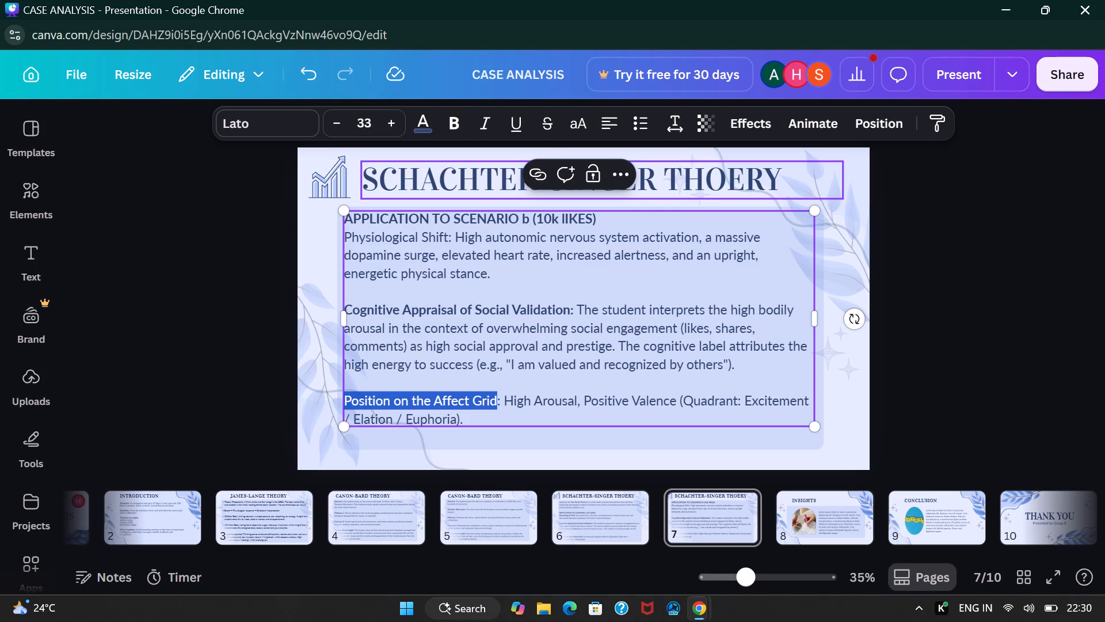
{"action": "left_click", "coordinate": [449, 114]}
{"action": "left_click", "coordinate": [908, 276]}
Set the font size of the page 7 body text to 28.2.
{"action": "left_click", "coordinate": [664, 302]}
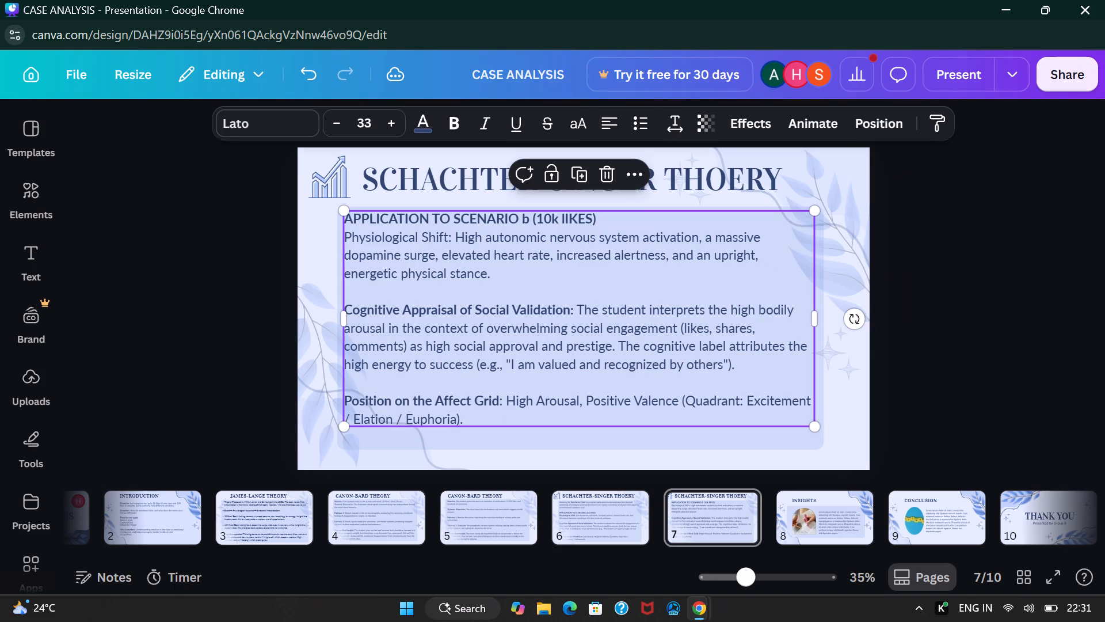
{"action": "left_click_drag", "start_coordinate": [362, 115], "coordinate": [364, 120]}
{"action": "left_click", "coordinate": [365, 122]}
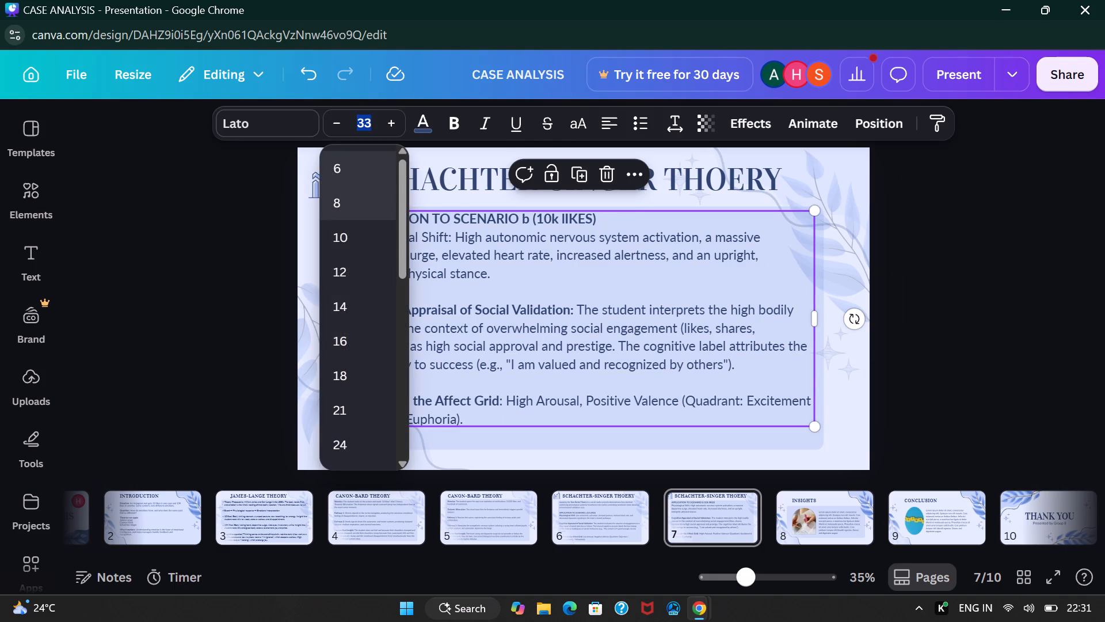
{"action": "type", "text": "28"}
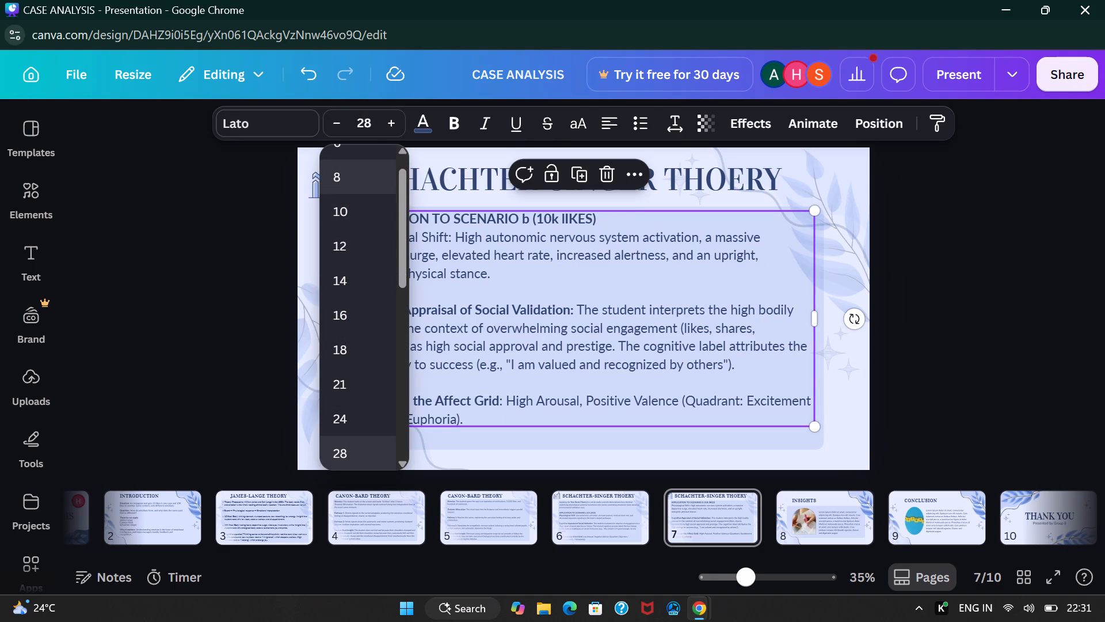
{"action": "type", "text": ".2"}
{"action": "key", "text": "Return"}
{"action": "left_click", "coordinate": [897, 256]}
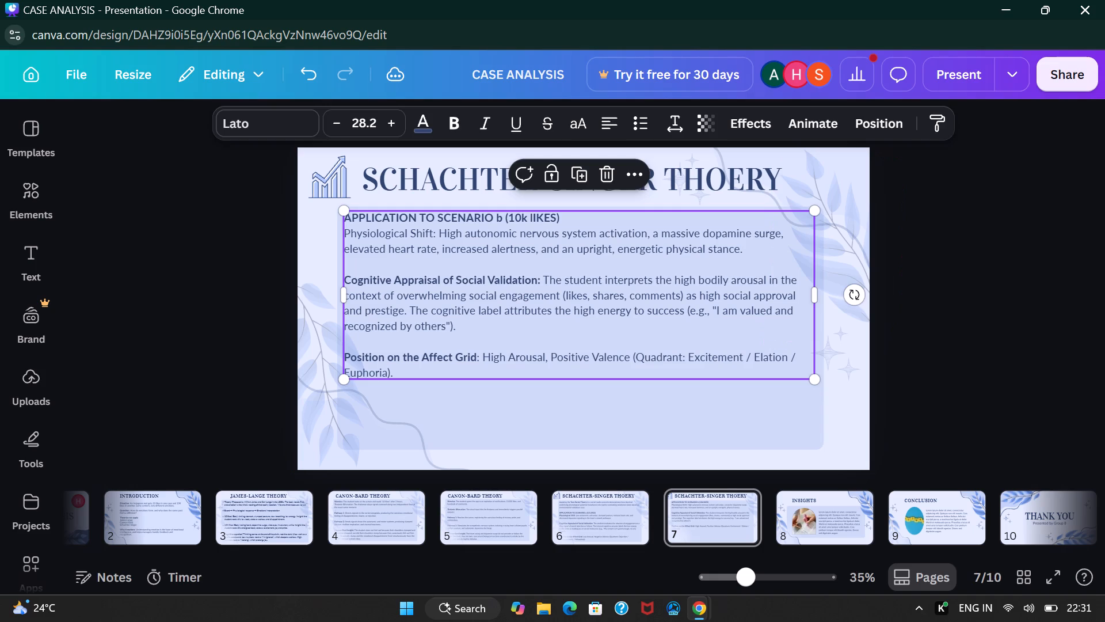
Move the body text block down and slightly right so it sits inside the blue rectangle.
{"action": "left_click_drag", "start_coordinate": [695, 286], "coordinate": [700, 290]}
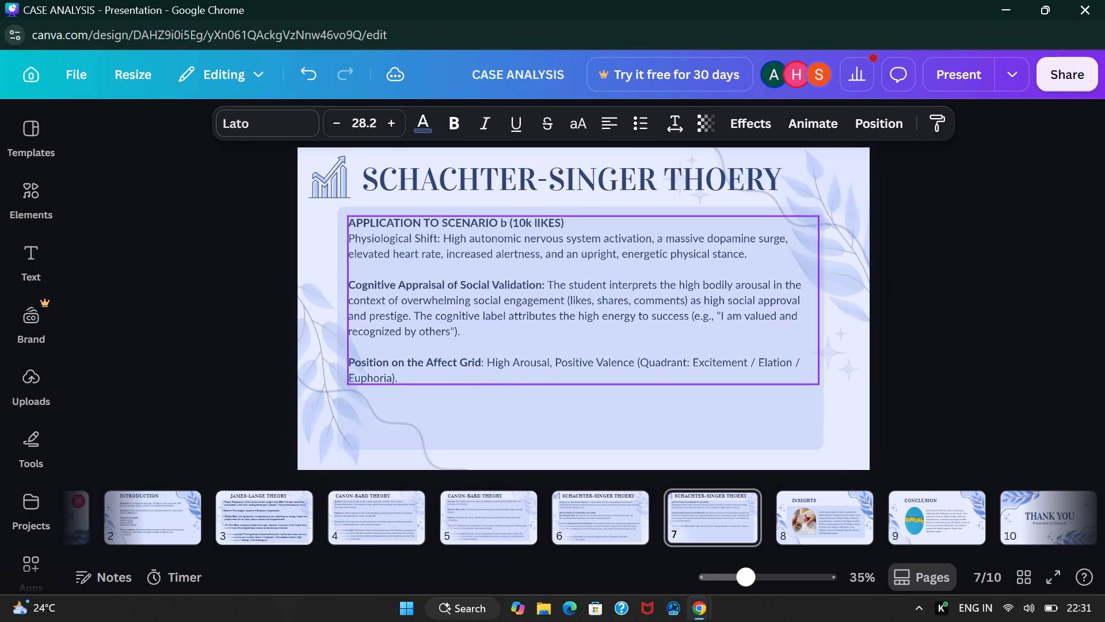
{"action": "left_click_drag", "start_coordinate": [700, 290], "coordinate": [699, 310]}
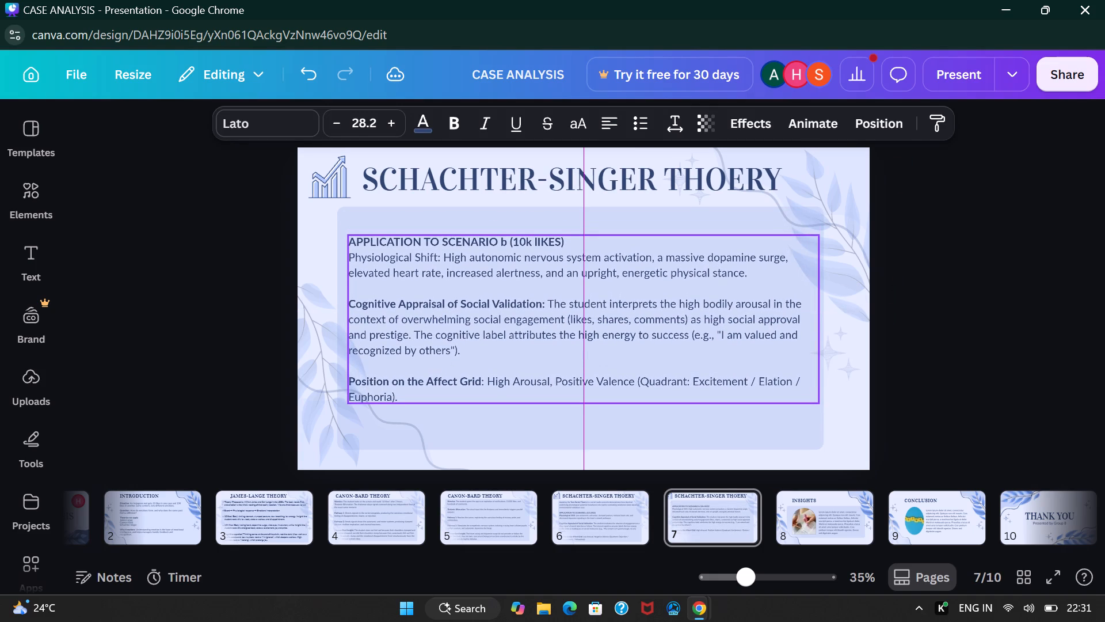
{"action": "left_click_drag", "start_coordinate": [699, 310], "coordinate": [700, 313]}
Shorten the blue rectangle from its top and bottom edges to a height of about 647, closely framing the body text.
{"action": "left_click", "coordinate": [695, 224]}
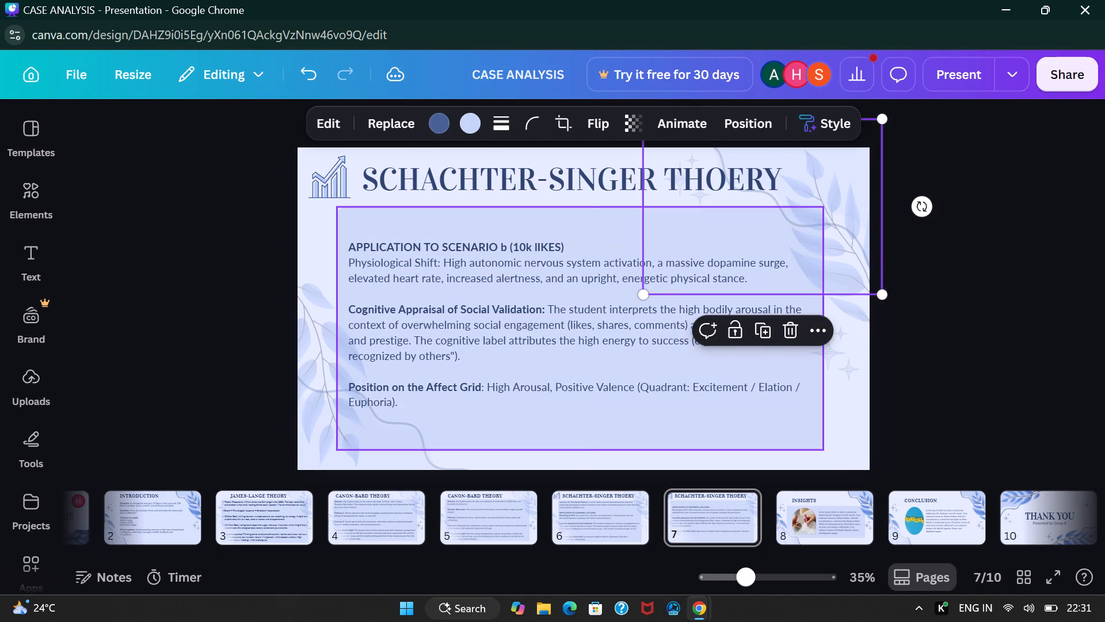
{"action": "left_click", "coordinate": [597, 214]}
{"action": "left_click_drag", "start_coordinate": [581, 211], "coordinate": [582, 221]}
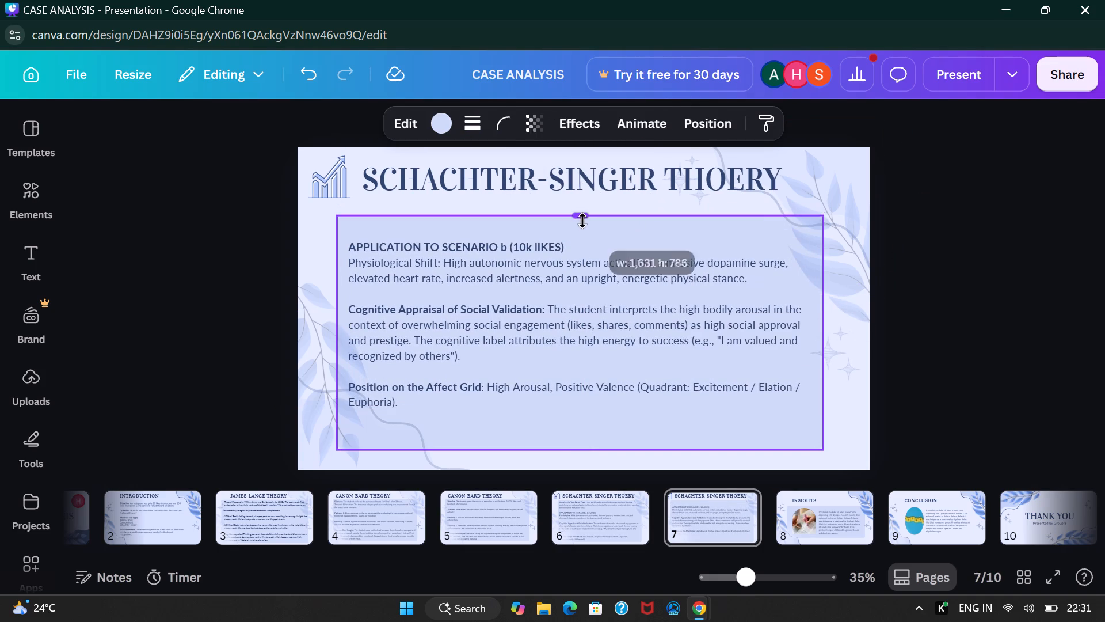
{"action": "left_click_drag", "start_coordinate": [582, 221], "coordinate": [586, 234]}
{"action": "left_click_drag", "start_coordinate": [579, 451], "coordinate": [577, 428]}
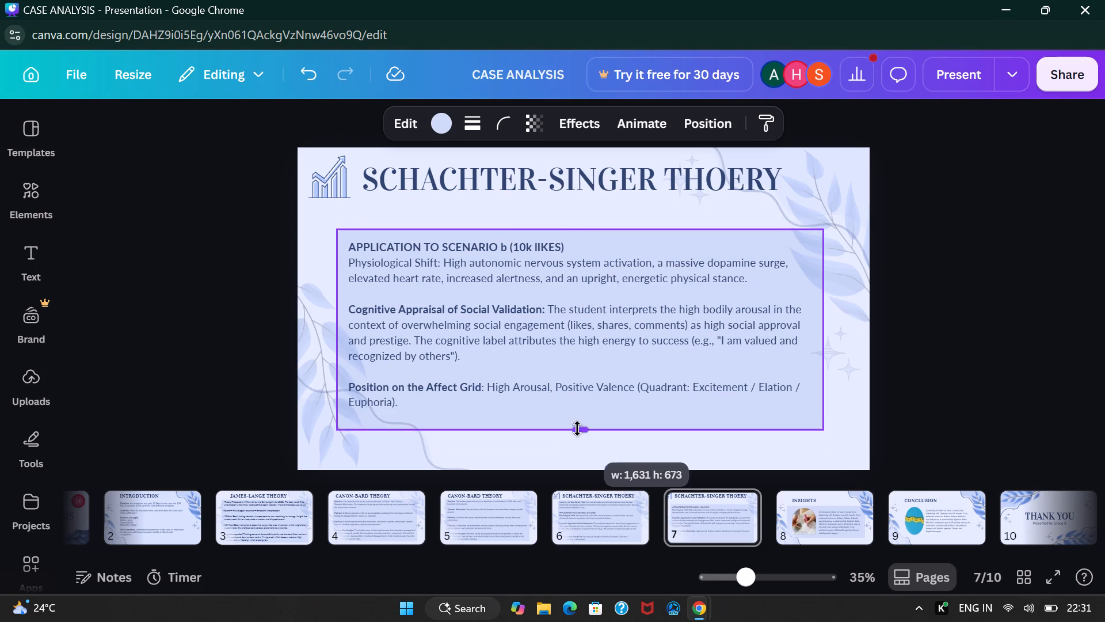
{"action": "left_click_drag", "start_coordinate": [577, 428], "coordinate": [582, 423]}
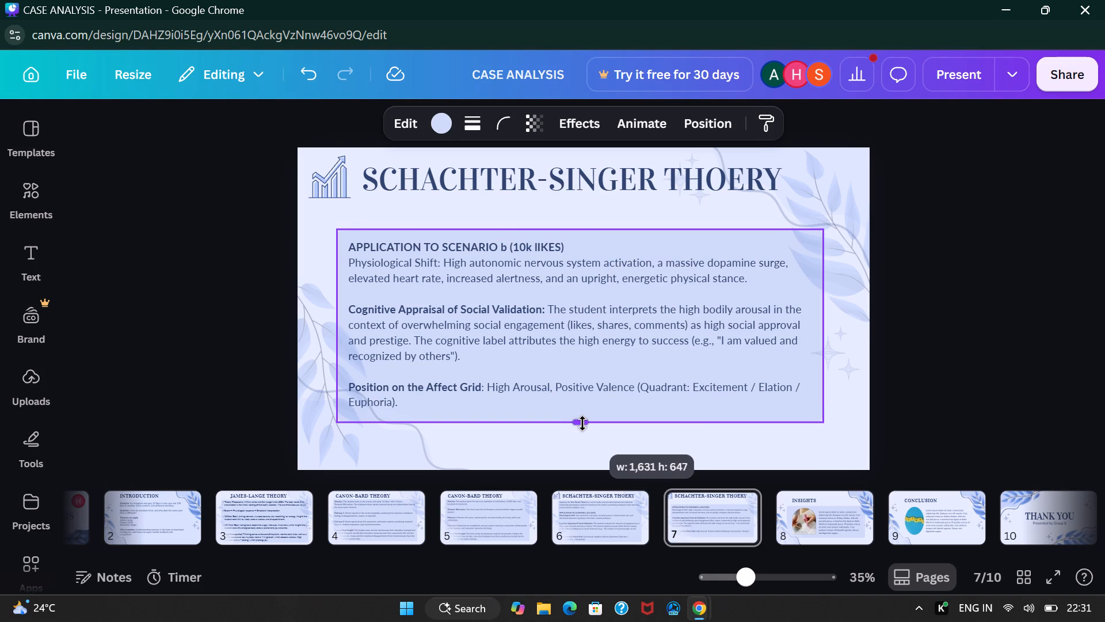
{"action": "left_click_drag", "start_coordinate": [582, 423], "coordinate": [582, 423]}
{"action": "left_click_drag", "start_coordinate": [686, 176], "coordinate": [686, 195]}
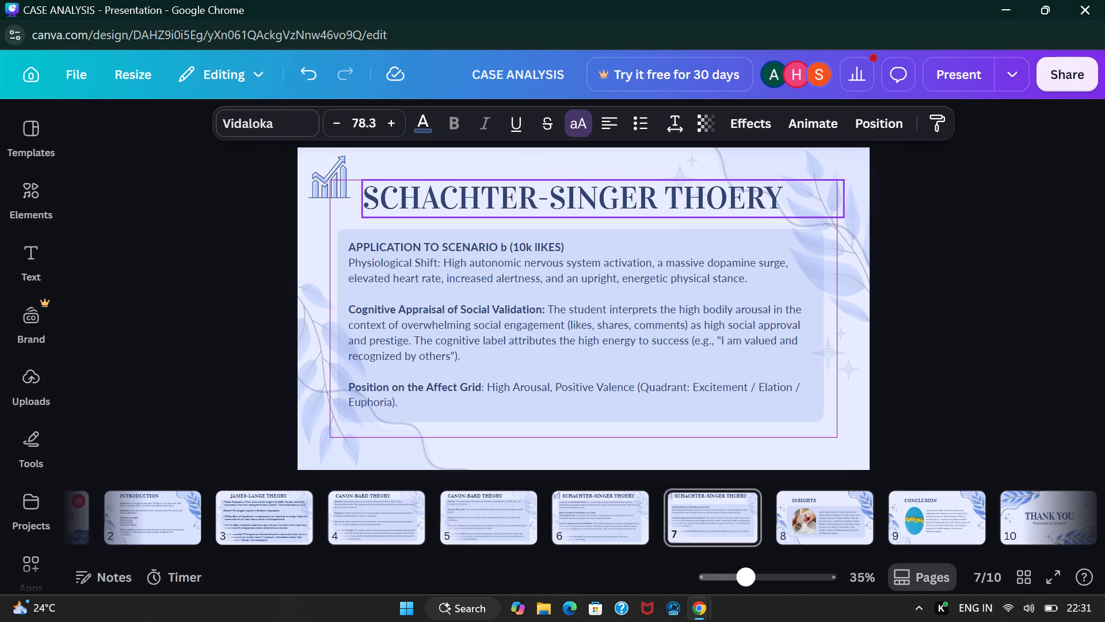
{"action": "left_click_drag", "start_coordinate": [686, 195], "coordinate": [682, 195]}
{"action": "left_click_drag", "start_coordinate": [334, 187], "coordinate": [333, 200]}
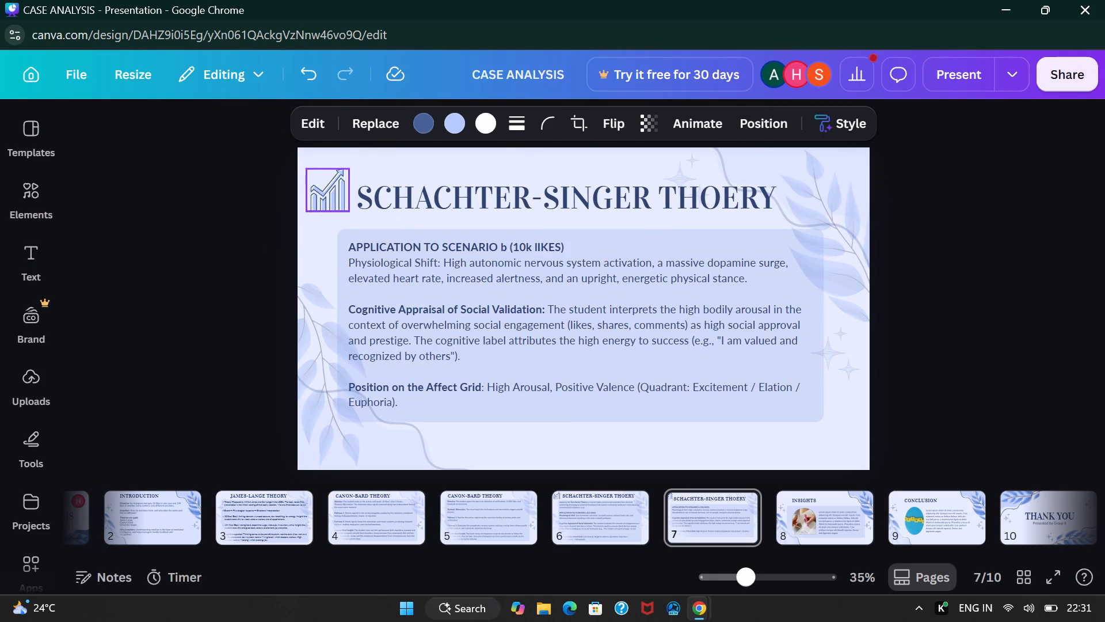
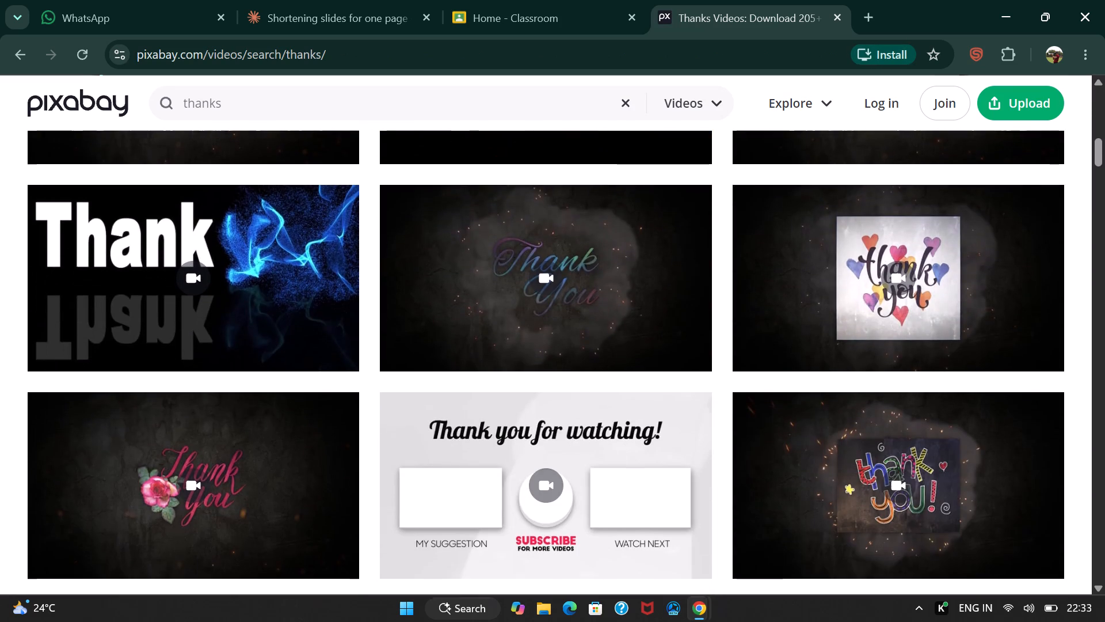
{"action": "scroll", "coordinate": [378, 363], "scroll_direction": "down", "scroll_amount": 3}
{"action": "scroll", "coordinate": [378, 363], "scroll_direction": "up", "scroll_amount": 1}
{"action": "scroll", "coordinate": [378, 363], "scroll_direction": "down", "scroll_amount": 5}
{"action": "scroll", "coordinate": [378, 363], "scroll_direction": "up", "scroll_amount": 8}
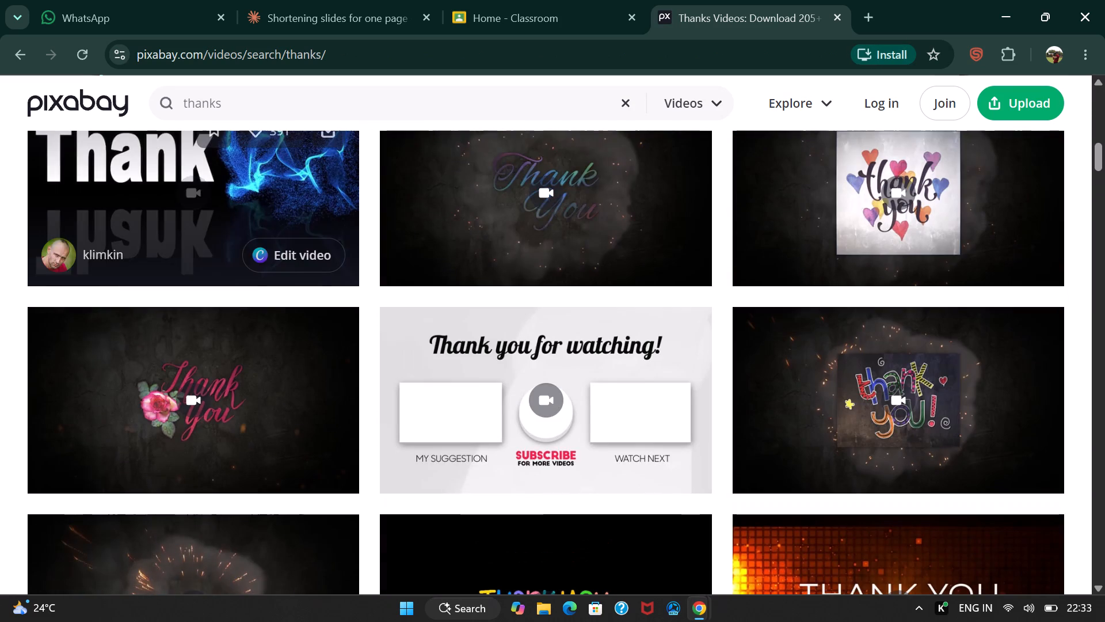
Return to the Google search results to look over the other thank-you video sources.
{"action": "left_click", "coordinate": [26, 47]}
{"action": "scroll", "coordinate": [312, 305], "scroll_direction": "up", "scroll_amount": 2}
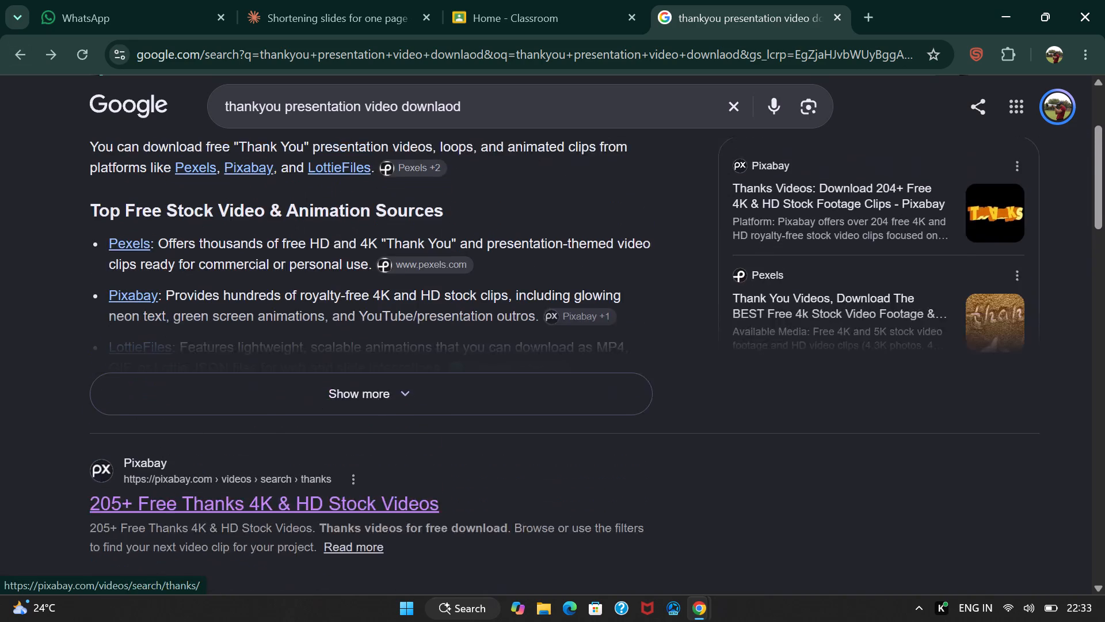
{"action": "scroll", "coordinate": [312, 305], "scroll_direction": "down", "scroll_amount": 1}
{"action": "scroll", "coordinate": [312, 305], "scroll_direction": "up", "scroll_amount": 4}
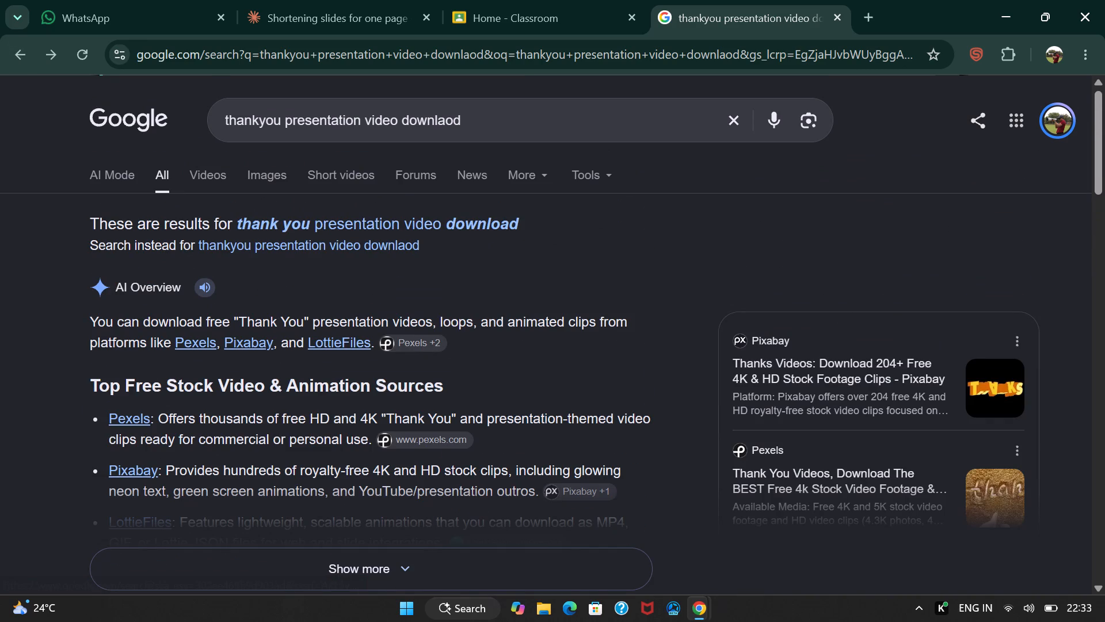
{"action": "left_click", "coordinate": [366, 121]}
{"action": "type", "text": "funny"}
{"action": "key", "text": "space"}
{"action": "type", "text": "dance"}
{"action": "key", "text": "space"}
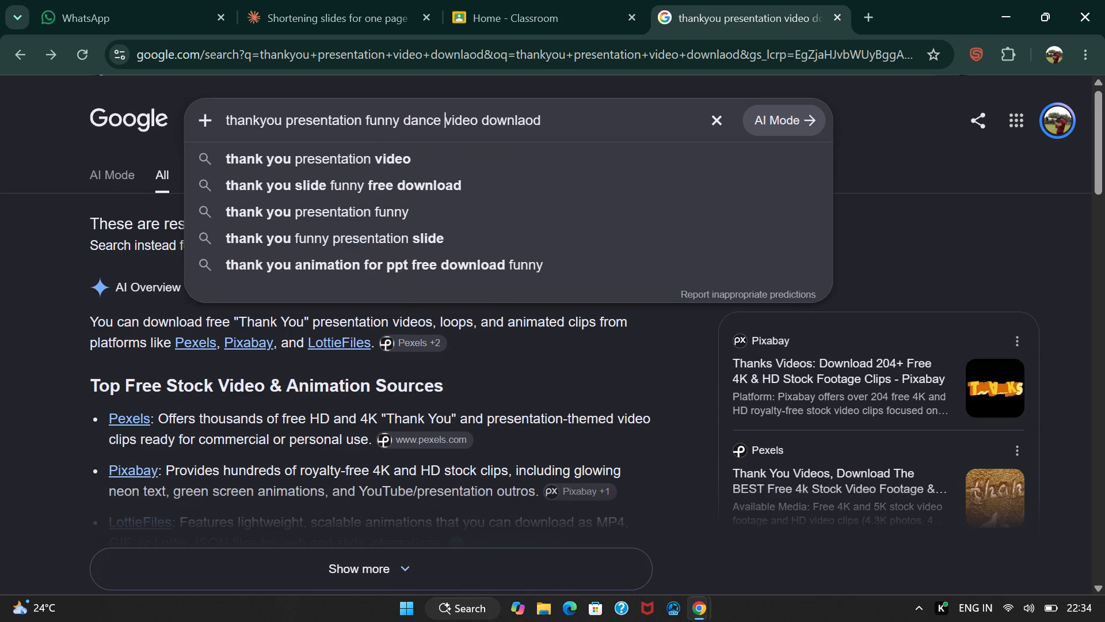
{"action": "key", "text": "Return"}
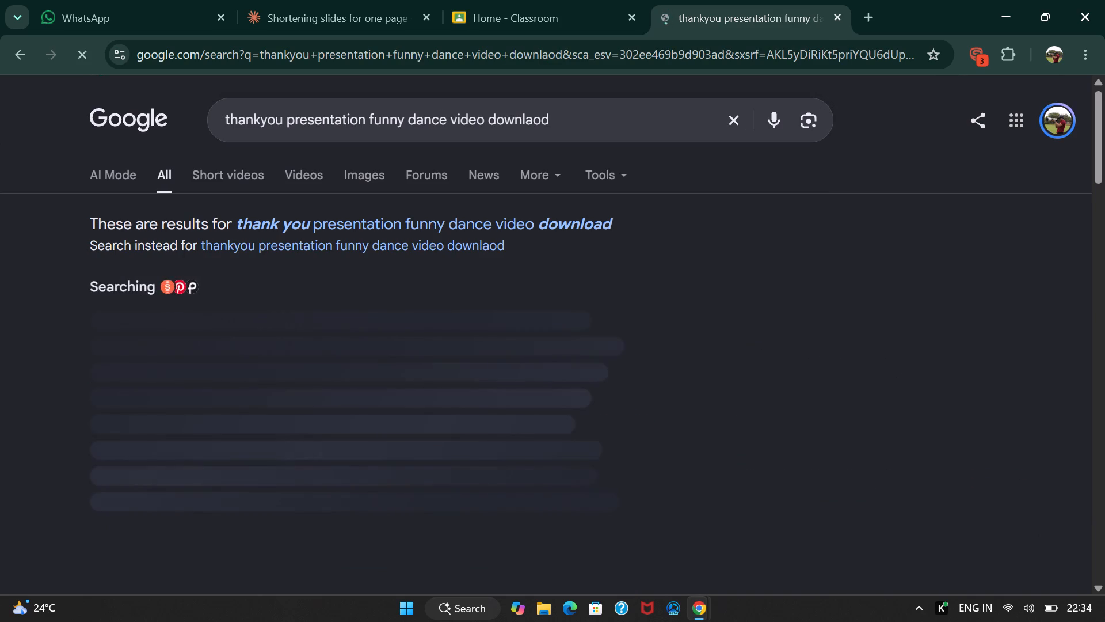
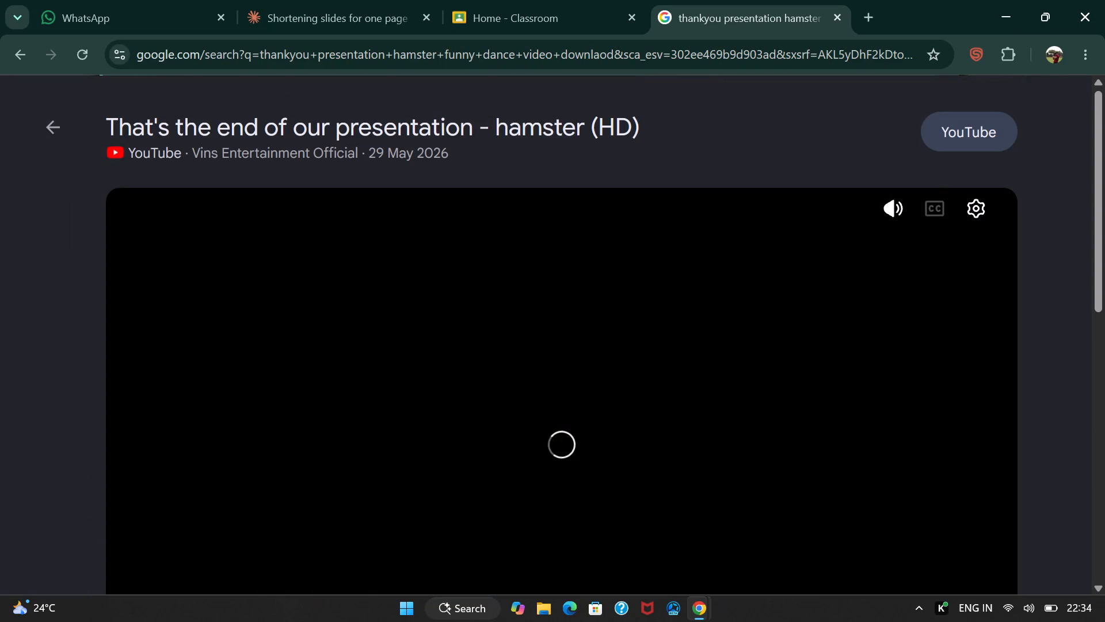
Watch the "That's the end of our presentation - hamster (HD)" video preview and check the player and related topics beneath it.
{"action": "scroll", "coordinate": [505, 316], "scroll_direction": "down", "scroll_amount": 1}
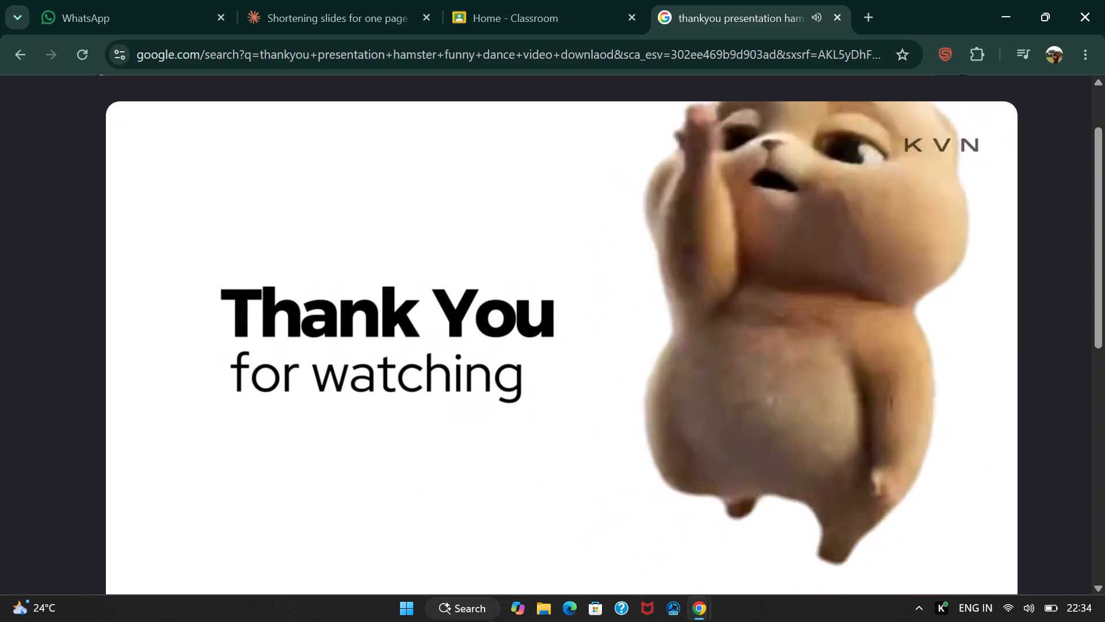
{"action": "key", "text": "Escape"}
{"action": "scroll", "coordinate": [571, 279], "scroll_direction": "down", "scroll_amount": 3}
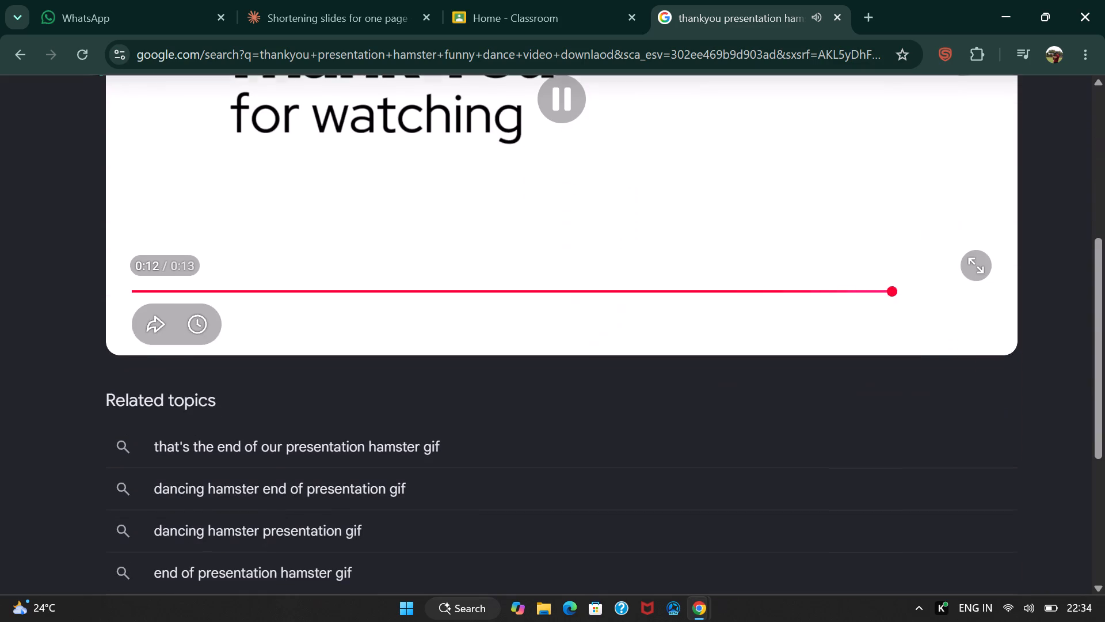
Pause the playing clip, open YouTube in a new tab and search for "that's the end of our presentation thank you".
{"action": "left_click", "coordinate": [555, 96]}
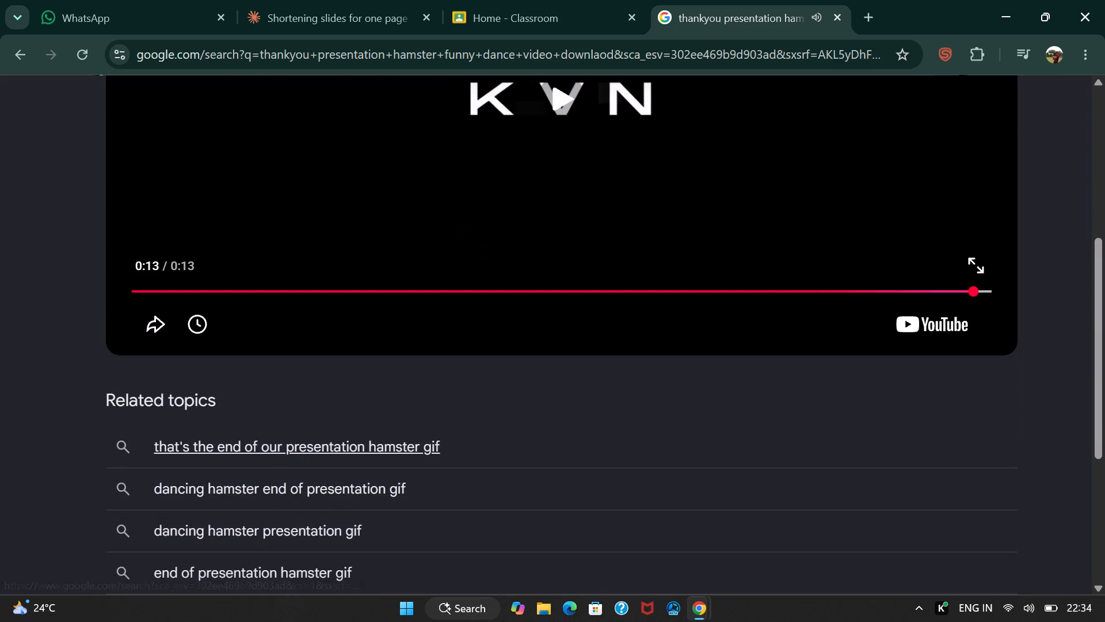
{"action": "left_click", "coordinate": [874, 14]}
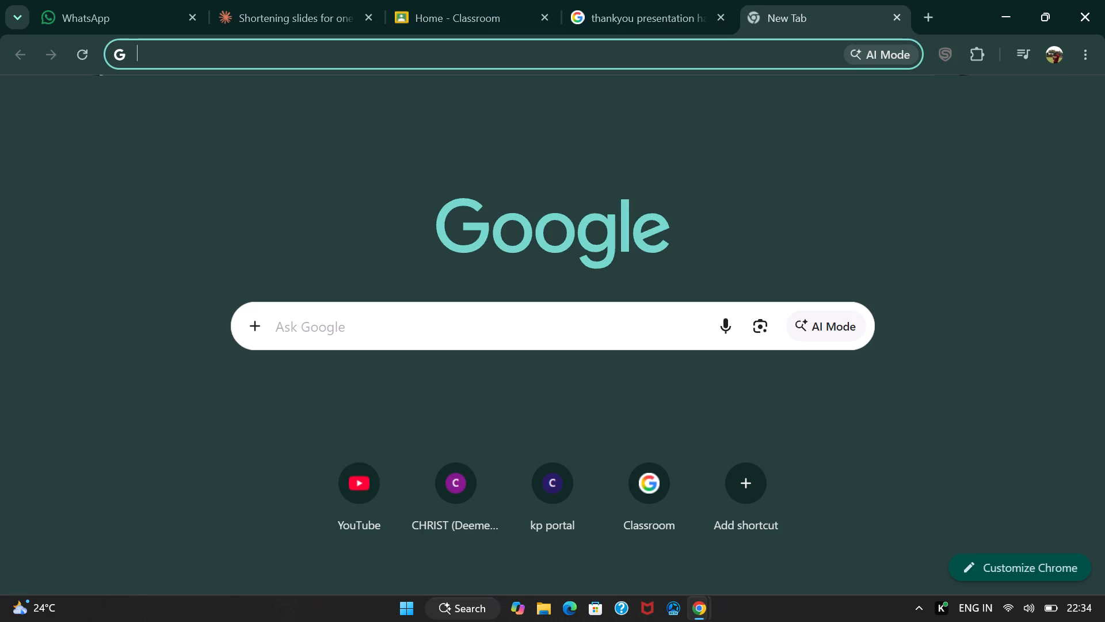
{"action": "left_click", "coordinate": [380, 500]}
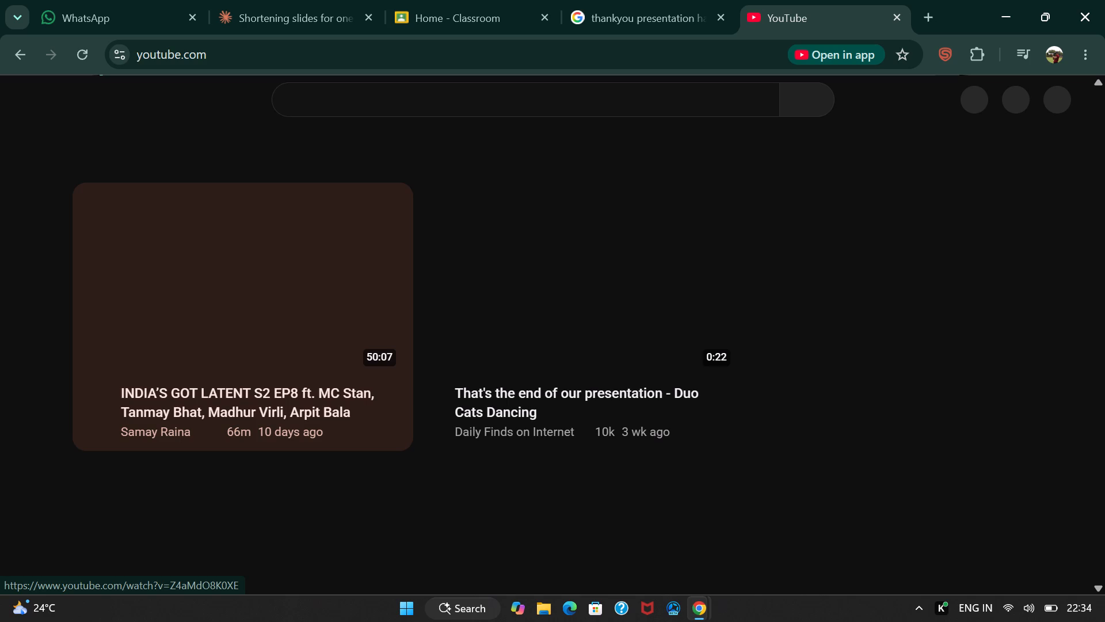
{"action": "left_click", "coordinate": [509, 101]}
{"action": "type", "text": "thats"}
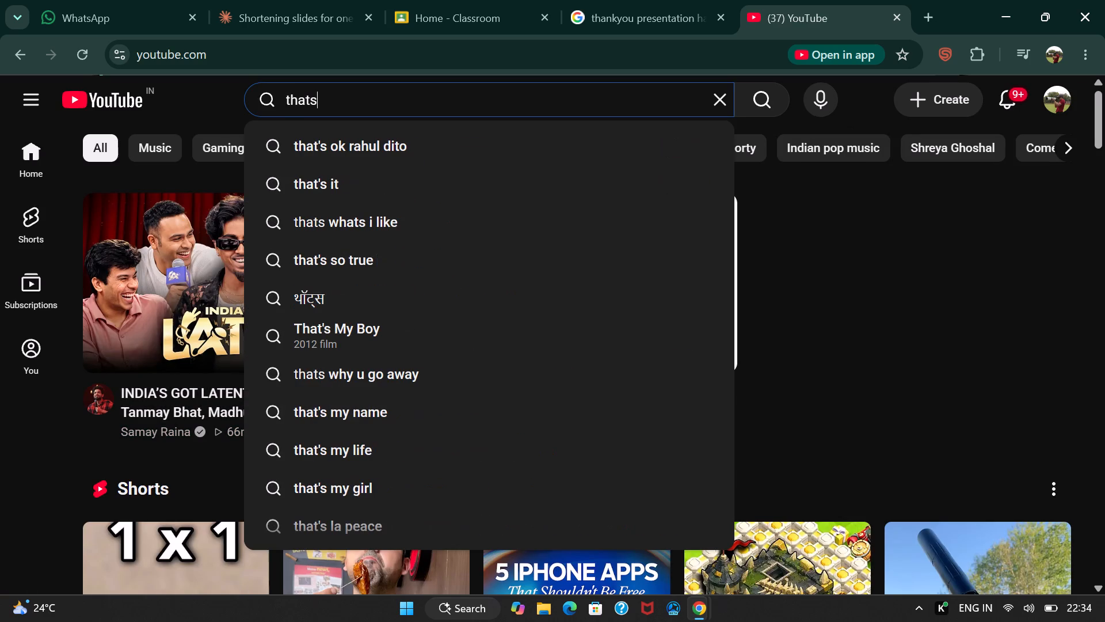
{"action": "key", "text": "space"}
{"action": "type", "text": "th end"}
{"action": "key", "text": "space"}
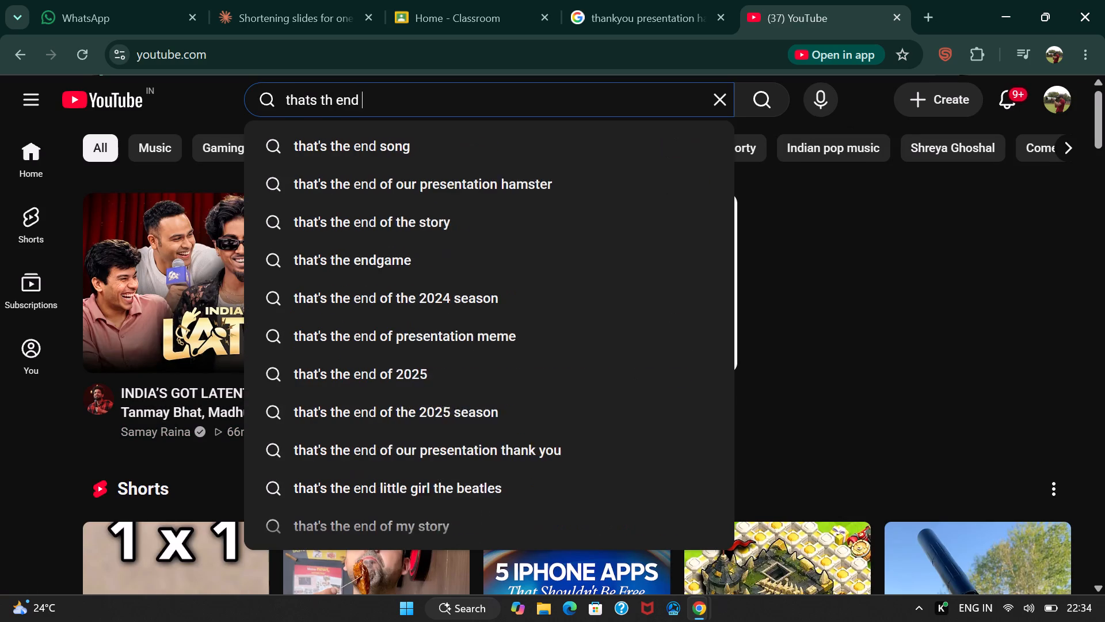
{"action": "type", "text": "of our presntation"}
{"action": "left_click", "coordinate": [503, 179]}
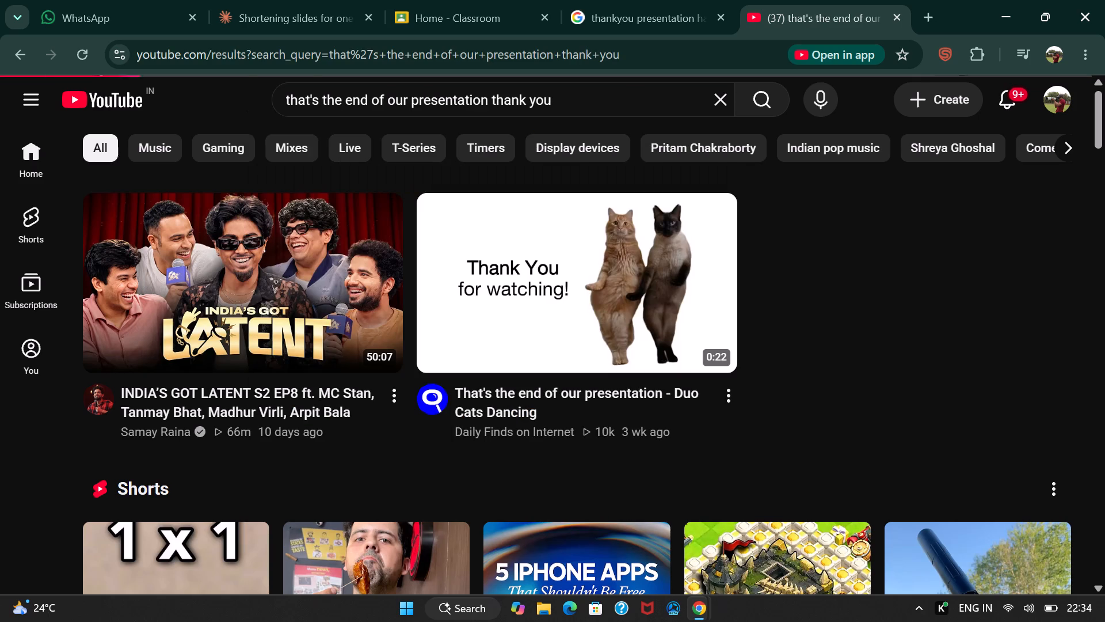
Preview the "That's the end of our presentation - Duo Kitten Dancing" video and return to the search results.
{"action": "scroll", "coordinate": [455, 274], "scroll_direction": "down", "scroll_amount": 3}
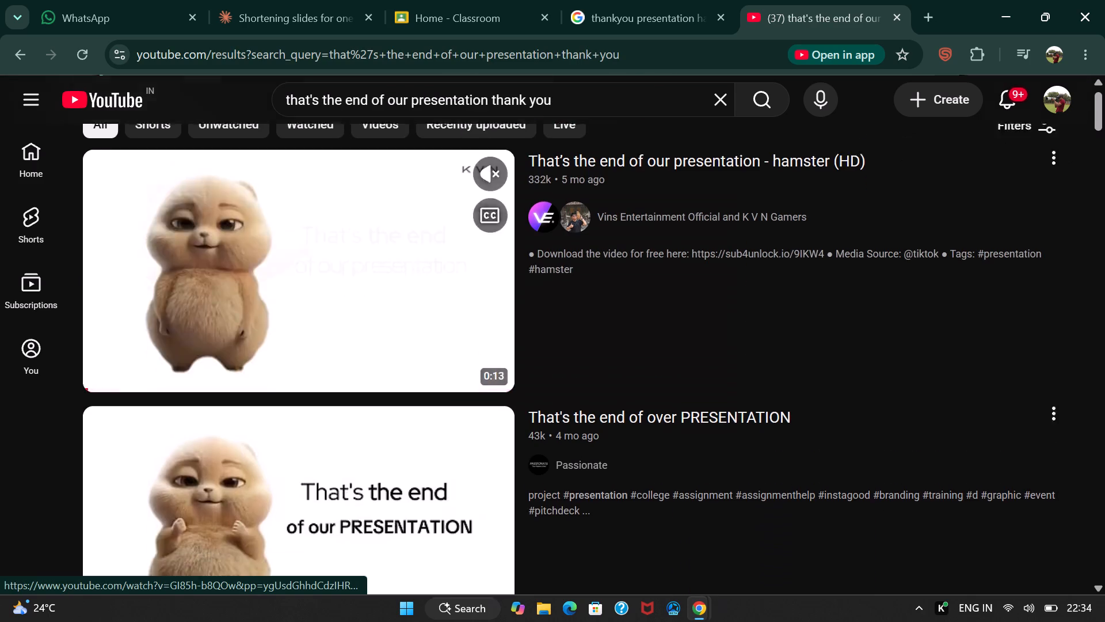
{"action": "scroll", "coordinate": [452, 280], "scroll_direction": "down", "scroll_amount": 2}
{"action": "scroll", "coordinate": [327, 350], "scroll_direction": "down", "scroll_amount": 9}
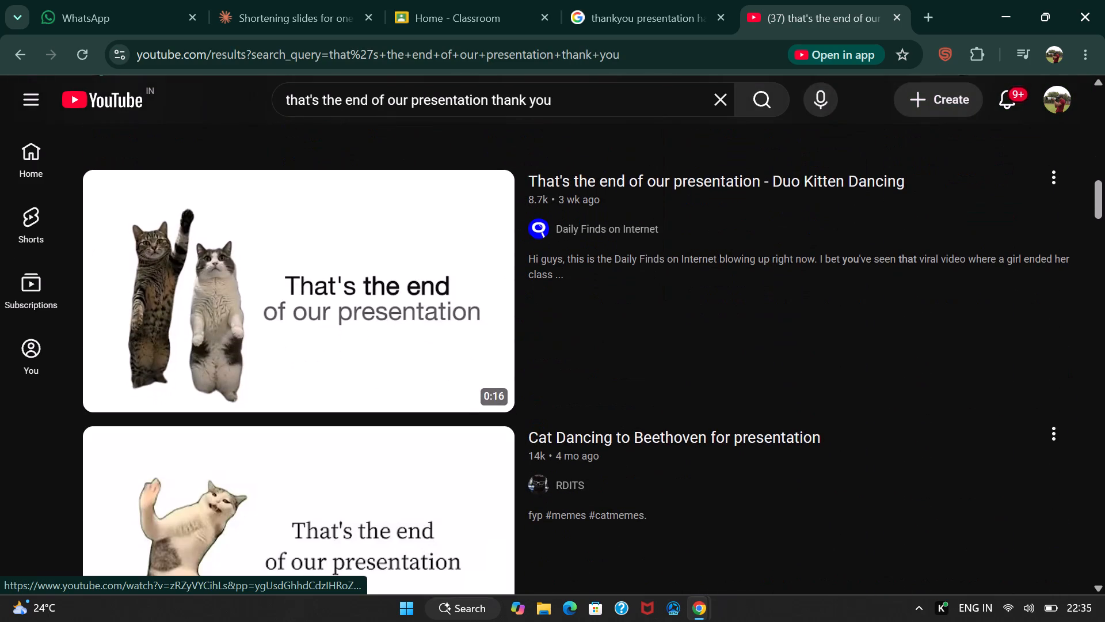
{"action": "left_click", "coordinate": [365, 310]}
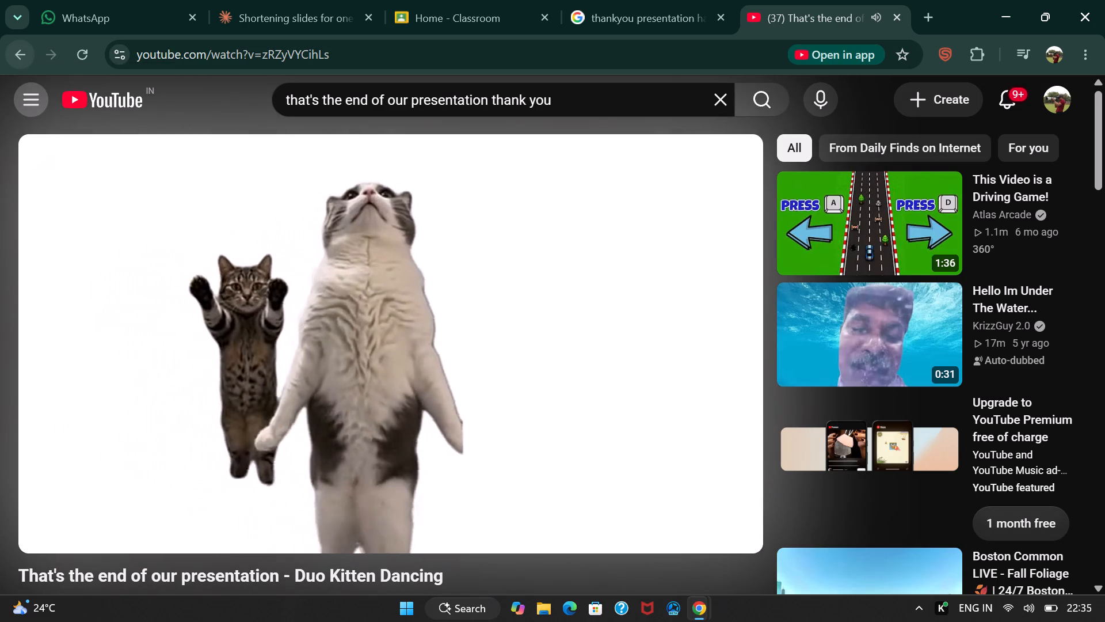
{"action": "left_click", "coordinate": [23, 63]}
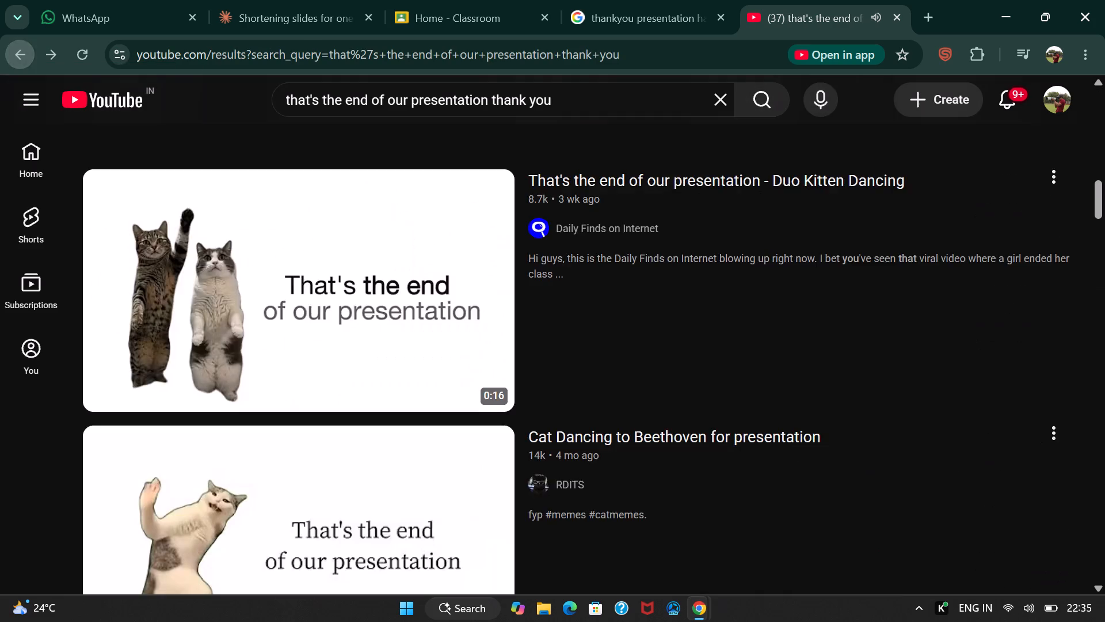
Preview the "Thank you slide for ppt presentation Dorimon" video from further down the results and return to the list.
{"action": "scroll", "coordinate": [248, 342], "scroll_direction": "down", "scroll_amount": 13}
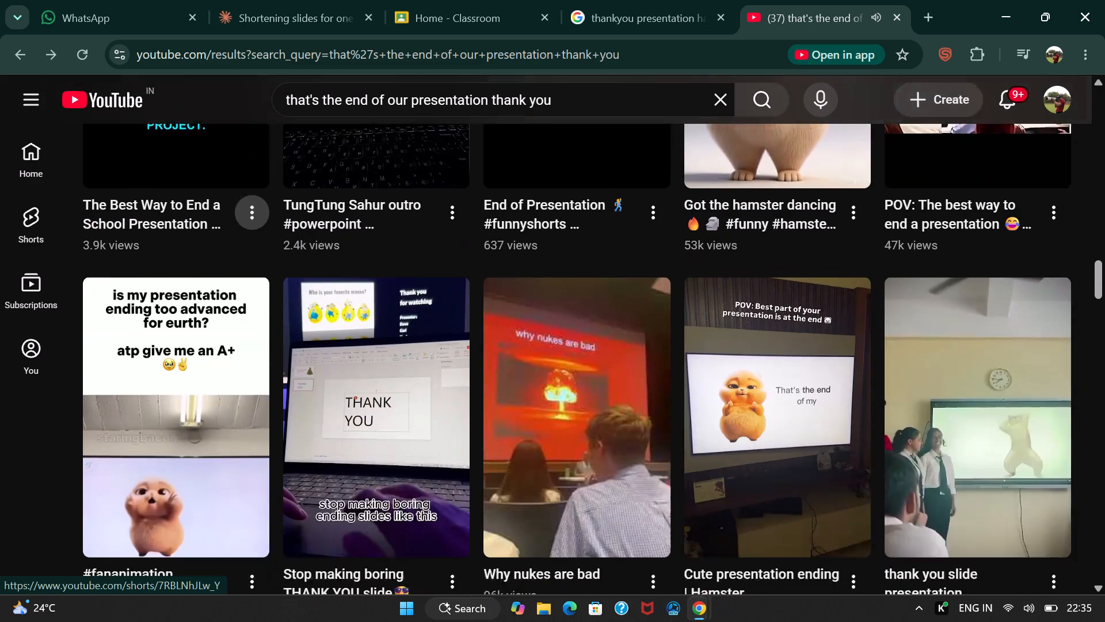
{"action": "scroll", "coordinate": [254, 339], "scroll_direction": "down", "scroll_amount": 11}
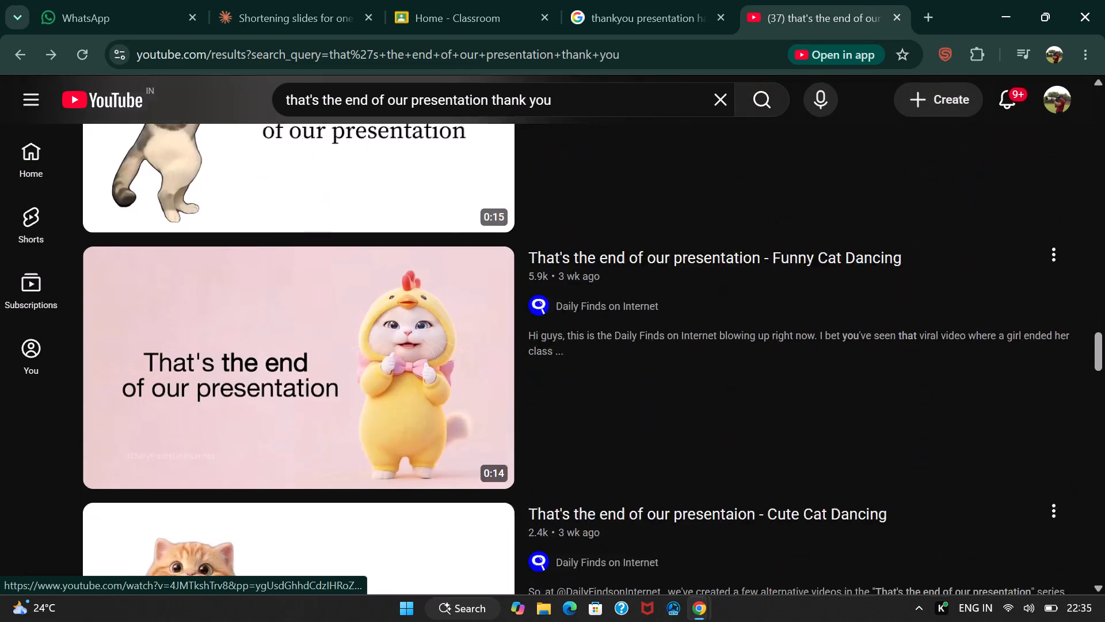
{"action": "scroll", "coordinate": [289, 361], "scroll_direction": "down", "scroll_amount": 10}
{"action": "left_click", "coordinate": [319, 306]}
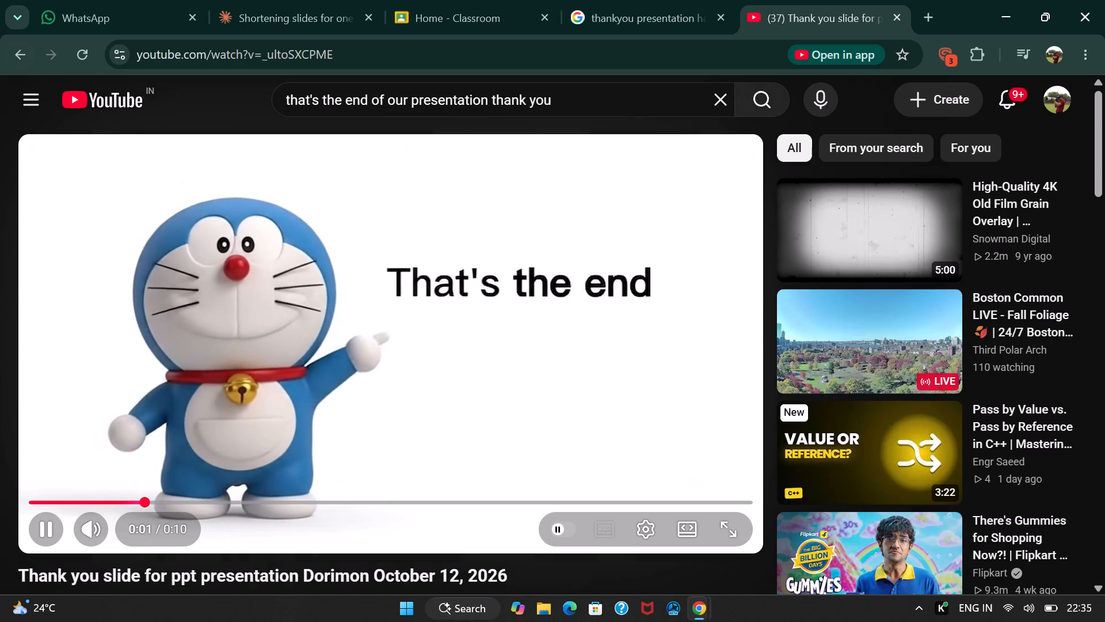
{"action": "left_click", "coordinate": [16, 51]}
Look through the remaining YouTube results and Shorts for a suitable presentation-ending clip.
{"action": "scroll", "coordinate": [160, 355], "scroll_direction": "down", "scroll_amount": 5}
{"action": "scroll", "coordinate": [207, 347], "scroll_direction": "down", "scroll_amount": 5}
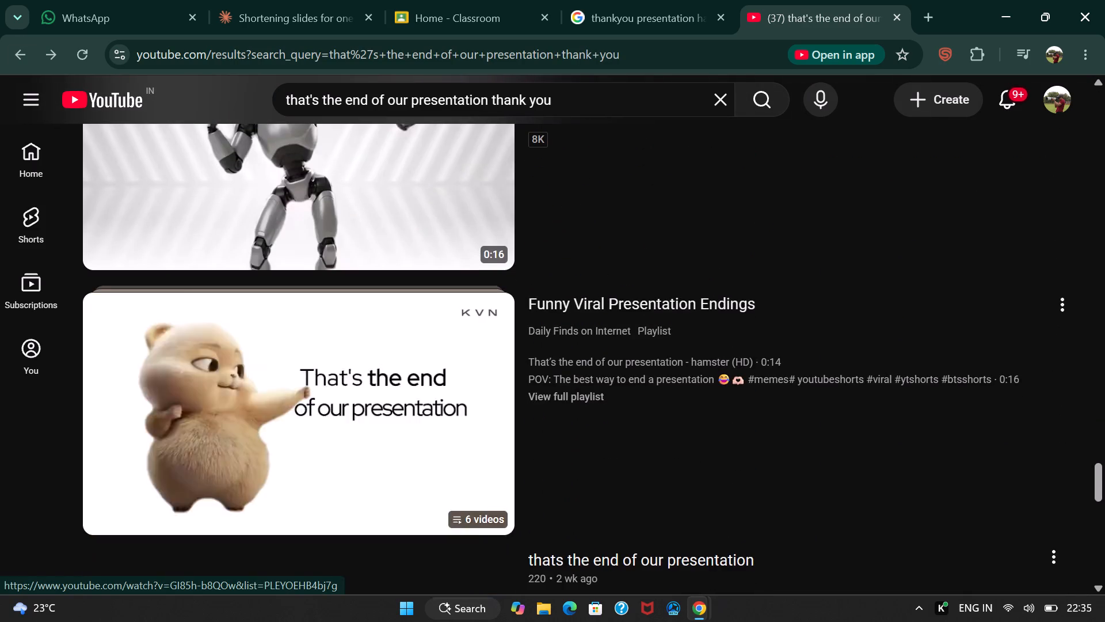
{"action": "scroll", "coordinate": [212, 342], "scroll_direction": "down", "scroll_amount": 18}
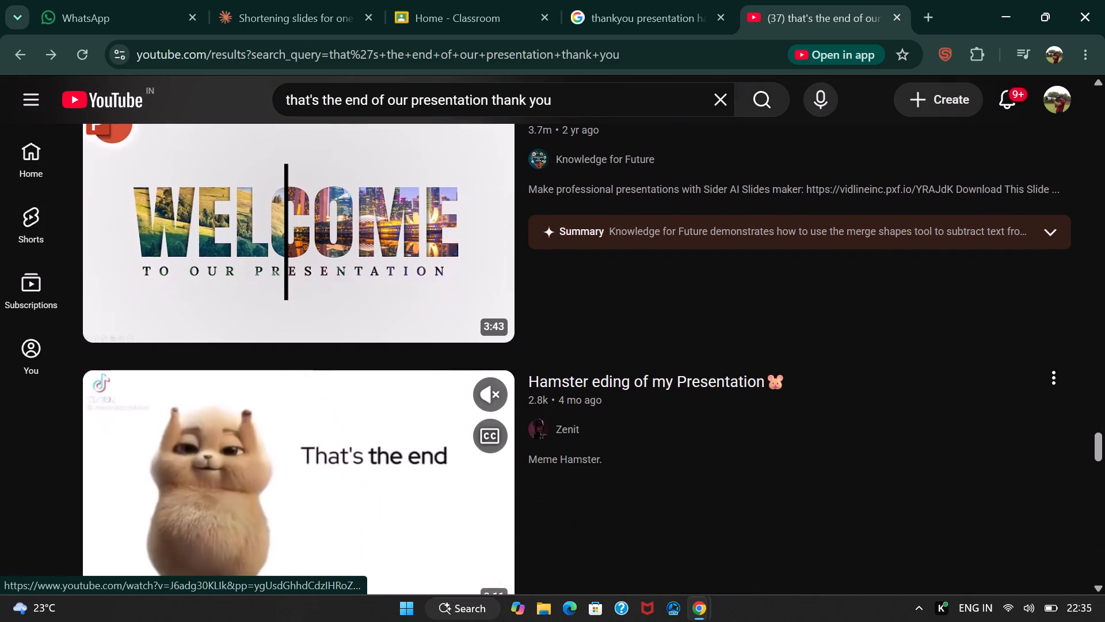
{"action": "scroll", "coordinate": [266, 394], "scroll_direction": "up", "scroll_amount": 1}
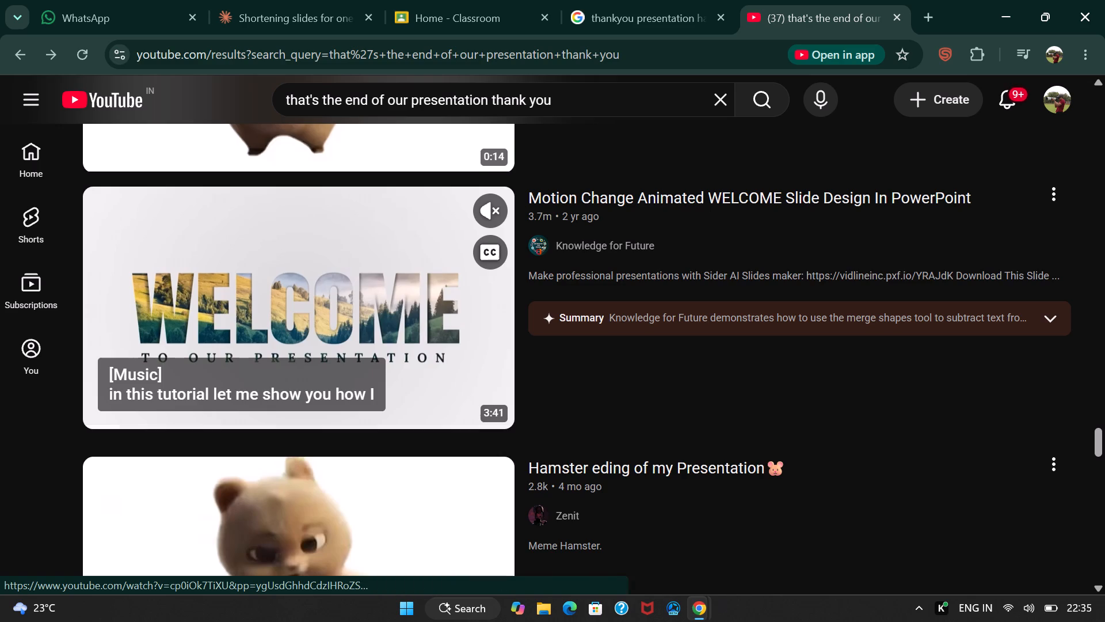
{"action": "scroll", "coordinate": [295, 312], "scroll_direction": "down", "scroll_amount": 5}
{"action": "scroll", "coordinate": [295, 311], "scroll_direction": "up", "scroll_amount": 4}
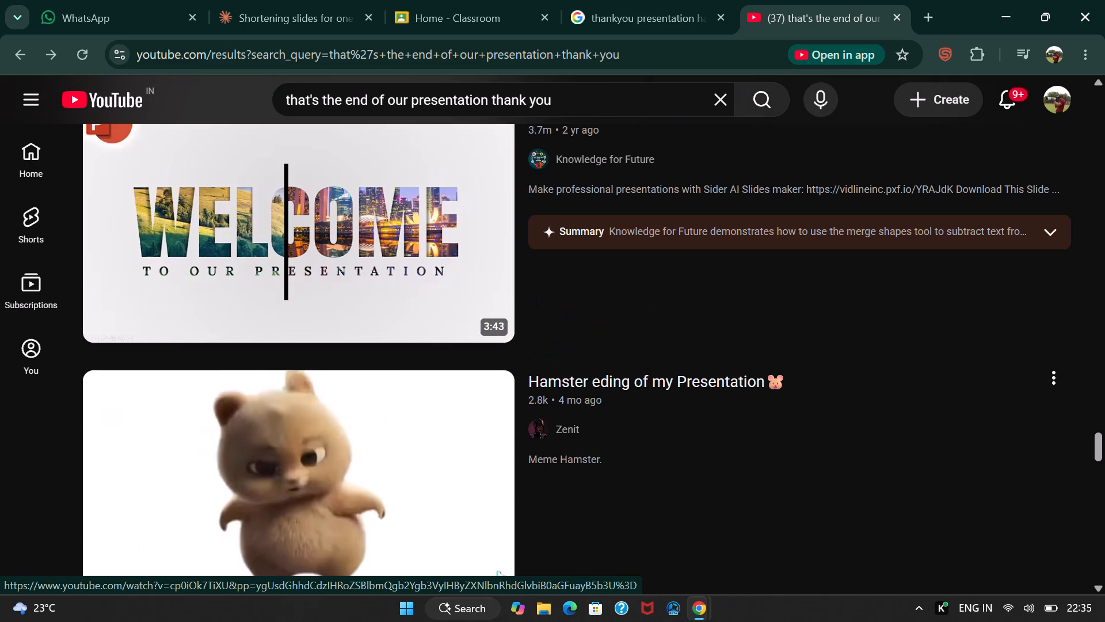
{"action": "scroll", "coordinate": [329, 246], "scroll_direction": "up", "scroll_amount": 2}
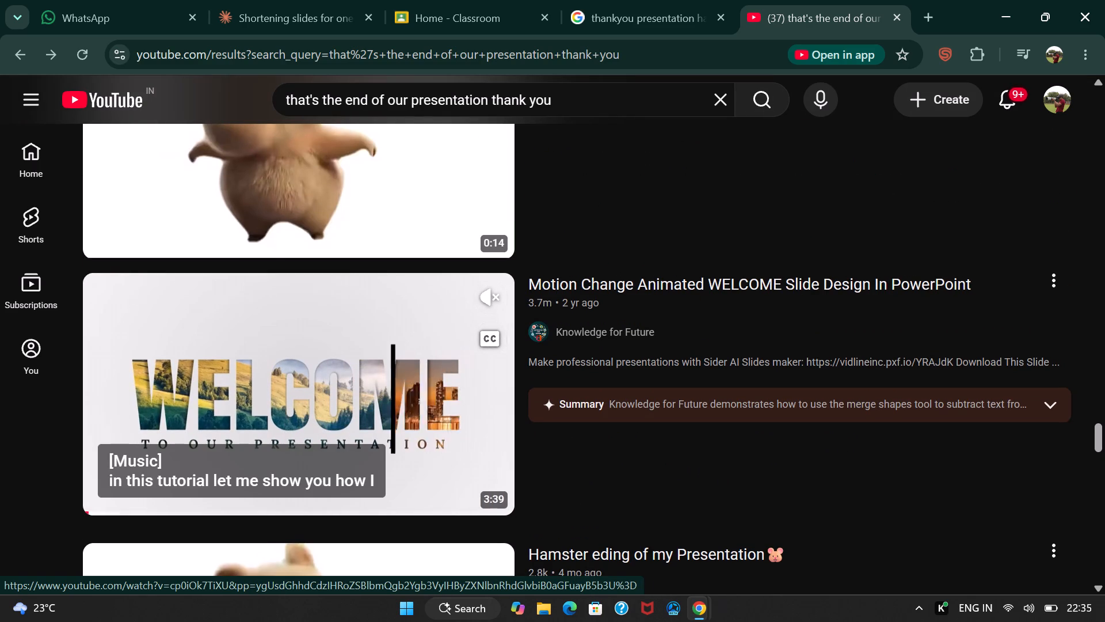
{"action": "scroll", "coordinate": [341, 371], "scroll_direction": "down", "scroll_amount": 12}
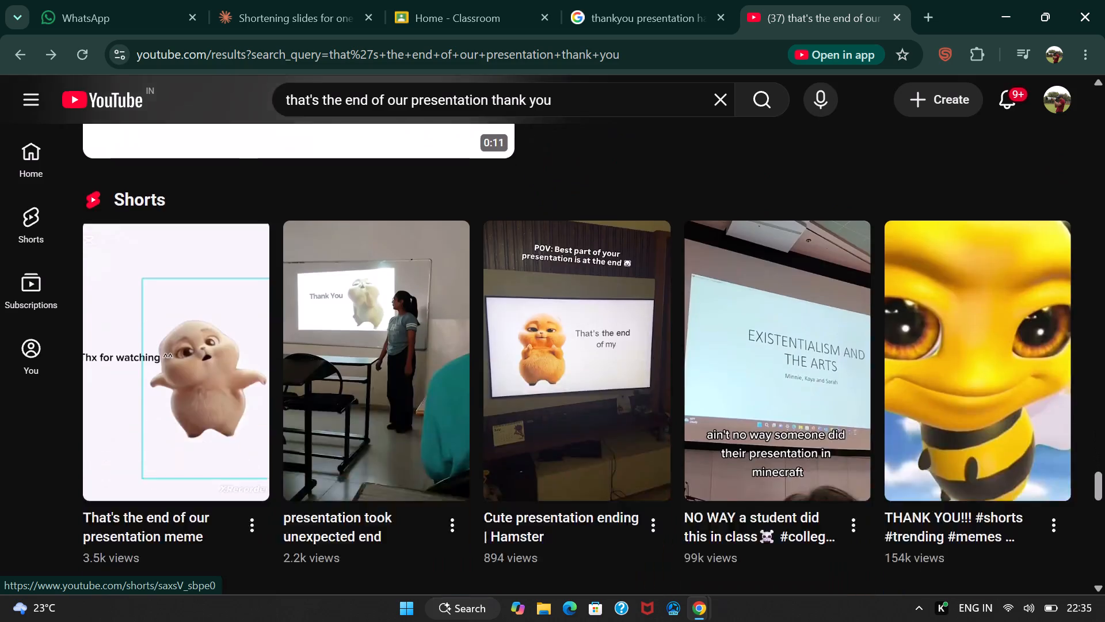
{"action": "scroll", "coordinate": [345, 367], "scroll_direction": "down", "scroll_amount": 12}
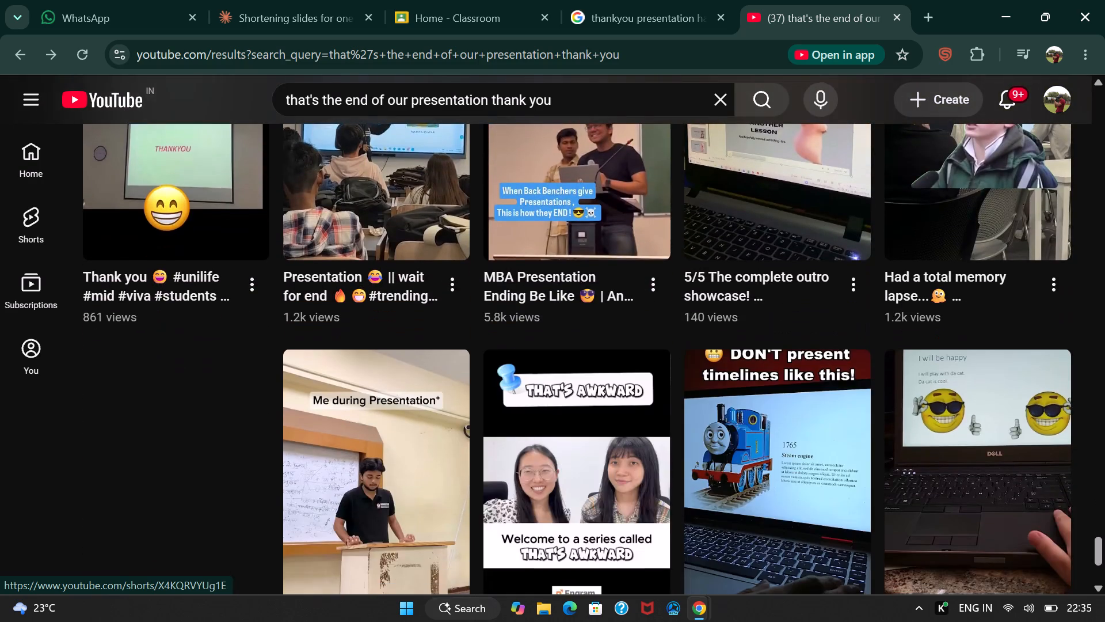
{"action": "scroll", "coordinate": [346, 366], "scroll_direction": "up", "scroll_amount": 2}
{"action": "scroll", "coordinate": [346, 365], "scroll_direction": "down", "scroll_amount": 19}
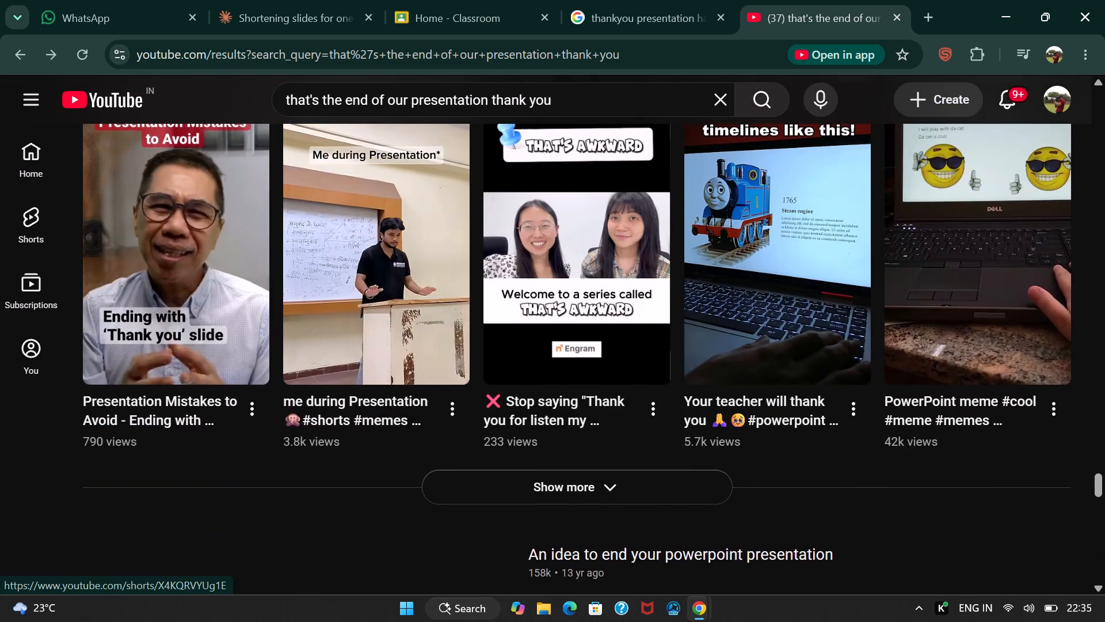
{"action": "scroll", "coordinate": [348, 367], "scroll_direction": "down", "scroll_amount": 1}
{"action": "scroll", "coordinate": [509, 246], "scroll_direction": "down", "scroll_amount": 6}
{"action": "scroll", "coordinate": [489, 418], "scroll_direction": "down", "scroll_amount": 6}
{"action": "scroll", "coordinate": [462, 360], "scroll_direction": "down", "scroll_amount": 7}
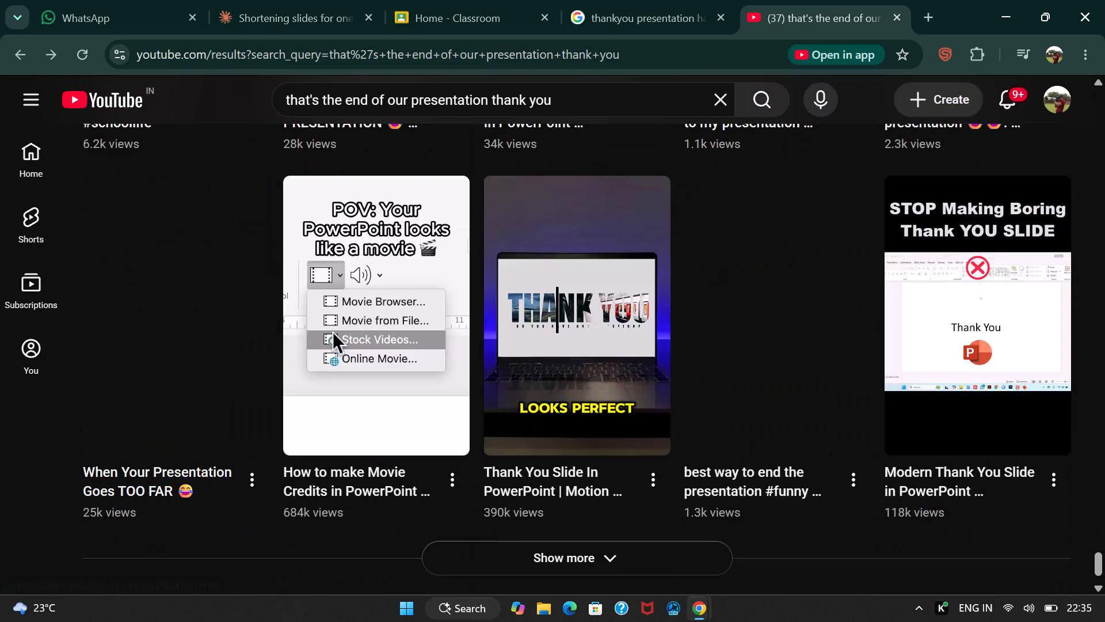
{"action": "scroll", "coordinate": [462, 360], "scroll_direction": "up", "scroll_amount": 6}
Go back over the first YouTube results and open the hamster video "That's the end of over PRESENTATION".
{"action": "left_click_drag", "start_coordinate": [1098, 544], "coordinate": [1076, 332]}
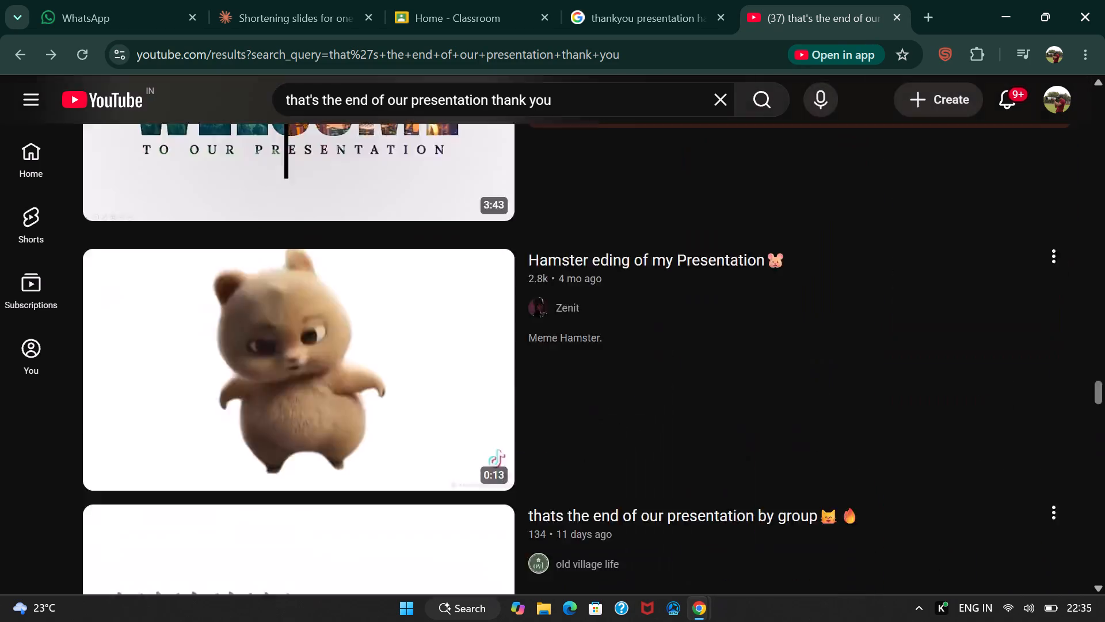
{"action": "left_click_drag", "start_coordinate": [1076, 332], "coordinate": [1041, 79]}
{"action": "scroll", "coordinate": [451, 287], "scroll_direction": "down", "scroll_amount": 3}
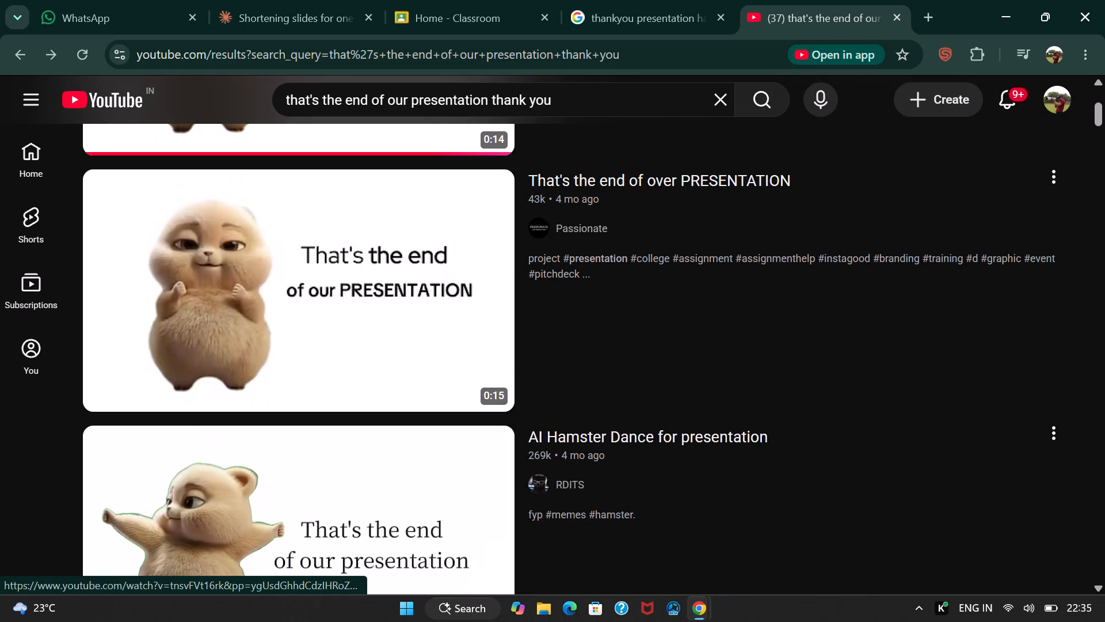
{"action": "scroll", "coordinate": [436, 264], "scroll_direction": "up", "scroll_amount": 5}
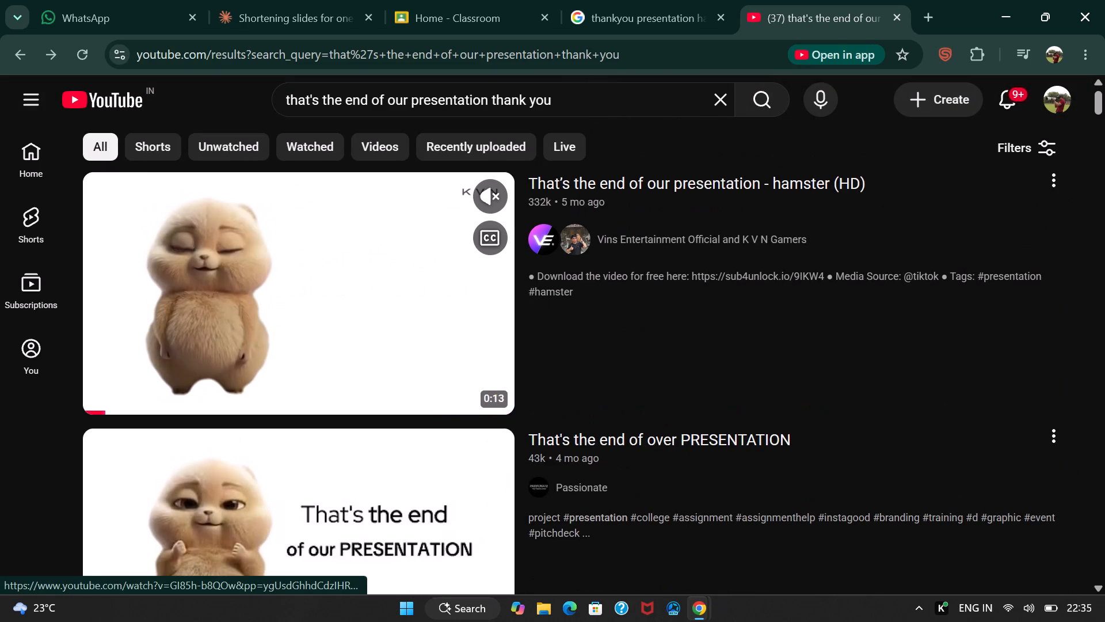
{"action": "scroll", "coordinate": [434, 264], "scroll_direction": "down", "scroll_amount": 18}
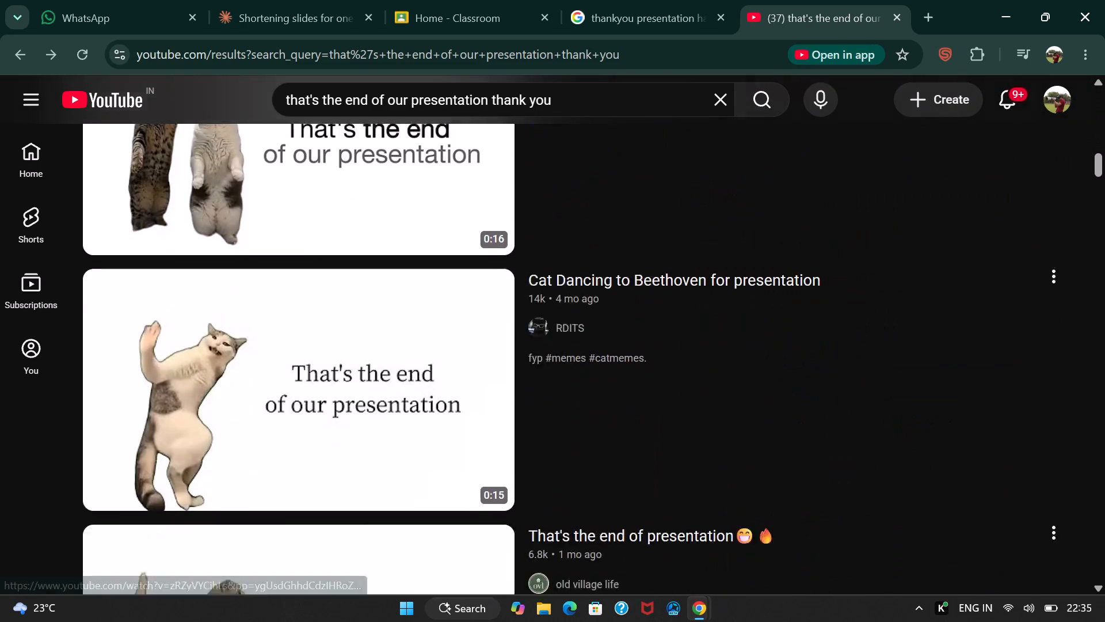
{"action": "scroll", "coordinate": [434, 264], "scroll_direction": "down", "scroll_amount": 7}
{"action": "scroll", "coordinate": [434, 264], "scroll_direction": "up", "scroll_amount": 1}
{"action": "scroll", "coordinate": [434, 264], "scroll_direction": "down", "scroll_amount": 7}
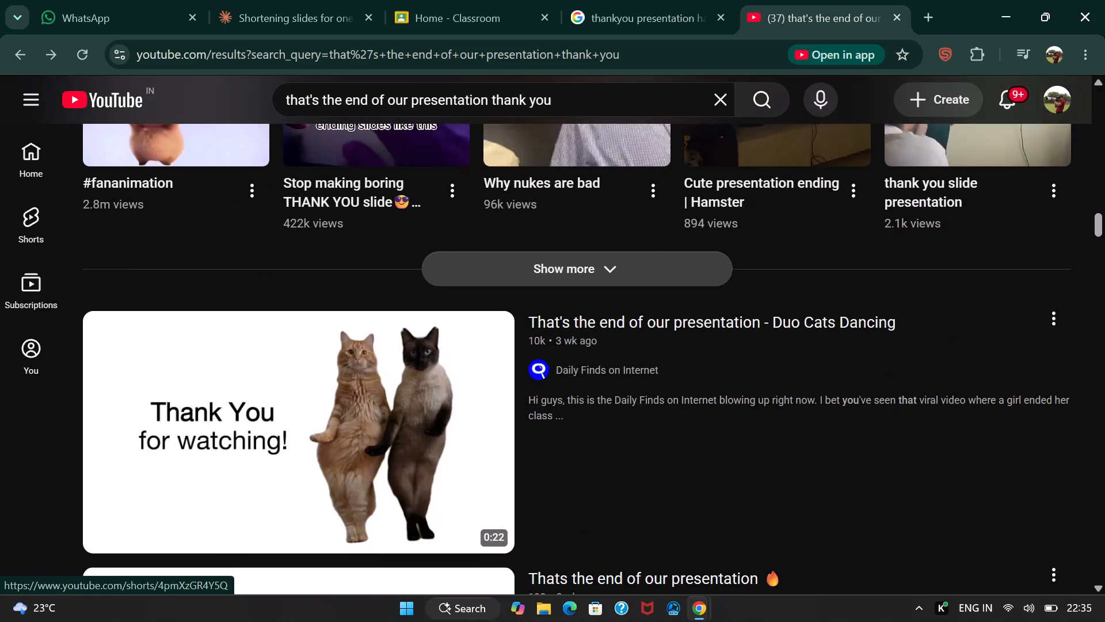
{"action": "scroll", "coordinate": [434, 264], "scroll_direction": "up", "scroll_amount": 20}
{"action": "scroll", "coordinate": [434, 264], "scroll_direction": "up", "scroll_amount": 16}
{"action": "scroll", "coordinate": [435, 263], "scroll_direction": "down", "scroll_amount": 2}
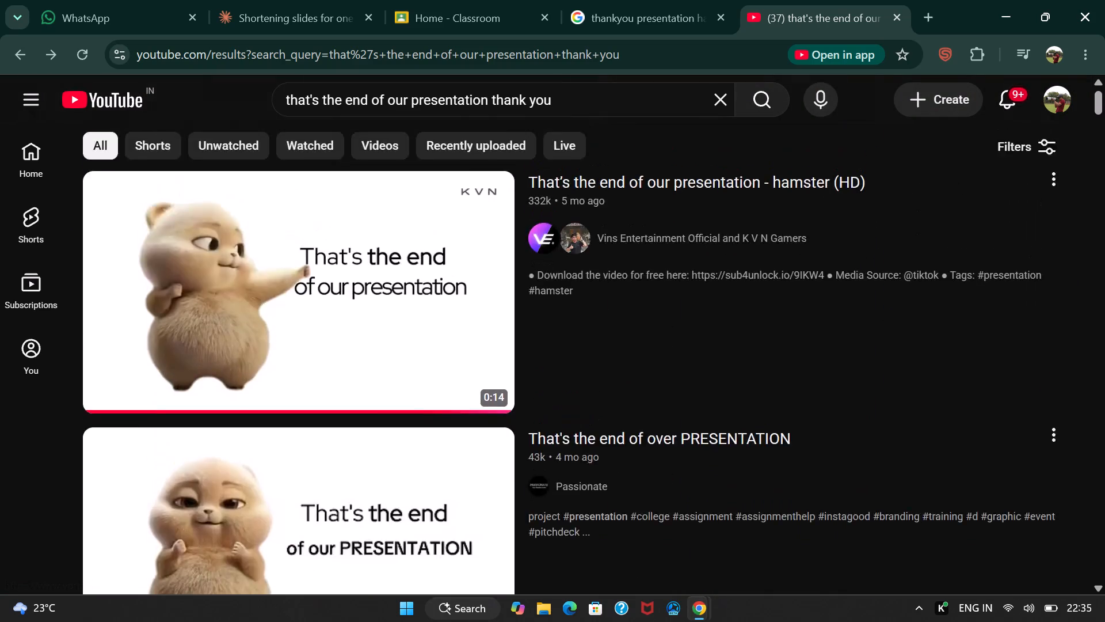
{"action": "scroll", "coordinate": [435, 263], "scroll_direction": "down", "scroll_amount": 4}
{"action": "scroll", "coordinate": [437, 259], "scroll_direction": "up", "scroll_amount": 4}
{"action": "left_click", "coordinate": [417, 309]}
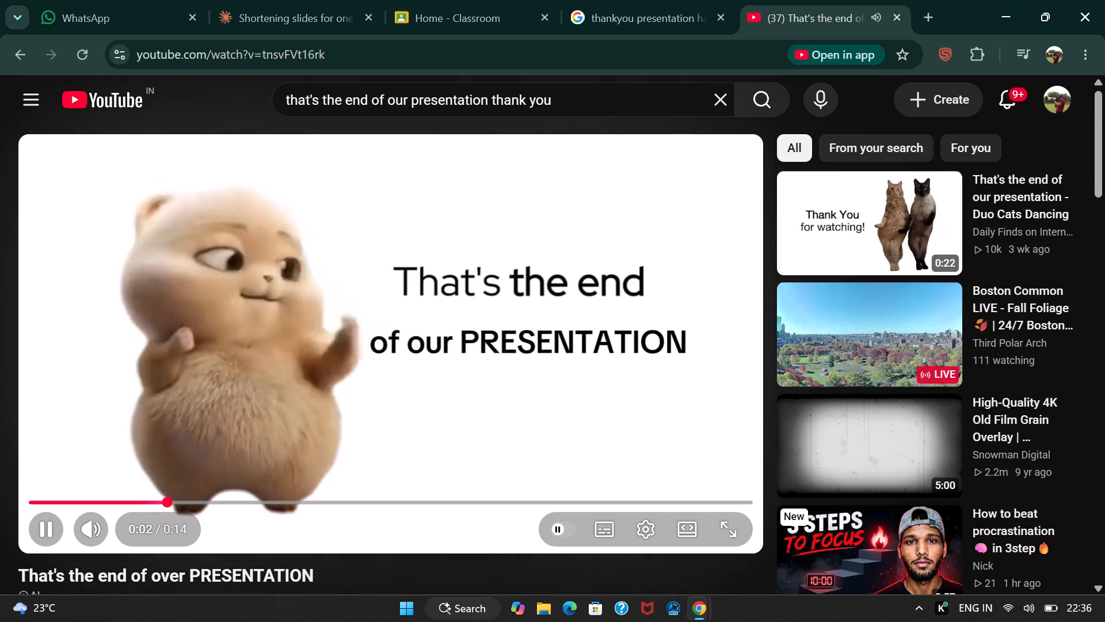
Preview the hamster video "That's the end of over PRESENTATION" with its details and return to the search results.
{"action": "scroll", "coordinate": [641, 427], "scroll_direction": "down", "scroll_amount": 2}
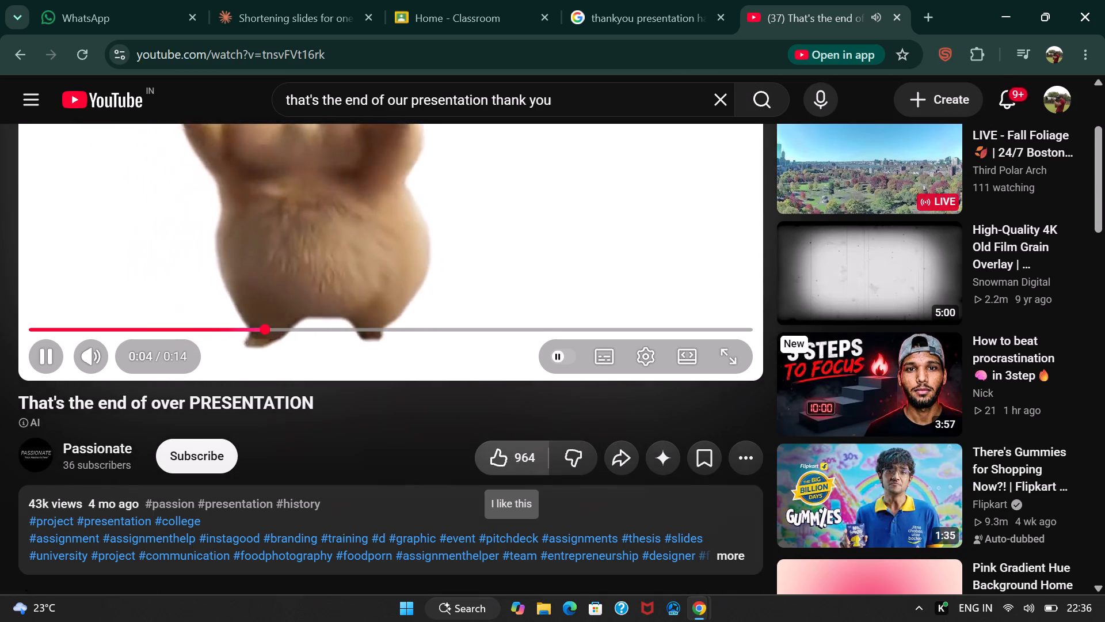
{"action": "scroll", "coordinate": [593, 346], "scroll_direction": "up", "scroll_amount": 4}
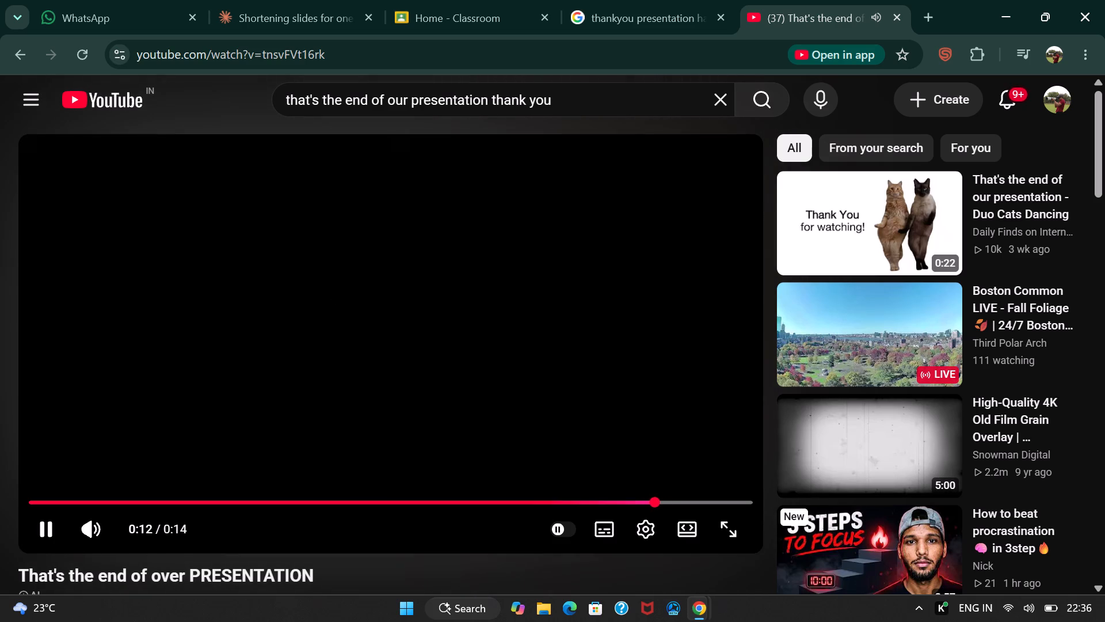
{"action": "left_click", "coordinate": [24, 47]}
Look further down the YouTube results for another dancing-hamster ending clip and open the "Baby boo presentation" video.
{"action": "scroll", "coordinate": [332, 335], "scroll_direction": "down", "scroll_amount": 8}
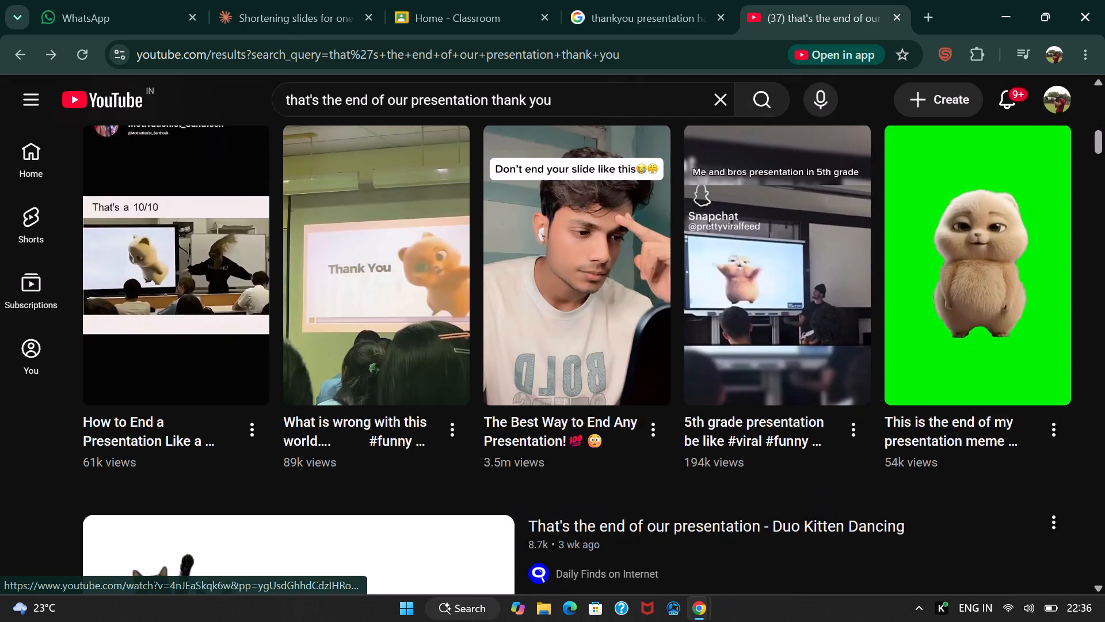
{"action": "scroll", "coordinate": [333, 335], "scroll_direction": "down", "scroll_amount": 15}
{"action": "scroll", "coordinate": [333, 335], "scroll_direction": "down", "scroll_amount": 9}
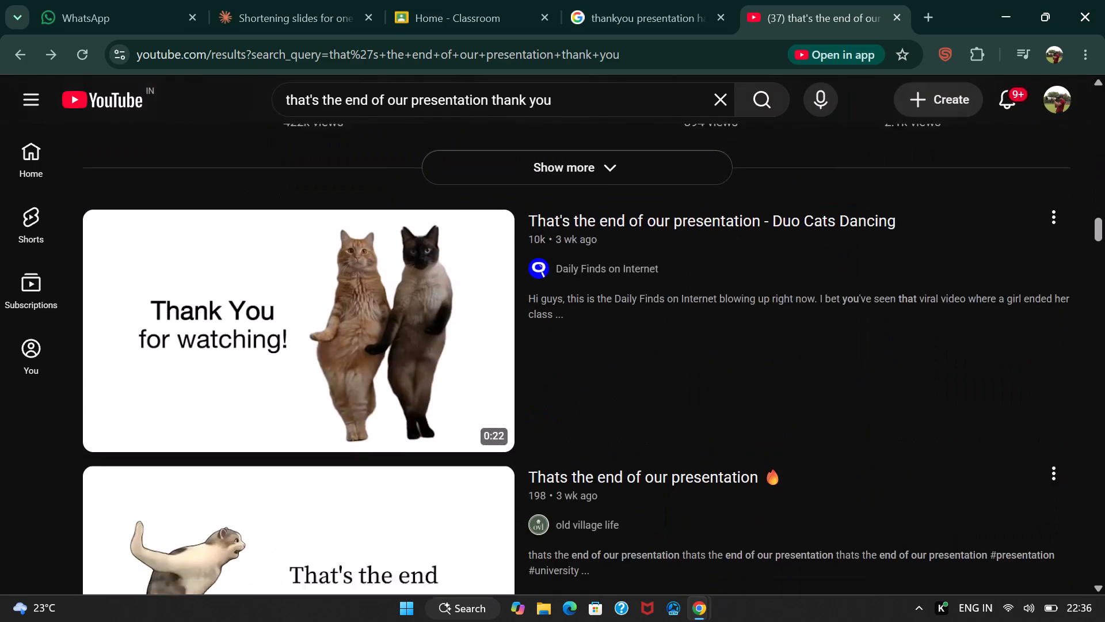
{"action": "scroll", "coordinate": [333, 335], "scroll_direction": "down", "scroll_amount": 14}
{"action": "scroll", "coordinate": [333, 333], "scroll_direction": "up", "scroll_amount": 4}
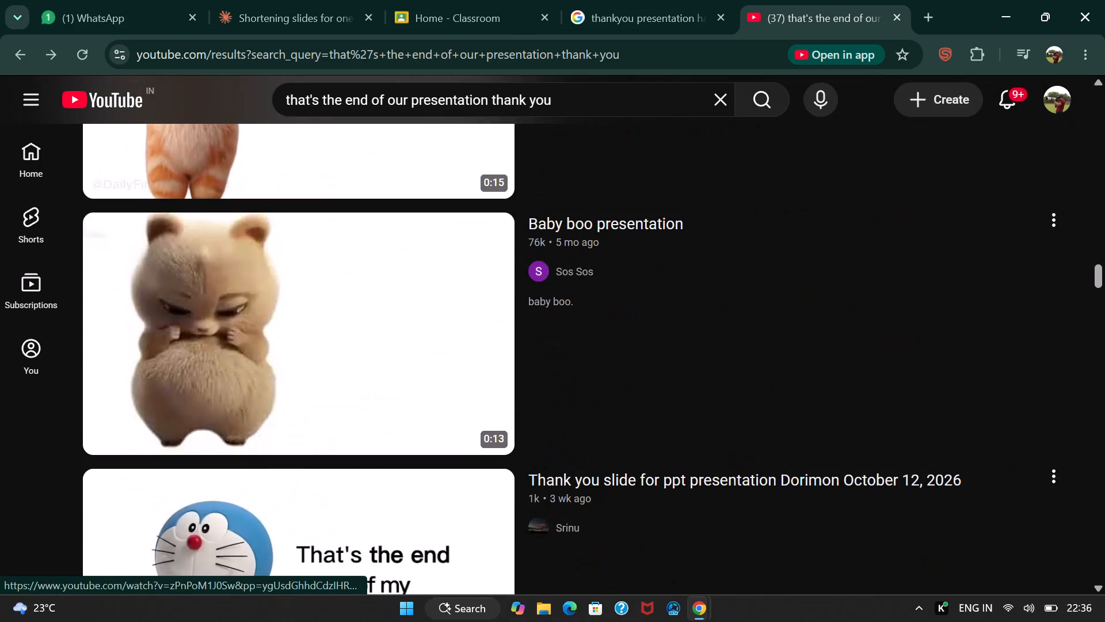
{"action": "left_click", "coordinate": [333, 333]}
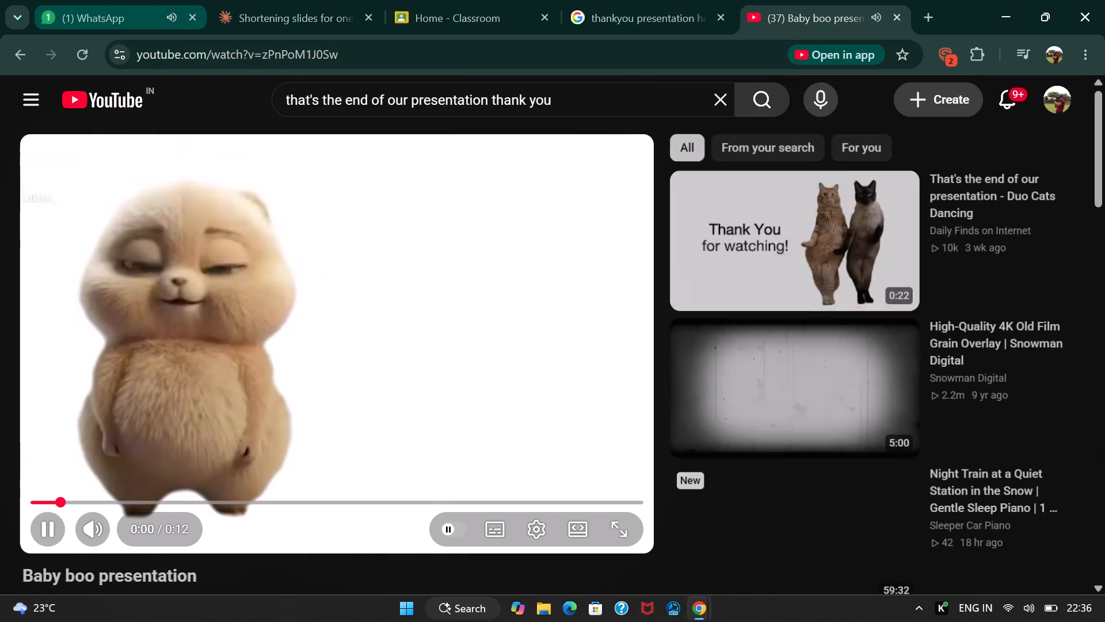
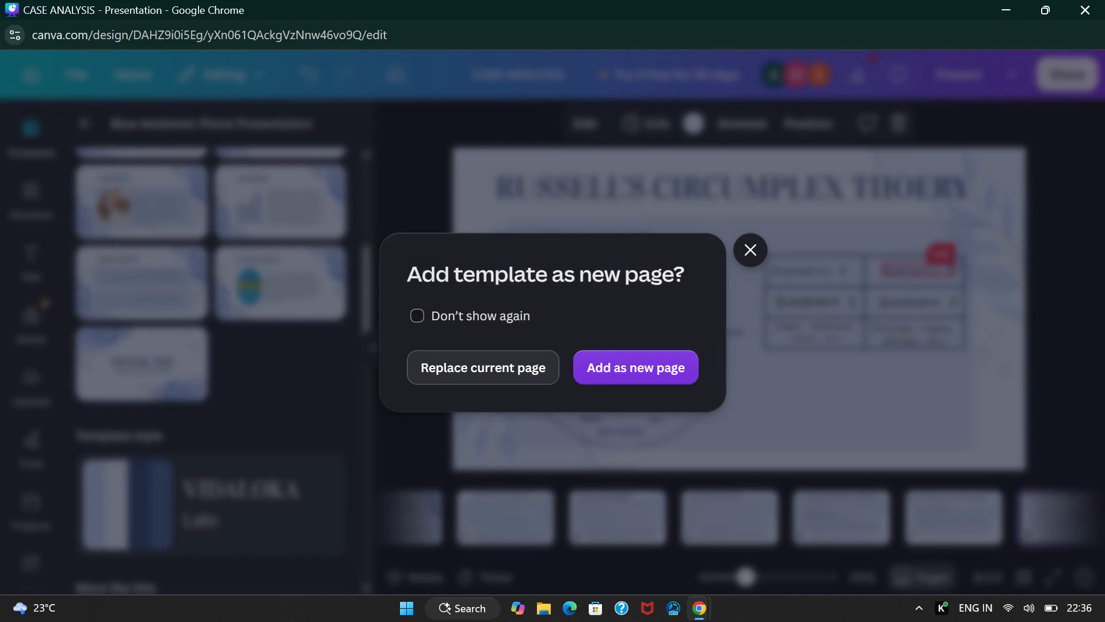
Add the template's INSIGHTS layout as a new page after the Russell's Circumplex theory page.
{"action": "left_click", "coordinate": [634, 363]}
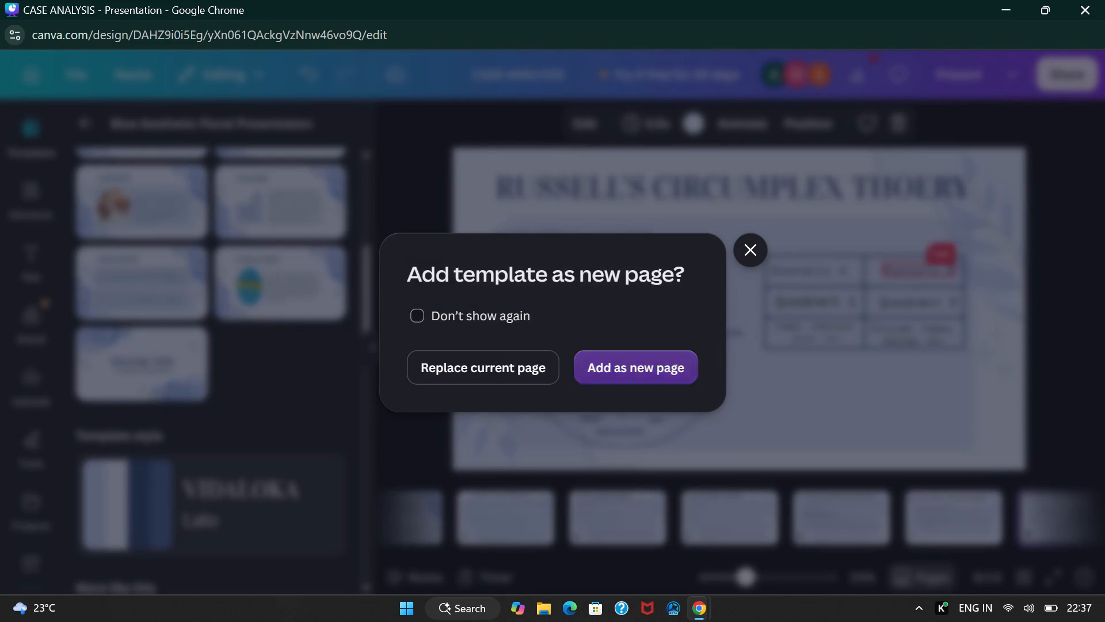
{"action": "left_click", "coordinate": [369, 346]}
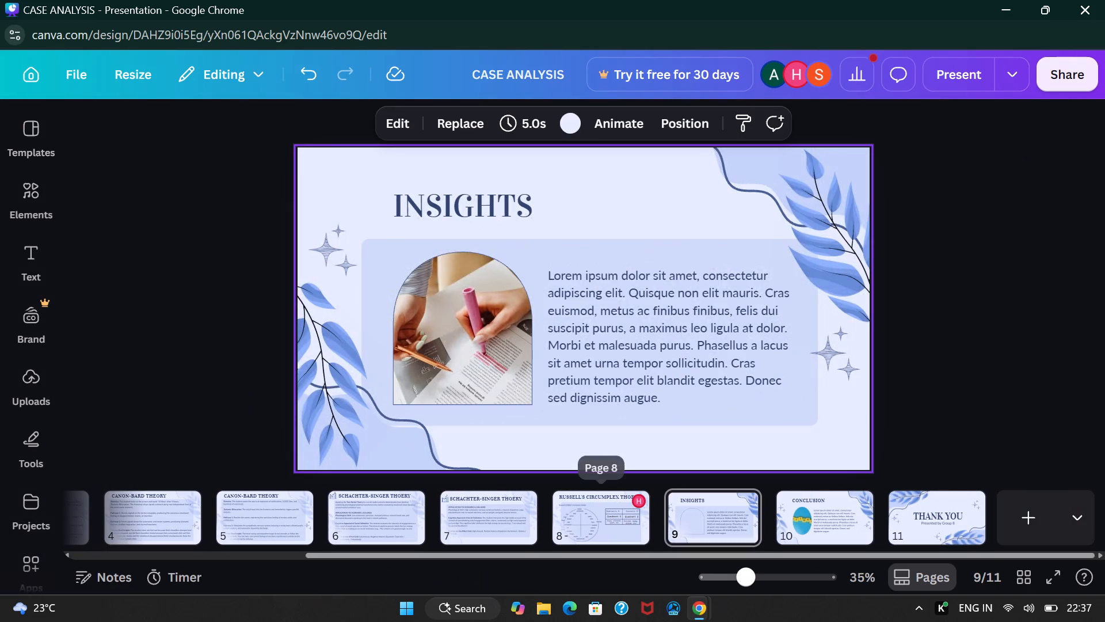
Copy the Russell's (1980) Circumplex Model diagram from page 8 for use on the new INSIGHTS page 9.
{"action": "left_click", "coordinate": [600, 515]}
{"action": "left_click", "coordinate": [463, 374]}
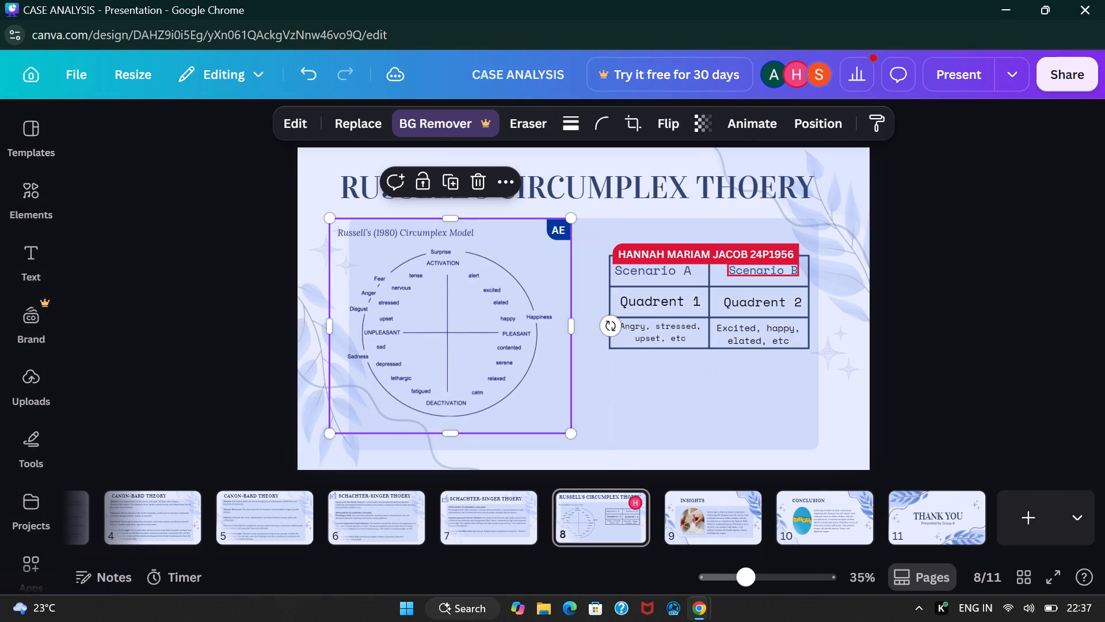
{"action": "key", "text": "ctrl+c"}
{"action": "left_click", "coordinate": [725, 515]}
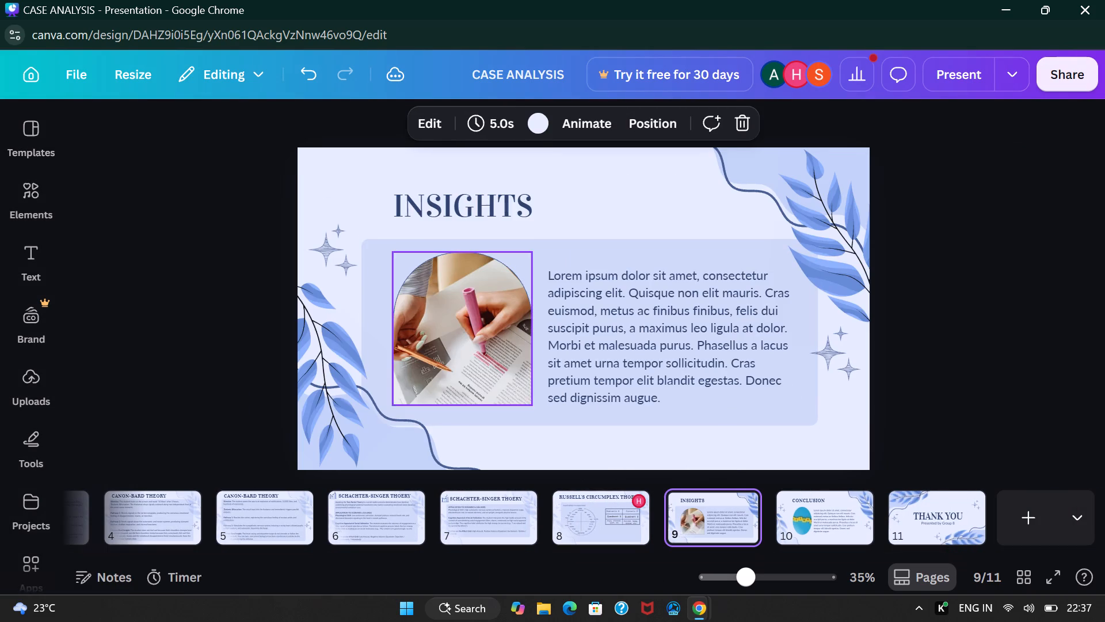
Paste the copied Russell's (1980) Circumplex Model diagram onto the INSIGHTS slide and move it off the photo, over the body text.
{"action": "left_click", "coordinate": [461, 354]}
{"action": "key", "text": "ctrl+v"}
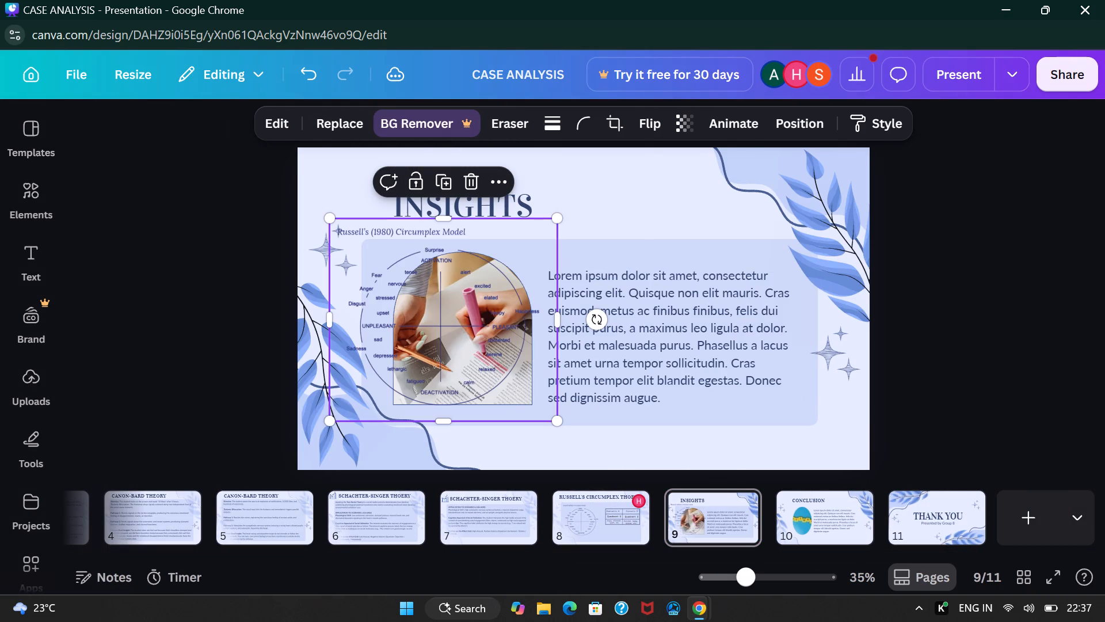
{"action": "left_click", "coordinate": [593, 198]}
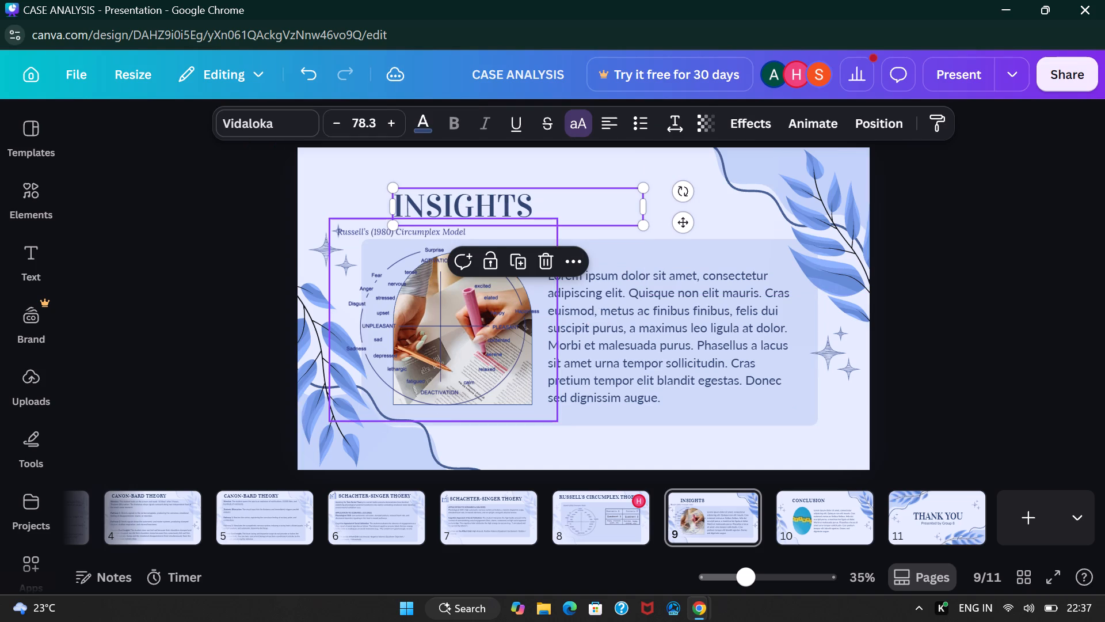
{"action": "left_click", "coordinate": [524, 384]}
{"action": "left_click", "coordinate": [523, 380], "text": "shift"}
{"action": "left_click", "coordinate": [523, 380], "text": "shift"}
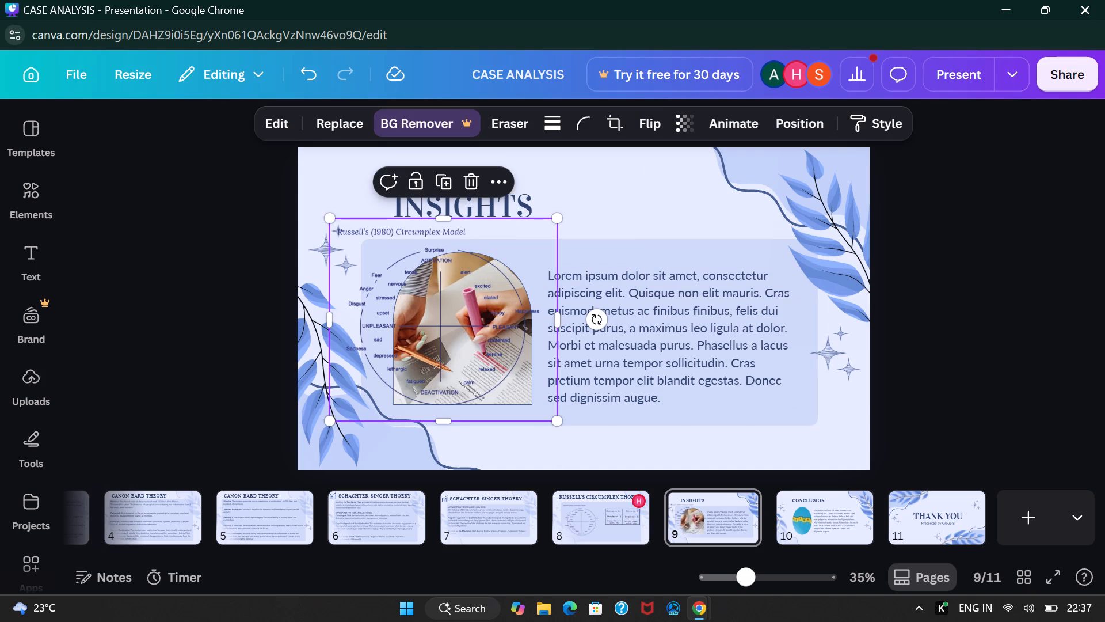
{"action": "left_click_drag", "start_coordinate": [436, 280], "coordinate": [609, 241]}
Delete the placeholder photo of hands marking a page from the arched frame on the INSIGHTS slide, keeping the frame.
{"action": "left_click", "coordinate": [414, 307]}
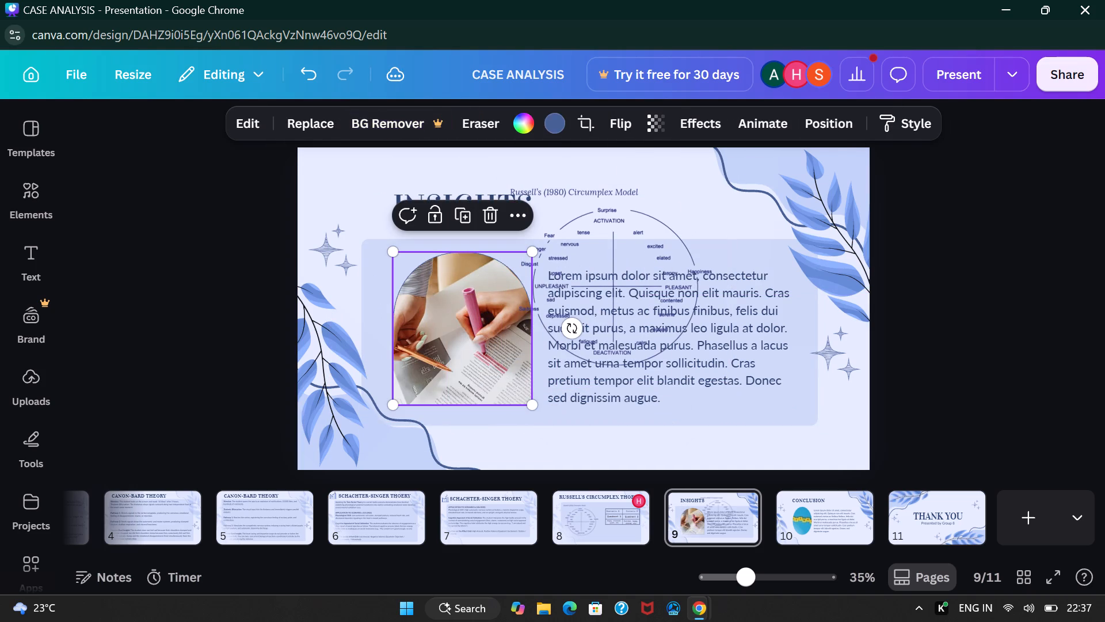
{"action": "double_click", "coordinate": [471, 303]}
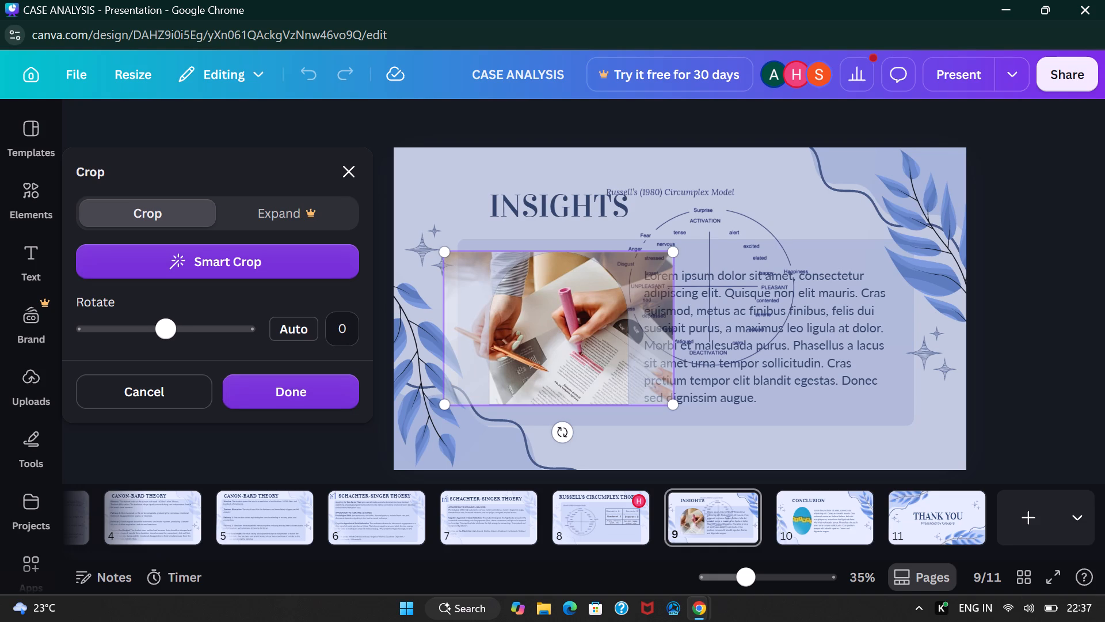
{"action": "left_click", "coordinate": [342, 170]}
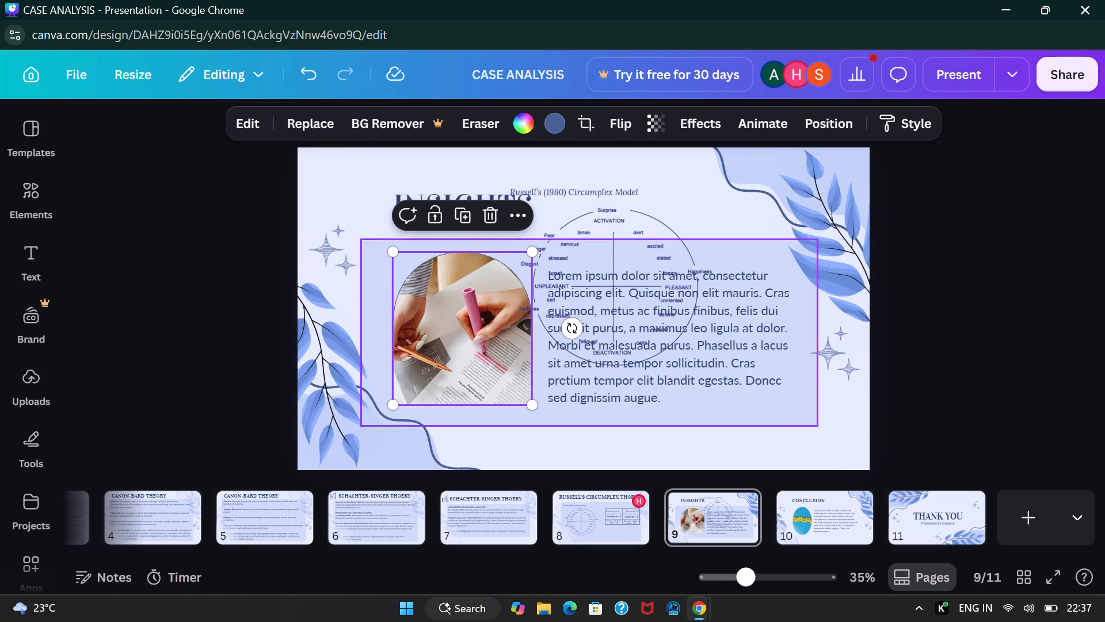
{"action": "left_click", "coordinate": [485, 212]}
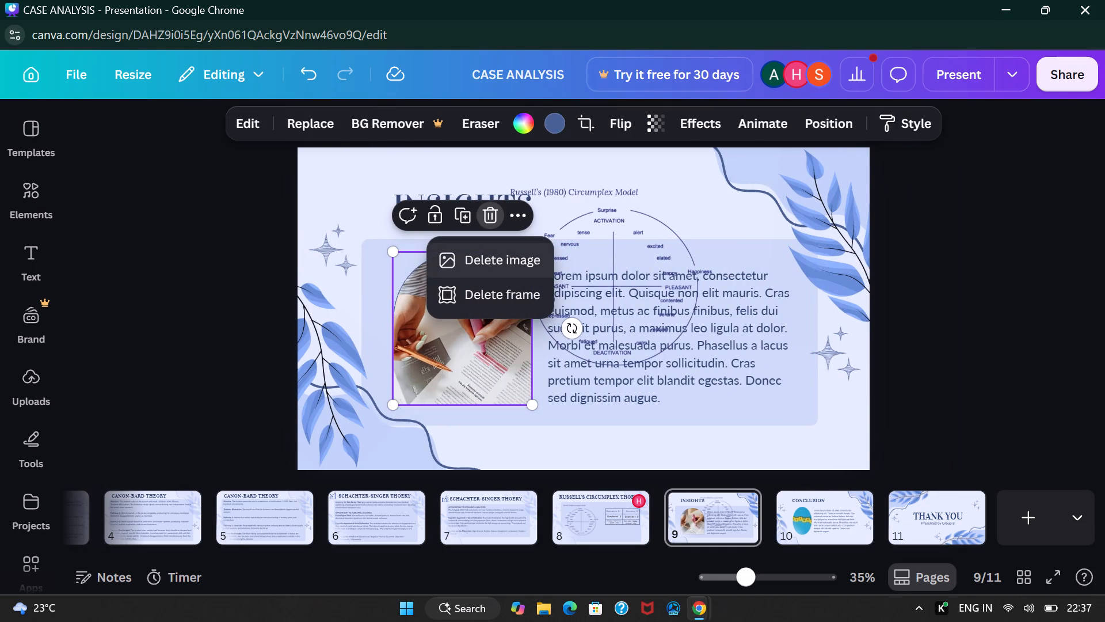
{"action": "left_click", "coordinate": [496, 262]}
Place the Circumplex Model diagram inside the empty arched frame beside the body text.
{"action": "left_click_drag", "start_coordinate": [605, 275], "coordinate": [452, 321]}
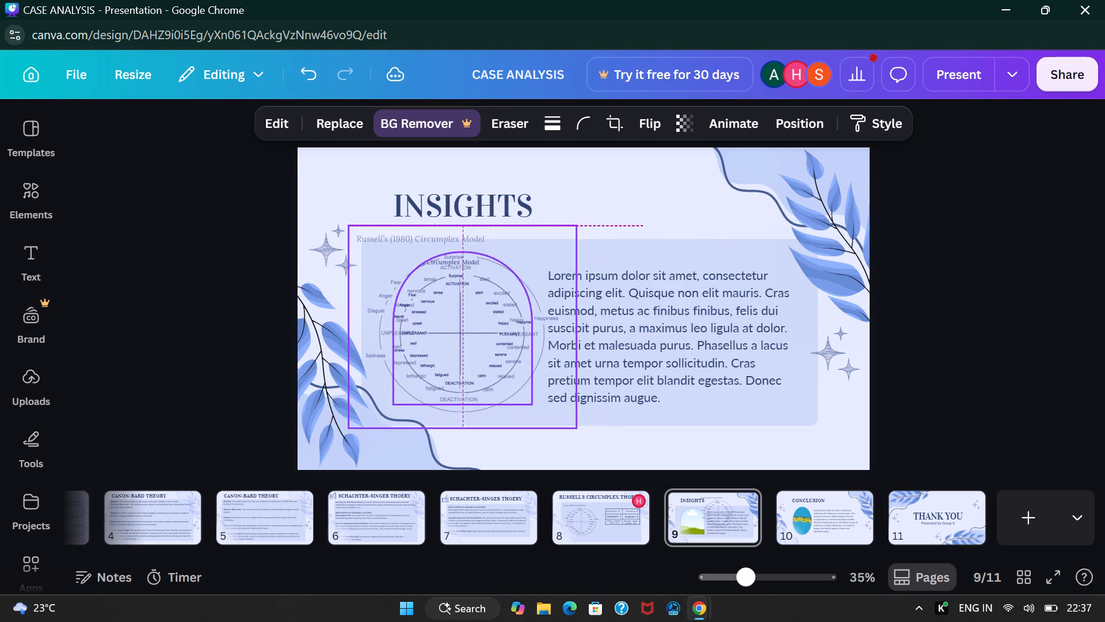
{"action": "left_click_drag", "start_coordinate": [452, 321], "coordinate": [454, 321]}
Adjust the crop of the Circumplex Model diagram in the arched frame, shifting and trying to shrink it so its labels fit.
{"action": "left_click", "coordinate": [494, 345]}
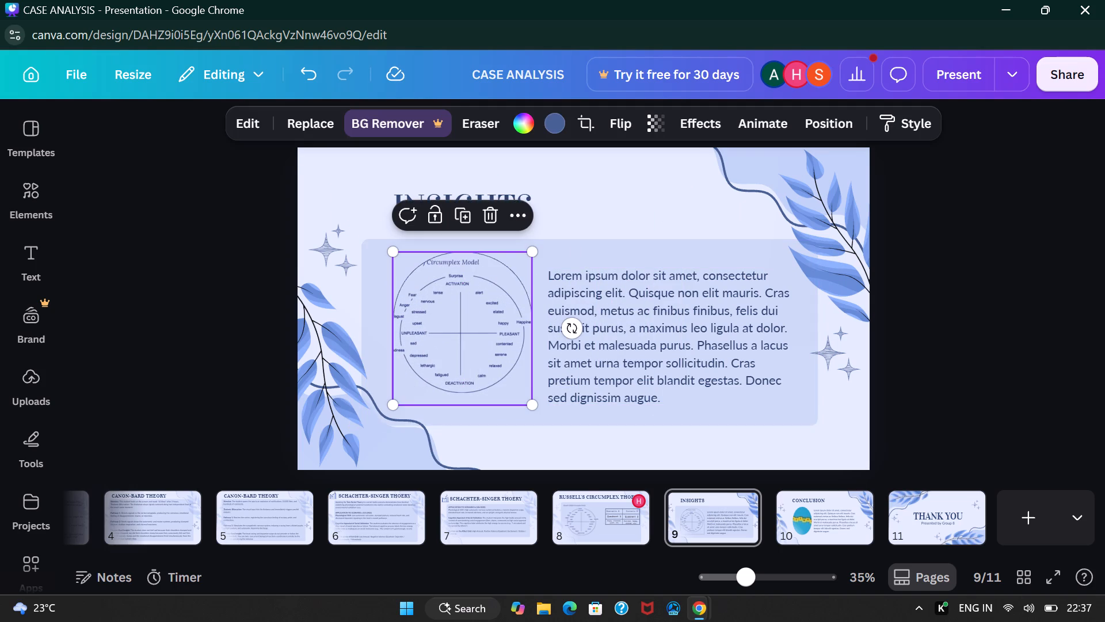
{"action": "double_click", "coordinate": [482, 304]}
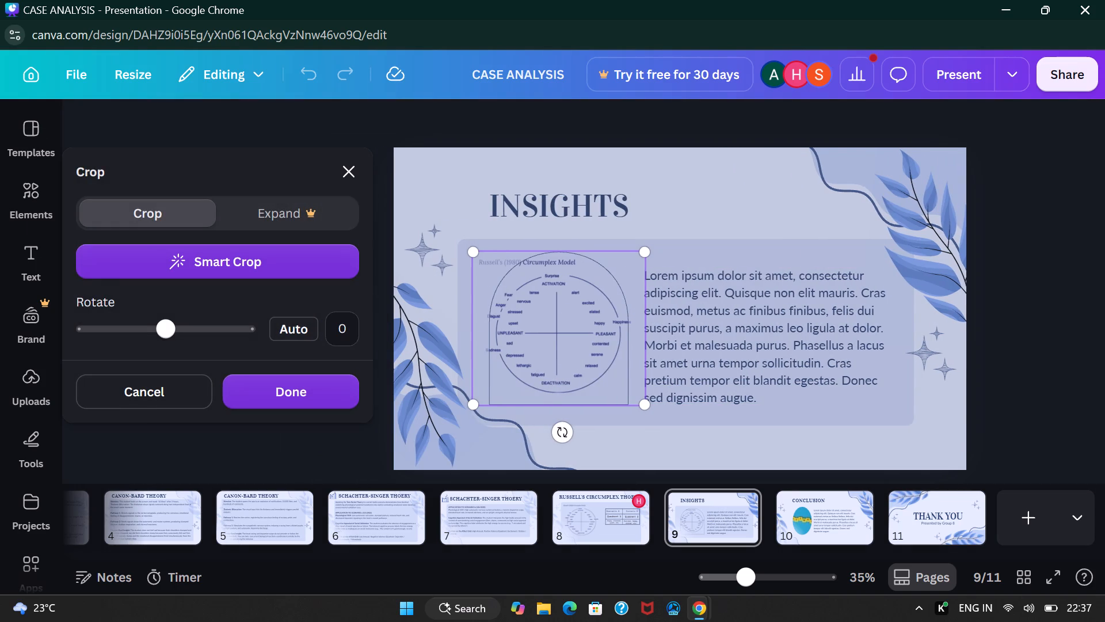
{"action": "left_click_drag", "start_coordinate": [559, 332], "coordinate": [574, 336]}
{"action": "left_click_drag", "start_coordinate": [574, 336], "coordinate": [563, 339]}
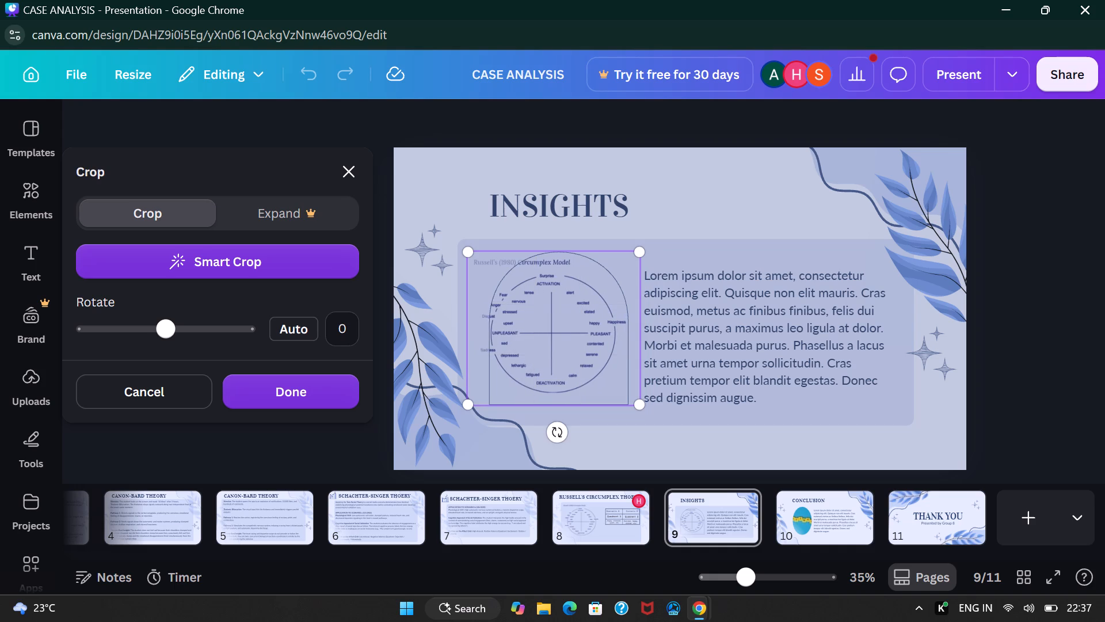
{"action": "left_click_drag", "start_coordinate": [640, 407], "coordinate": [625, 389]}
{"action": "left_click_drag", "start_coordinate": [642, 406], "coordinate": [604, 375]}
{"action": "left_click_drag", "start_coordinate": [528, 285], "coordinate": [550, 343]}
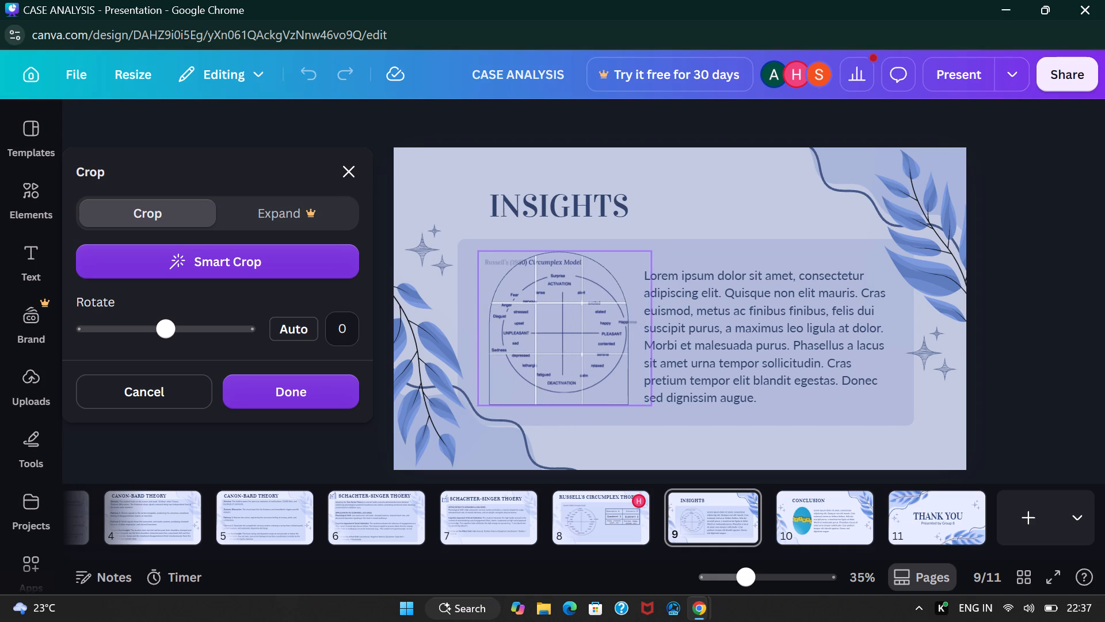
{"action": "left_click_drag", "start_coordinate": [550, 343], "coordinate": [546, 342]}
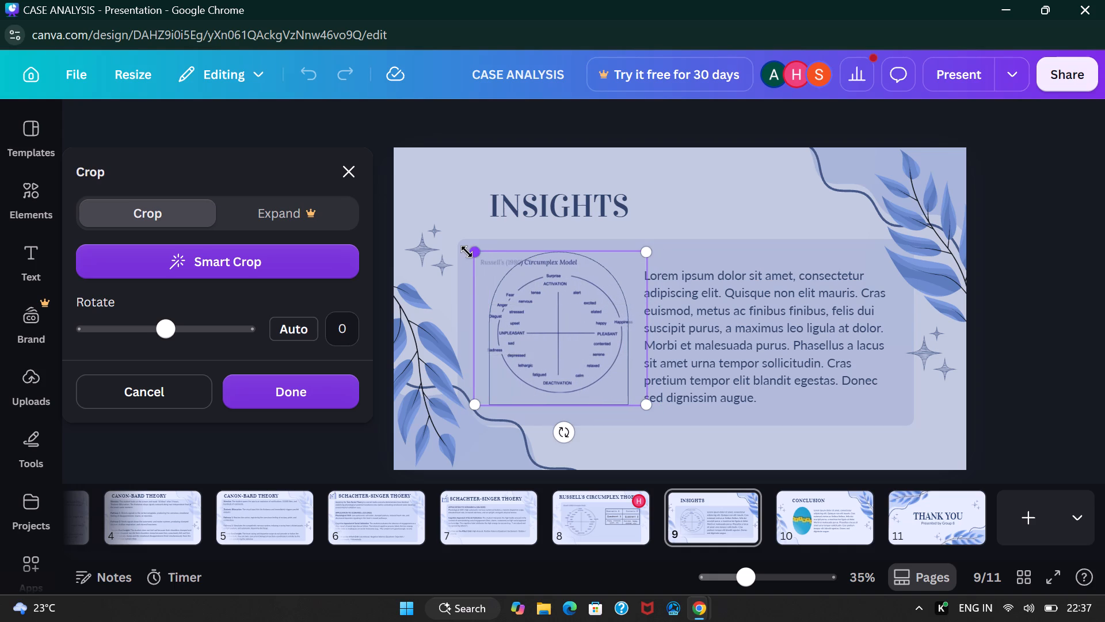
{"action": "left_click_drag", "start_coordinate": [472, 255], "coordinate": [543, 341]}
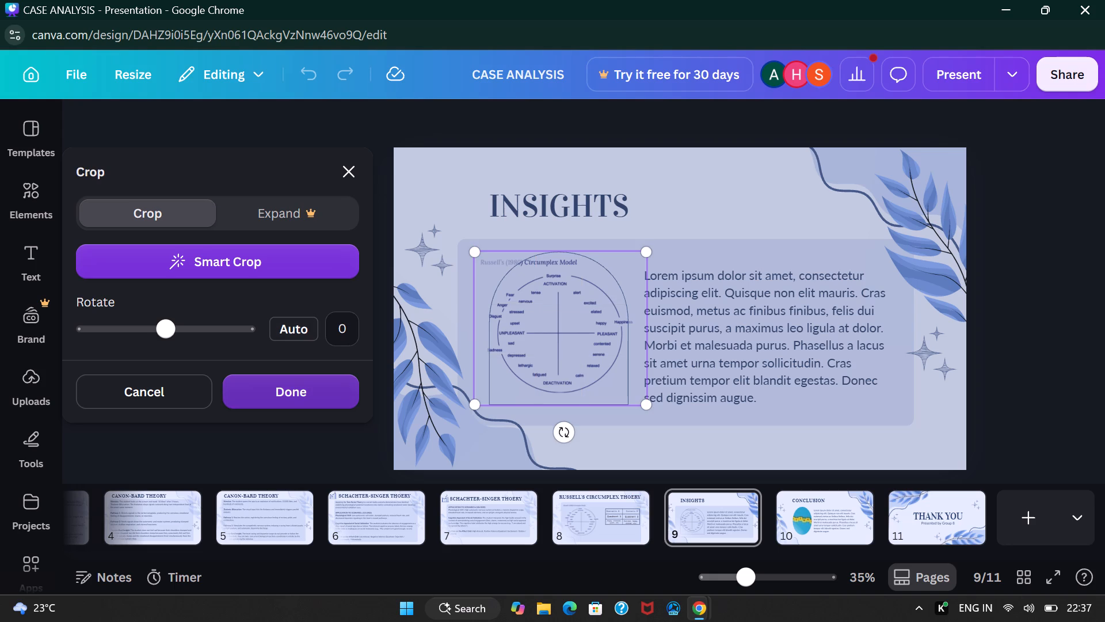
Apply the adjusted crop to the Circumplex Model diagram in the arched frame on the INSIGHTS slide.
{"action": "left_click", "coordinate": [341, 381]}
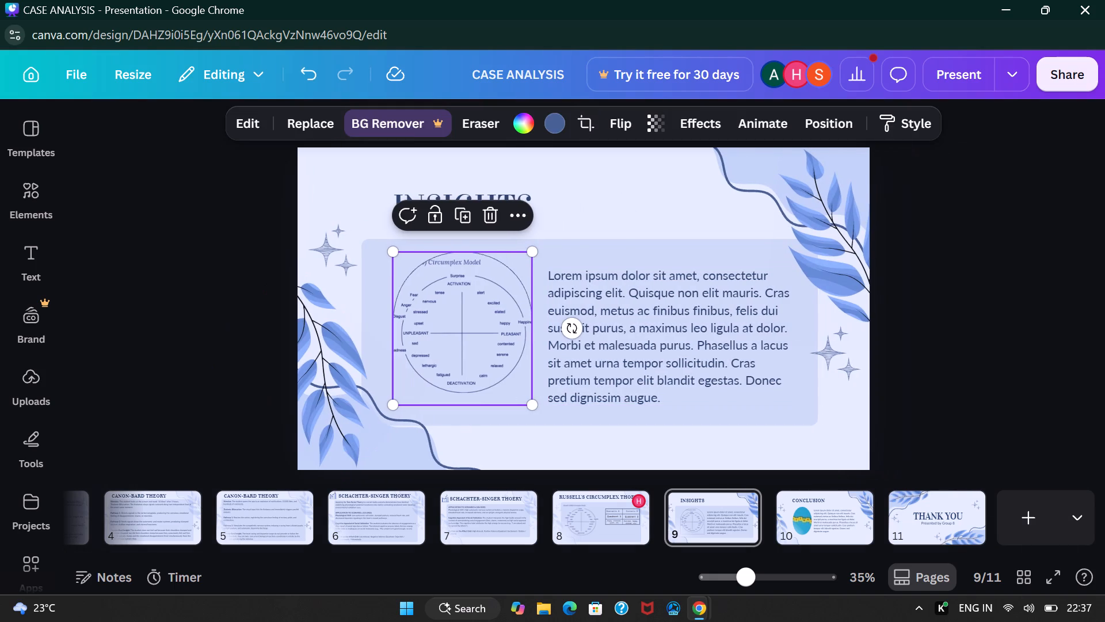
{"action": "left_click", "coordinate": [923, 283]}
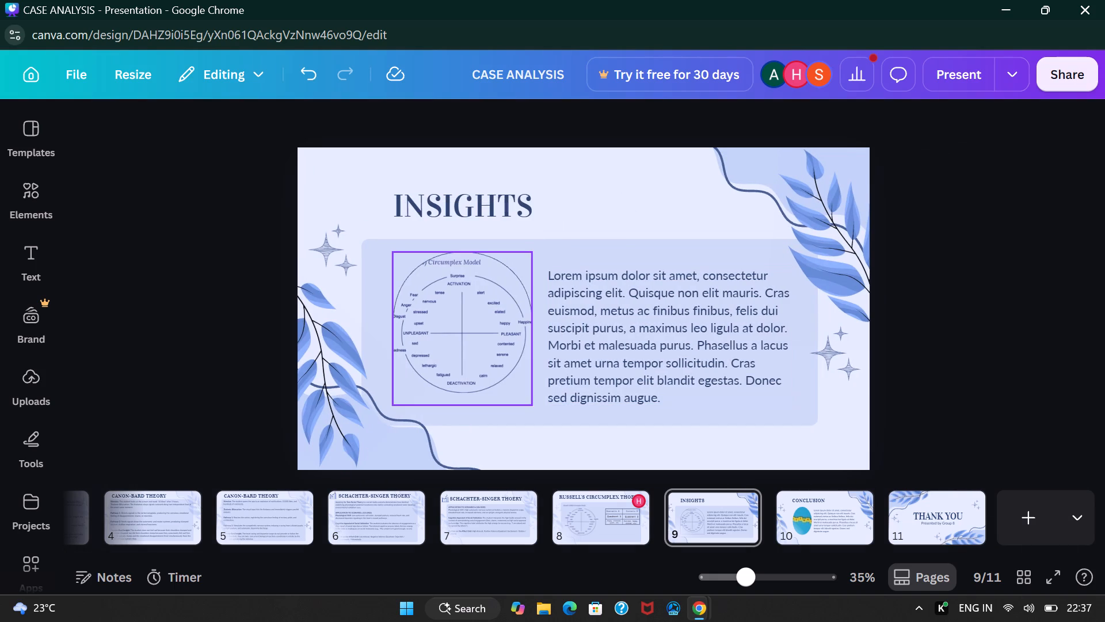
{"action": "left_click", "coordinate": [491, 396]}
Check the Russell's Circumplex slide, return to the INSIGHTS slide, and delete it from the presentation.
{"action": "left_click", "coordinate": [611, 507]}
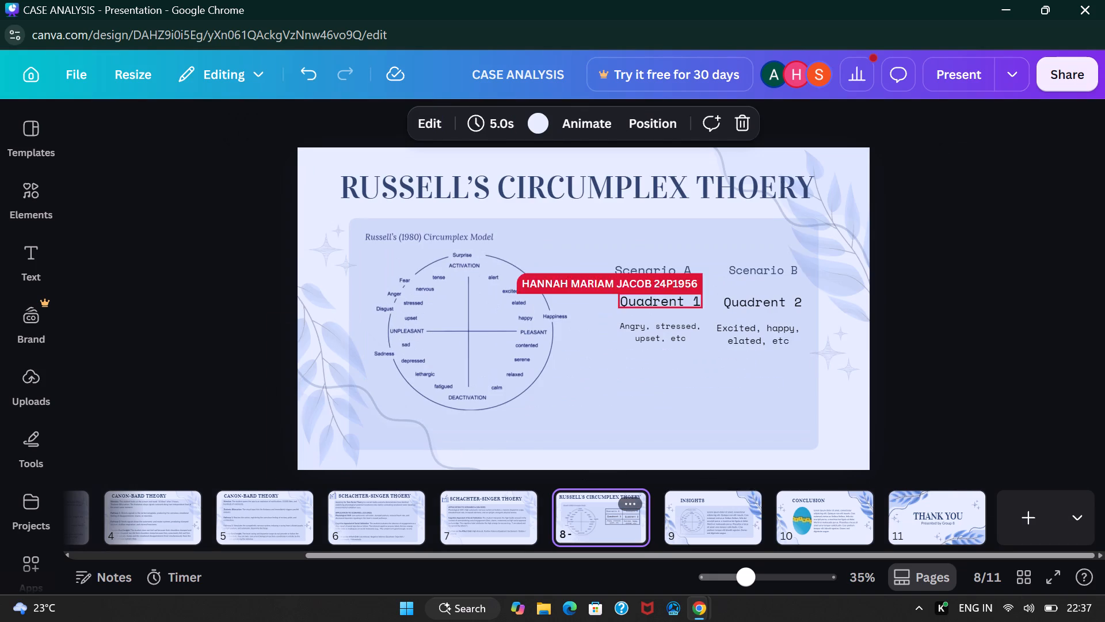
{"action": "left_click", "coordinate": [727, 505]}
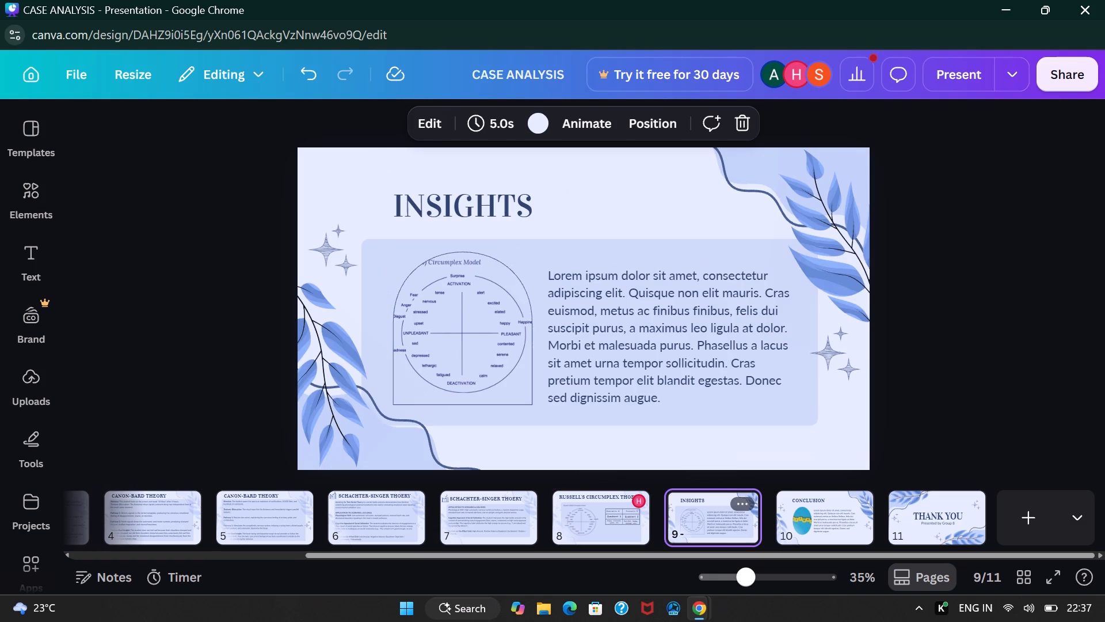
{"action": "left_click", "coordinate": [746, 498]}
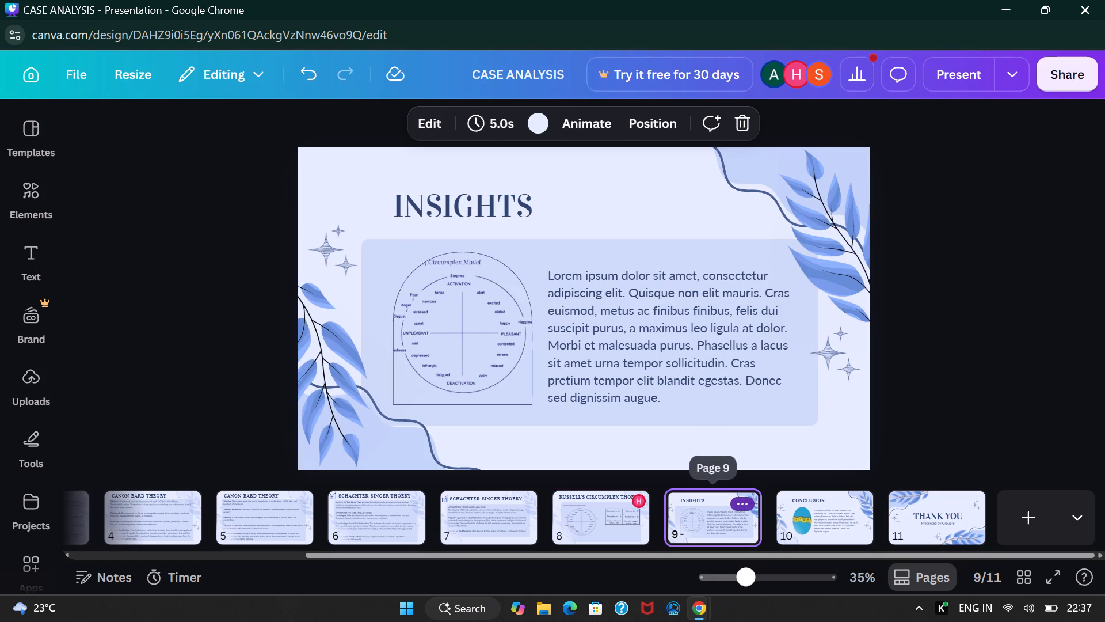
{"action": "left_click", "coordinate": [797, 260]}
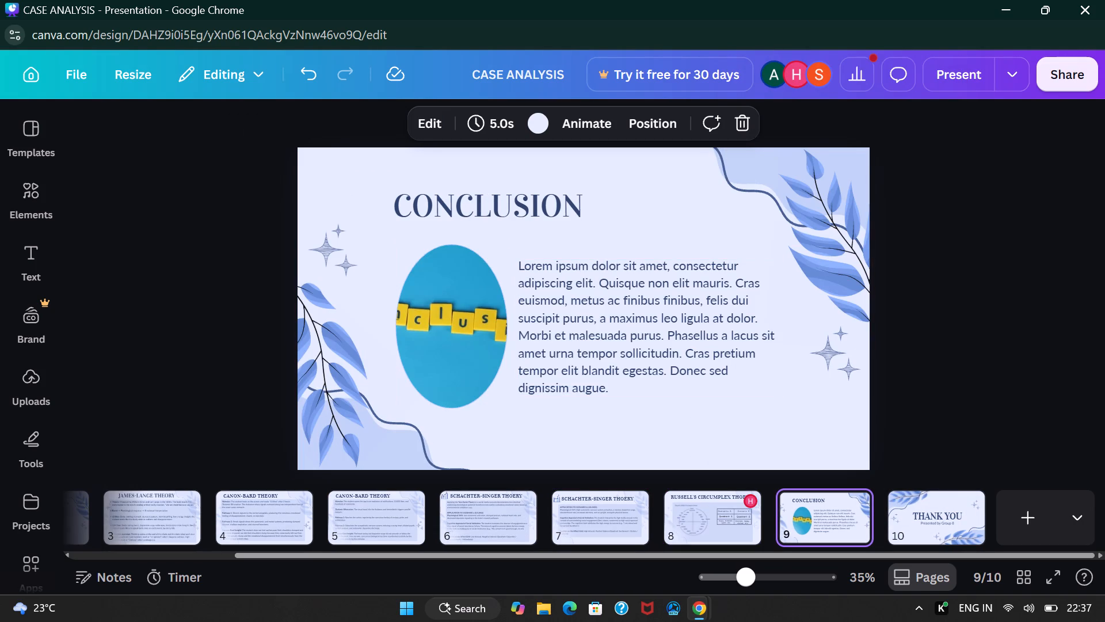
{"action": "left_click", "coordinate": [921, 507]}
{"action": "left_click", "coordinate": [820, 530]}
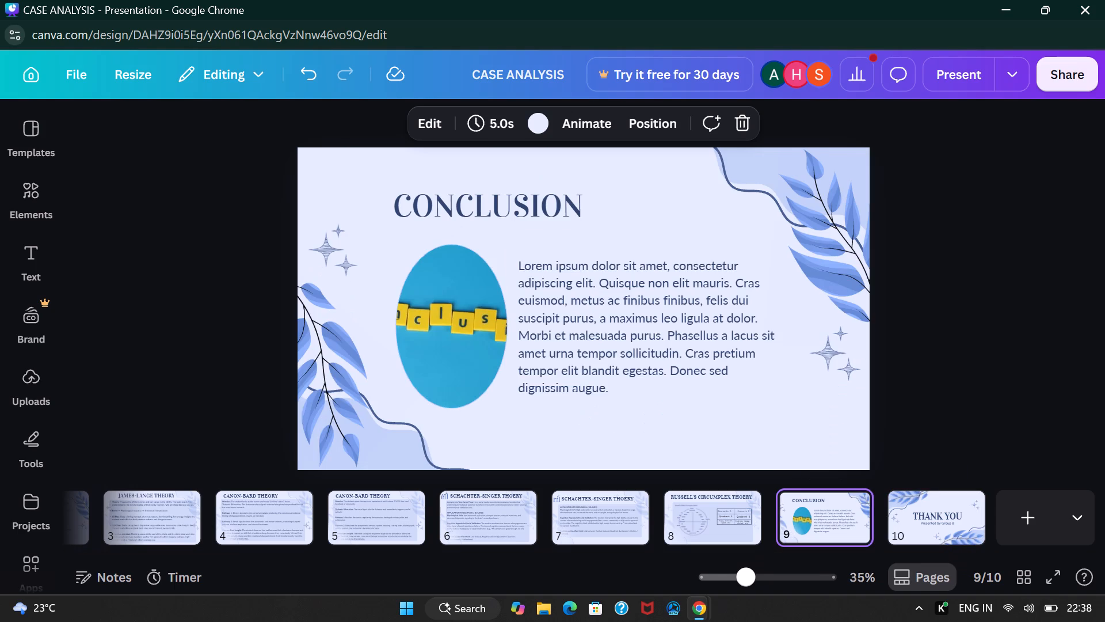
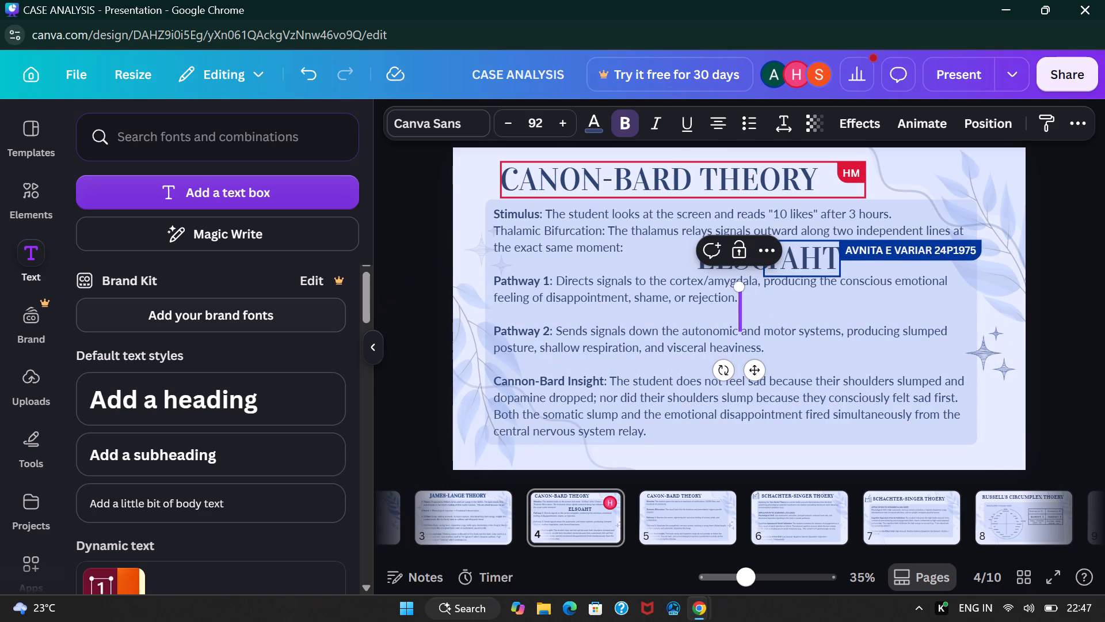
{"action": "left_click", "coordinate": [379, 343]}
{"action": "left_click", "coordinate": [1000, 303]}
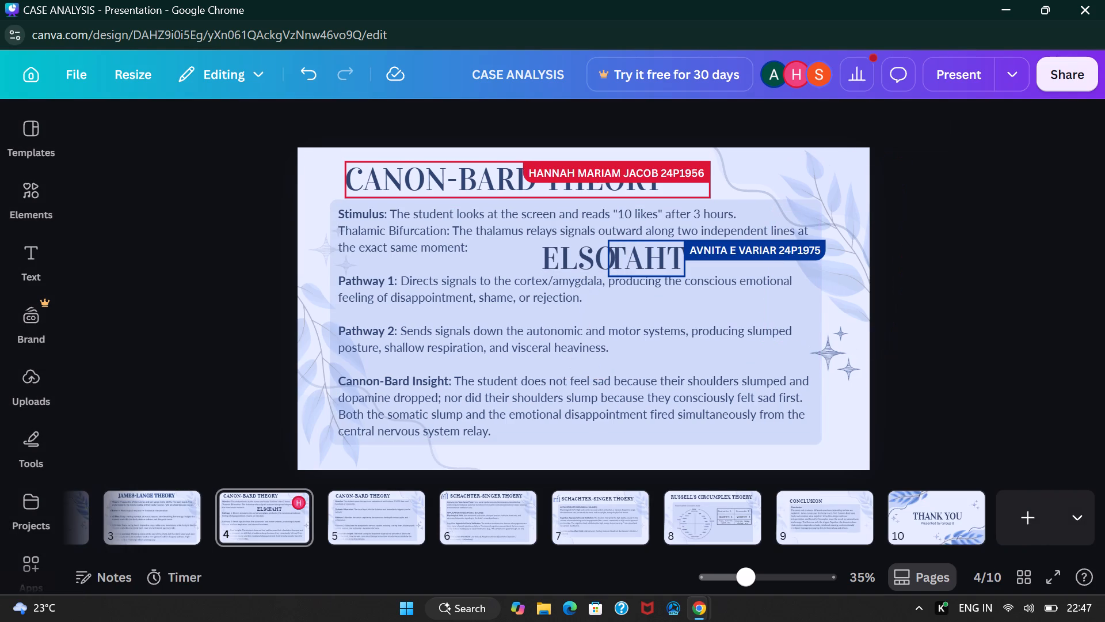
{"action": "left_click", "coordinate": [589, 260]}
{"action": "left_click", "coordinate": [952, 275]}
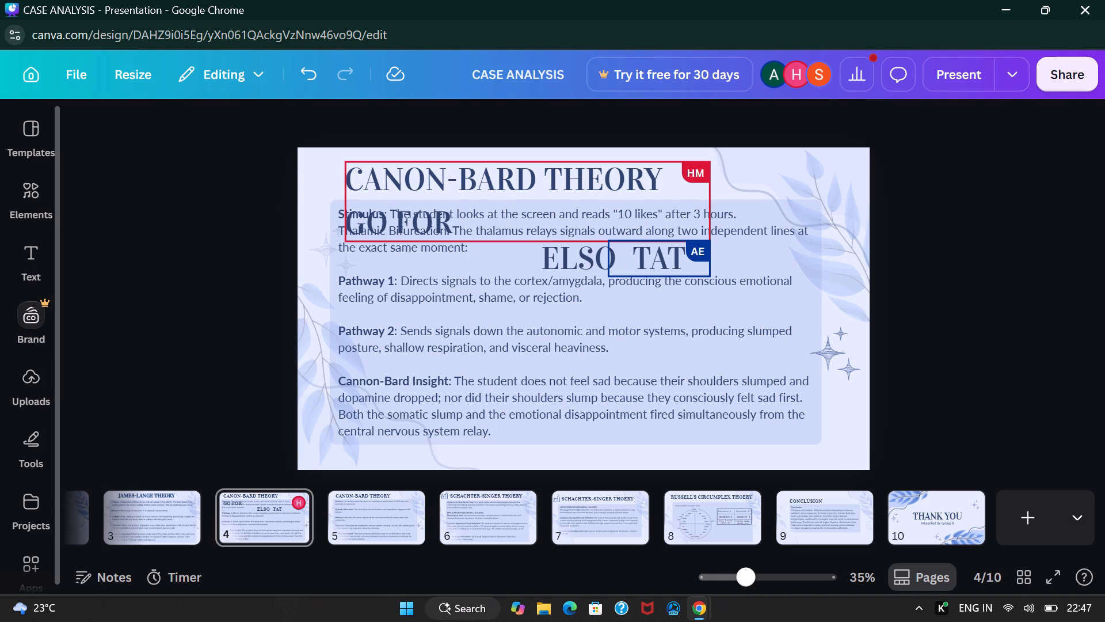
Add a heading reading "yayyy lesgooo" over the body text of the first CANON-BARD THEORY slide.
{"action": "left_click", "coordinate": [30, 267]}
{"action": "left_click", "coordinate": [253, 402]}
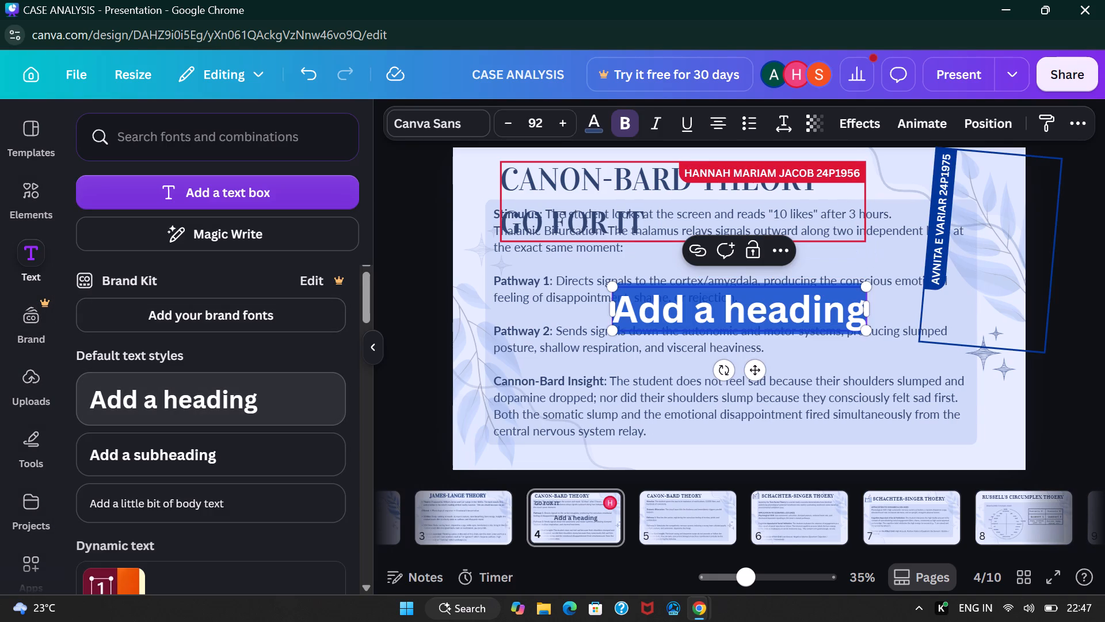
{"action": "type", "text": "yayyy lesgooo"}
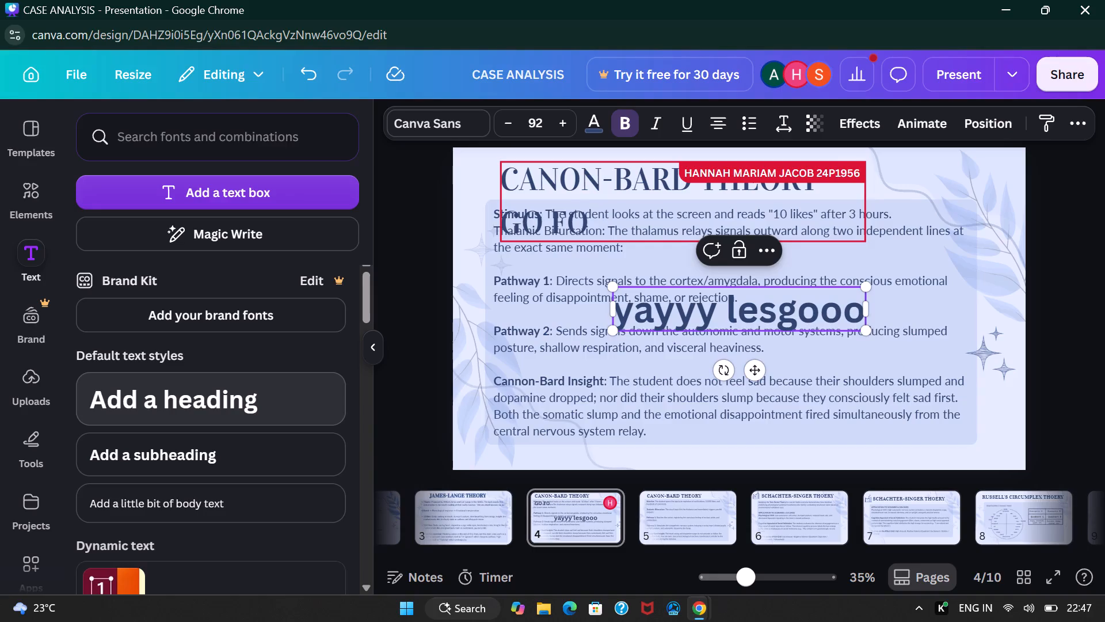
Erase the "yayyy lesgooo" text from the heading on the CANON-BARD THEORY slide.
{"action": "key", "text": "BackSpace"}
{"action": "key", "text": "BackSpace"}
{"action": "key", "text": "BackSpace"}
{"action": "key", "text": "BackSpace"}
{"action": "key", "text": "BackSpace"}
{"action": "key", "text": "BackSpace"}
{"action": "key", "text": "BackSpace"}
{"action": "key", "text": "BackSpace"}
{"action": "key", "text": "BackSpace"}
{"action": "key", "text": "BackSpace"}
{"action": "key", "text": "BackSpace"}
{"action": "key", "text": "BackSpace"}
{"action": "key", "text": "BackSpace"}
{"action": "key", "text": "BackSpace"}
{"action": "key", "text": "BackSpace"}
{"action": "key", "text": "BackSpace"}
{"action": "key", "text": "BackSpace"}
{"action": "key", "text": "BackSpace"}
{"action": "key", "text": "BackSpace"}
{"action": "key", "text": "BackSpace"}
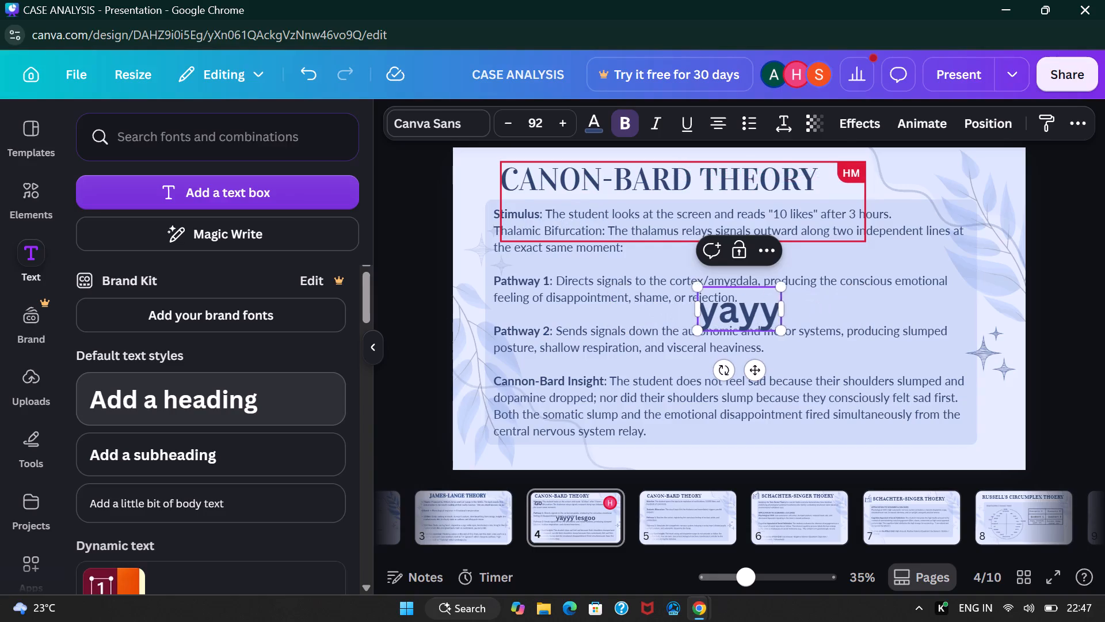
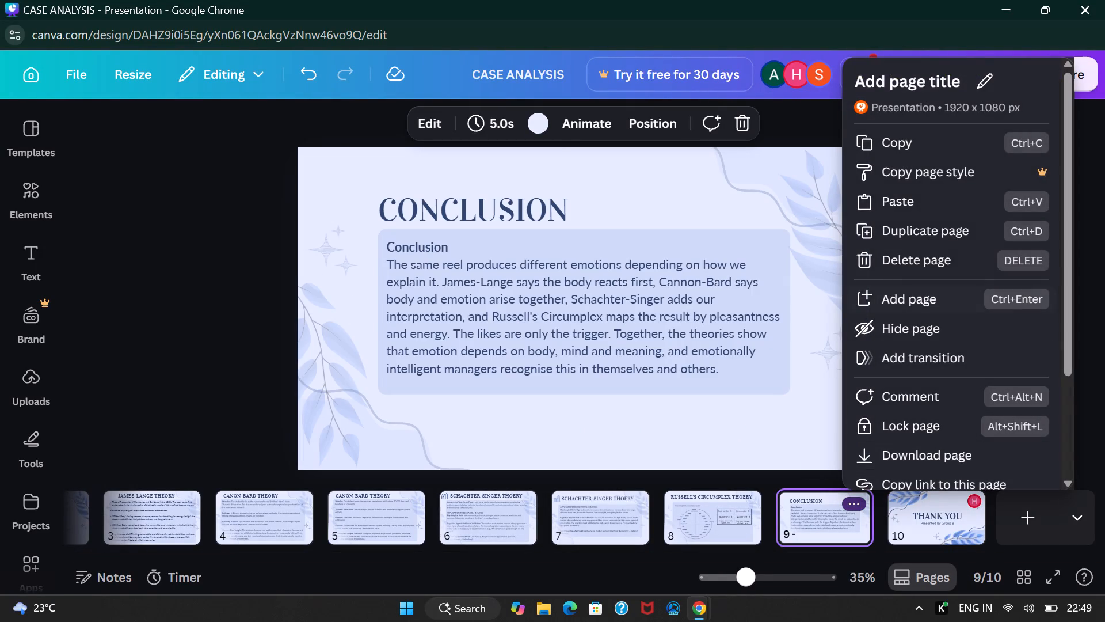
Add a blank YouTube Video page at the end of the presentation, after the THANK YOU slide.
{"action": "left_click", "coordinate": [1092, 294]}
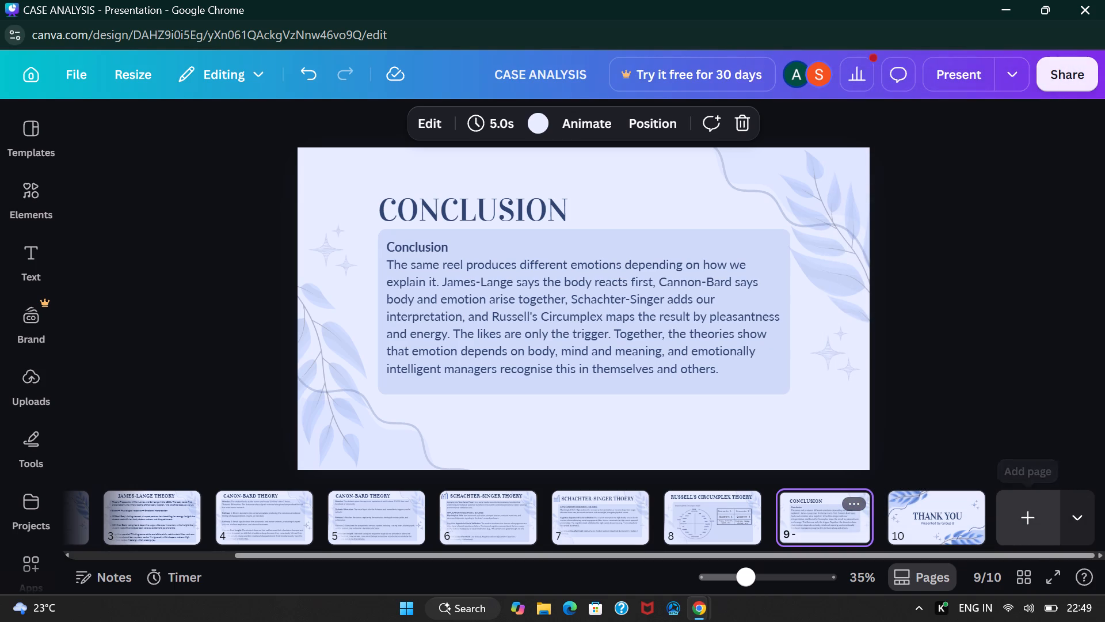
{"action": "left_click", "coordinate": [1069, 512]}
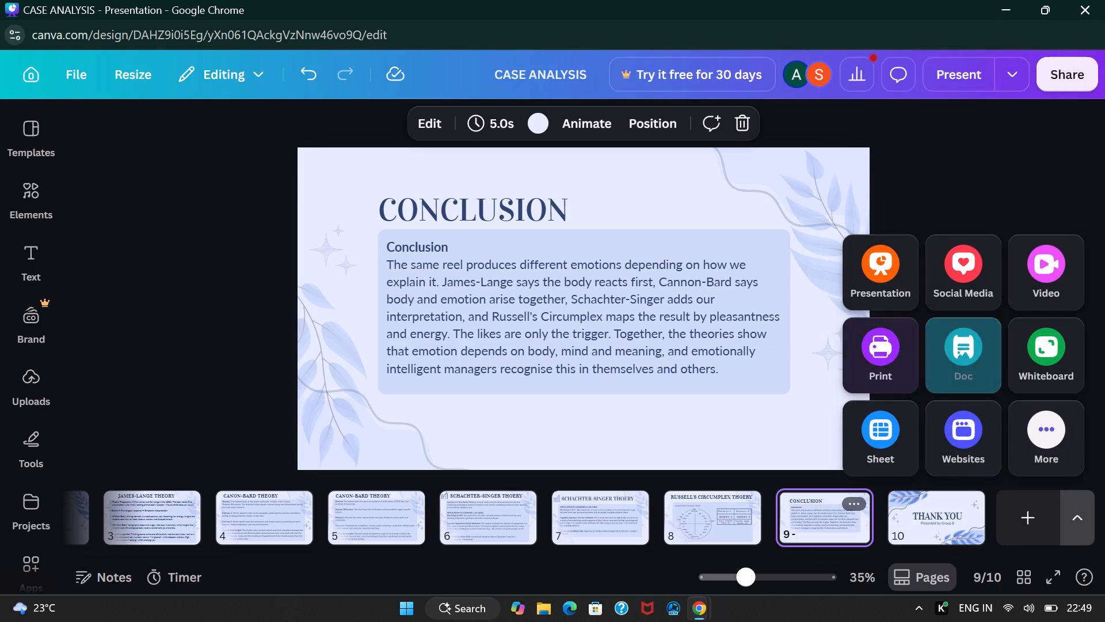
{"action": "left_click", "coordinate": [1030, 284]}
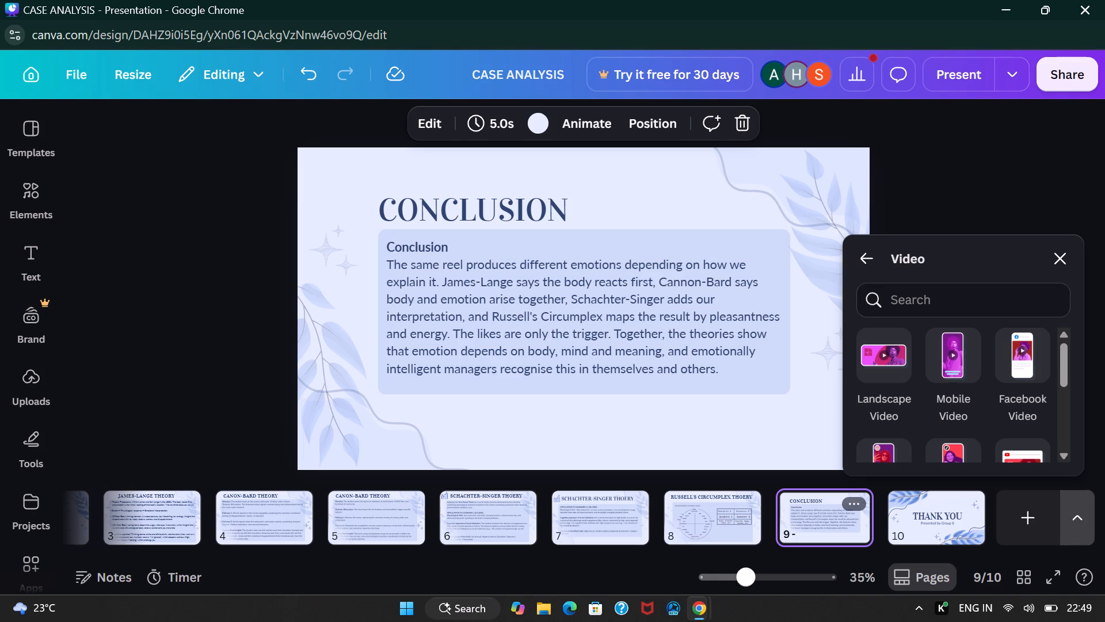
{"action": "scroll", "coordinate": [966, 361], "scroll_direction": "down", "scroll_amount": 2}
{"action": "scroll", "coordinate": [1018, 354], "scroll_direction": "up", "scroll_amount": 1}
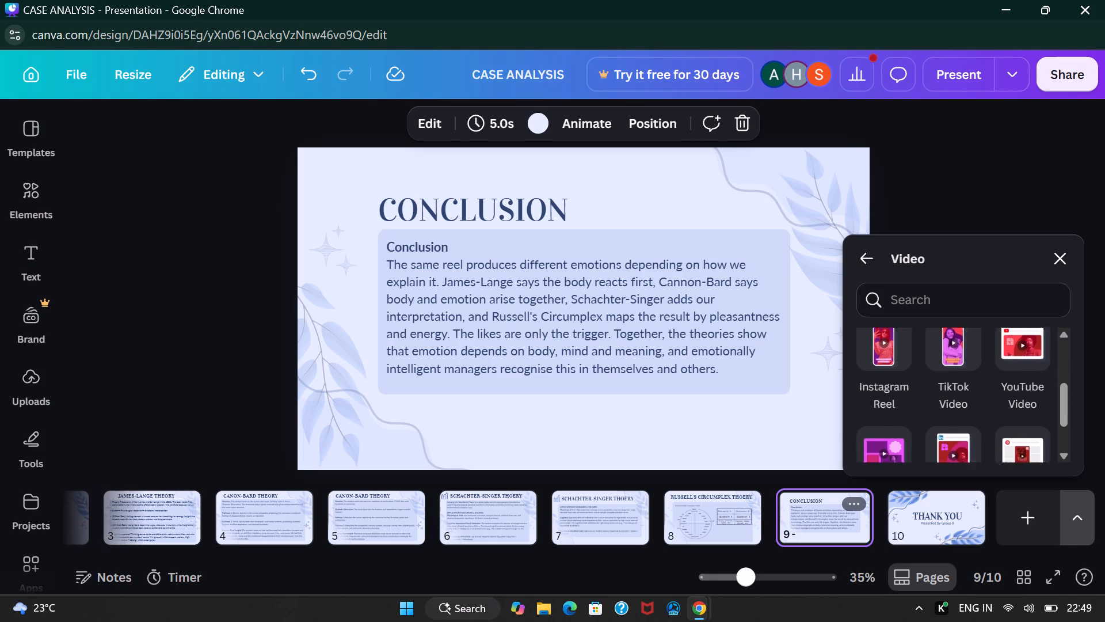
{"action": "left_click", "coordinate": [1019, 381]}
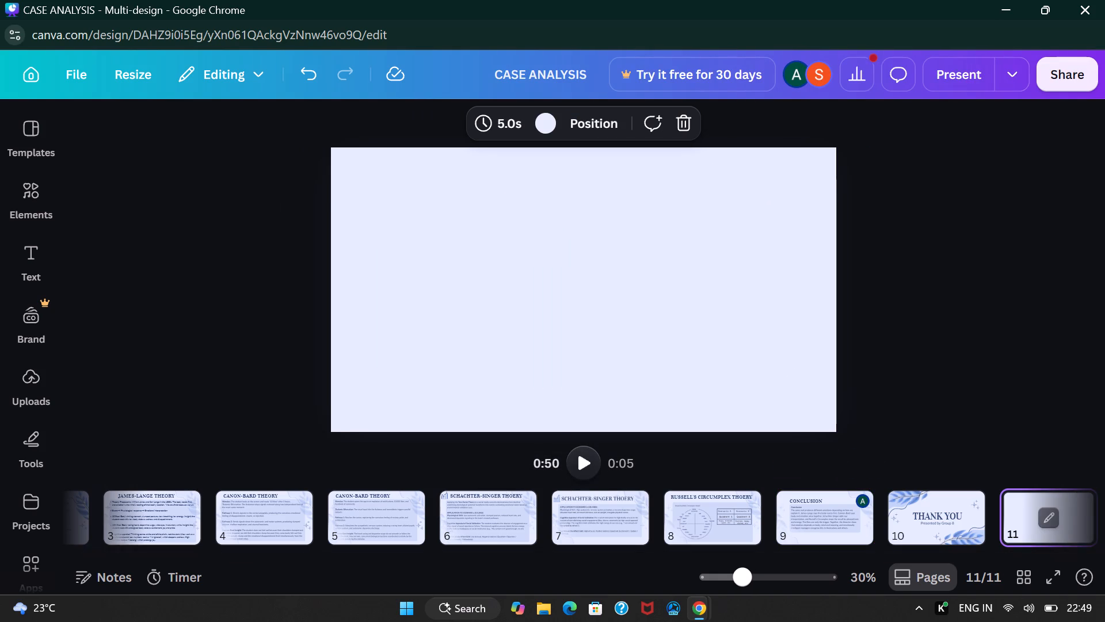
Try to play the new blank video page and select its canvas.
{"action": "left_click", "coordinate": [575, 465]}
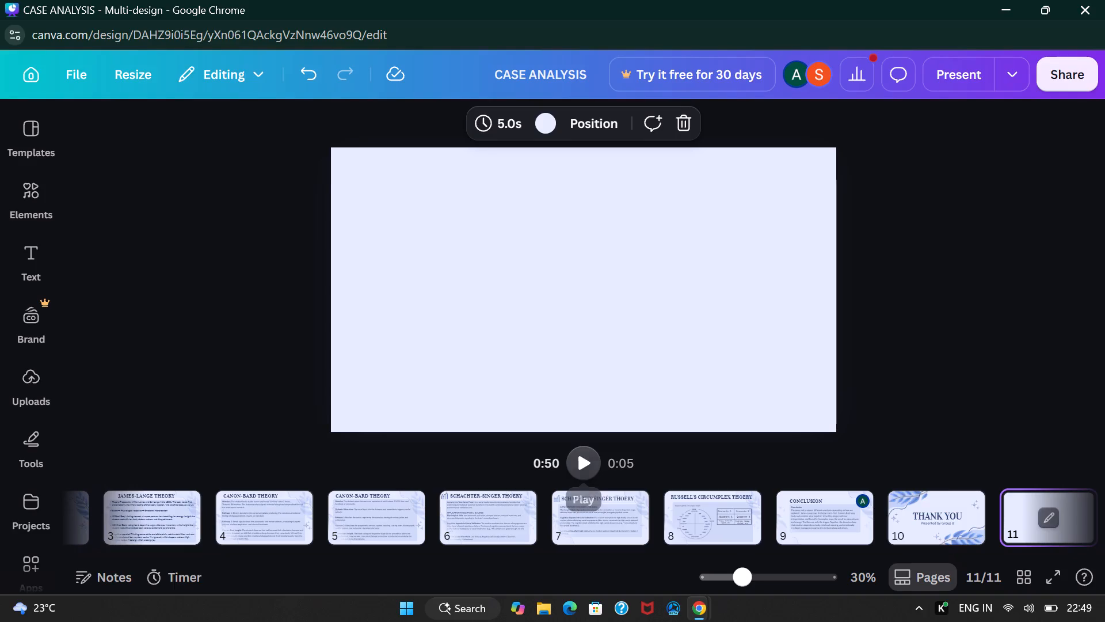
{"action": "left_click", "coordinate": [577, 327]}
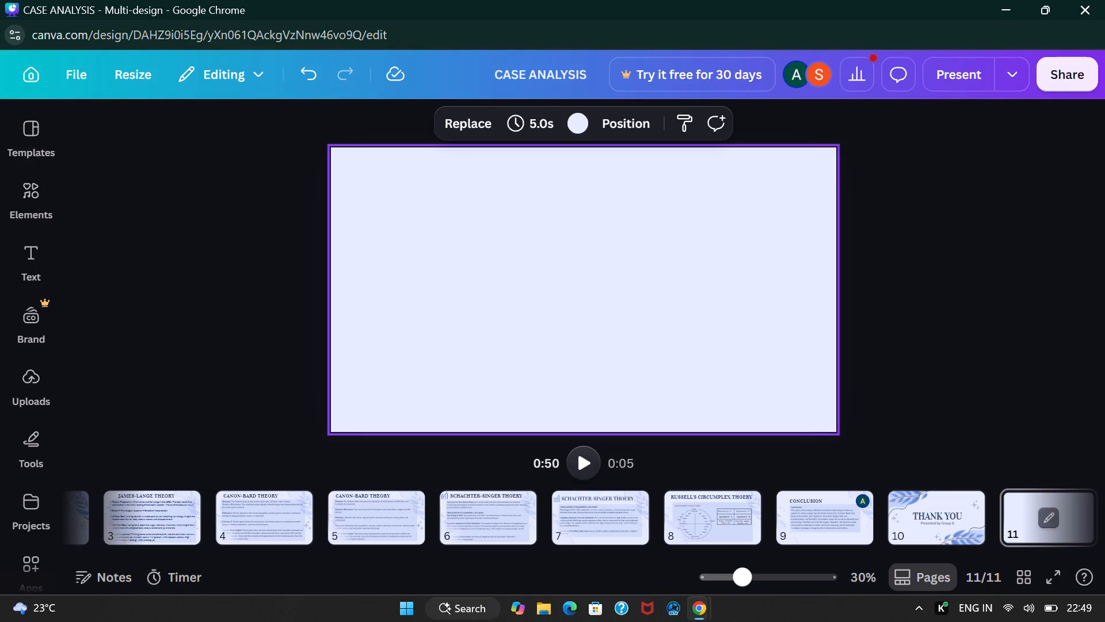
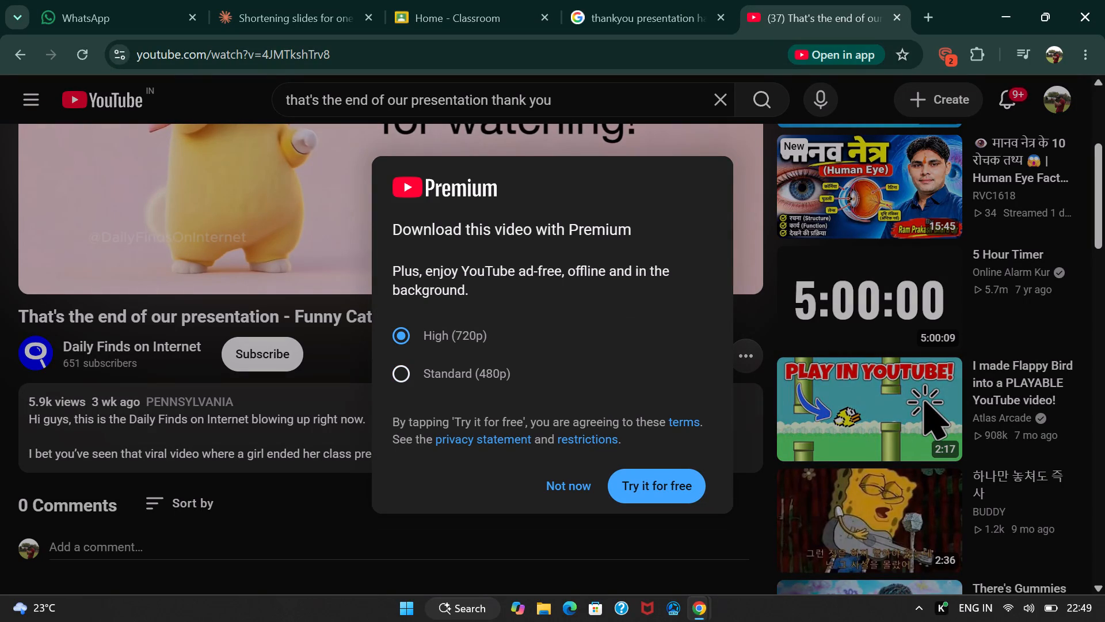
Dismiss the Premium download offer and copy the share link of the "That's the end of our presentation - Funny Cat Dancing" video.
{"action": "left_click", "coordinate": [504, 373]}
{"action": "left_click", "coordinate": [558, 495]}
{"action": "scroll", "coordinate": [596, 400], "scroll_direction": "up", "scroll_amount": 3}
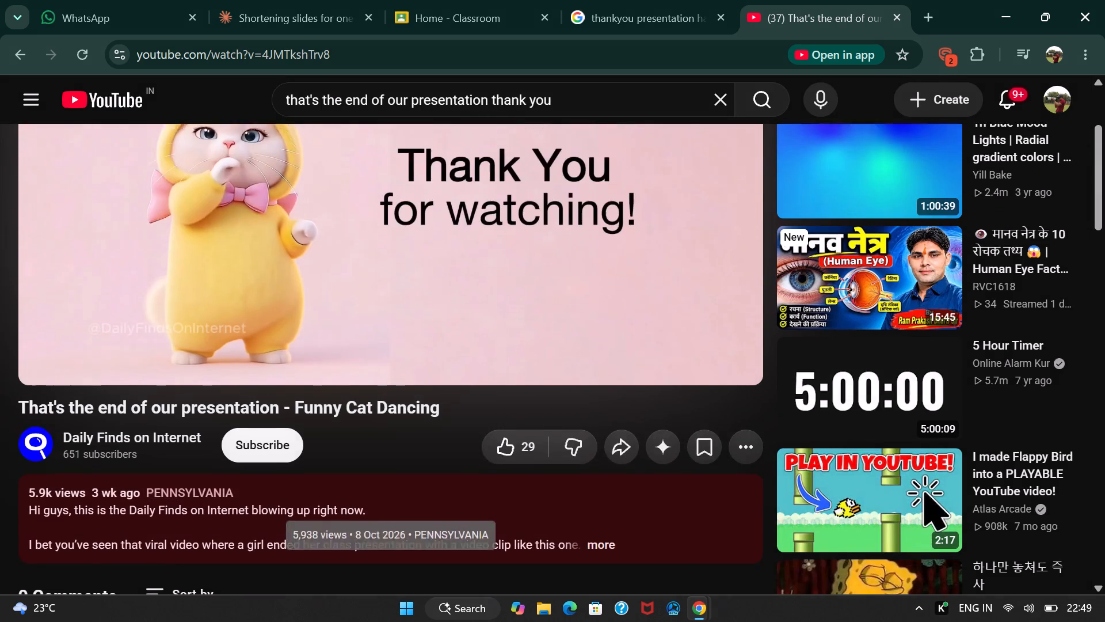
{"action": "scroll", "coordinate": [596, 400], "scroll_direction": "up", "scroll_amount": 2}
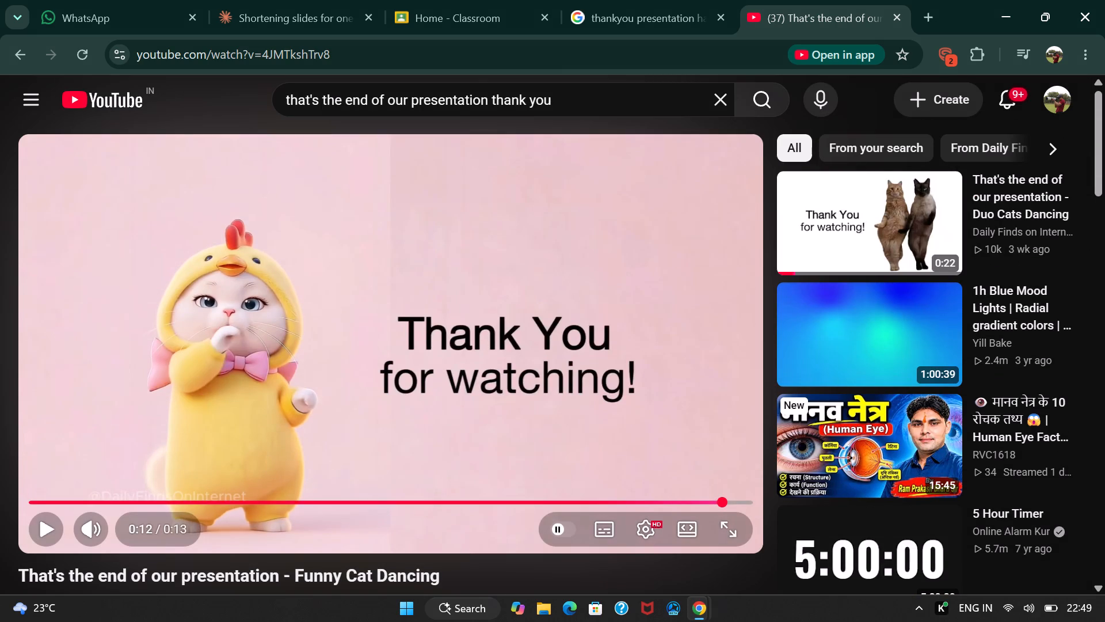
{"action": "scroll", "coordinate": [663, 460], "scroll_direction": "down", "scroll_amount": 2}
{"action": "left_click", "coordinate": [621, 438]}
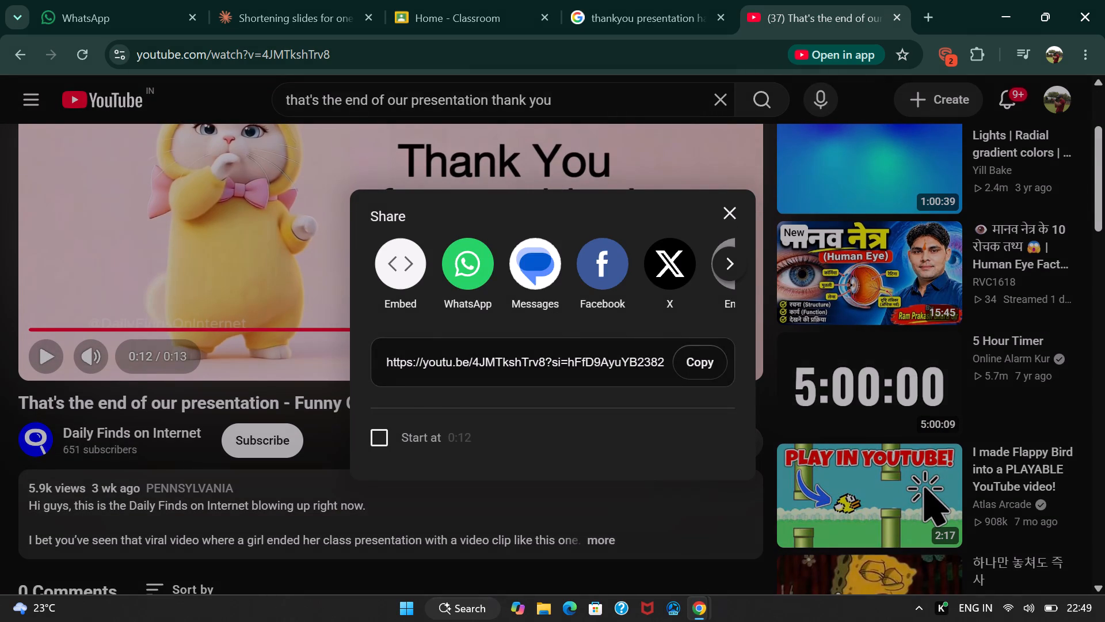
{"action": "left_click", "coordinate": [716, 362]}
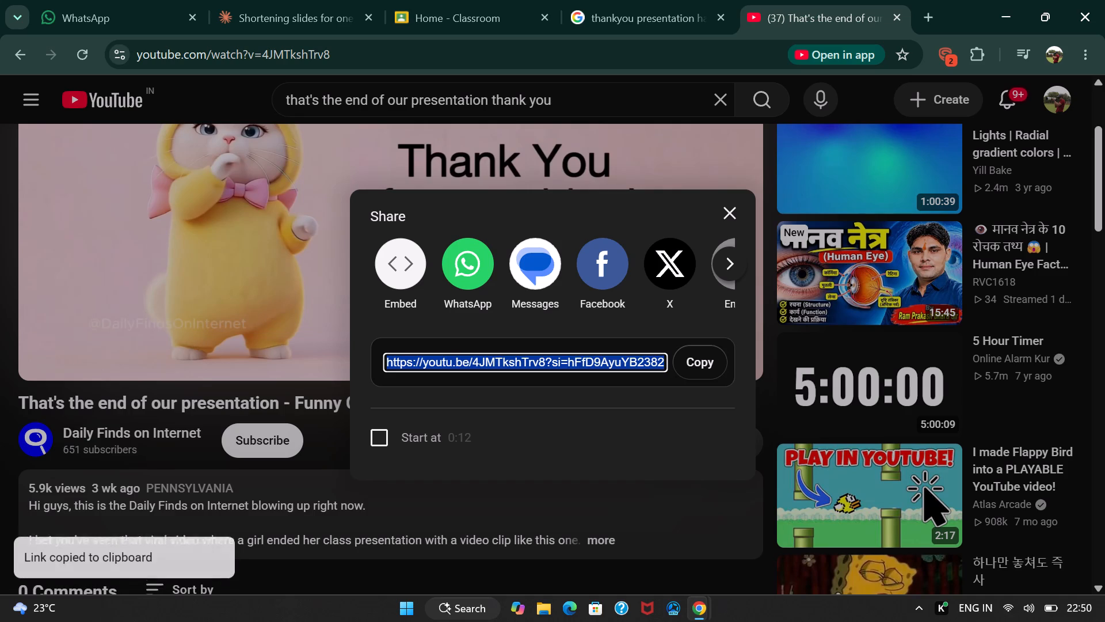
{"action": "left_click", "coordinate": [727, 201]}
Search the web in a new tab for "youtube video download application free" and open the VidsSave Free YouTube Video Downloader.
{"action": "left_click", "coordinate": [925, 12]}
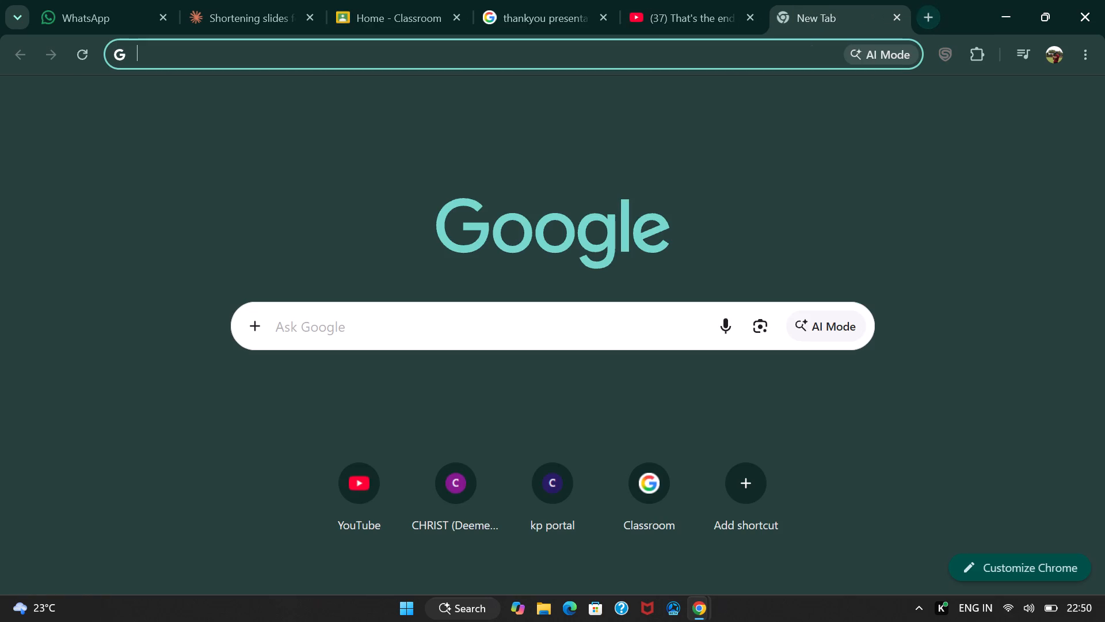
{"action": "left_click", "coordinate": [768, 51]}
{"action": "type", "text": "youtub"}
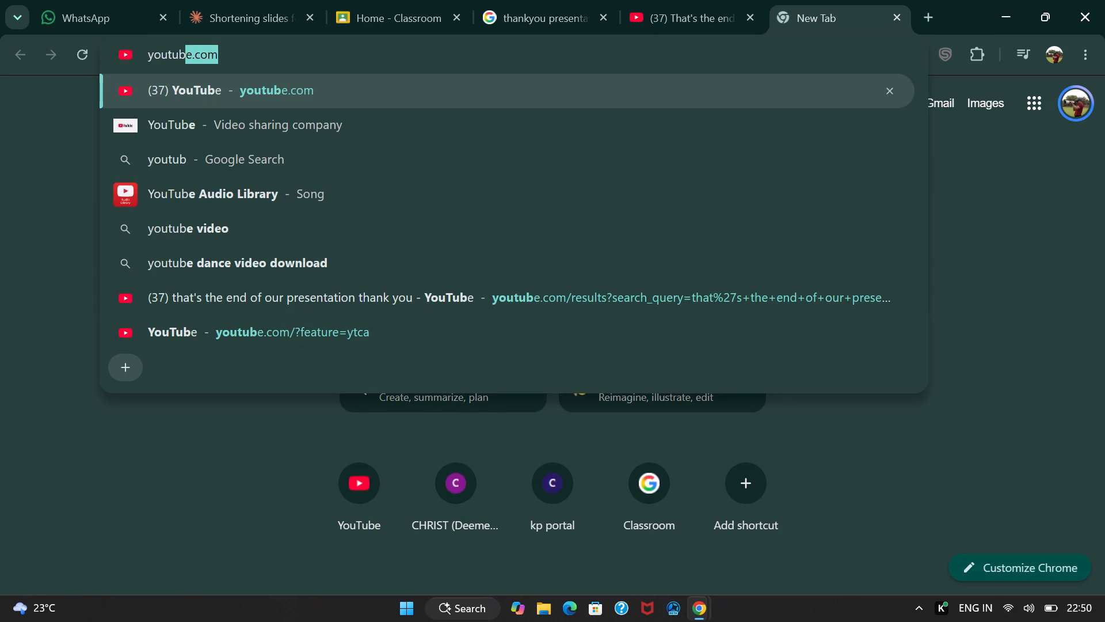
{"action": "type", "text": "e video"}
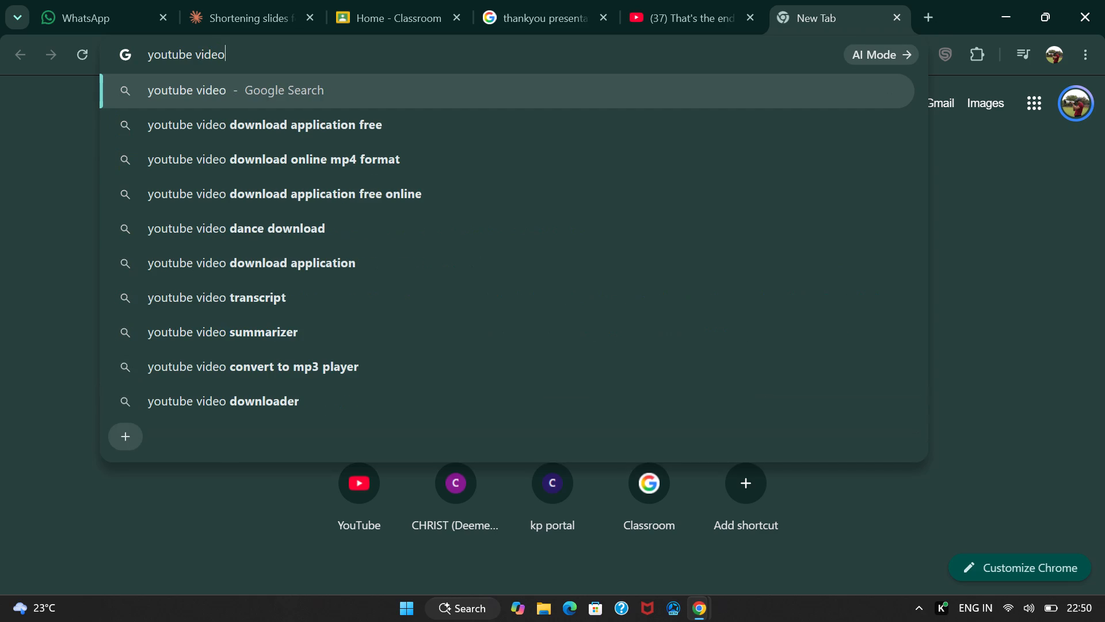
{"action": "left_click", "coordinate": [520, 123]}
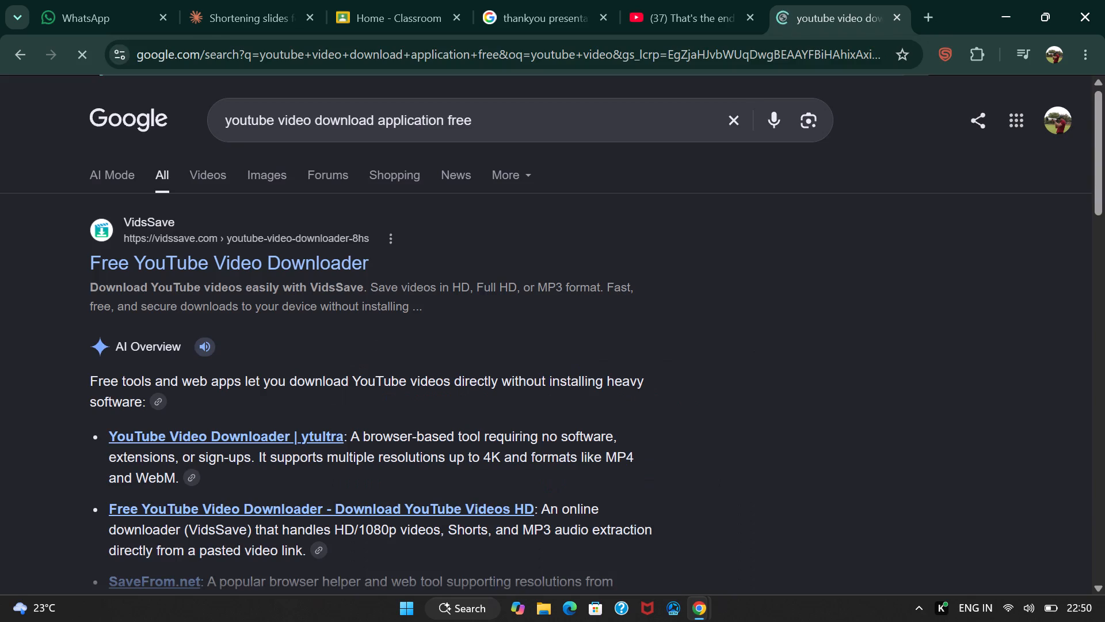
{"action": "left_click", "coordinate": [353, 246]}
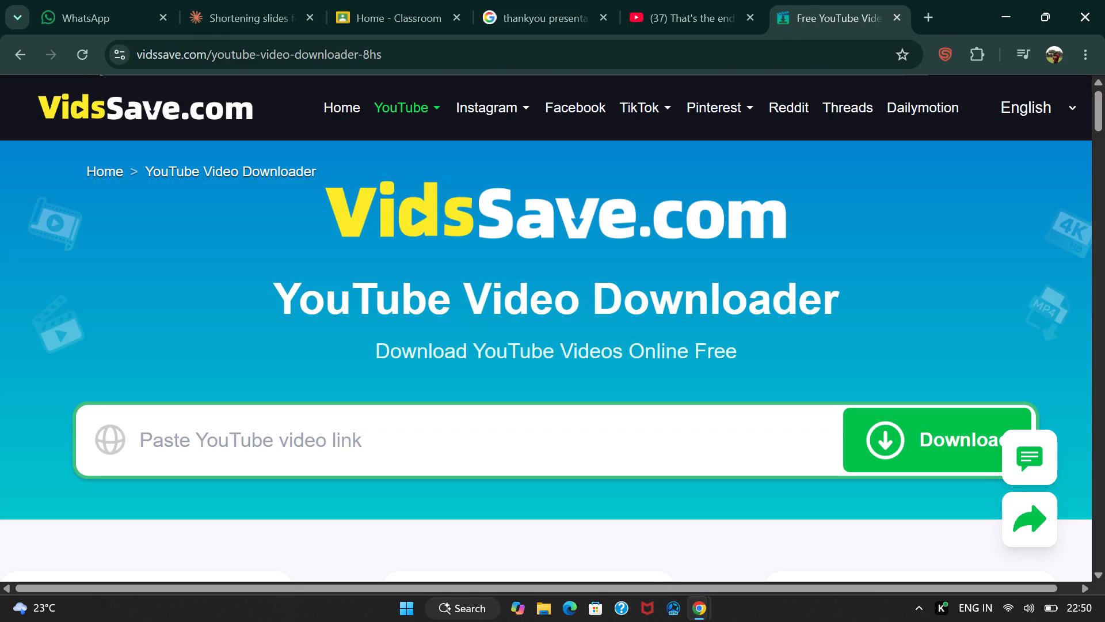
Submit the copied YouTube link to the VidsSave downloader.
{"action": "left_click", "coordinate": [736, 445]}
{"action": "key", "text": "ctrl+v"}
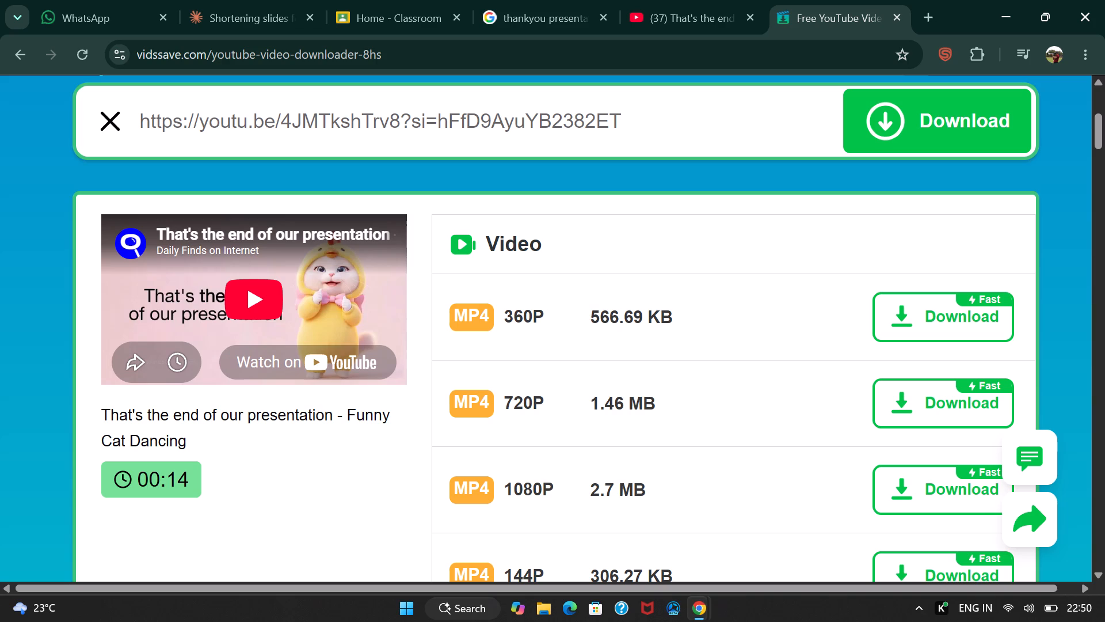
{"action": "left_click", "coordinate": [938, 115]}
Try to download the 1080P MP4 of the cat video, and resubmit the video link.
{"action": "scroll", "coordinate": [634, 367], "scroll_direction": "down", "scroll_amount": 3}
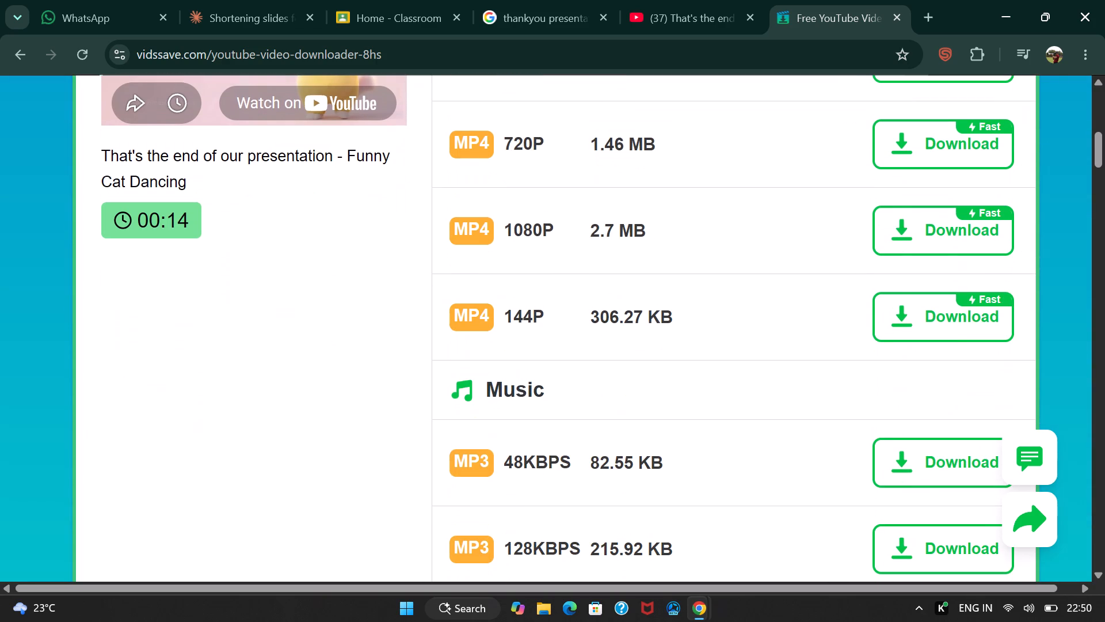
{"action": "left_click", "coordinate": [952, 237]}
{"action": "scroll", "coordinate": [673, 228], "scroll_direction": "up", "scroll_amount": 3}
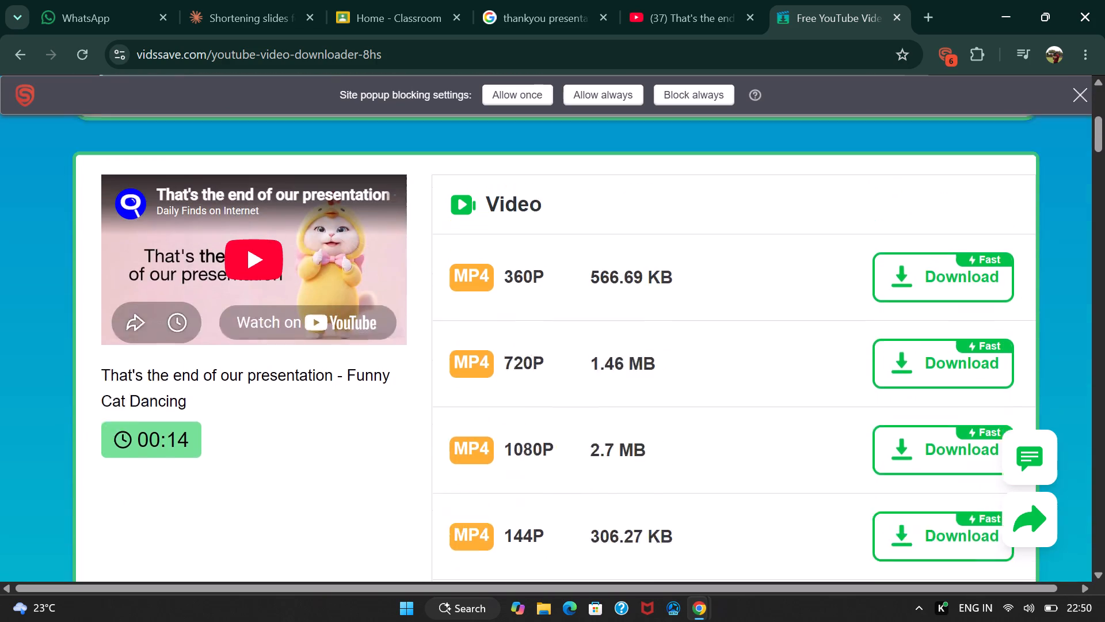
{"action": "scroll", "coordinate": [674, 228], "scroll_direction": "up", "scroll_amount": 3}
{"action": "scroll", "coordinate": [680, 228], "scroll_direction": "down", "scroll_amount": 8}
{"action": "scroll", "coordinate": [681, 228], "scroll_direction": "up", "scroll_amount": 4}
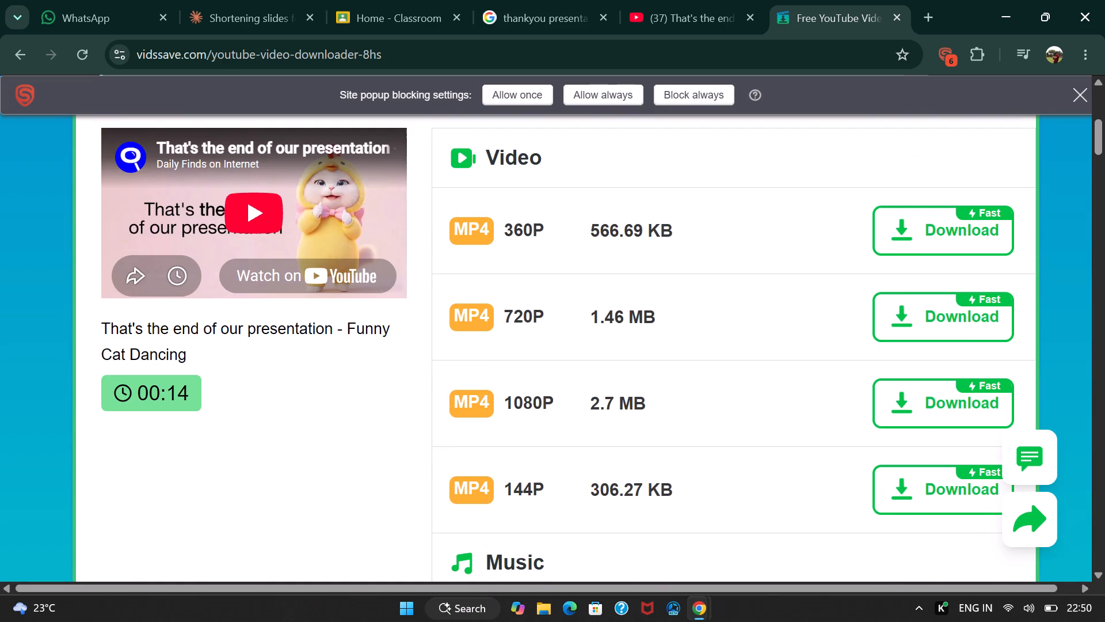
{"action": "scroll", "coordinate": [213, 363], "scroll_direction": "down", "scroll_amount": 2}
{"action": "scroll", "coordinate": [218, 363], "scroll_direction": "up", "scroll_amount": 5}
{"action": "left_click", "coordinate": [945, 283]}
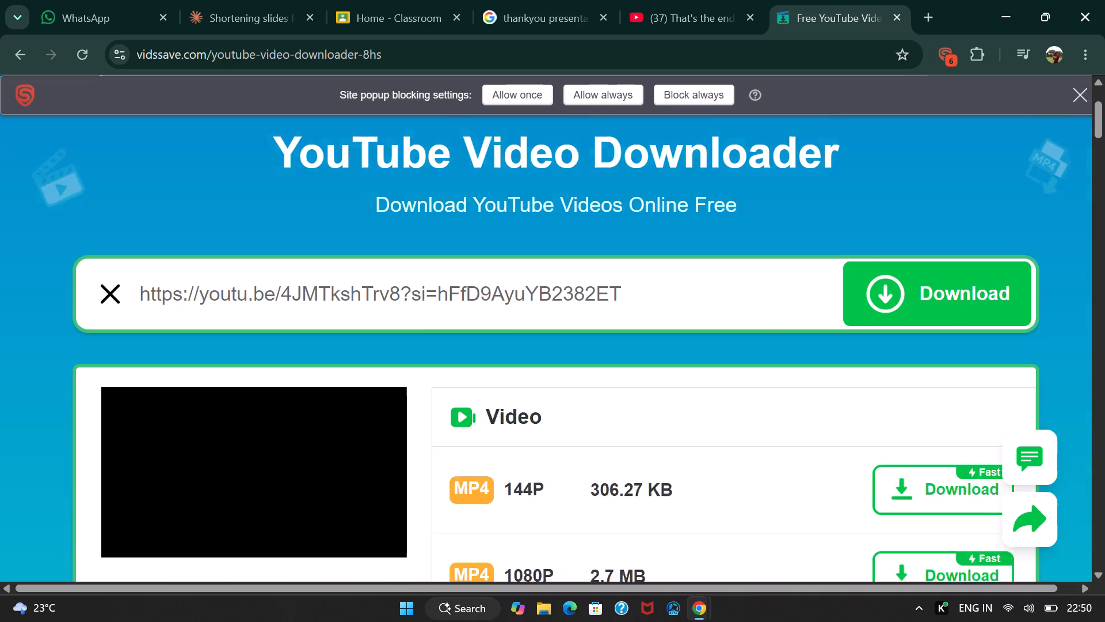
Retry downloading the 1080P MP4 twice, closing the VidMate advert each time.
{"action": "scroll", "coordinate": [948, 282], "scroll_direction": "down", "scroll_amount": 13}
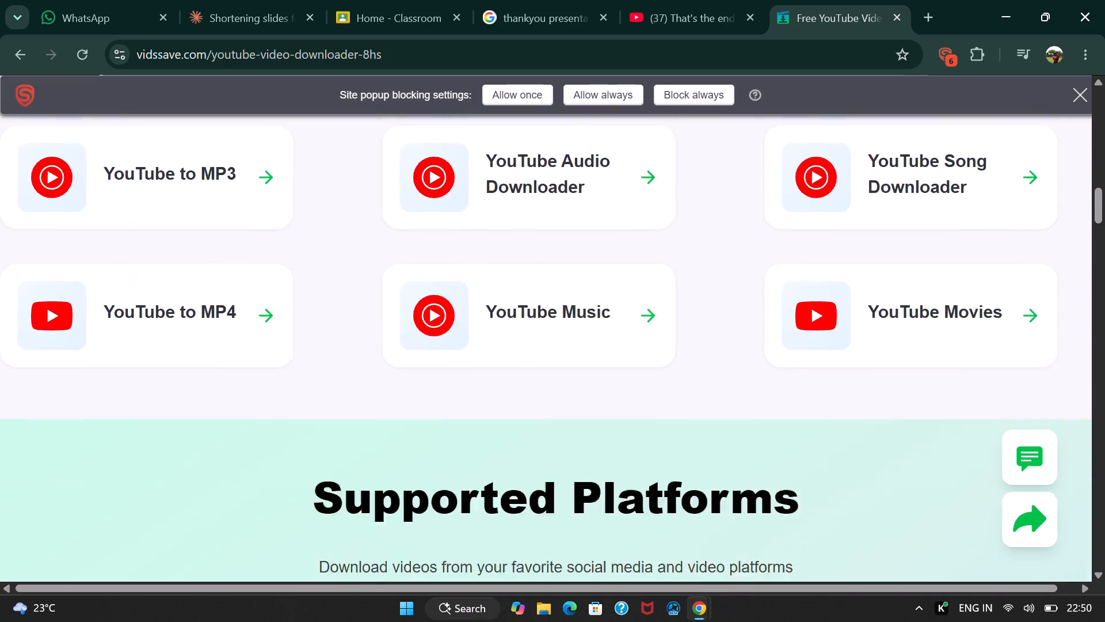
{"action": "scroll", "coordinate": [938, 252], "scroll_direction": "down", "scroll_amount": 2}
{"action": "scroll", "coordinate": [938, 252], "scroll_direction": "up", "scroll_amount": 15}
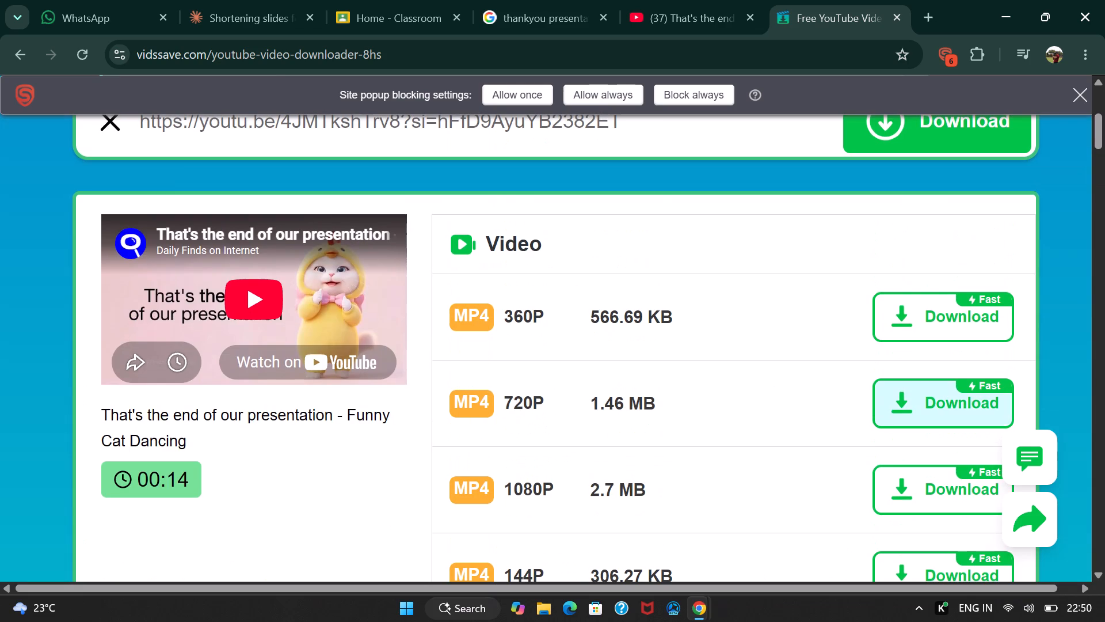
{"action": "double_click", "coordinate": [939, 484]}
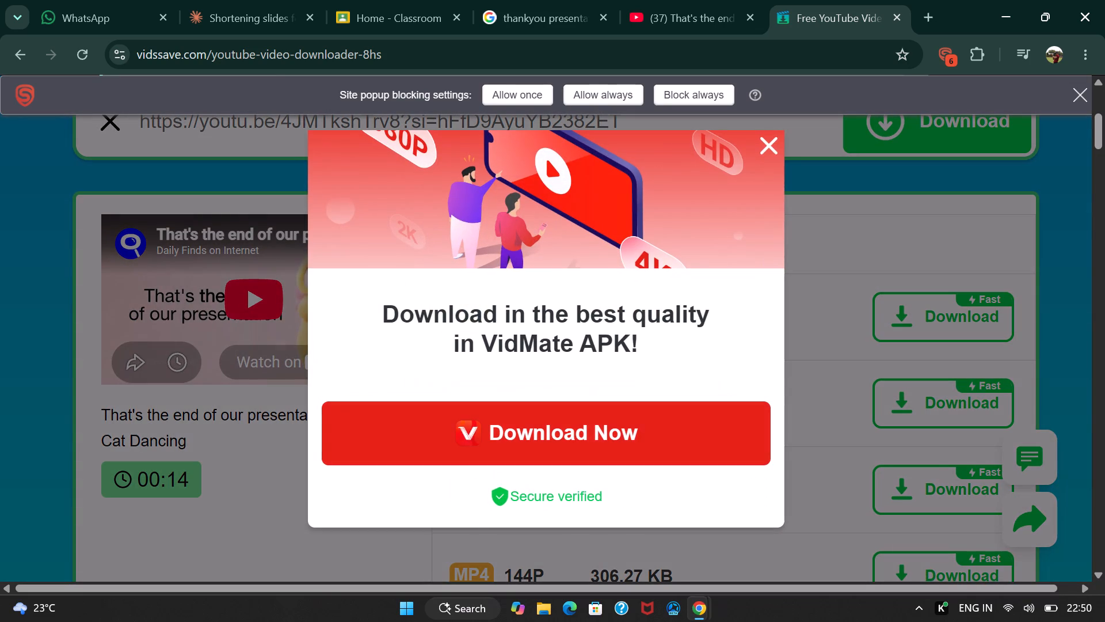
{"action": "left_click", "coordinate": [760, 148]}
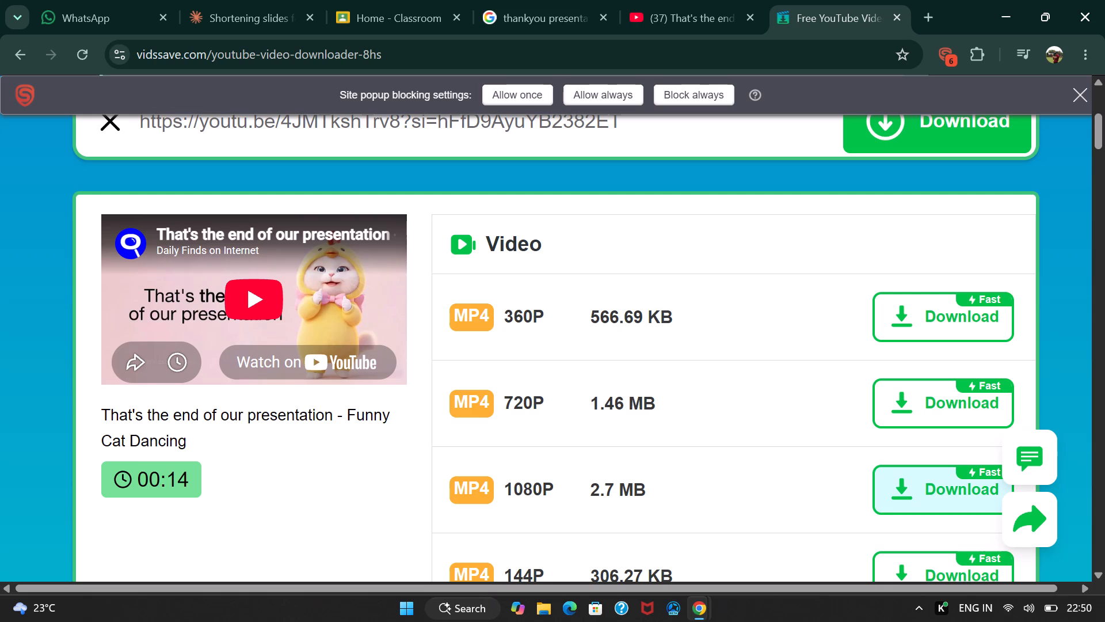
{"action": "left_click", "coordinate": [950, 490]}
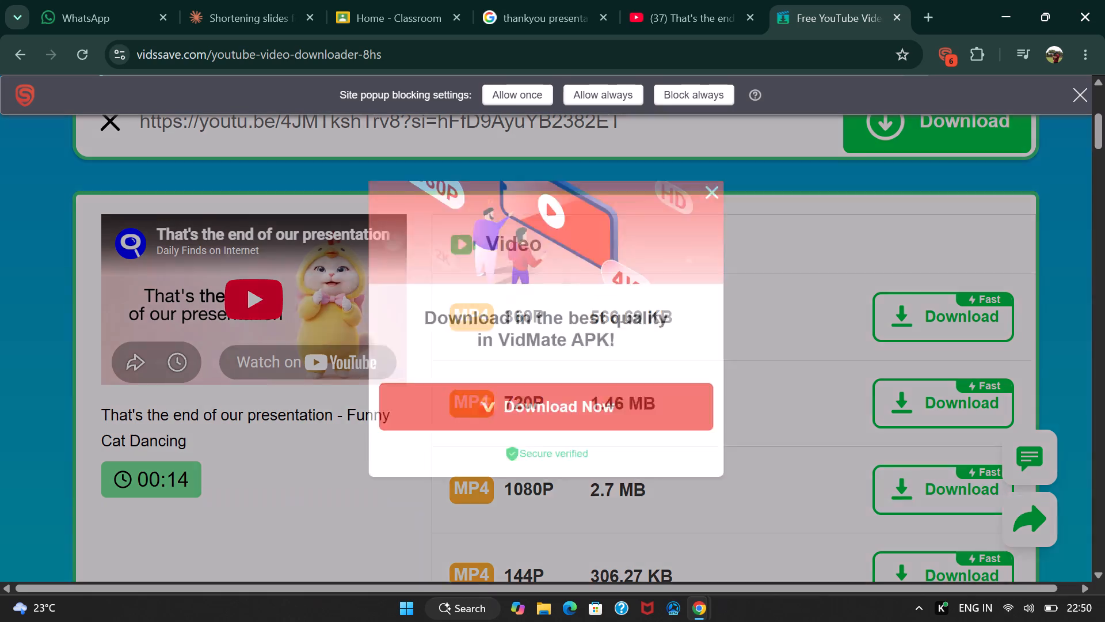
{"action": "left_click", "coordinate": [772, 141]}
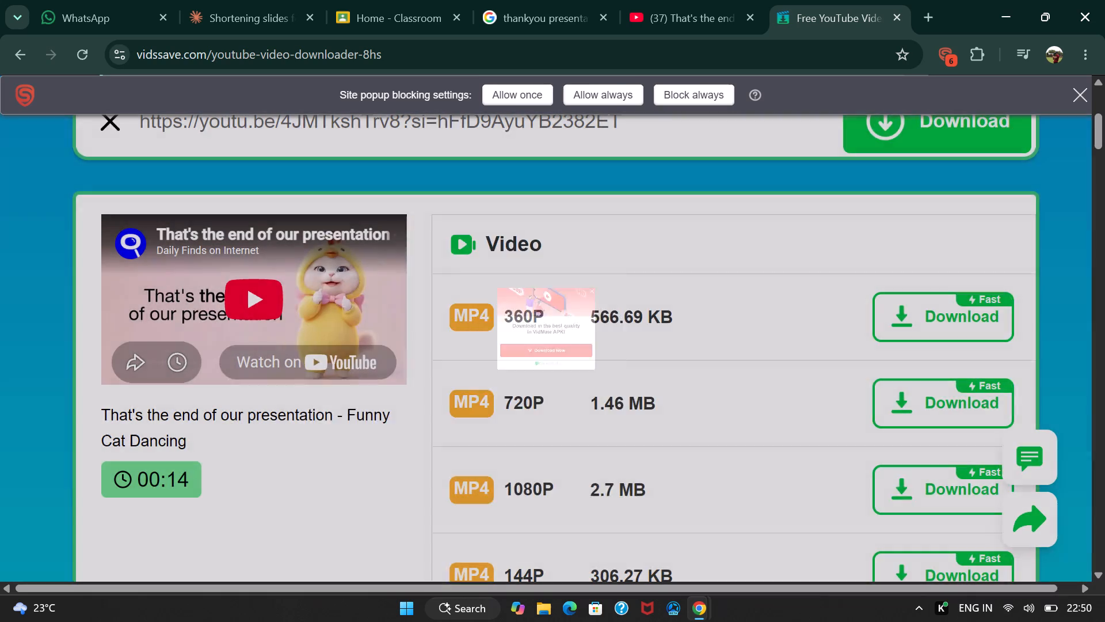
Download the 720P MP4 of the cat video, allowing the site's pop-ups once.
{"action": "scroll", "coordinate": [909, 301], "scroll_direction": "down", "scroll_amount": 7}
{"action": "scroll", "coordinate": [912, 312], "scroll_direction": "up", "scroll_amount": 5}
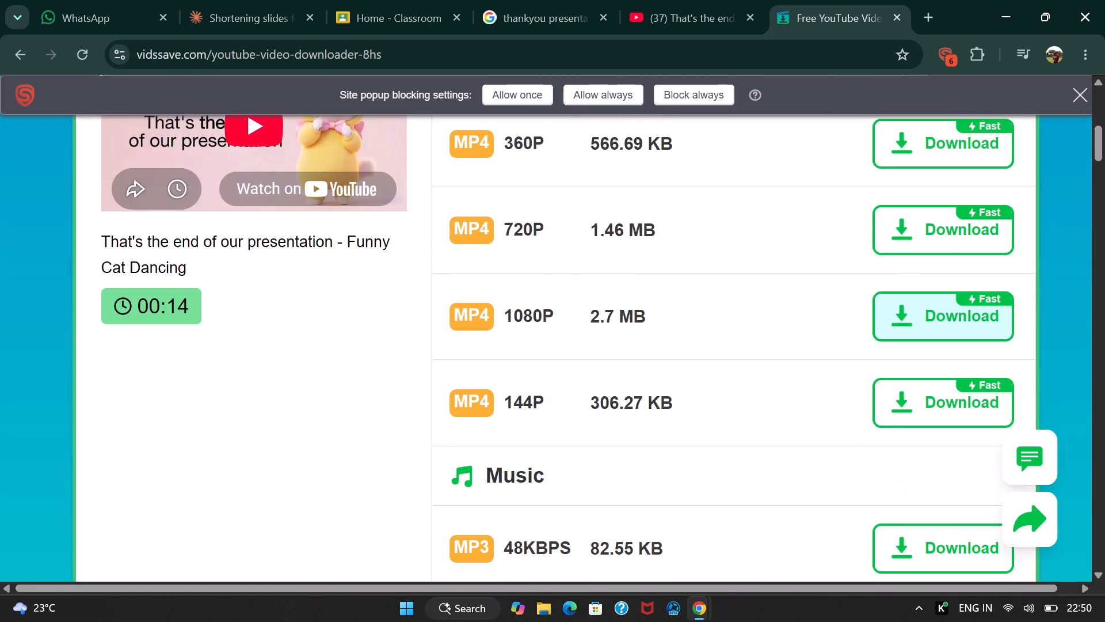
{"action": "scroll", "coordinate": [912, 312], "scroll_direction": "up", "scroll_amount": 3}
{"action": "left_click", "coordinate": [948, 502]}
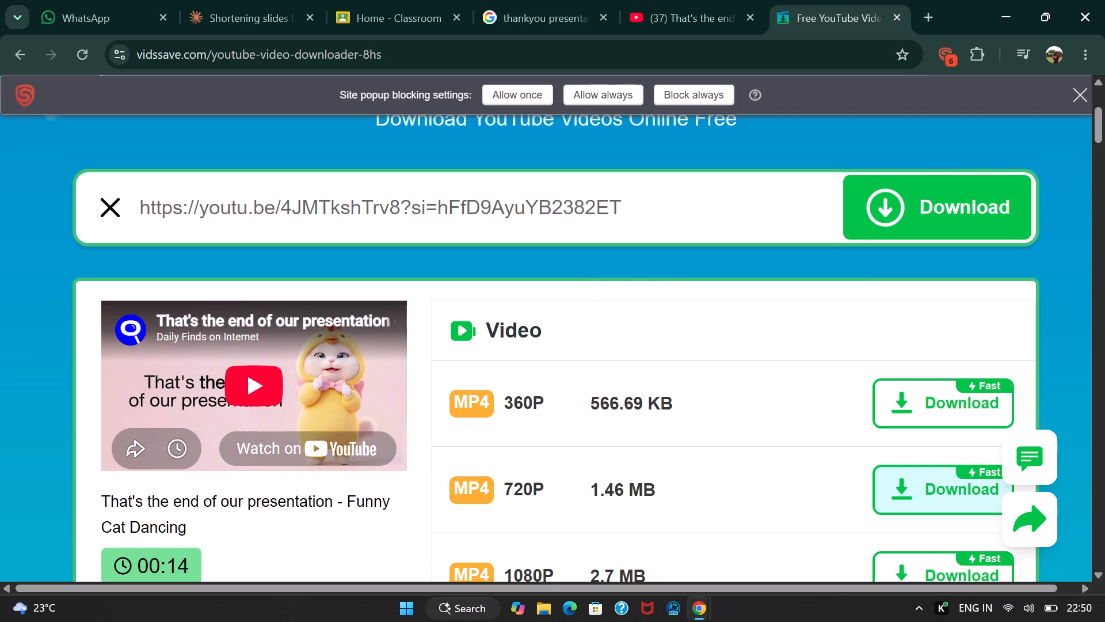
{"action": "scroll", "coordinate": [951, 477], "scroll_direction": "down", "scroll_amount": 2}
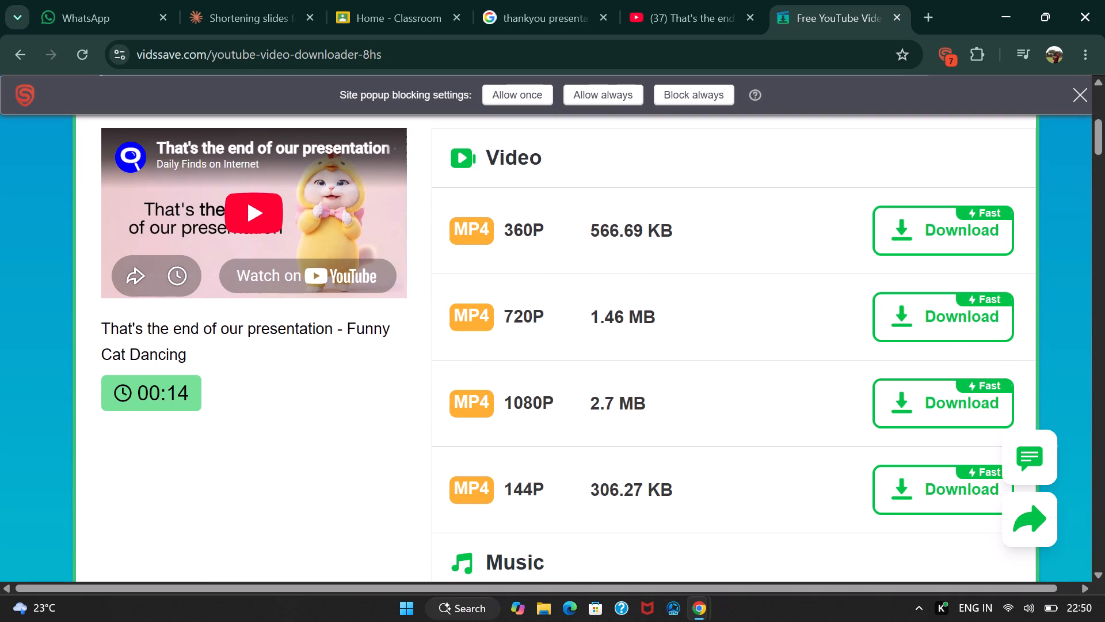
{"action": "left_click", "coordinate": [507, 89]}
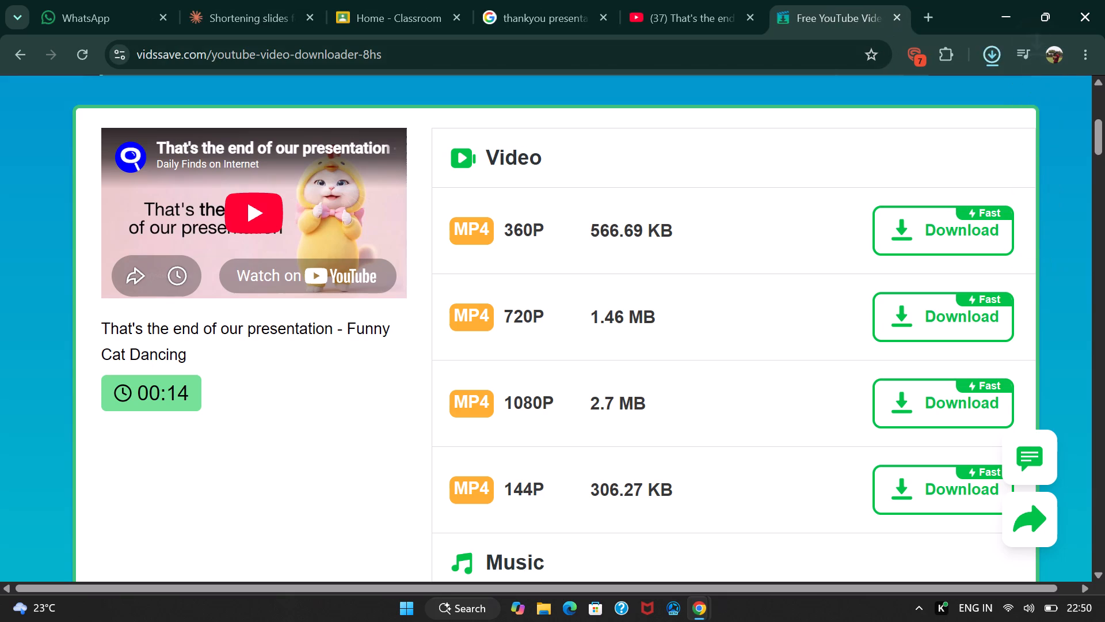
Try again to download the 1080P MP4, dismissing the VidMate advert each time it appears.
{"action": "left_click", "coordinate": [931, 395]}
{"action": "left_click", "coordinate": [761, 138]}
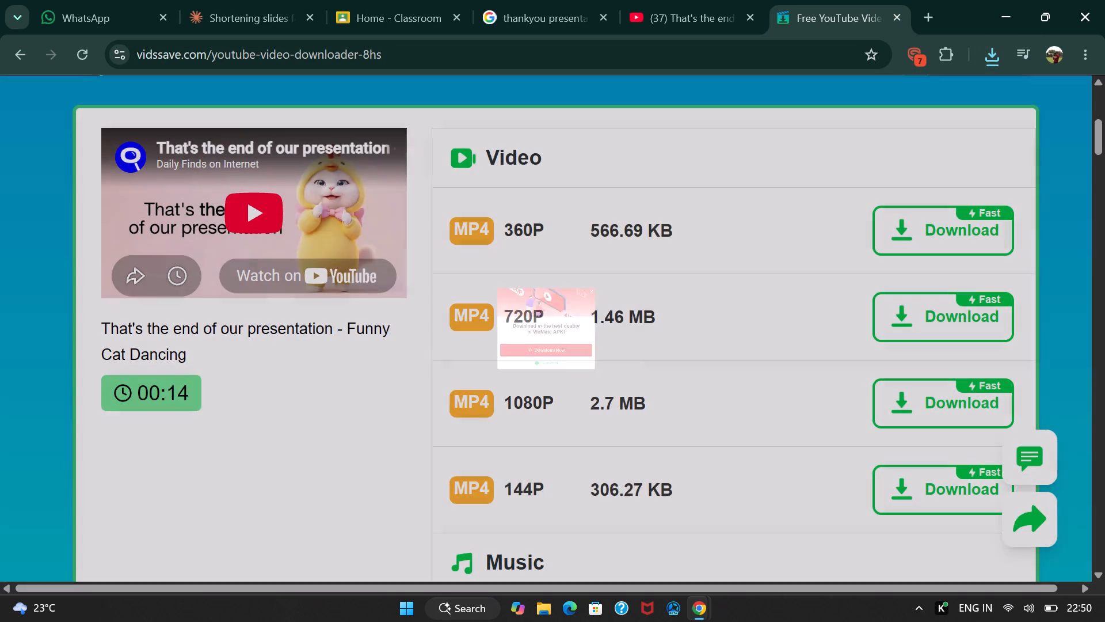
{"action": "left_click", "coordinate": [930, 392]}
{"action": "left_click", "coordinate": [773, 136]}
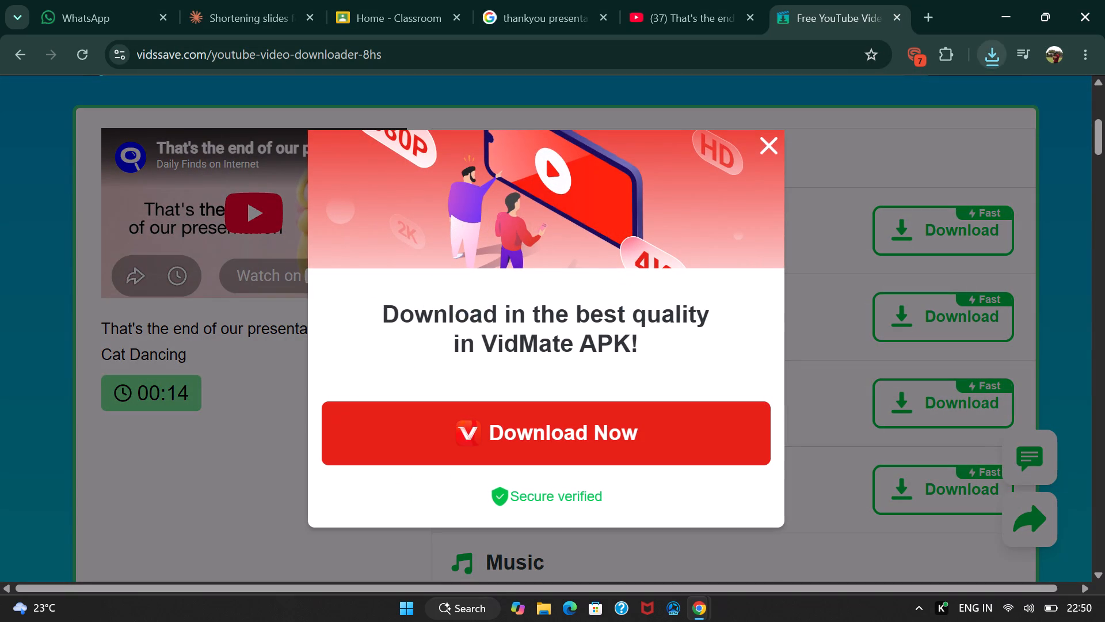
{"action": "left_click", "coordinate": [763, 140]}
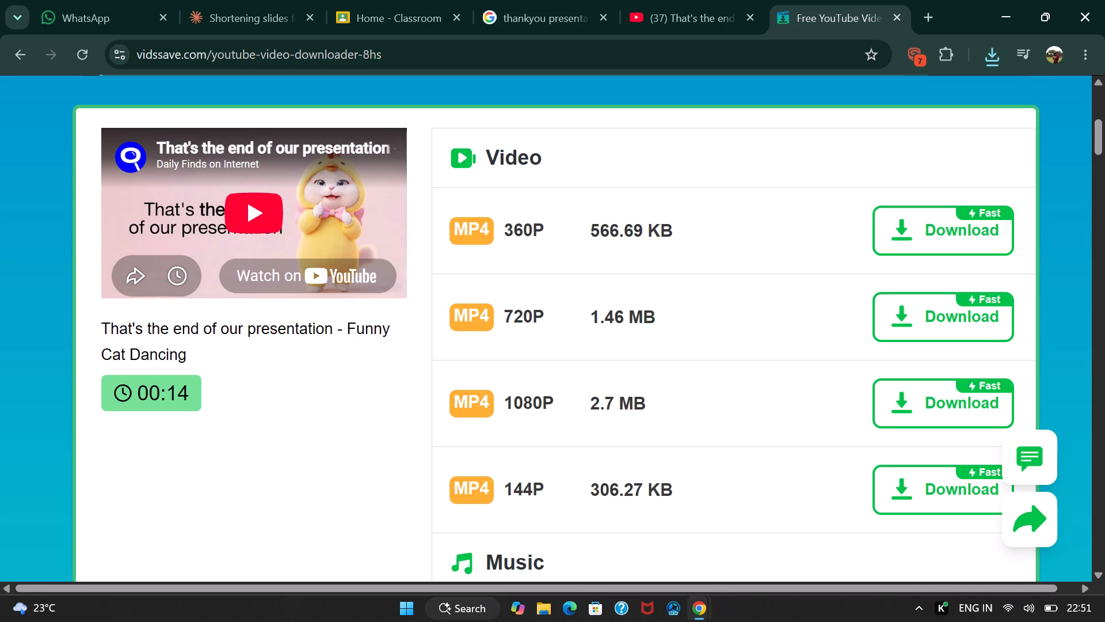
Switch to the CASE ANALYSIS design in Canva and upload "vidssave.com That's the end of our presentation - Funny Cat Dancing 720P.mp4" from Downloads.
{"action": "left_click", "coordinate": [757, 531]}
{"action": "left_click", "coordinate": [20, 398]}
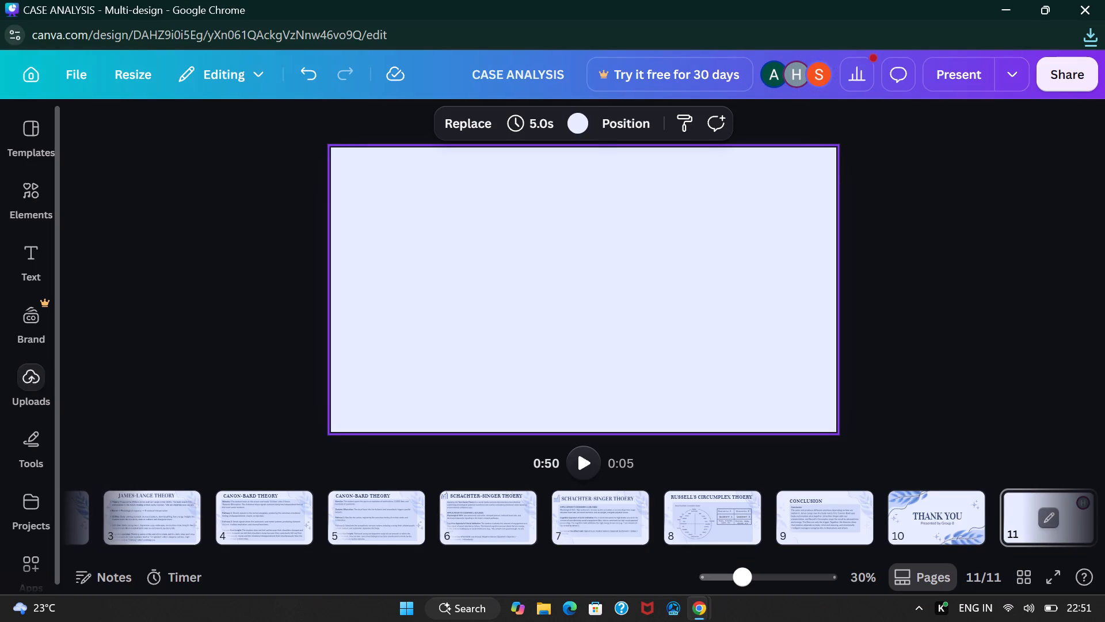
{"action": "left_click", "coordinate": [246, 181]}
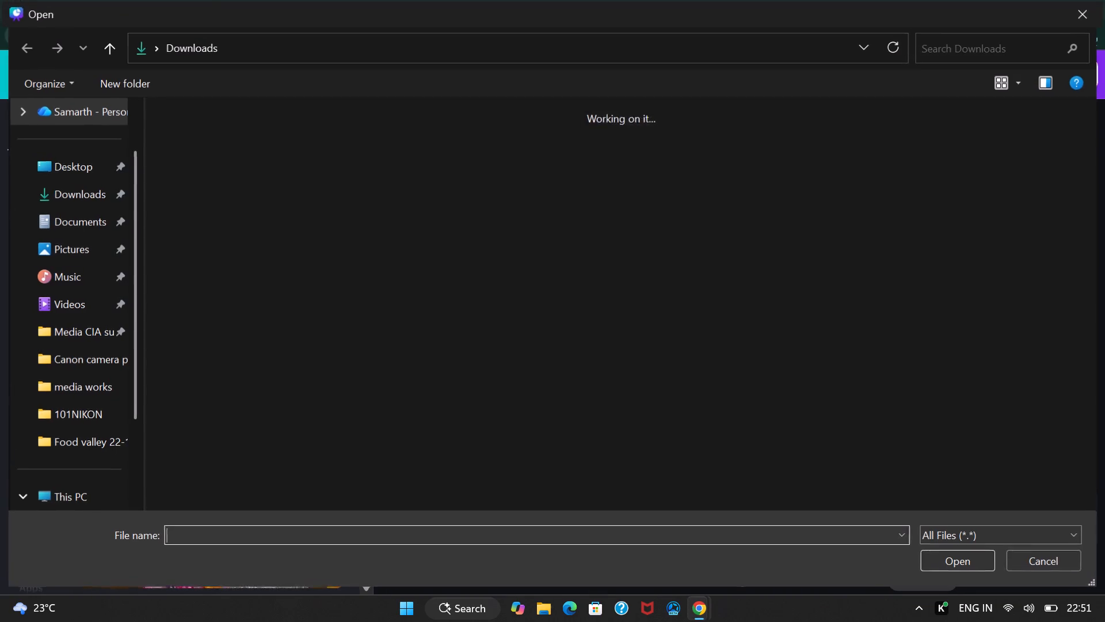
{"action": "left_click", "coordinate": [342, 142]}
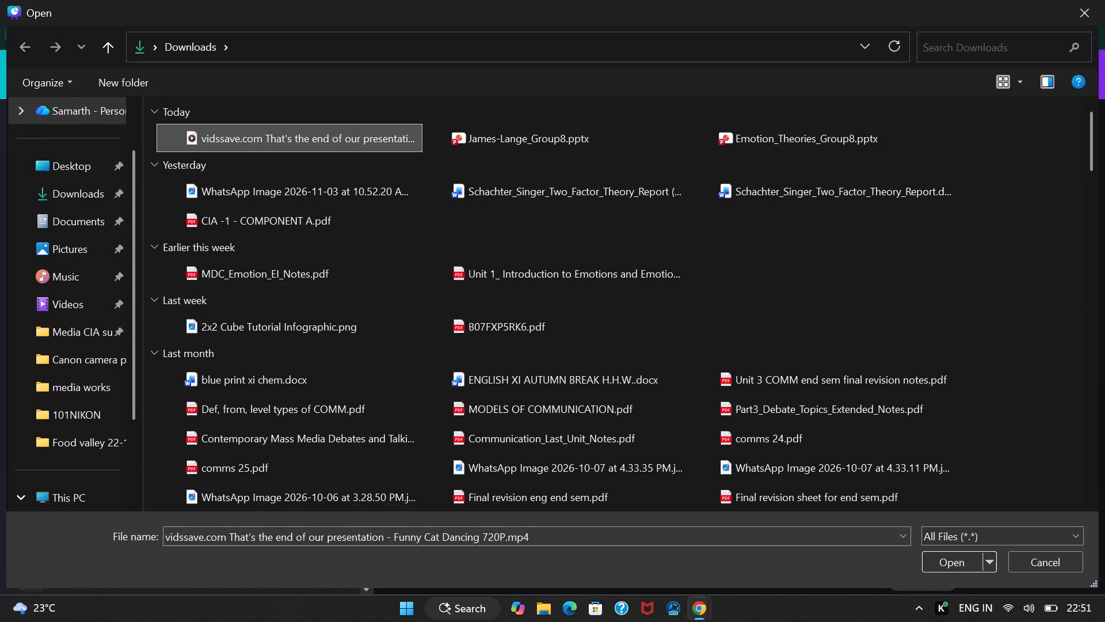
{"action": "left_click", "coordinate": [933, 557]}
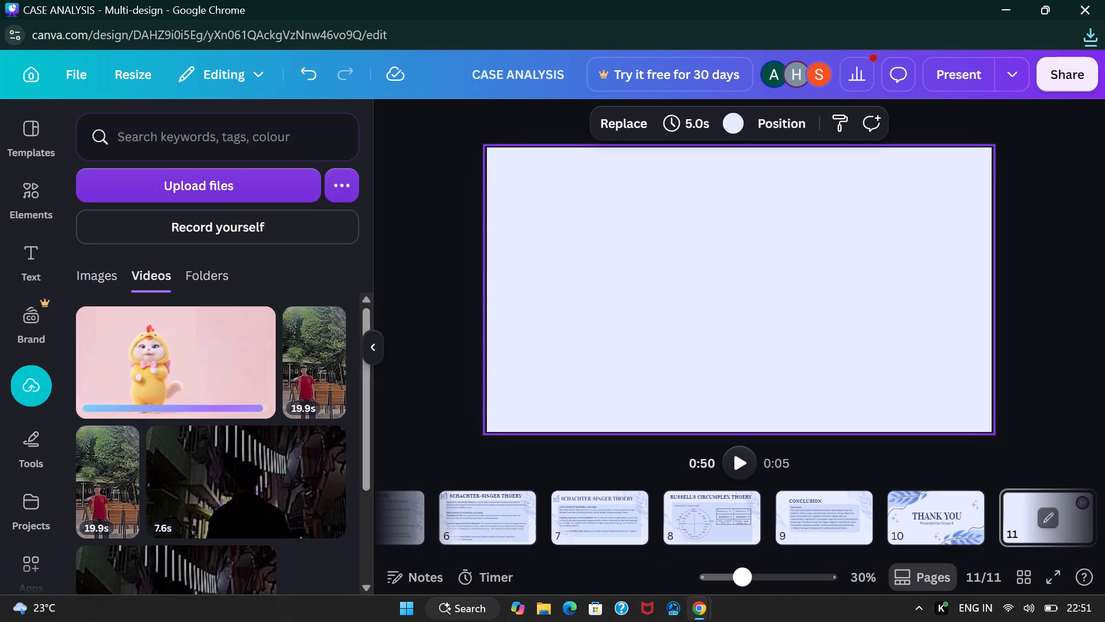
Place the uploaded cat video on blank page 11, hide the uploads list, and let the clip play.
{"action": "left_click_drag", "start_coordinate": [182, 365], "coordinate": [632, 249]}
{"action": "left_click", "coordinate": [374, 346]}
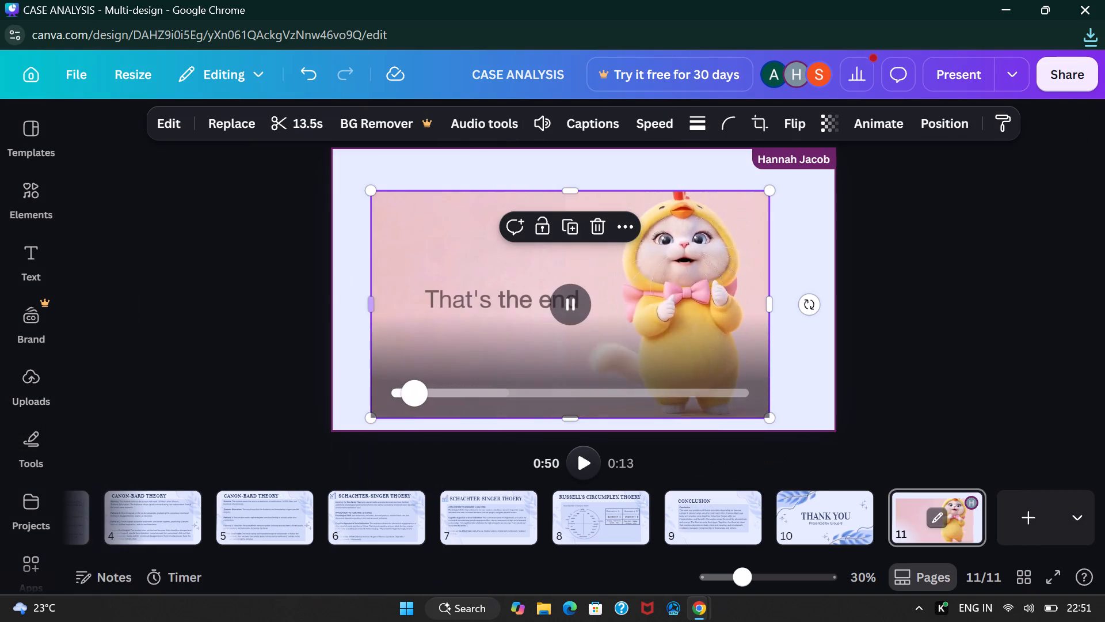
{"action": "left_click", "coordinate": [897, 276]}
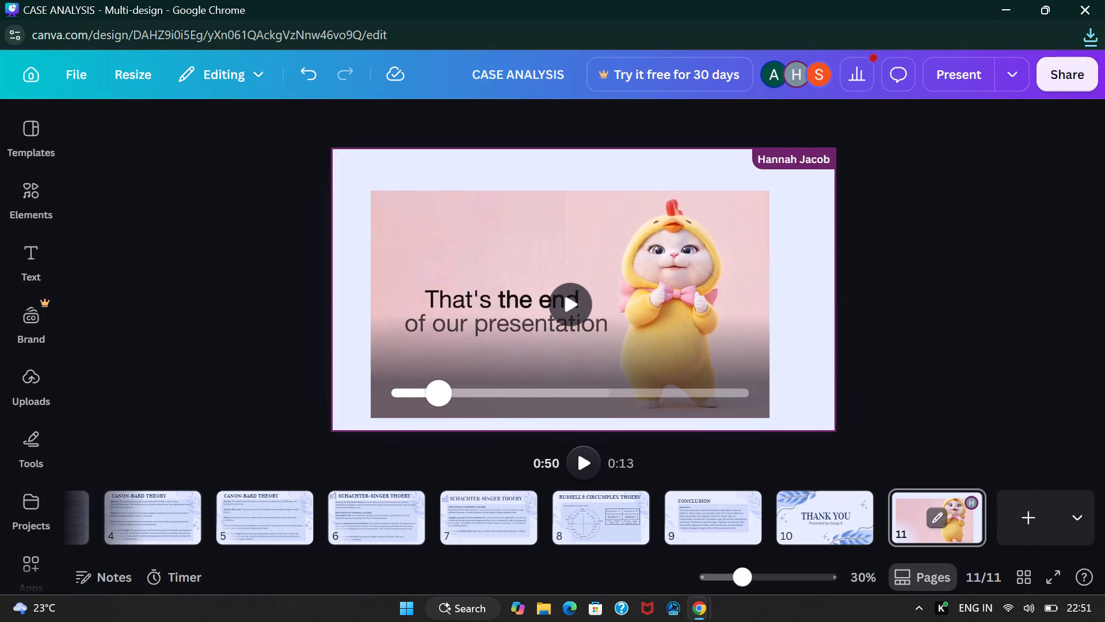
{"action": "left_click", "coordinate": [555, 307]}
{"action": "left_click", "coordinate": [946, 293]}
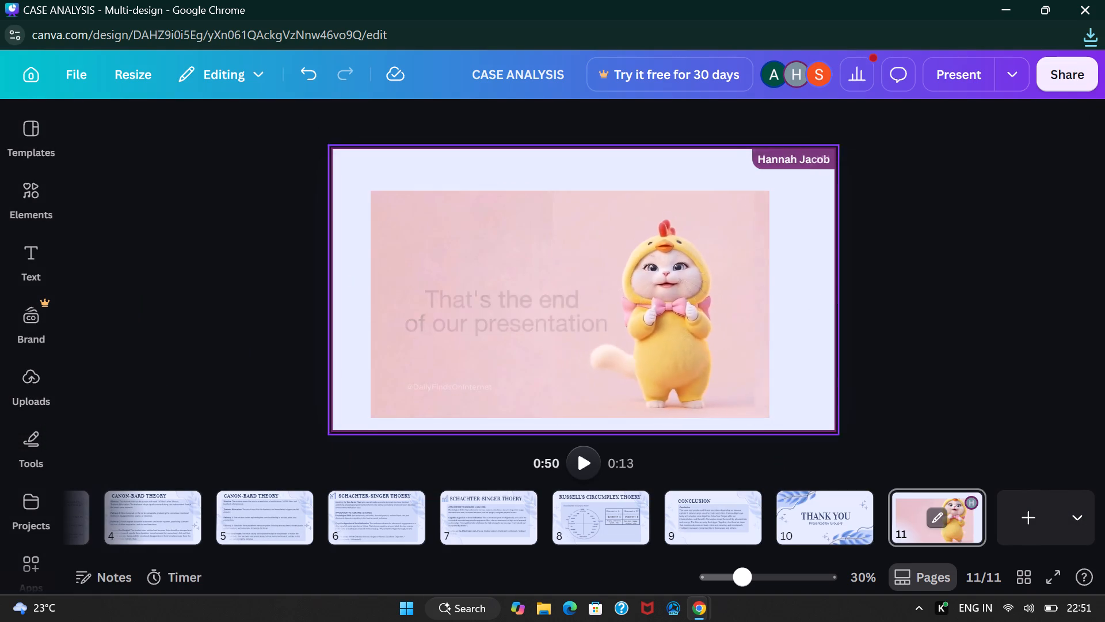
Move the cat video to page 11's upper-left corner and enlarge it to fill the whole page.
{"action": "left_click_drag", "start_coordinate": [700, 324], "coordinate": [661, 287]}
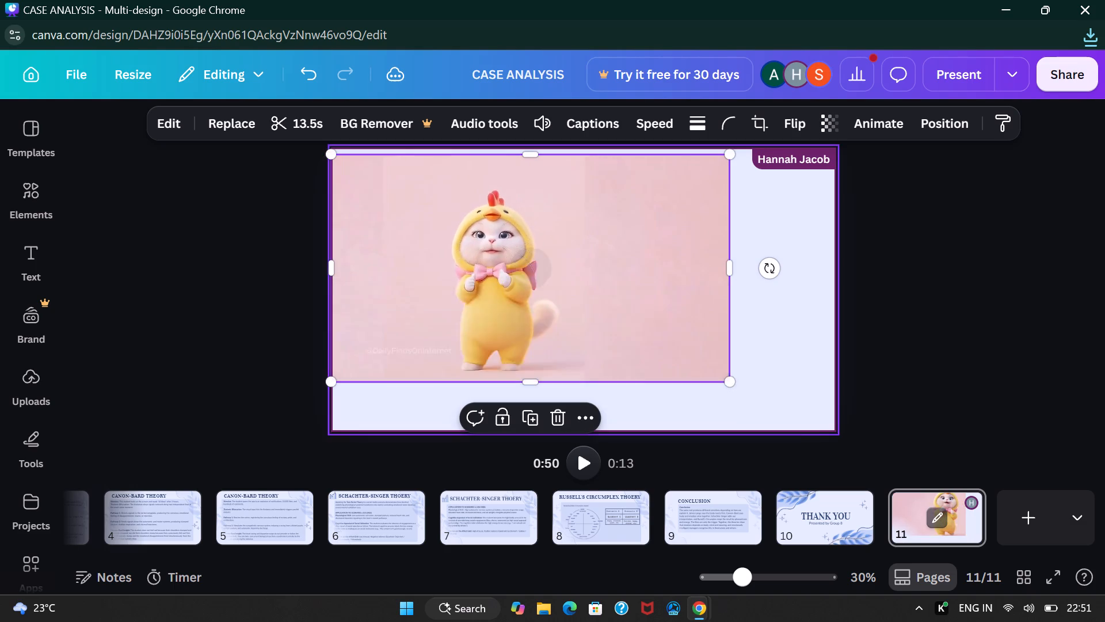
{"action": "left_click_drag", "start_coordinate": [728, 380], "coordinate": [814, 392]}
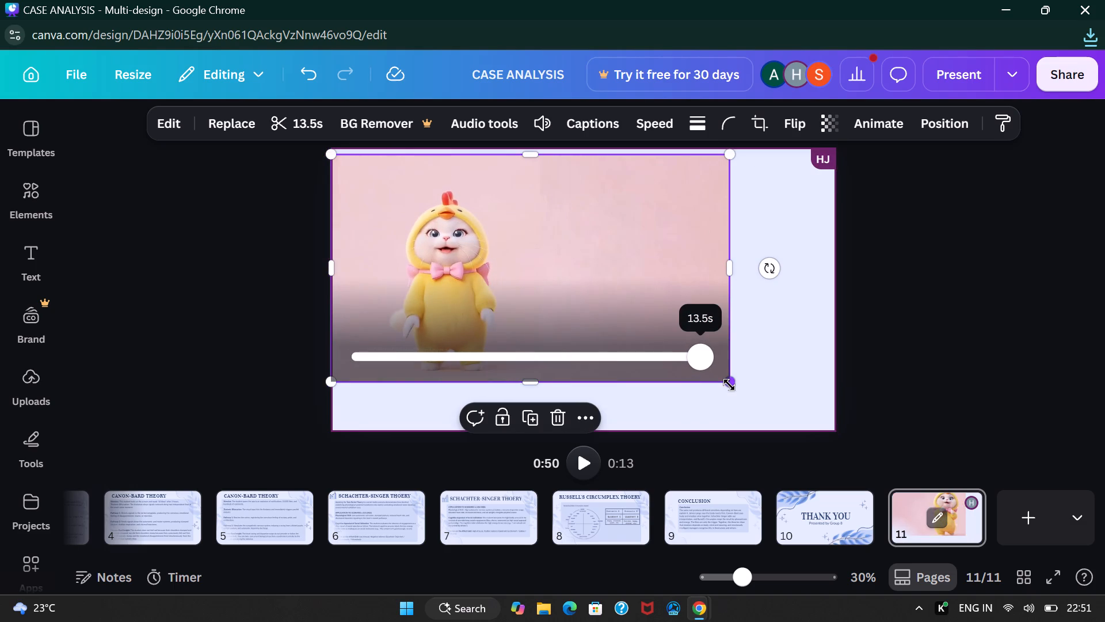
{"action": "left_click_drag", "start_coordinate": [731, 385], "coordinate": [853, 424]}
{"action": "left_click_drag", "start_coordinate": [728, 361], "coordinate": [726, 349]}
{"action": "left_click", "coordinate": [911, 345]}
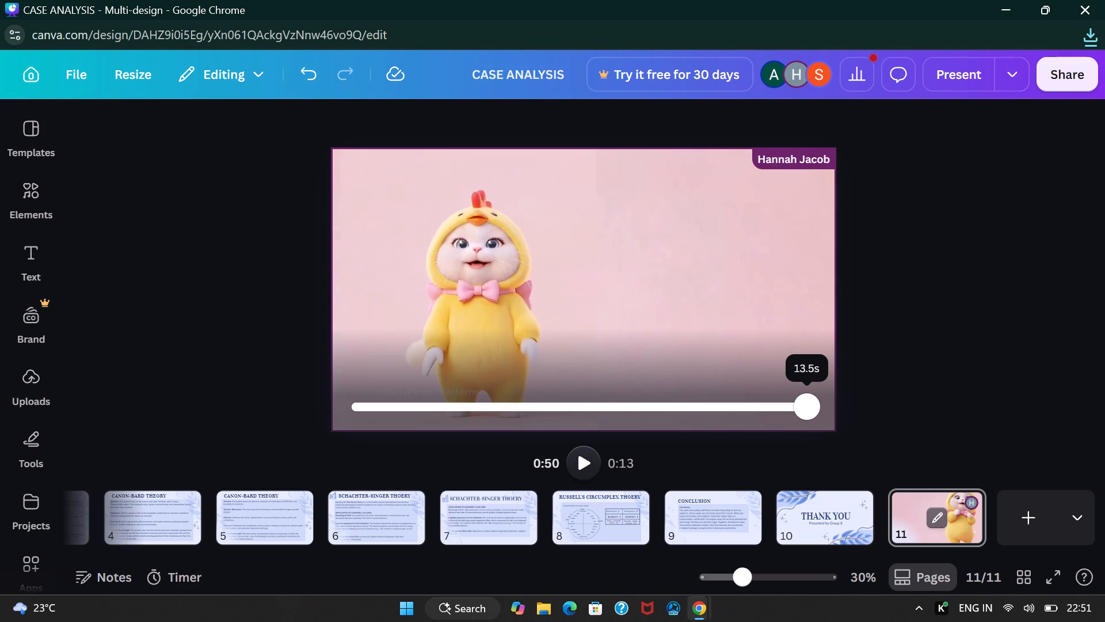
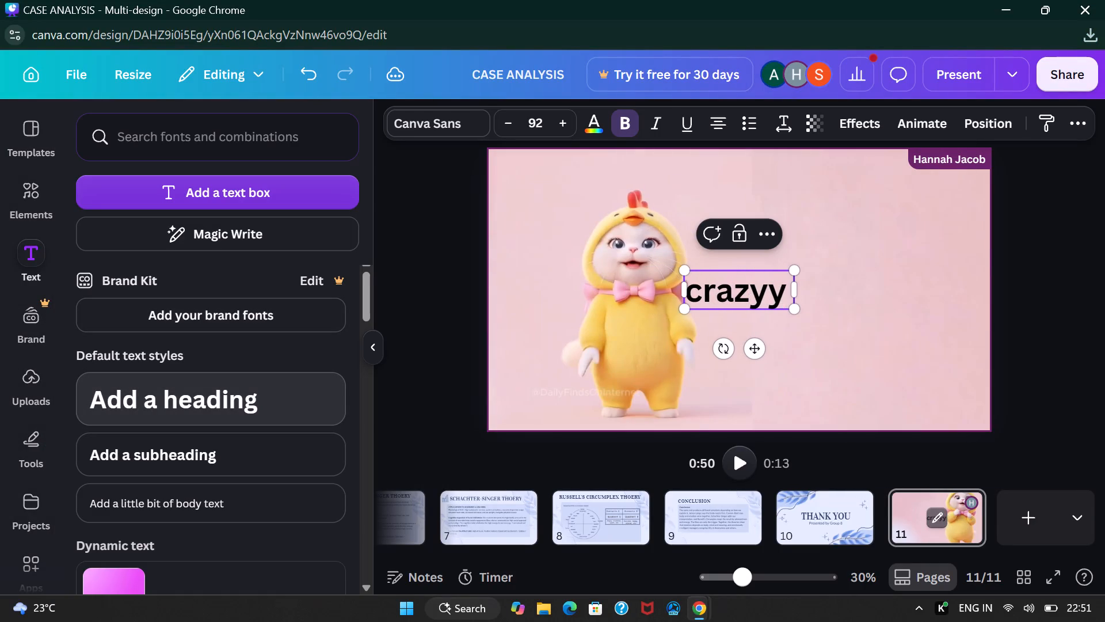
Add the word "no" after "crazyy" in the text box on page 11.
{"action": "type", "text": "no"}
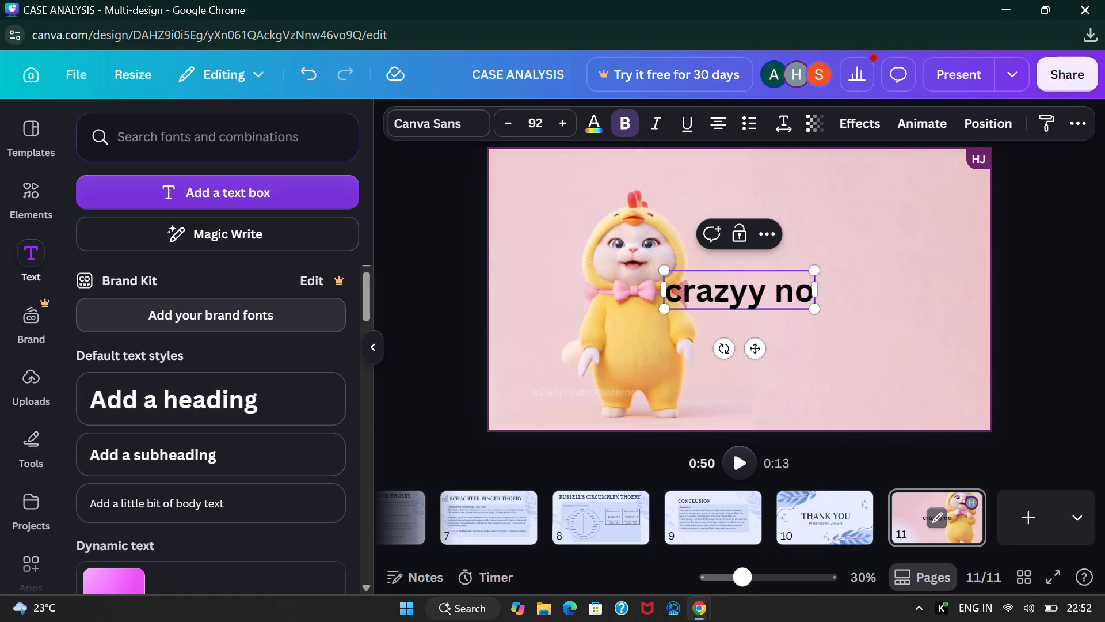
Erase all of the "crazyy no" text over the cat video on page 11 and discard the empty text box.
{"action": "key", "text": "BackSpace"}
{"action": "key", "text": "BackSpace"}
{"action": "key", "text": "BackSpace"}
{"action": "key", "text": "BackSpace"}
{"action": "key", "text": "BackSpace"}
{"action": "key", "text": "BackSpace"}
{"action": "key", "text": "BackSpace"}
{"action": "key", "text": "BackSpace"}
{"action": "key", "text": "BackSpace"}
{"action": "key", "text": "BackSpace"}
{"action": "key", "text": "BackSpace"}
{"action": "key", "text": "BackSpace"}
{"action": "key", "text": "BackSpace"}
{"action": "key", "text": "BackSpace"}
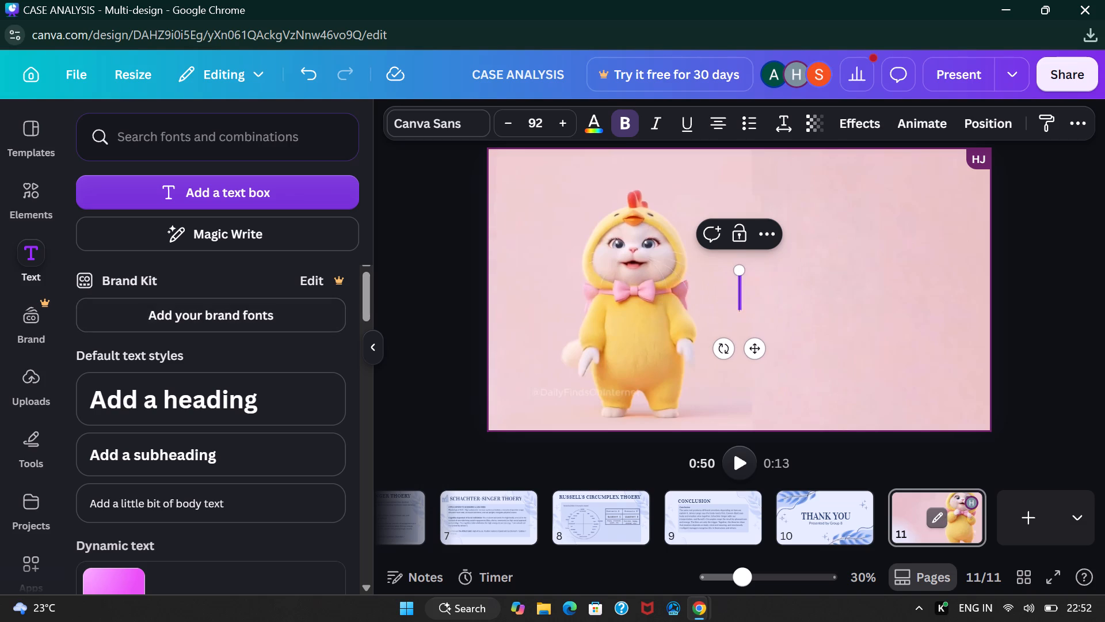
{"action": "left_click", "coordinate": [375, 349]}
{"action": "left_click", "coordinate": [973, 395]}
Play back the full-page cat video on page 11 to check the ending.
{"action": "left_click", "coordinate": [828, 518]}
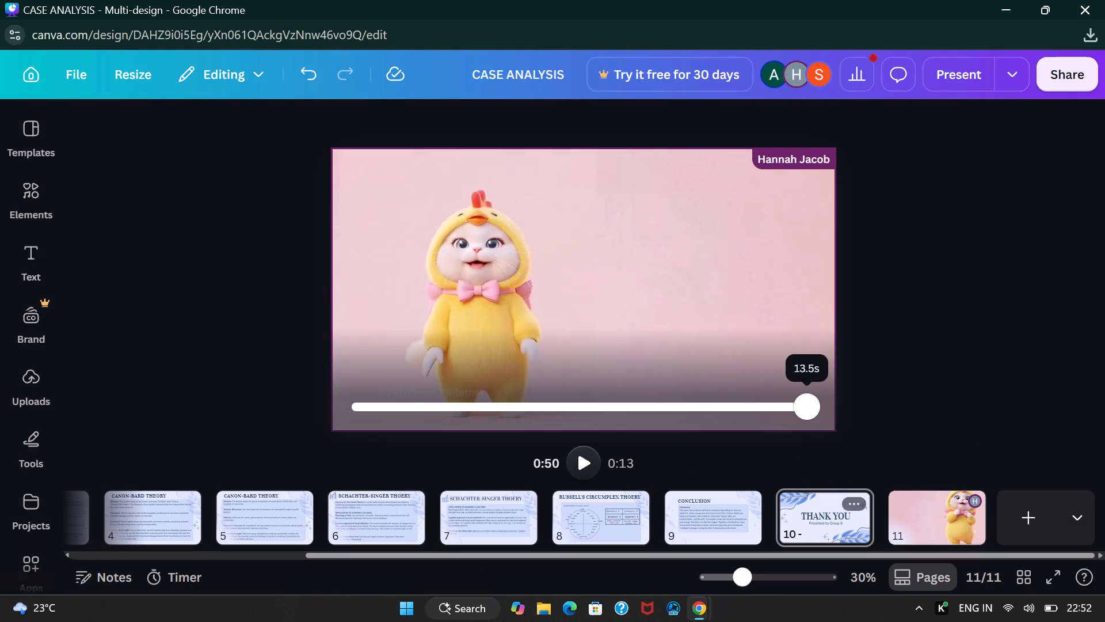
{"action": "left_click", "coordinate": [913, 521]}
{"action": "left_click", "coordinate": [582, 460]}
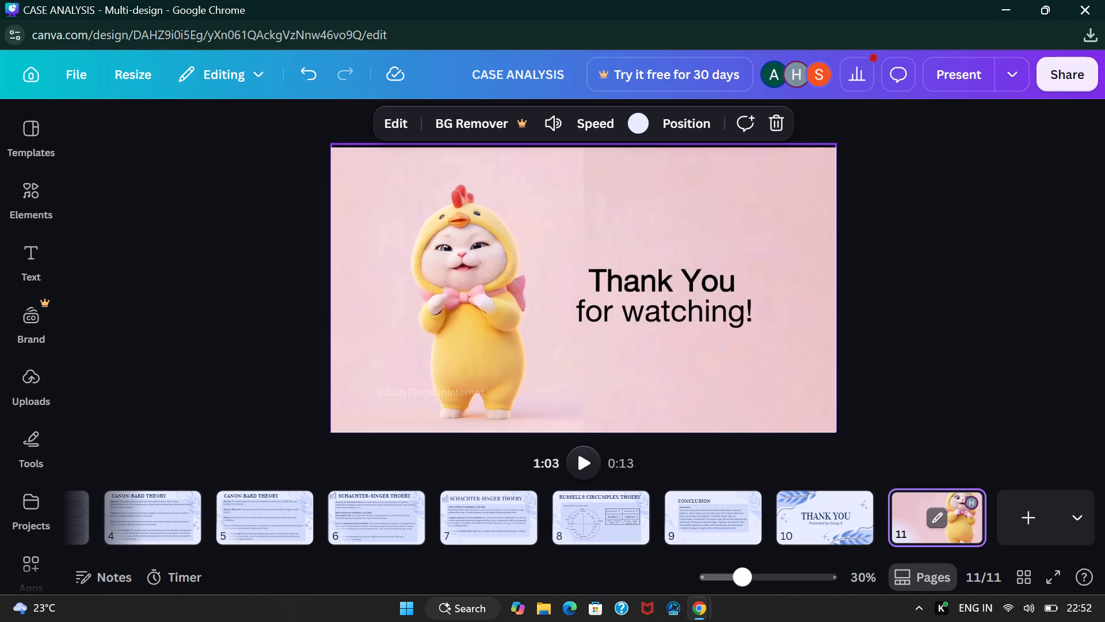
Play the dancing-cat video on slide 11 to preview it.
{"action": "left_click", "coordinate": [683, 193]}
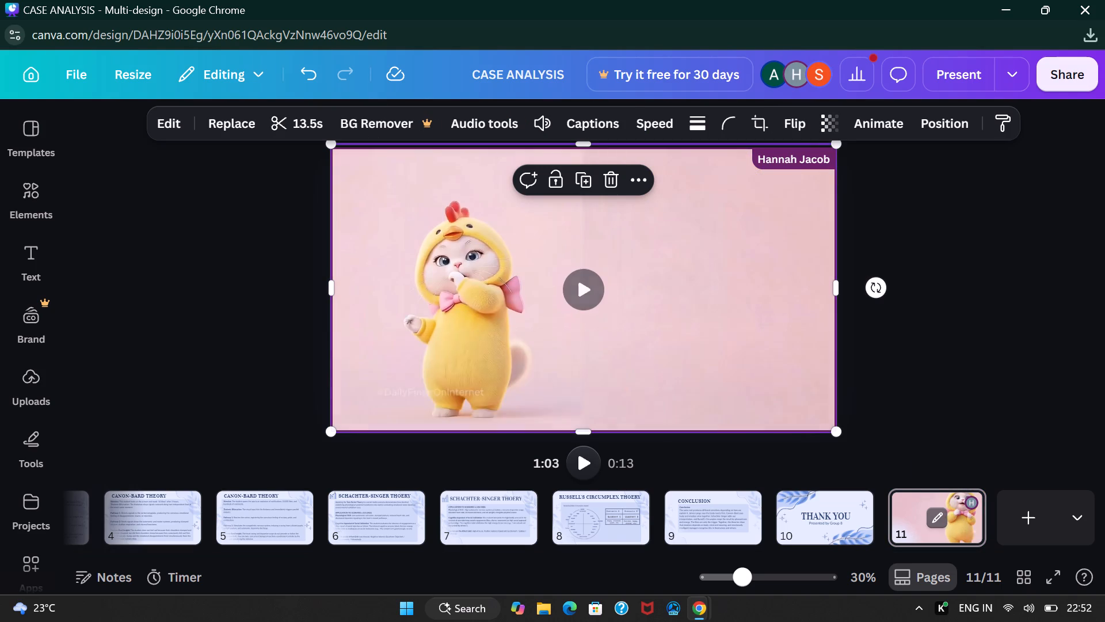
{"action": "left_click", "coordinate": [586, 282]}
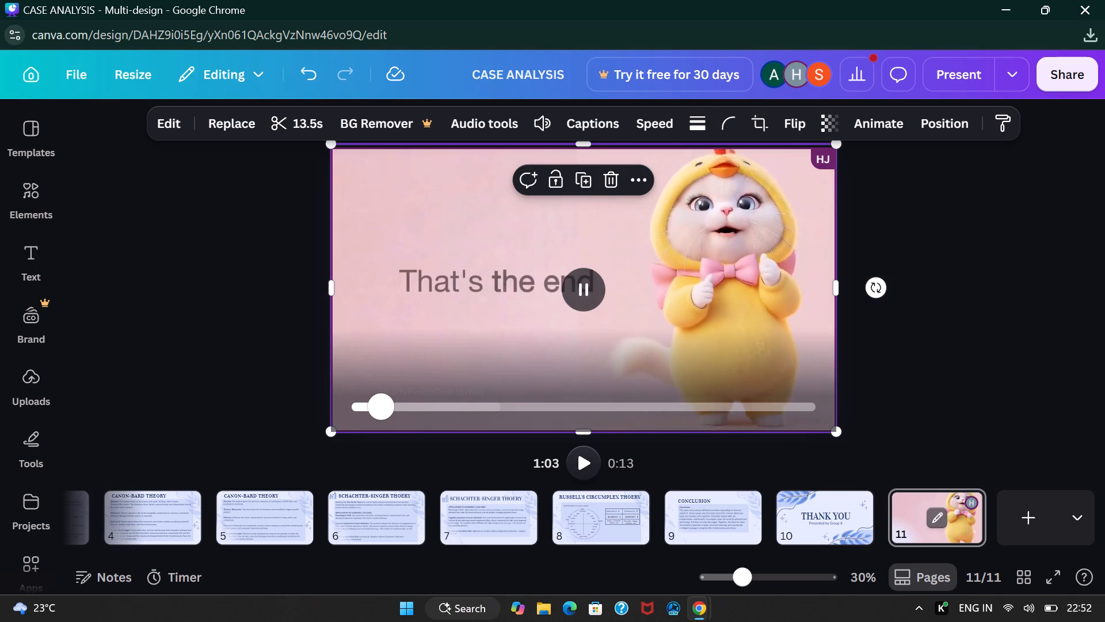
{"action": "left_click", "coordinate": [638, 174]}
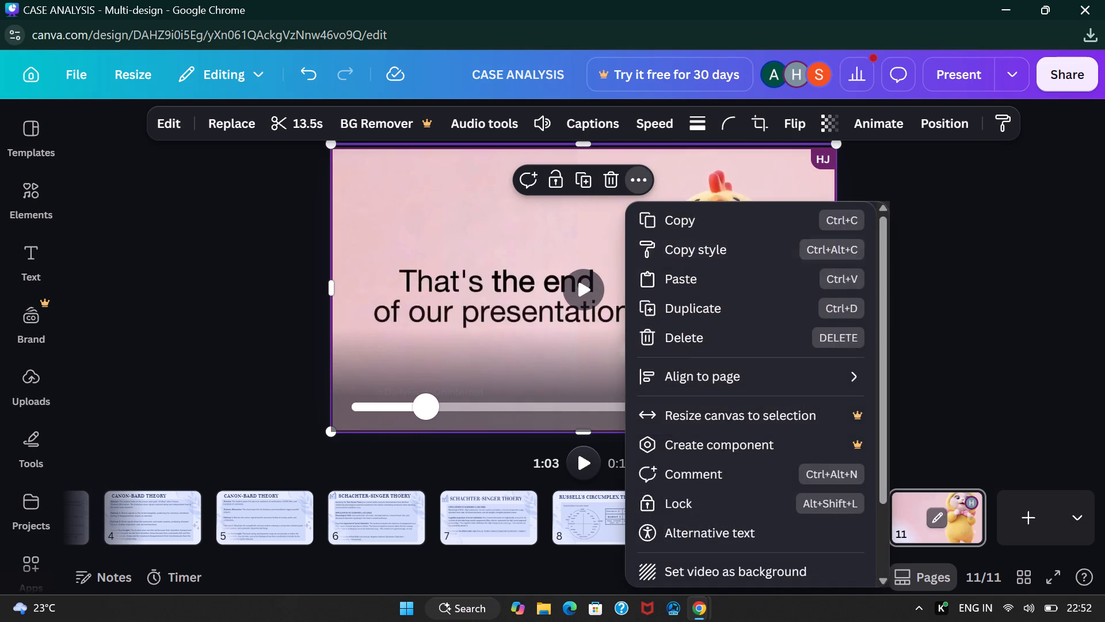
{"action": "left_click", "coordinate": [963, 236]}
{"action": "left_click", "coordinate": [574, 295]}
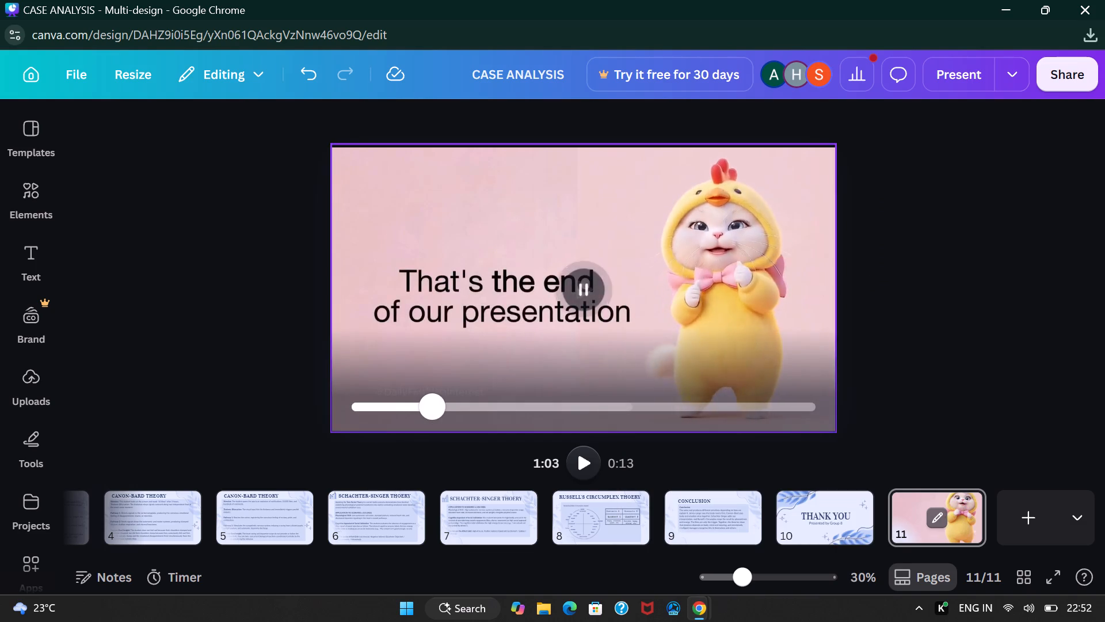
{"action": "left_click", "coordinate": [921, 232]}
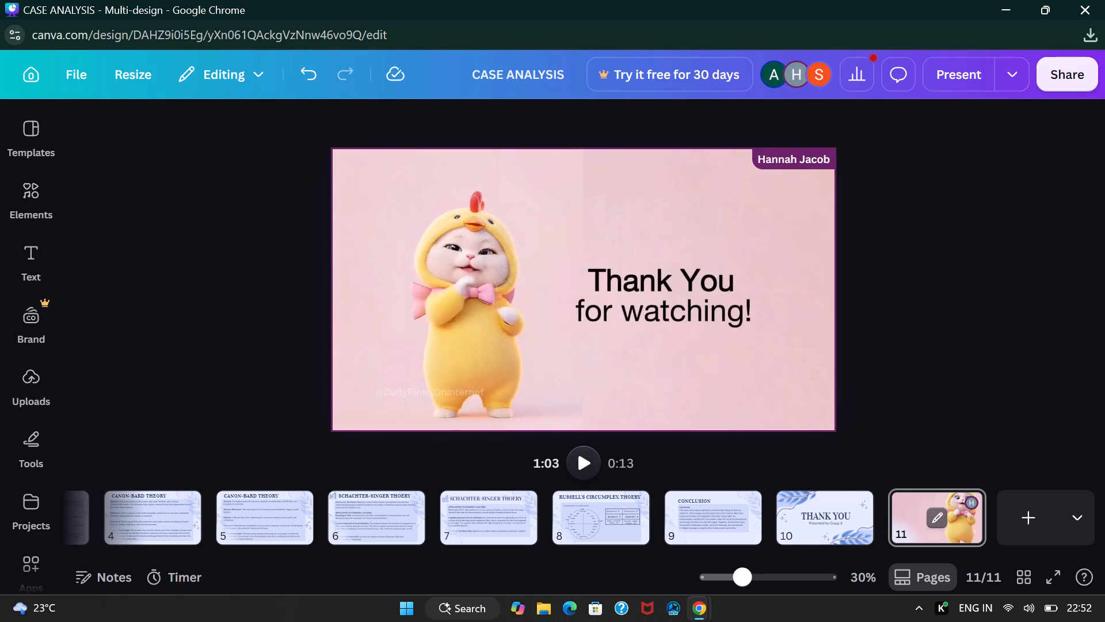
Delete slide 10, the "THANK YOU, Presented by Group 8" page.
{"action": "left_click", "coordinate": [823, 517]}
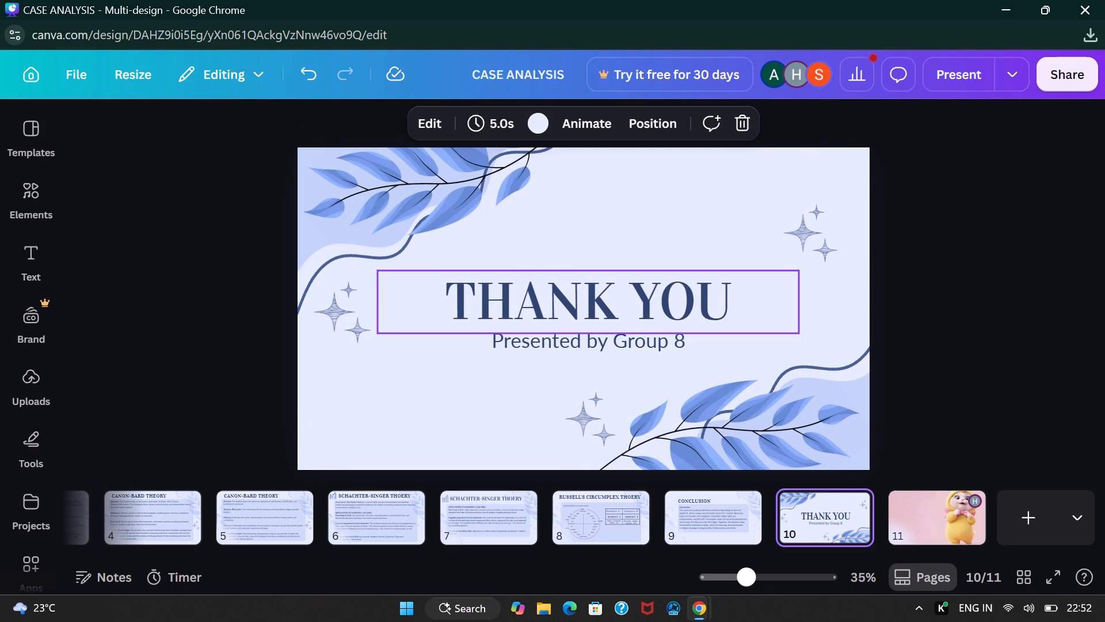
{"action": "left_click", "coordinate": [857, 500]}
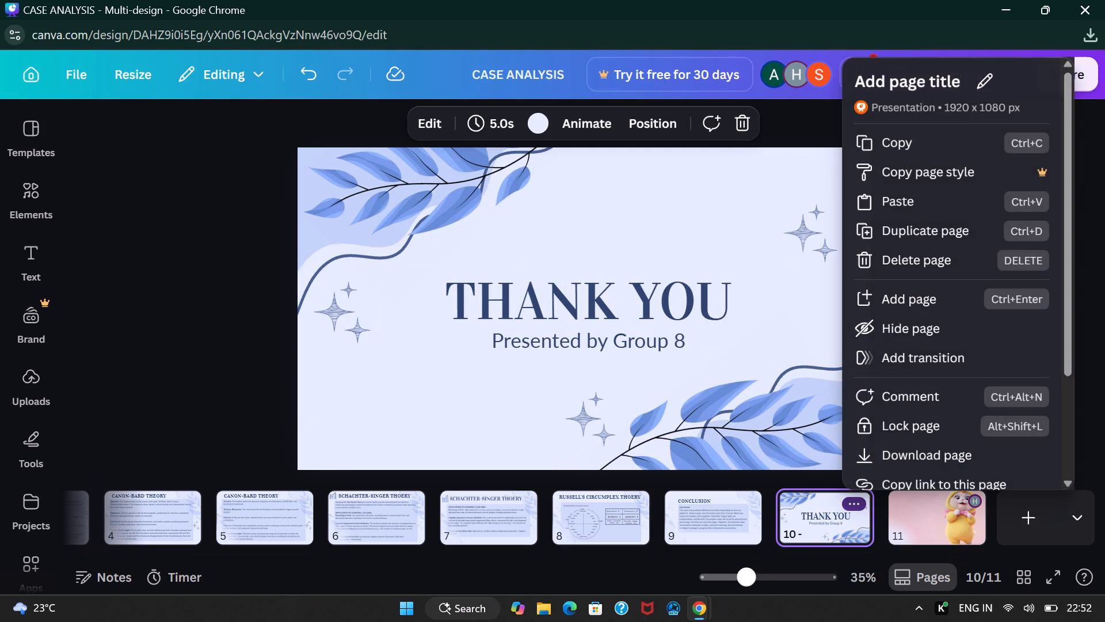
{"action": "left_click", "coordinate": [894, 257]}
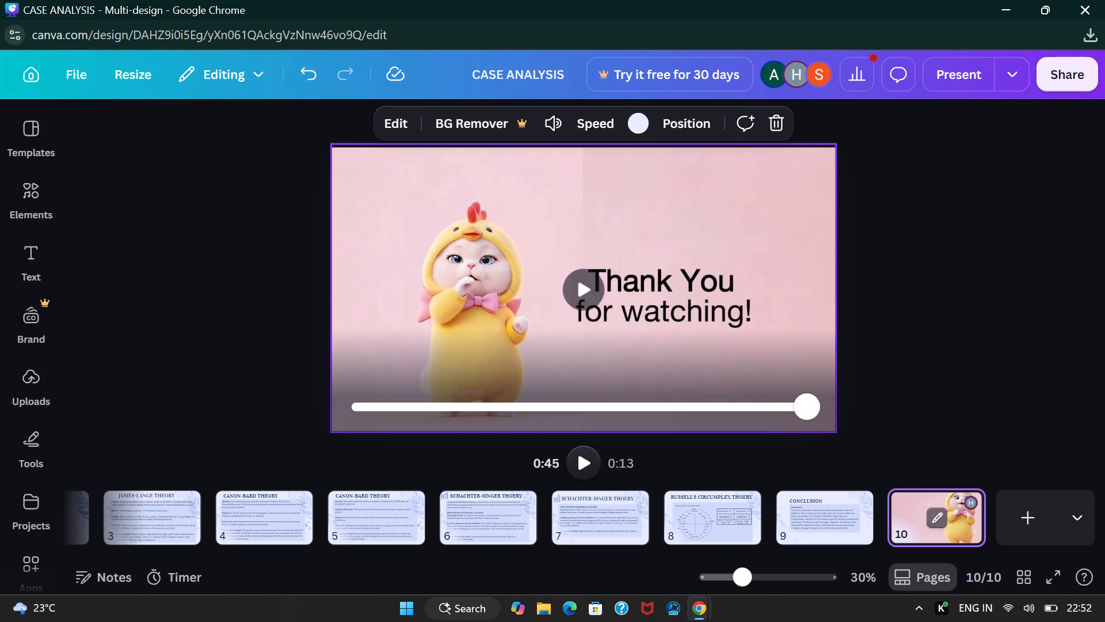
Replay the cat video on the last slide and check the Conclusion and Introduction slides.
{"action": "left_click", "coordinate": [580, 286]}
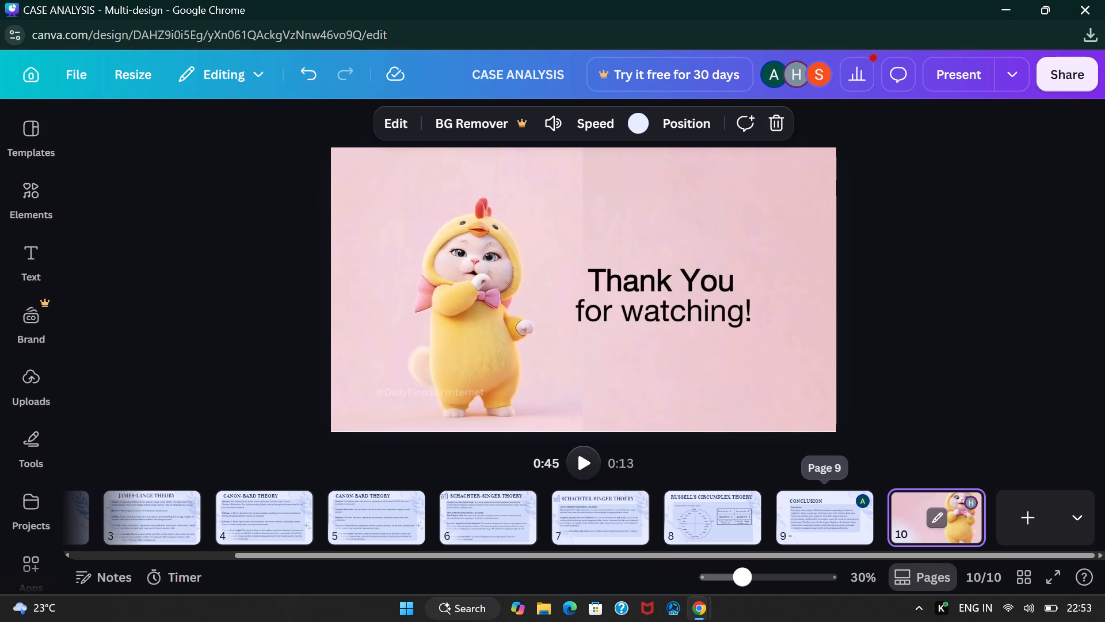
{"action": "left_click", "coordinate": [812, 524]}
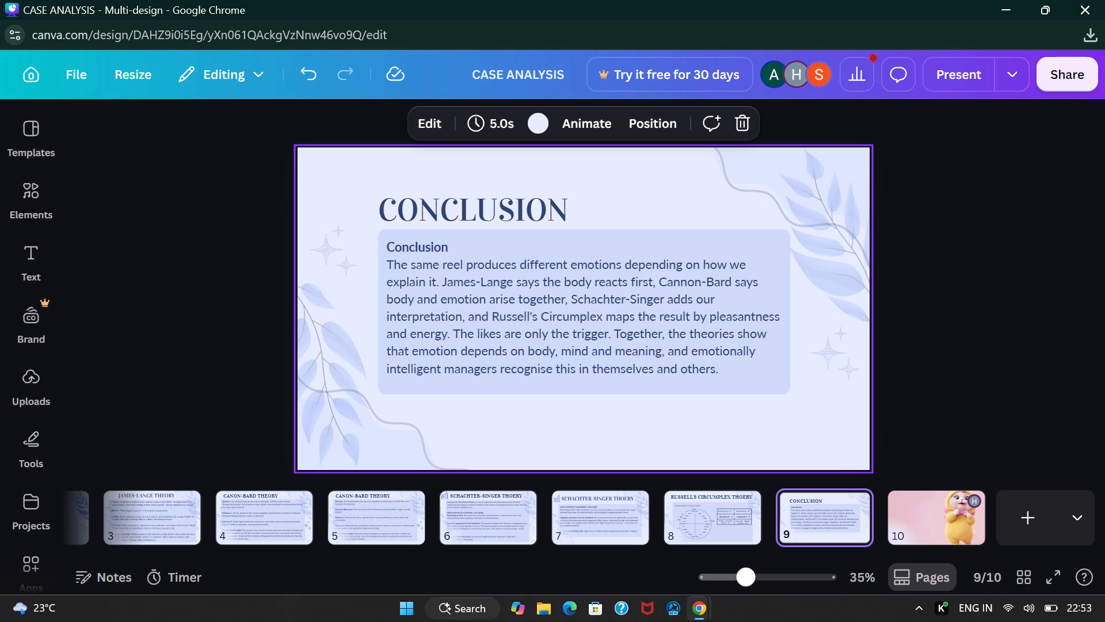
{"action": "left_click_drag", "start_coordinate": [676, 554], "coordinate": [637, 554]}
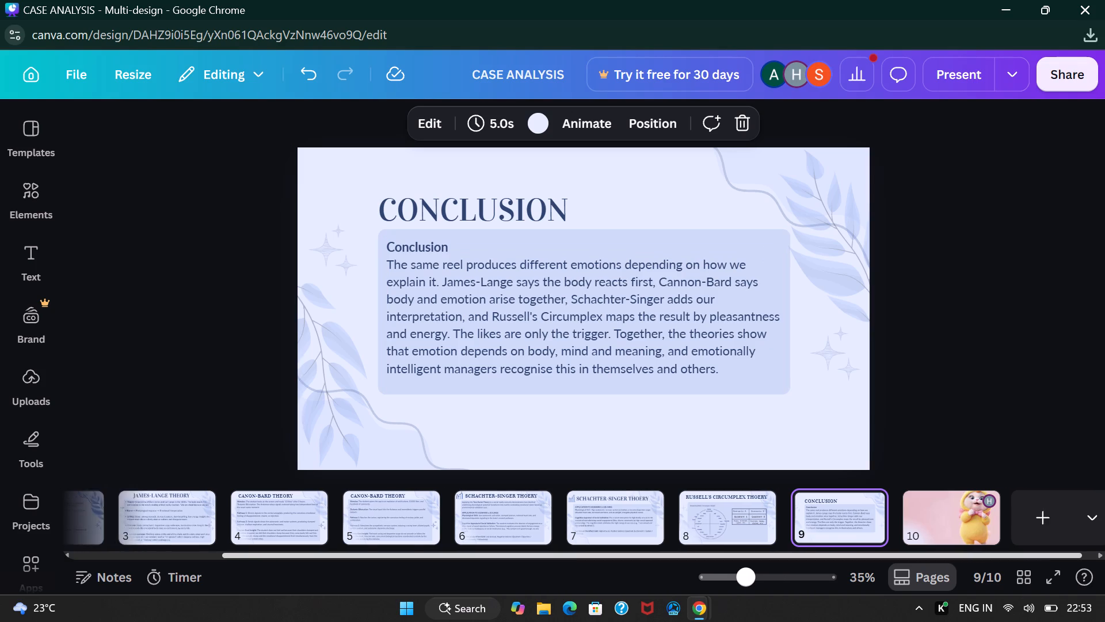
{"action": "left_click_drag", "start_coordinate": [637, 554], "coordinate": [337, 557]}
{"action": "left_click", "coordinate": [226, 506]}
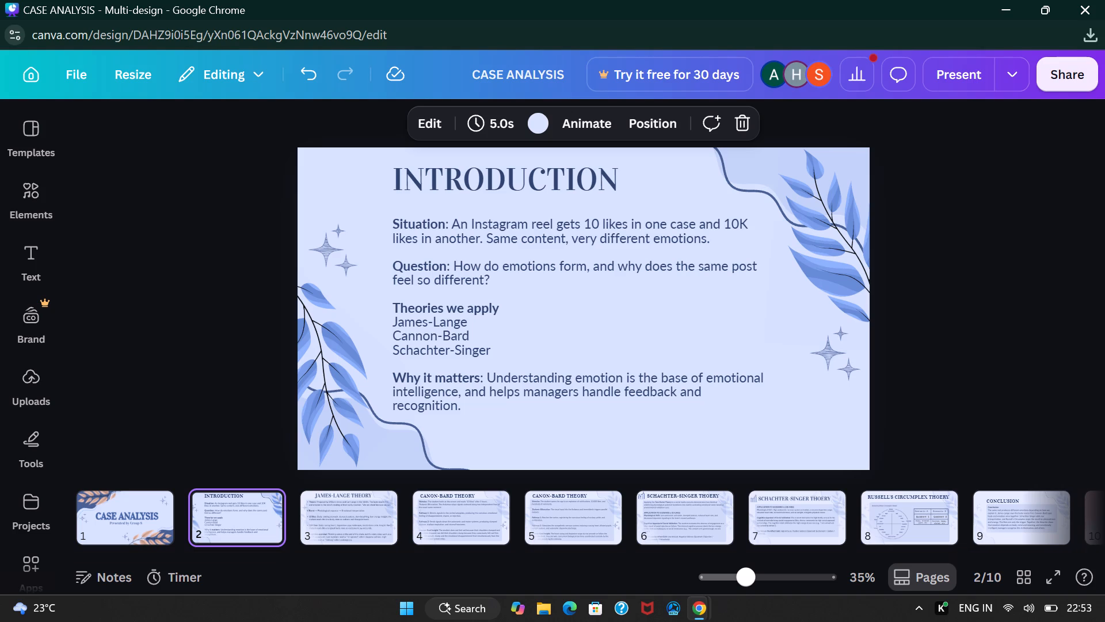
Copy the full title text "Russell's Circumplex thoery" from slide 8.
{"action": "left_click", "coordinate": [874, 507]}
{"action": "double_click", "coordinate": [600, 180]}
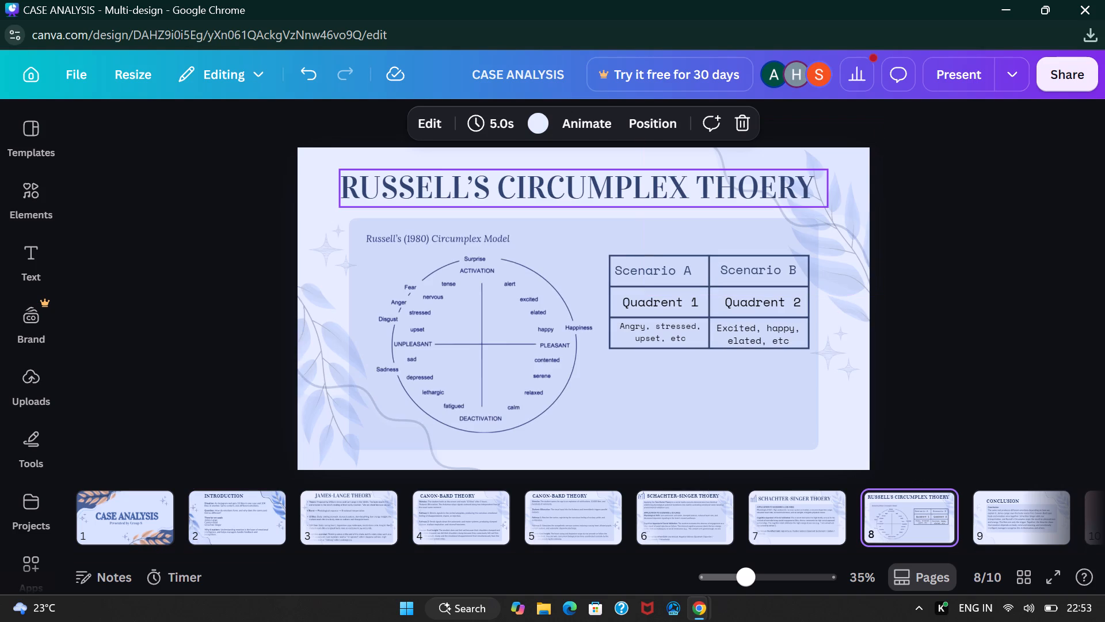
{"action": "left_click_drag", "start_coordinate": [811, 183], "coordinate": [500, 175]}
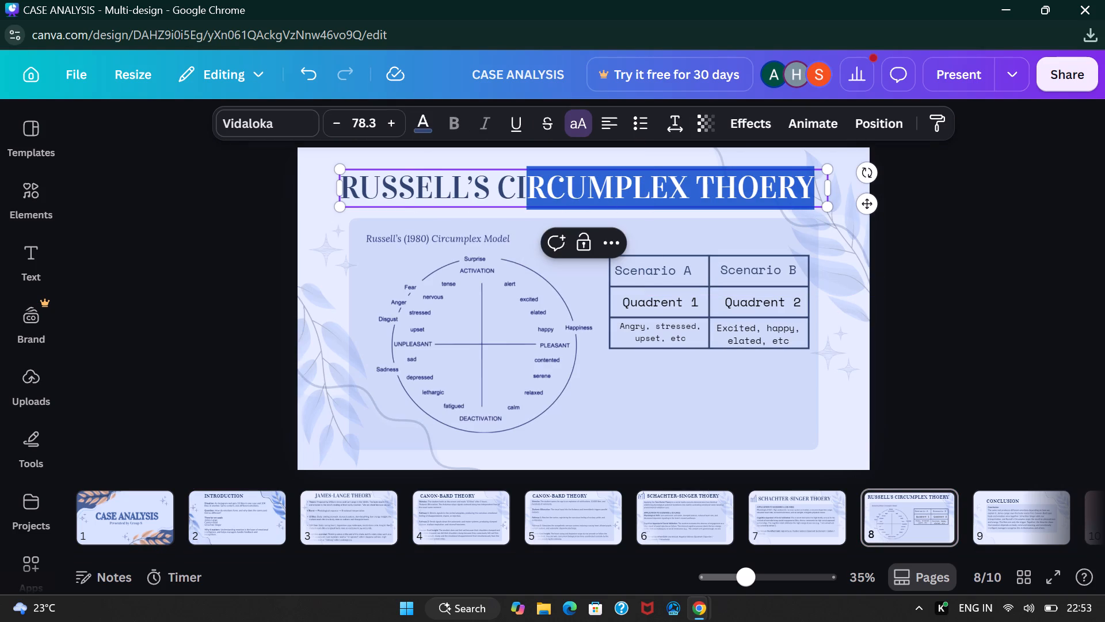
{"action": "left_click_drag", "start_coordinate": [500, 175], "coordinate": [281, 183]}
{"action": "key", "text": "ctrl+c"}
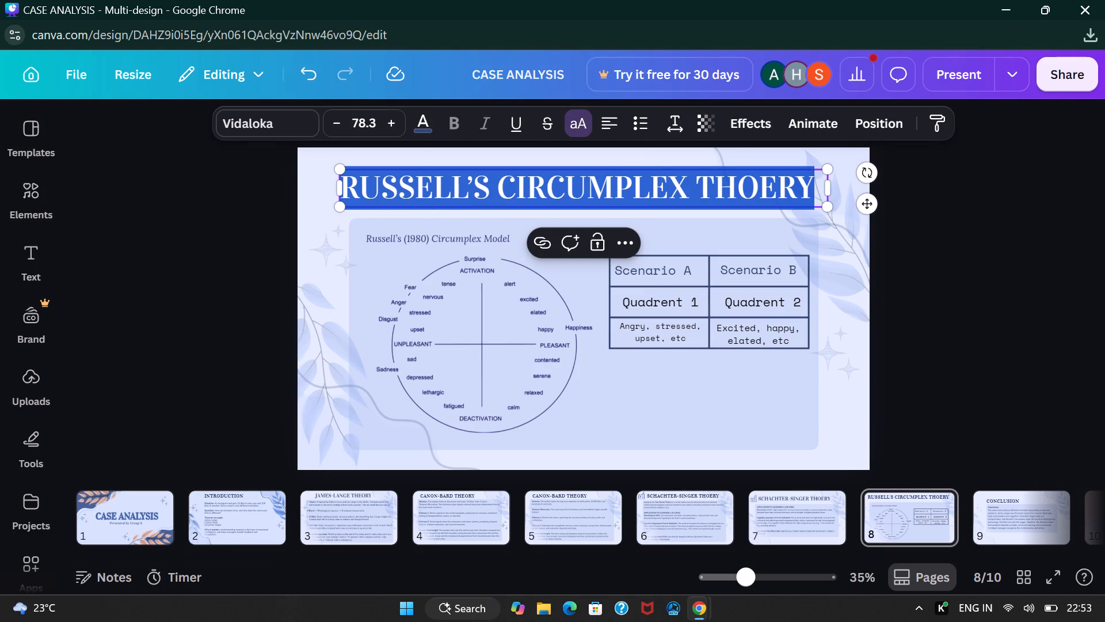
{"action": "left_click", "coordinate": [1027, 214]}
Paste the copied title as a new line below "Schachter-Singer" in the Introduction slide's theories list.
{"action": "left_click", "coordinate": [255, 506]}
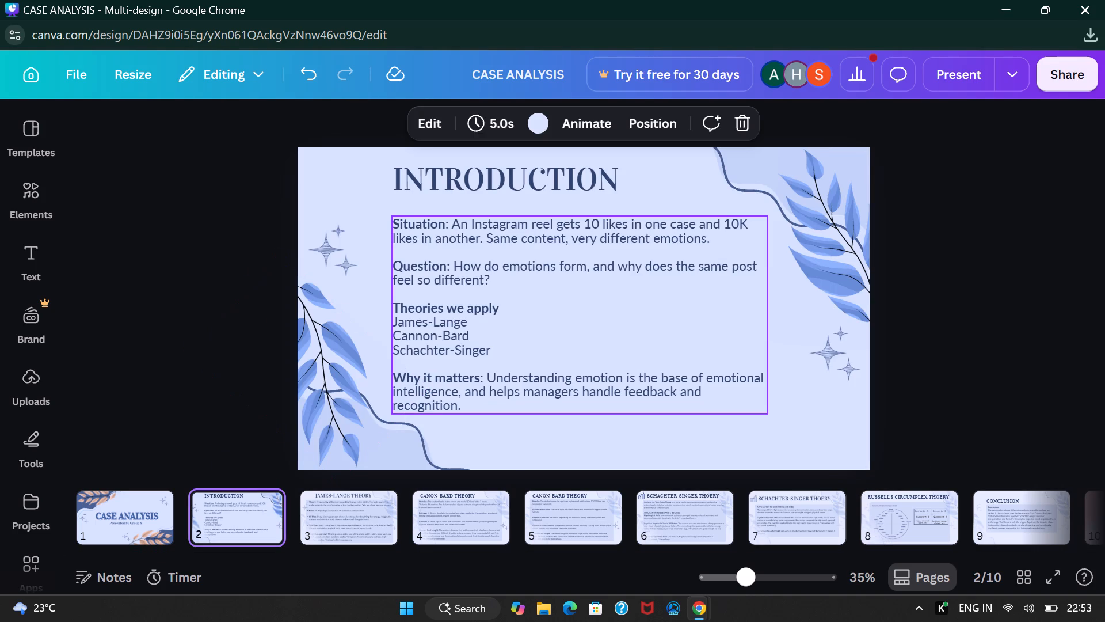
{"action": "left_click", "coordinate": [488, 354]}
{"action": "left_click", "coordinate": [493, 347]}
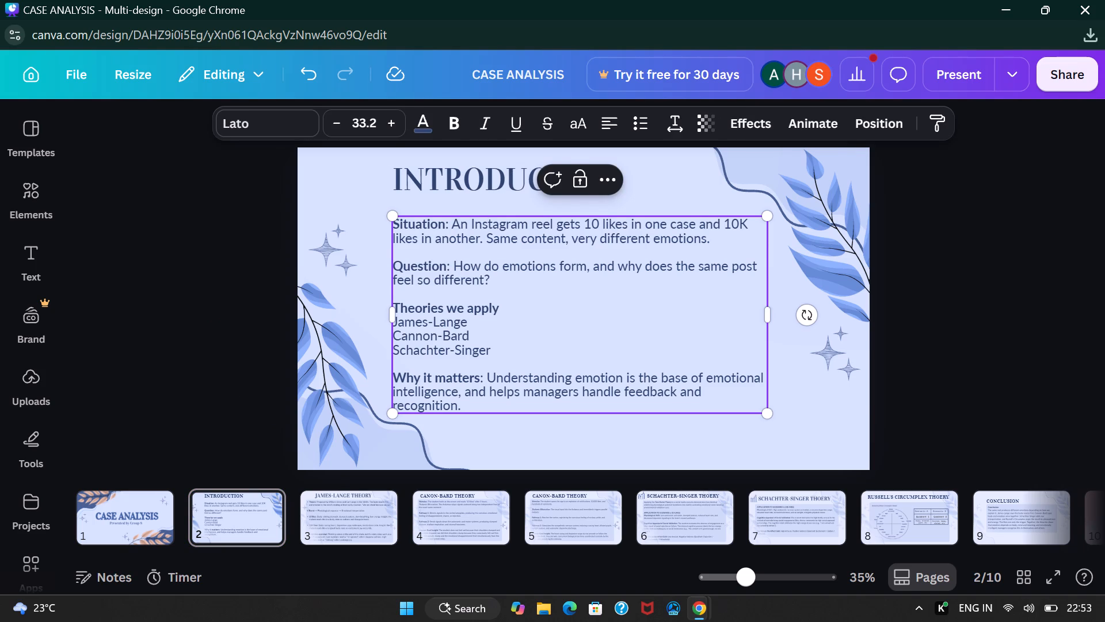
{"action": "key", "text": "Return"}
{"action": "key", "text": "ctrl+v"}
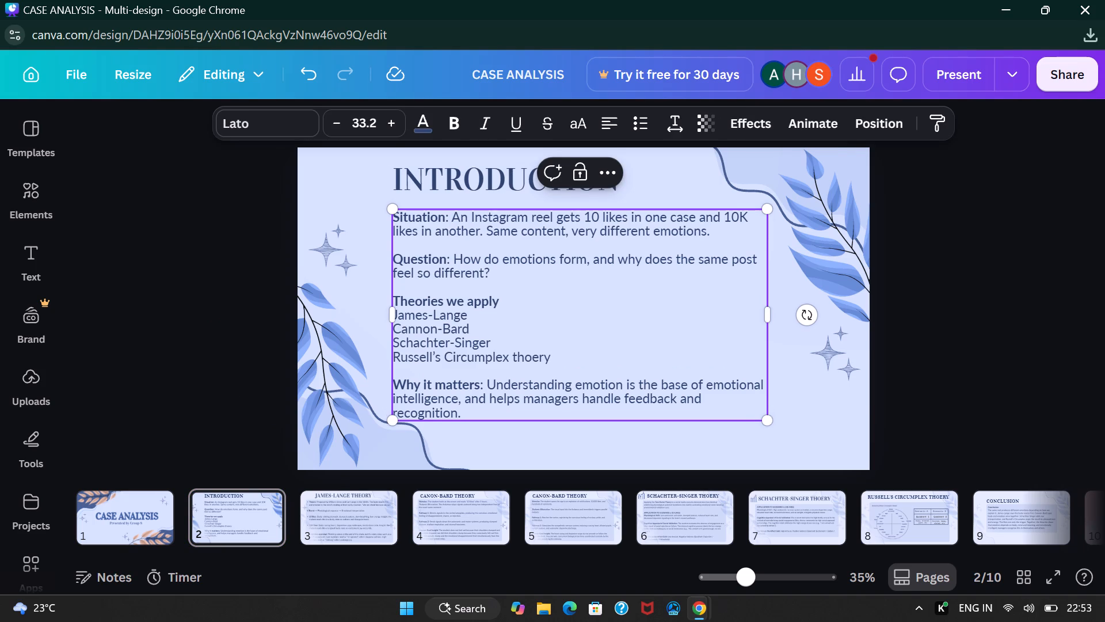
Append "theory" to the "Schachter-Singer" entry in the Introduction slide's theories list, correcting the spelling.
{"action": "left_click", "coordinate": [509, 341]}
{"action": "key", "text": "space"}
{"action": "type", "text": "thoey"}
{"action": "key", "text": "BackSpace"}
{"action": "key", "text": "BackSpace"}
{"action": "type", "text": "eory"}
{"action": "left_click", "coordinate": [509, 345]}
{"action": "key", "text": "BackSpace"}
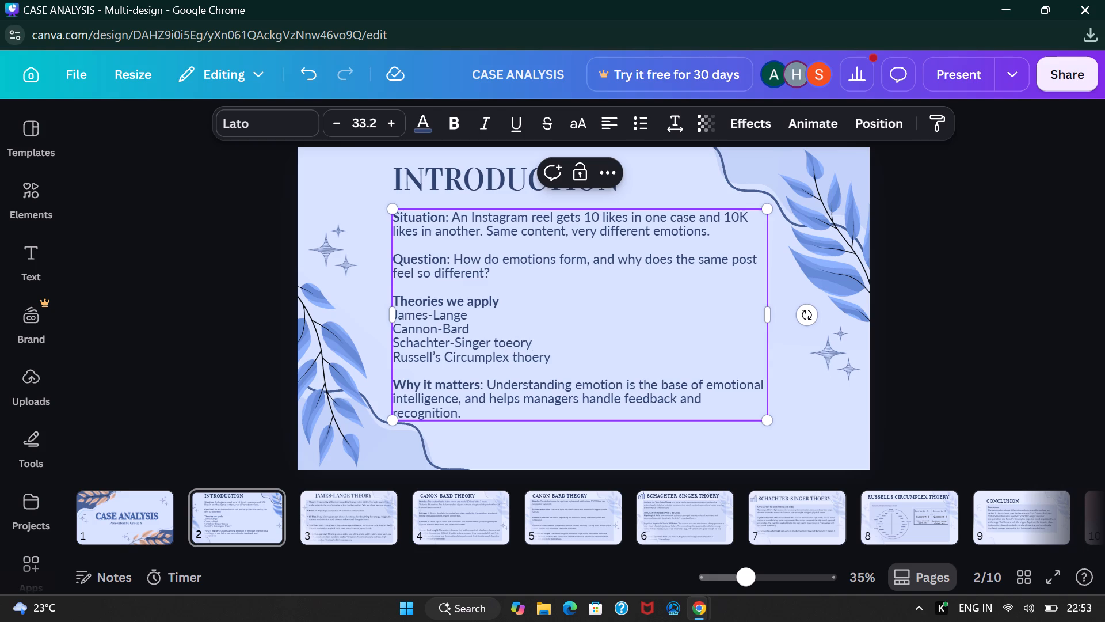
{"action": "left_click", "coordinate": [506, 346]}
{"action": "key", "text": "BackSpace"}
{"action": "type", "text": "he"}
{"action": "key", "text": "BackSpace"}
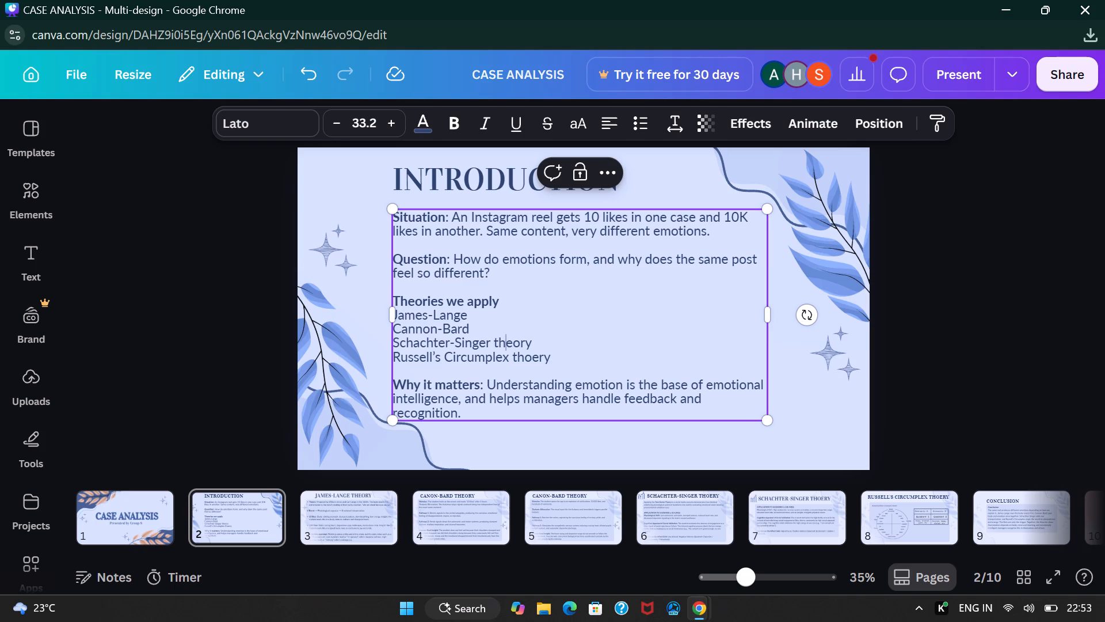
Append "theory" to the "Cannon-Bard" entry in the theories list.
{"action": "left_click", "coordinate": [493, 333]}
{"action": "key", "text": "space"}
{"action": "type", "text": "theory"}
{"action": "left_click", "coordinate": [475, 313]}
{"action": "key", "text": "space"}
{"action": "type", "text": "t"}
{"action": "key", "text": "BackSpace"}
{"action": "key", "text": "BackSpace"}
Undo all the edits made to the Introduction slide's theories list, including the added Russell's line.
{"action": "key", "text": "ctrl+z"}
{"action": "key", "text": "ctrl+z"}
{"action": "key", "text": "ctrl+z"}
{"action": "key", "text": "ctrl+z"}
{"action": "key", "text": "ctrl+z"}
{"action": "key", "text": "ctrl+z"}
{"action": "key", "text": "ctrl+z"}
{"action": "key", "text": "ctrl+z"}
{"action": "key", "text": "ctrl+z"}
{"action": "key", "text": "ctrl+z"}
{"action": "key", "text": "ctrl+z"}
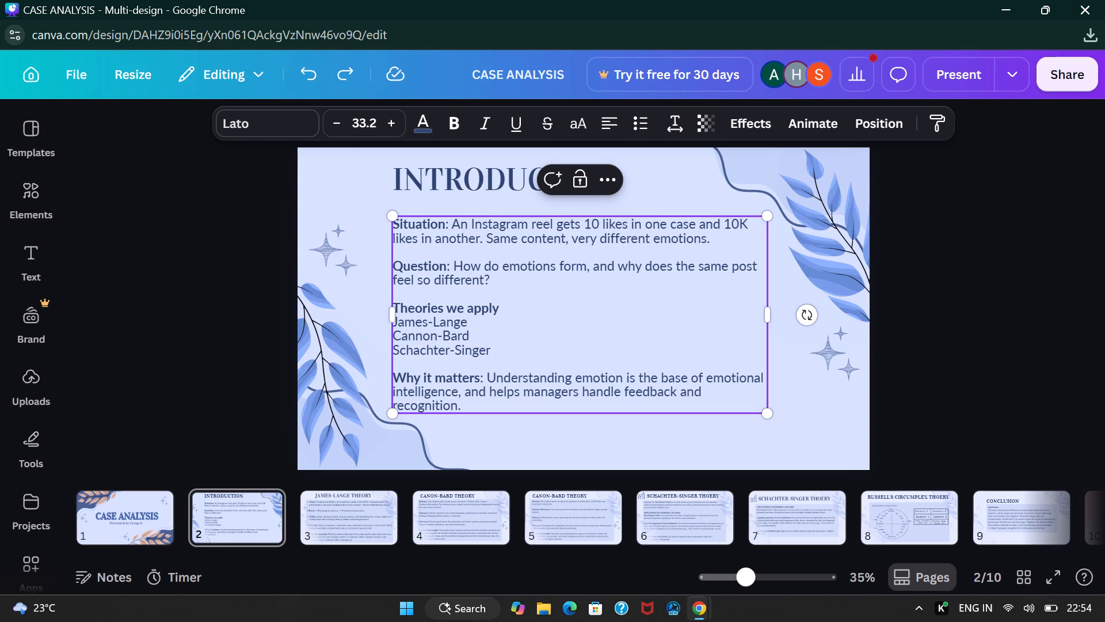
Paste "Russell's Circumplex thoery" after "Schachter-Singer" in the Introduction slide's theories list and move it onto its own line.
{"action": "key", "text": "ctrl+v"}
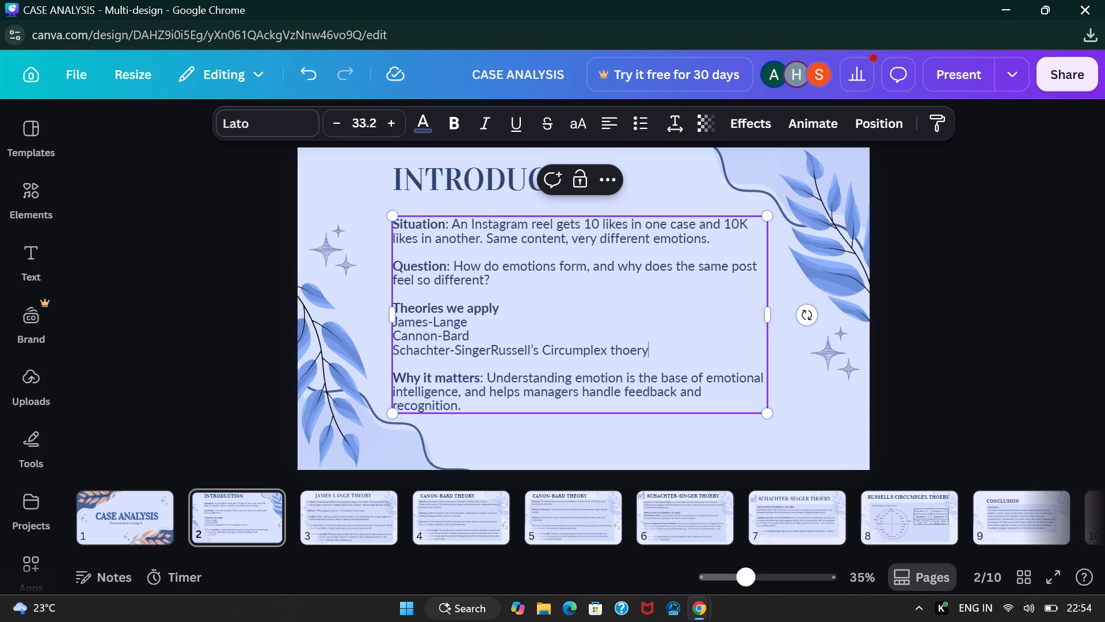
{"action": "left_click", "coordinate": [493, 350]}
{"action": "key", "text": "Return"}
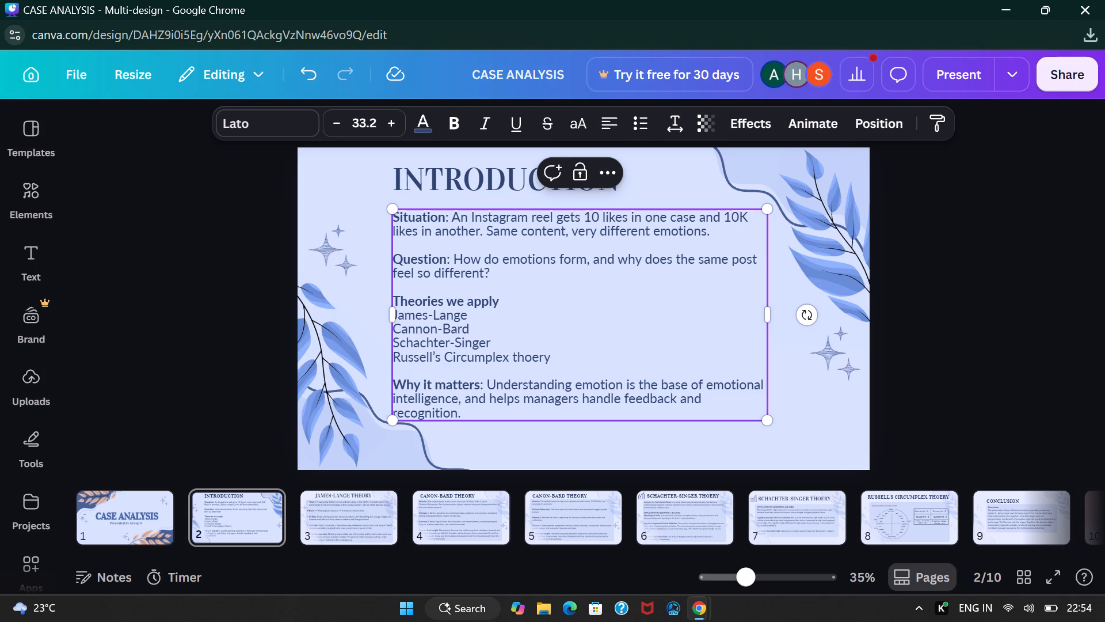
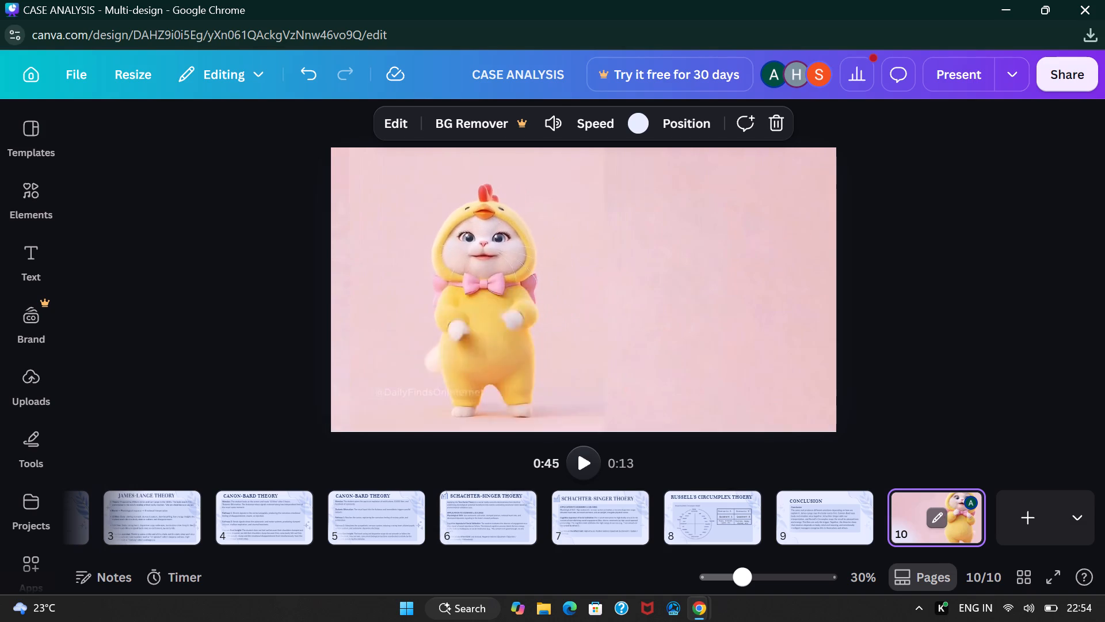
Raise the volume of the thank-you video on page 10 to near the maximum.
{"action": "left_click", "coordinate": [556, 120]}
{"action": "left_click_drag", "start_coordinate": [573, 182], "coordinate": [634, 190]}
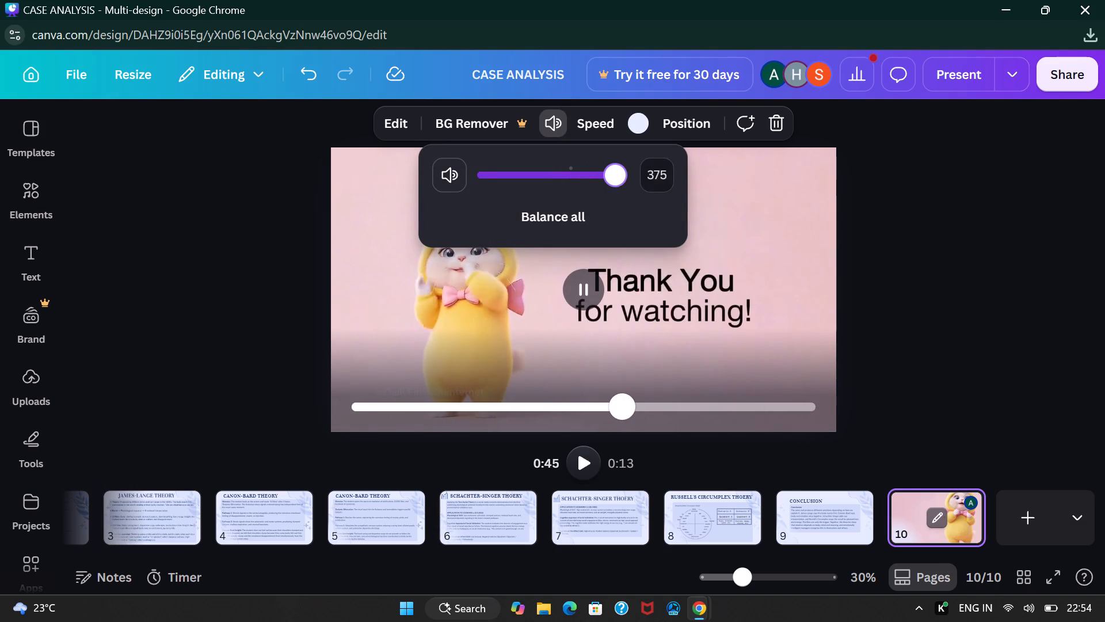
{"action": "left_click_drag", "start_coordinate": [634, 190], "coordinate": [642, 191]}
{"action": "left_click", "coordinate": [974, 191]}
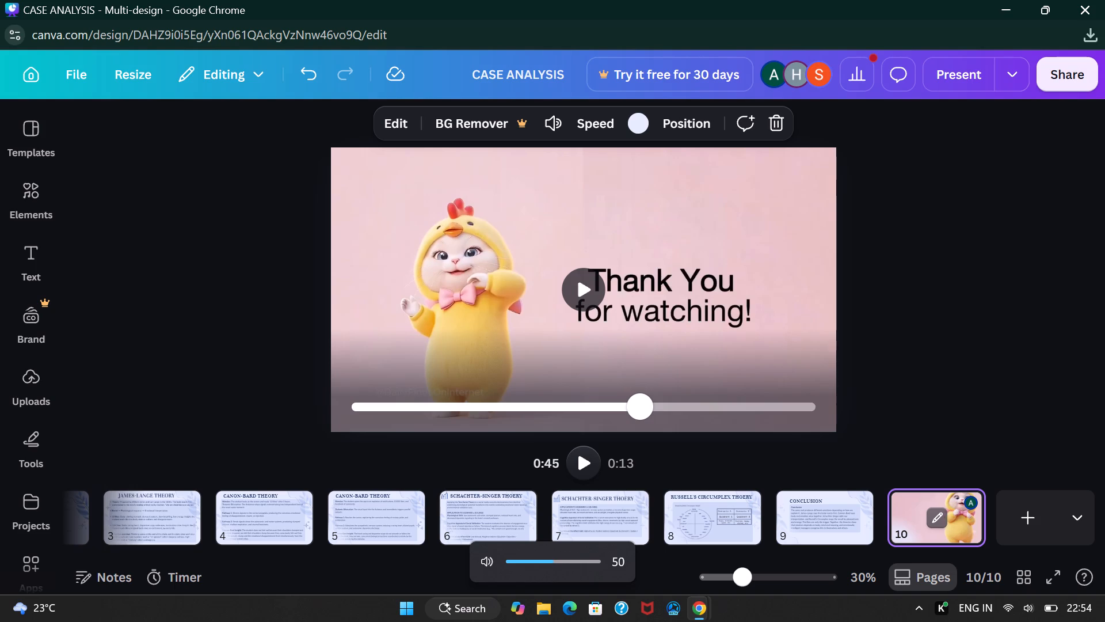
Play the thank-you video on page 10 to check its sound.
{"action": "left_click", "coordinate": [586, 463]}
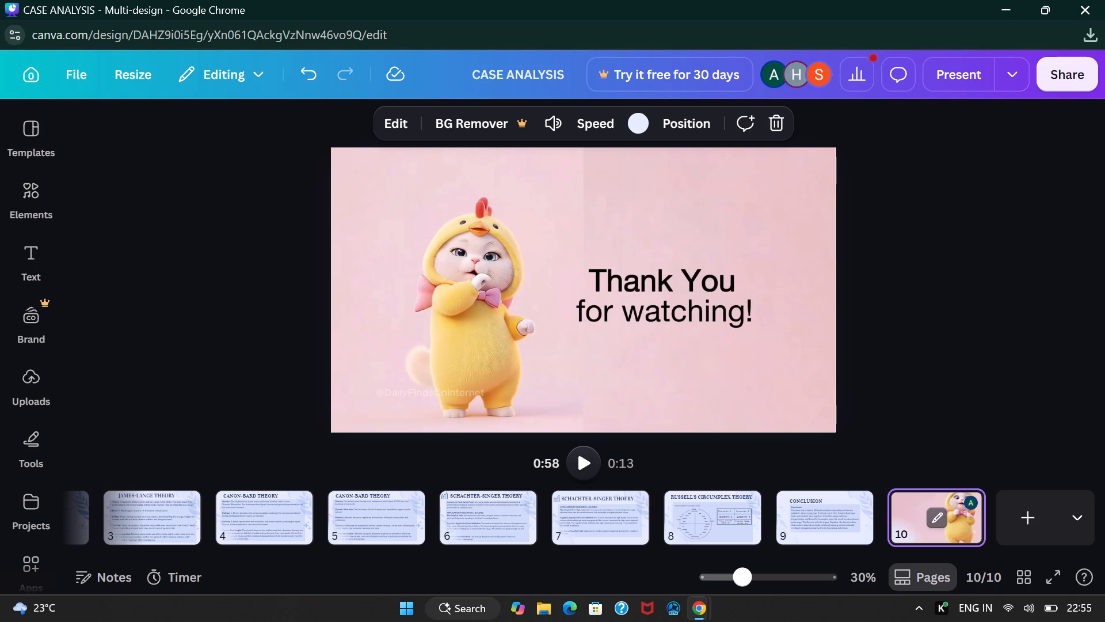
Go to page 1 and open the text effects of the CASE ANALYSIS title.
{"action": "left_click_drag", "start_coordinate": [719, 552], "coordinate": [619, 566]}
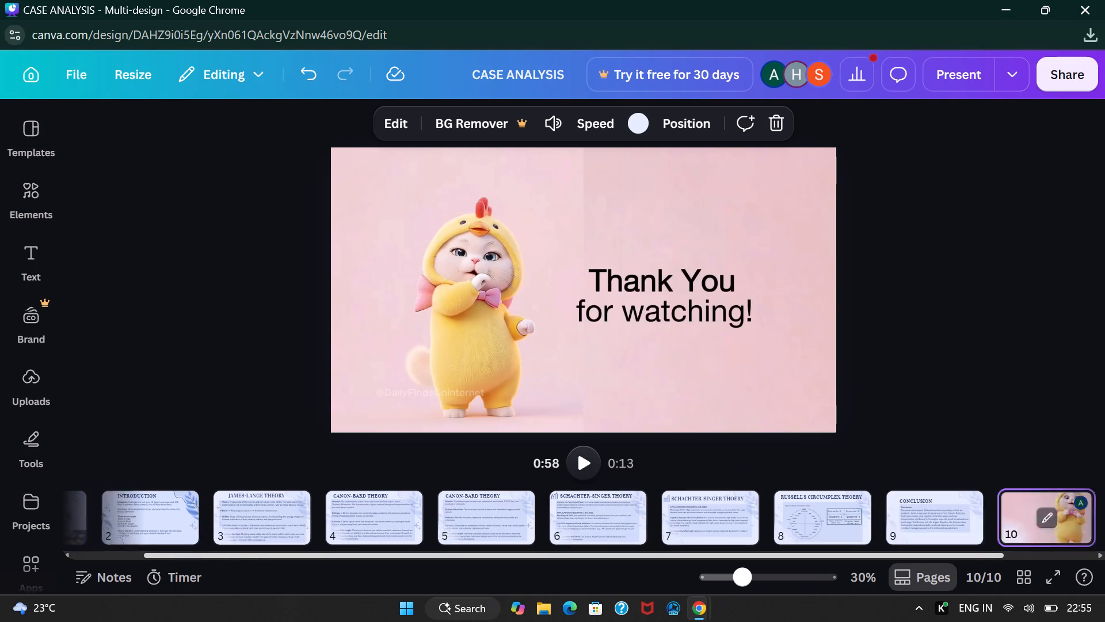
{"action": "left_click_drag", "start_coordinate": [619, 566], "coordinate": [478, 573]}
{"action": "left_click", "coordinate": [145, 500]}
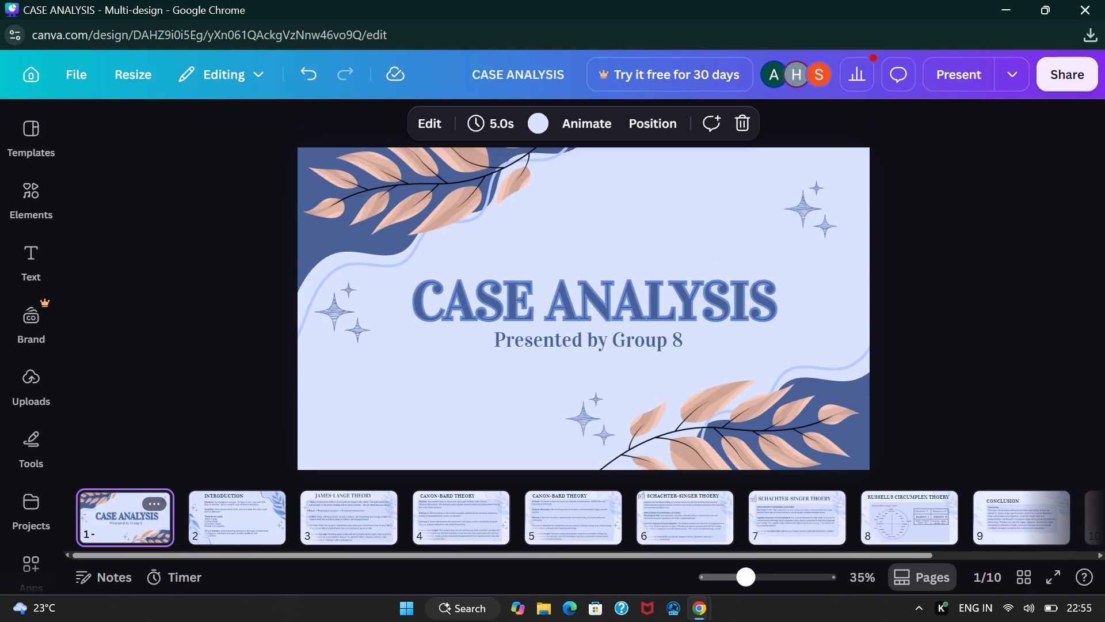
{"action": "left_click", "coordinate": [497, 308]}
{"action": "left_click", "coordinate": [497, 308]}
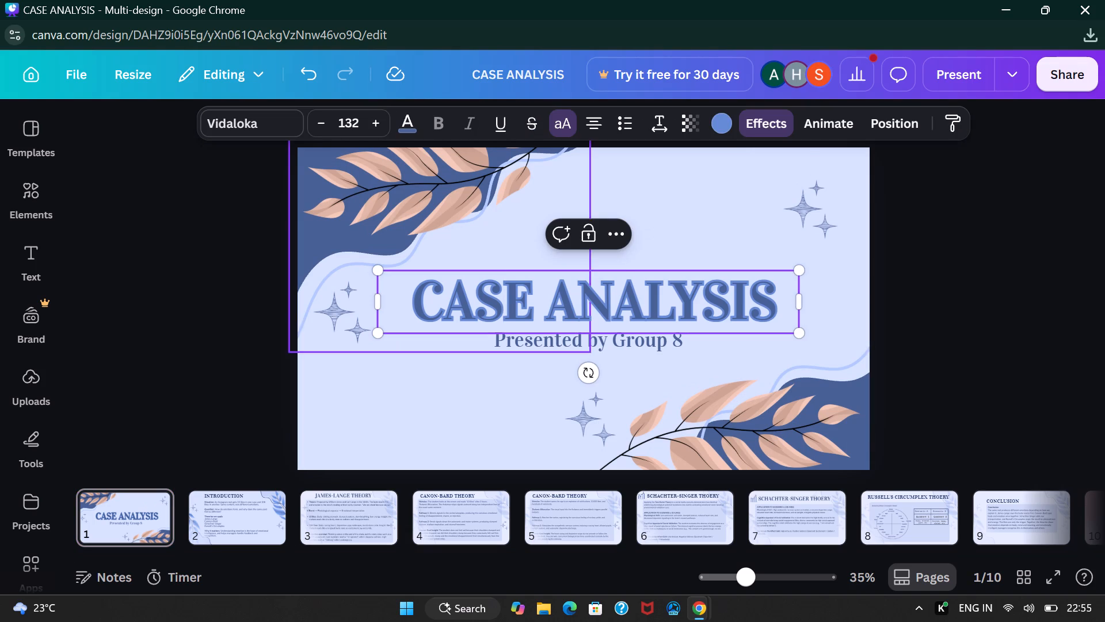
{"action": "left_click", "coordinate": [755, 122]}
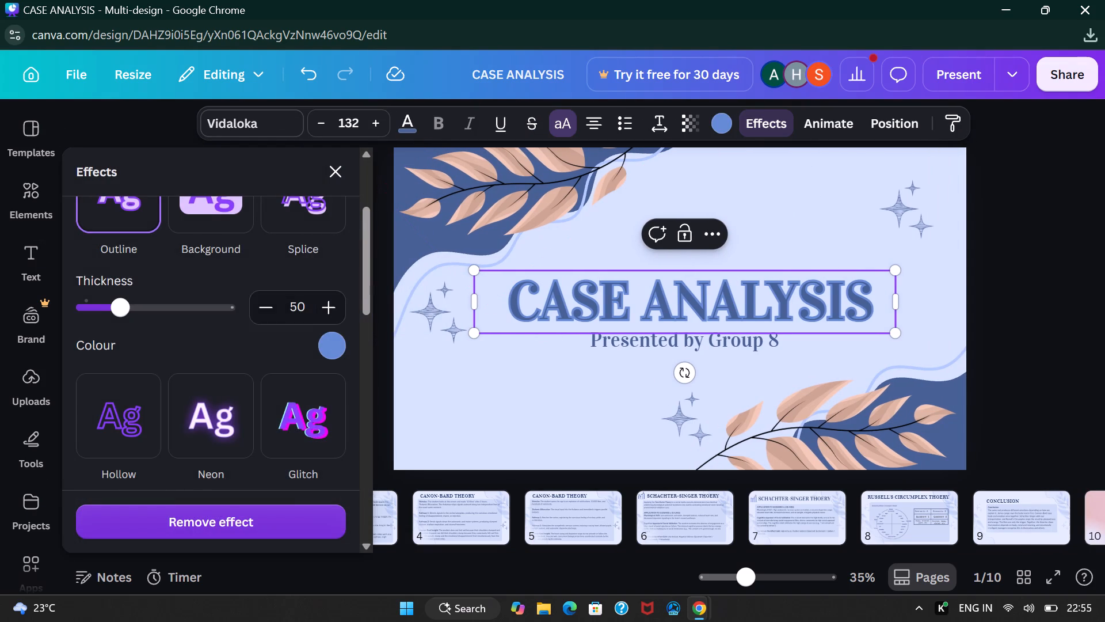
Remove the Outline effect from the CASE ANALYSIS title on page 1.
{"action": "scroll", "coordinate": [298, 351], "scroll_direction": "up", "scroll_amount": 7}
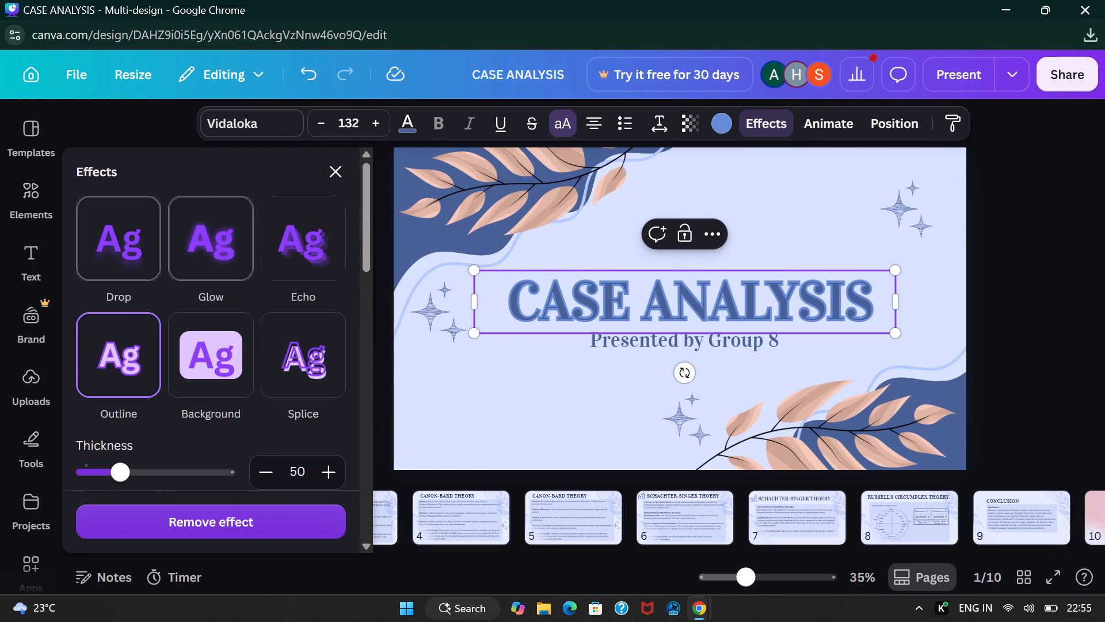
{"action": "left_click", "coordinate": [205, 524]}
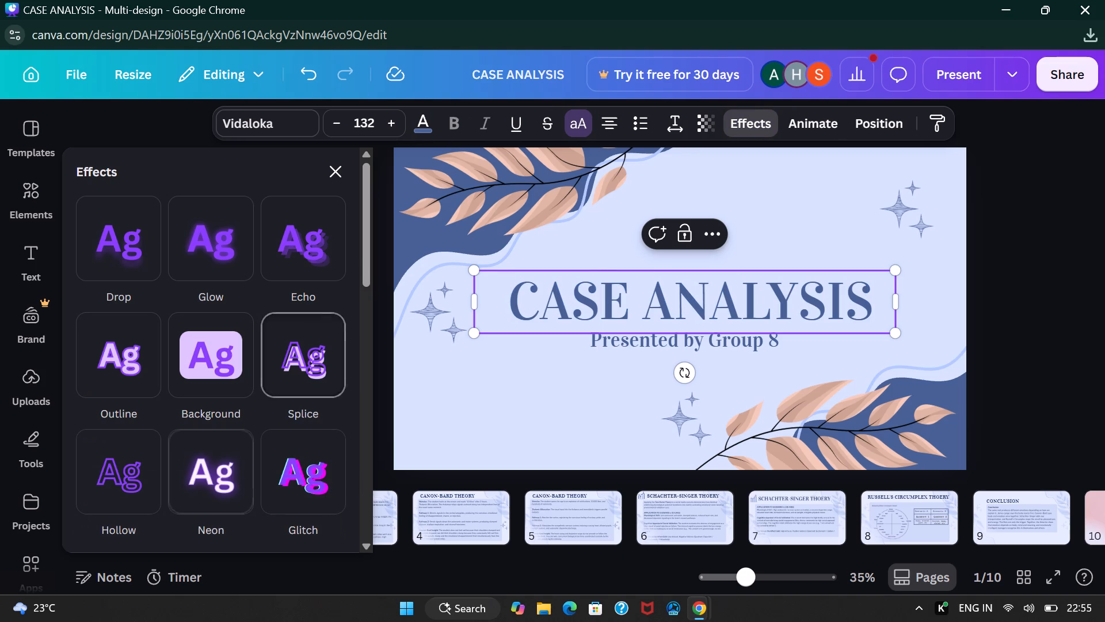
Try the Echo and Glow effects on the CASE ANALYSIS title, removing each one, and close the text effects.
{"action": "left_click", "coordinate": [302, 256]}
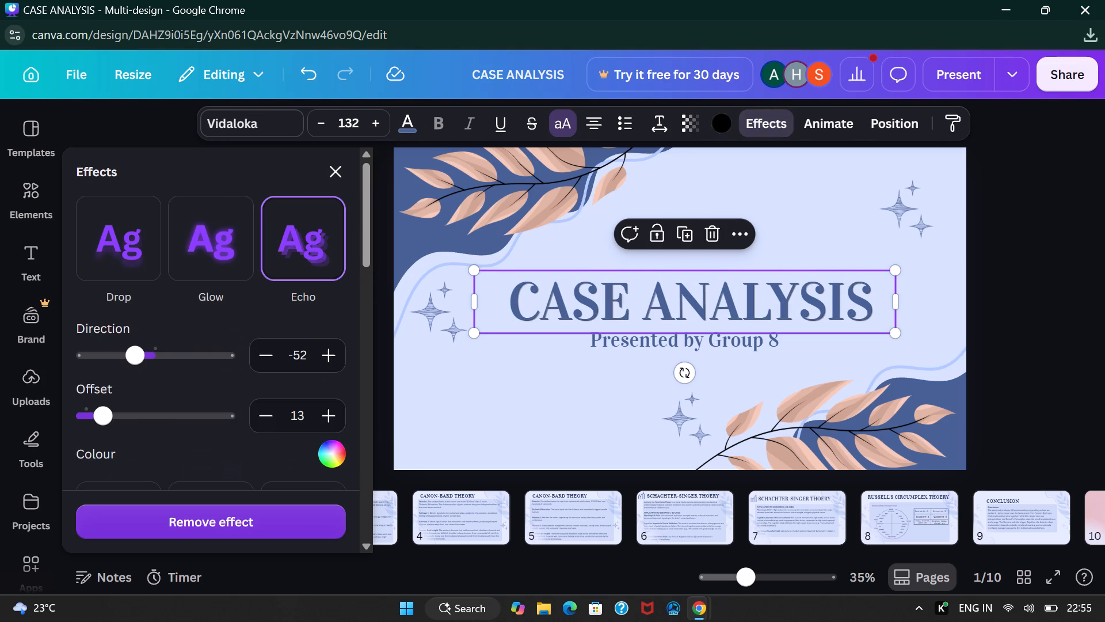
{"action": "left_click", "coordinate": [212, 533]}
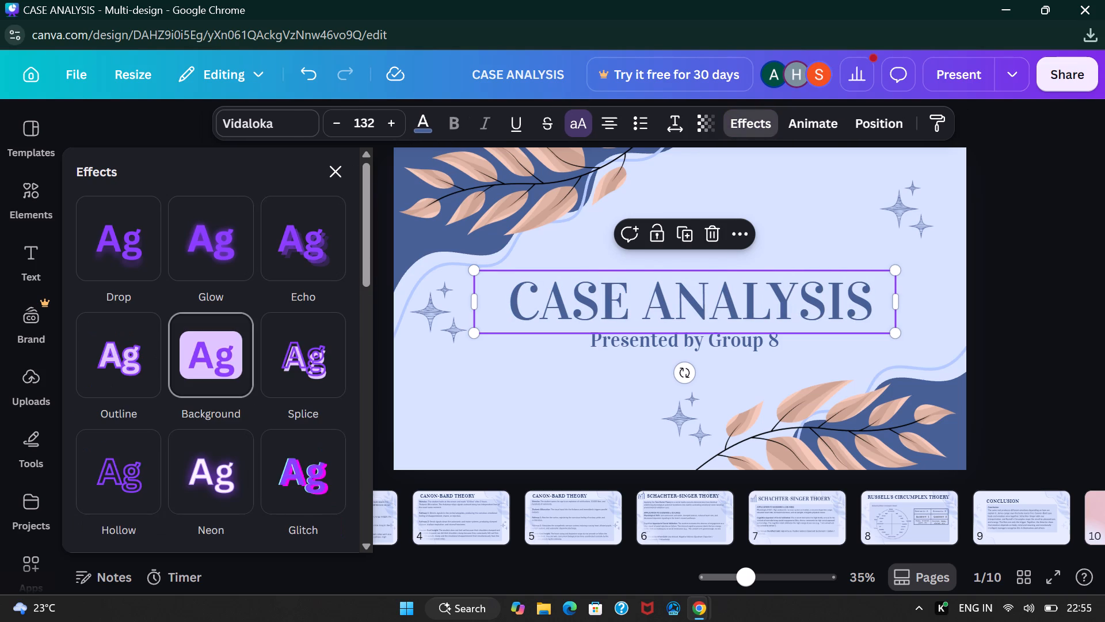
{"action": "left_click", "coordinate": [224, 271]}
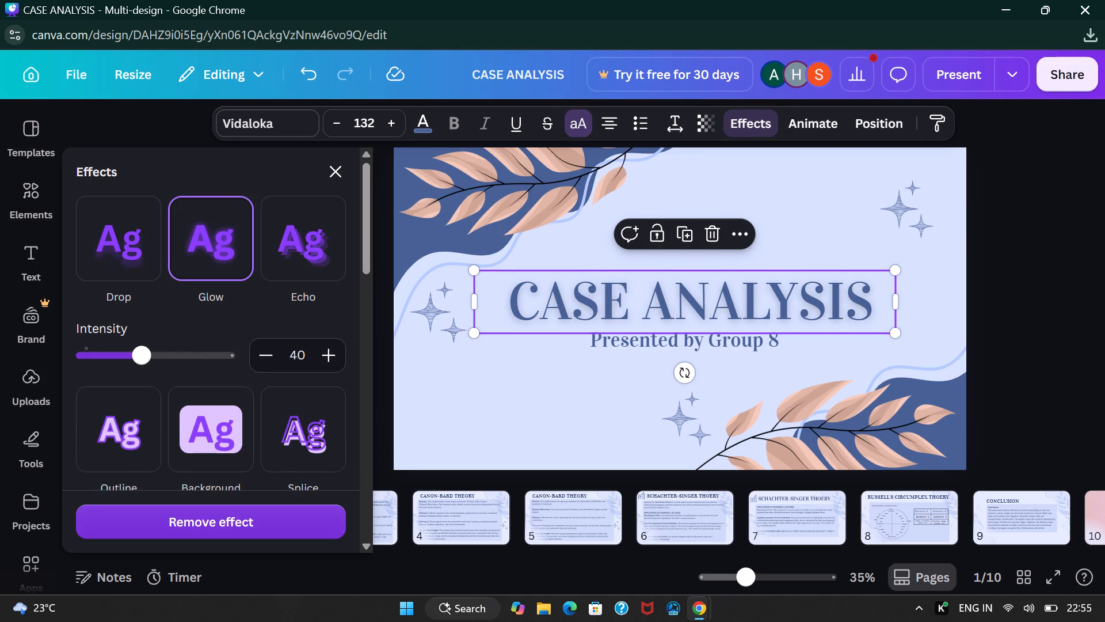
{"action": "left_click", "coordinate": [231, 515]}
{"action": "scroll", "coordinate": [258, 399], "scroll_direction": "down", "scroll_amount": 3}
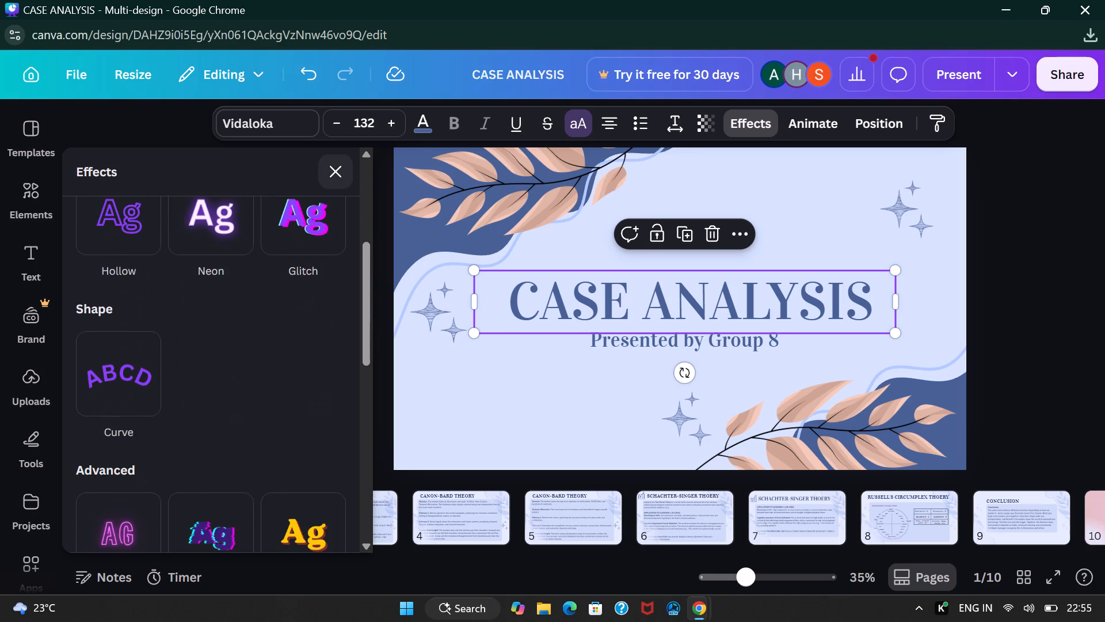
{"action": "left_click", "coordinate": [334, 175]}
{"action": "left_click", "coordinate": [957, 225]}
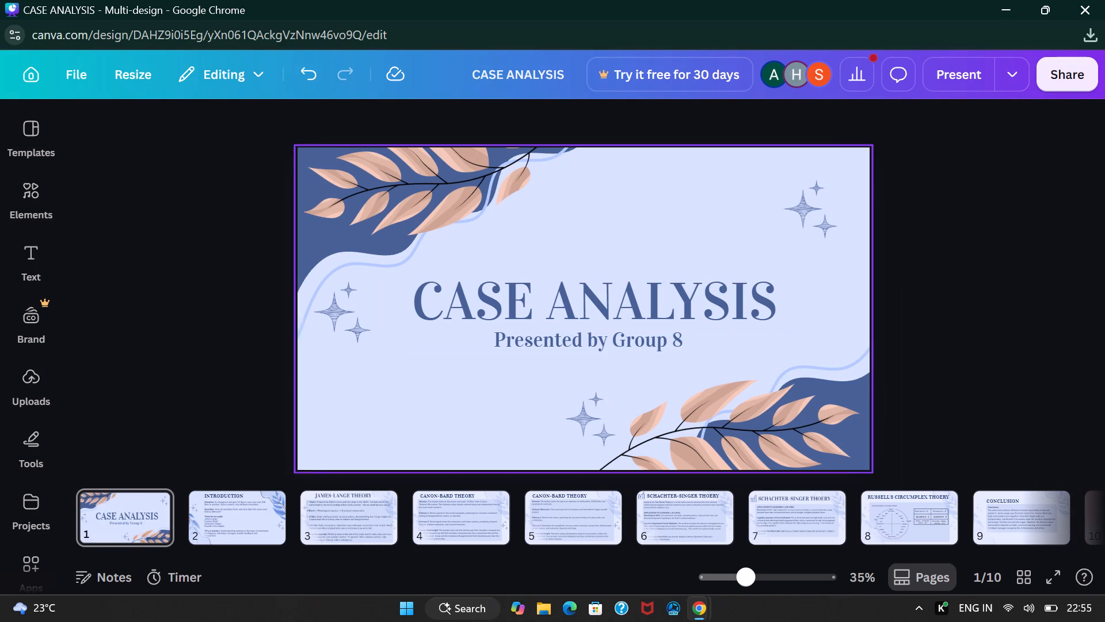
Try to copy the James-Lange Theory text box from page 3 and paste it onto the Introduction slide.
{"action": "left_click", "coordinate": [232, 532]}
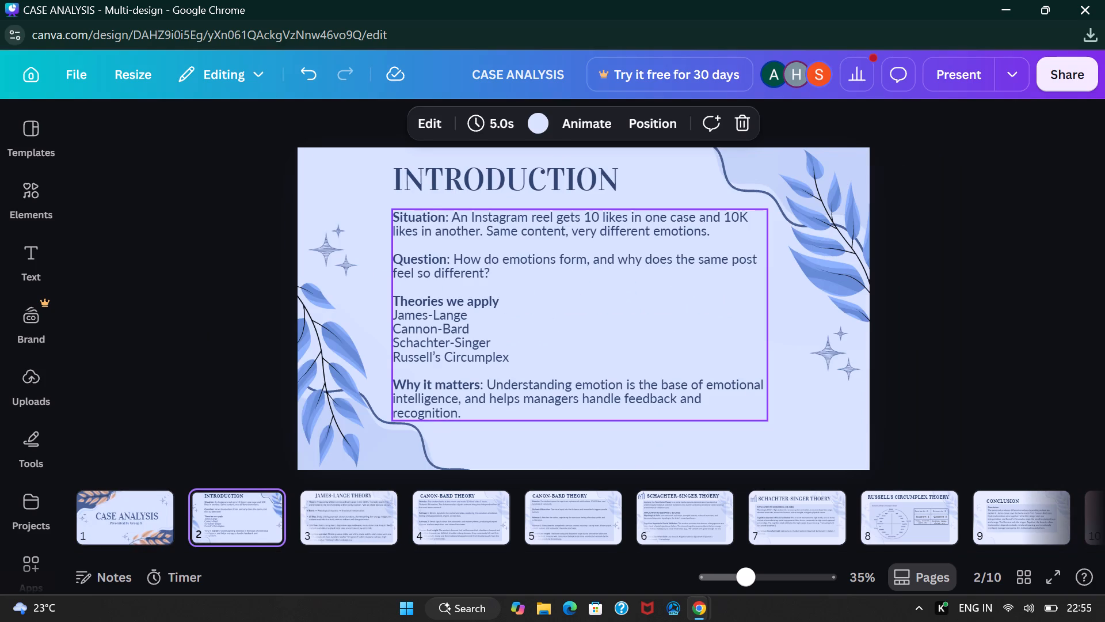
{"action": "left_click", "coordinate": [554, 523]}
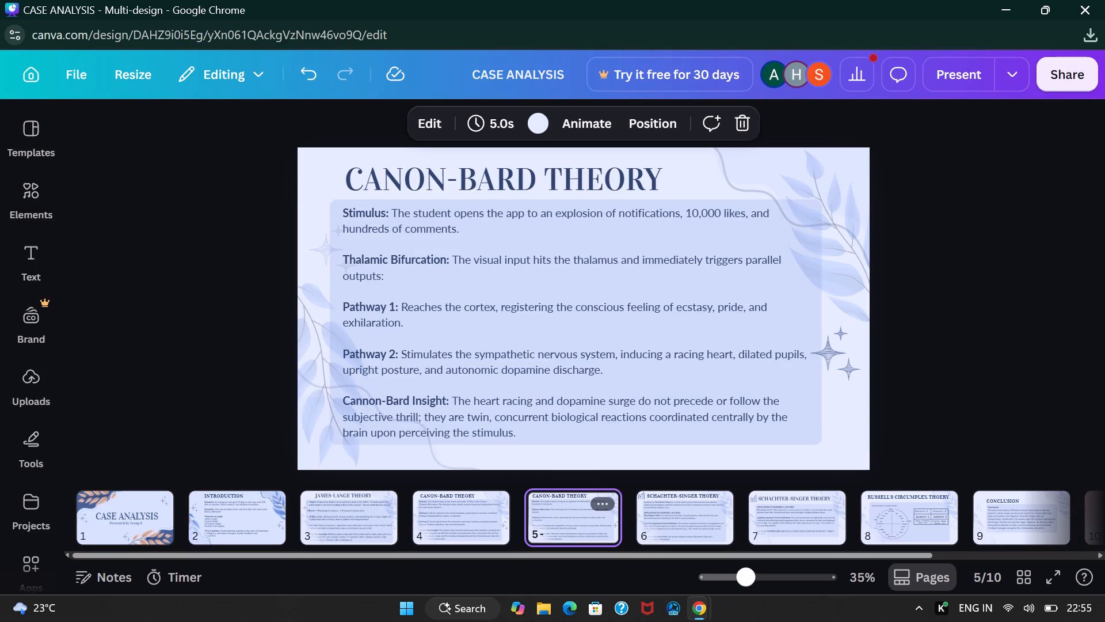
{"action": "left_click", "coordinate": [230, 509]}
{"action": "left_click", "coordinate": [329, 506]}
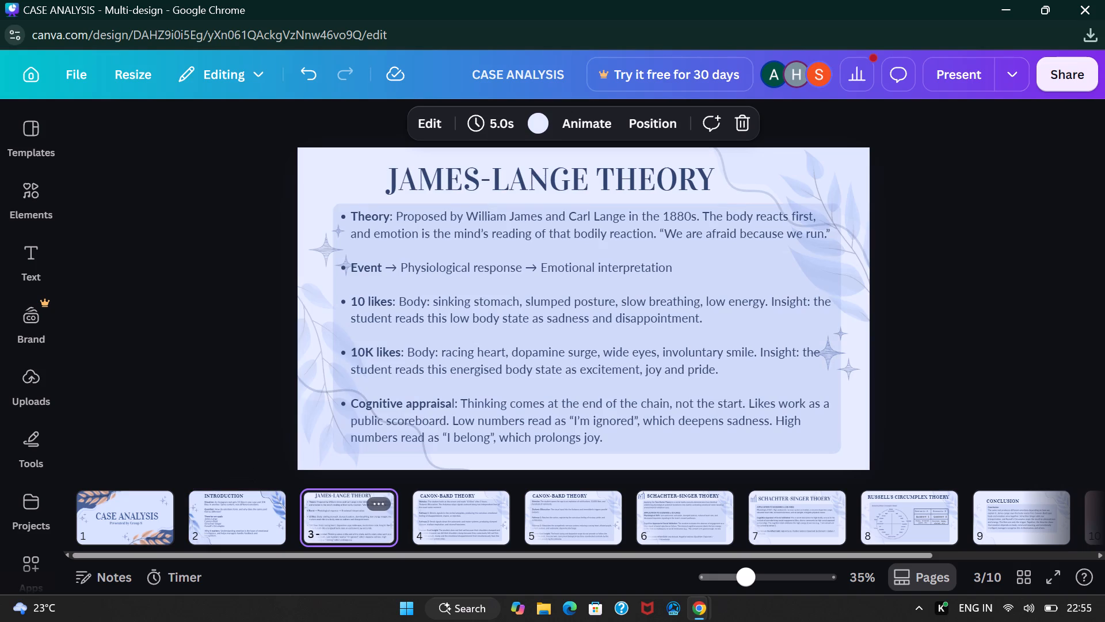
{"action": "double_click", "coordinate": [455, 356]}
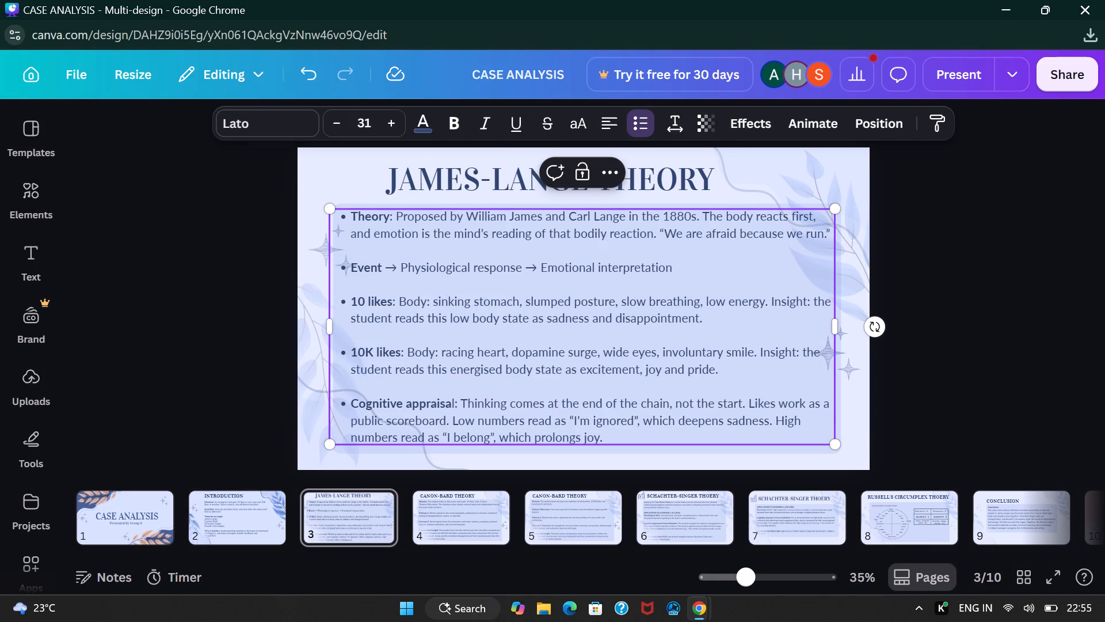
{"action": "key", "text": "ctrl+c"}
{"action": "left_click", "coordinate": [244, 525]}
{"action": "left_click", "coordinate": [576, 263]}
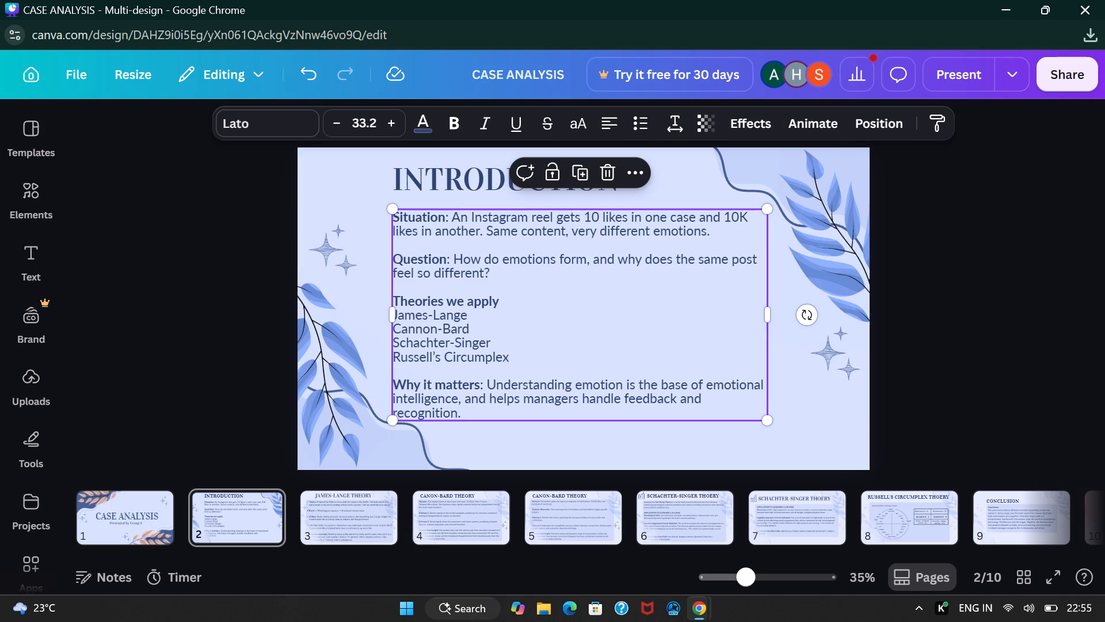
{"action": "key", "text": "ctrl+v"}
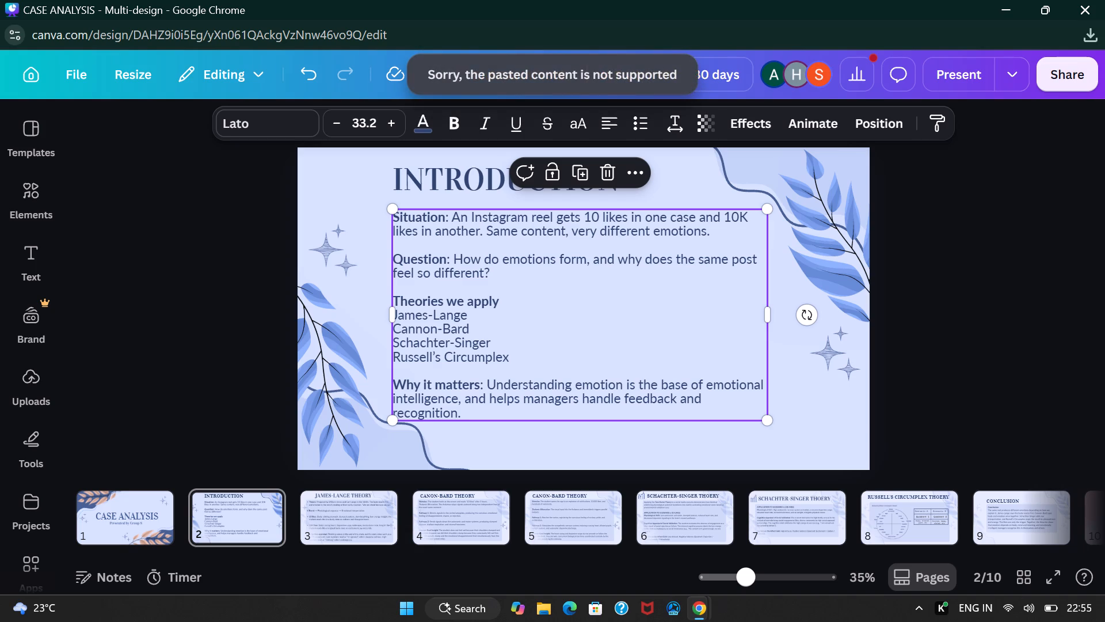
Delete the body text box under the INTRODUCTION heading on page 2 and try to paste the clipboard content in its place.
{"action": "left_click", "coordinate": [604, 173]}
{"action": "left_click", "coordinate": [558, 288]}
{"action": "key", "text": "ctrl+v"}
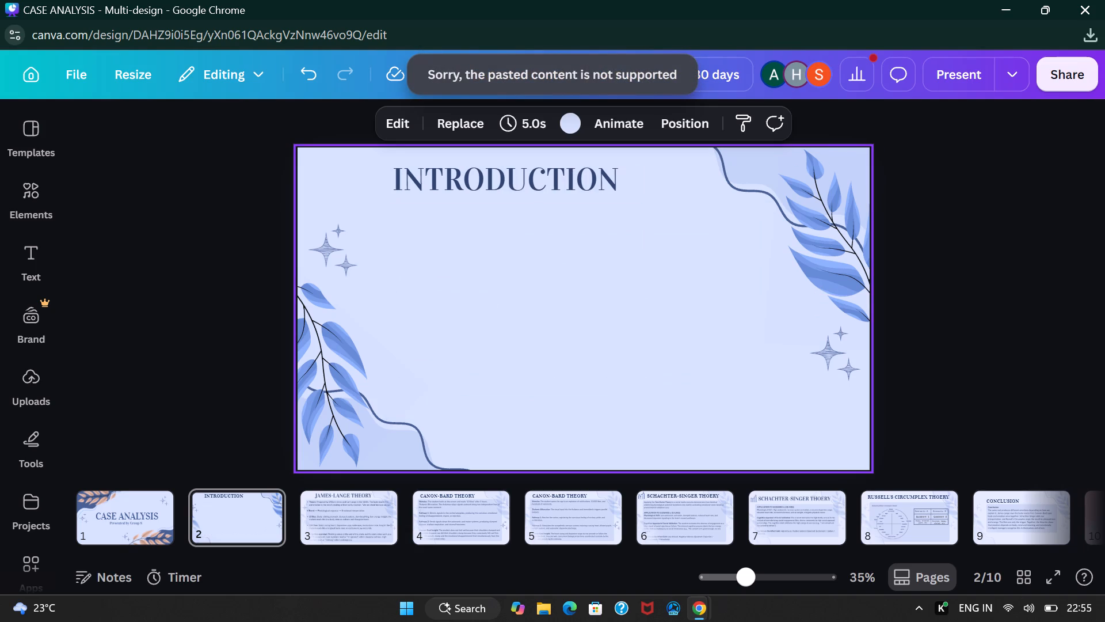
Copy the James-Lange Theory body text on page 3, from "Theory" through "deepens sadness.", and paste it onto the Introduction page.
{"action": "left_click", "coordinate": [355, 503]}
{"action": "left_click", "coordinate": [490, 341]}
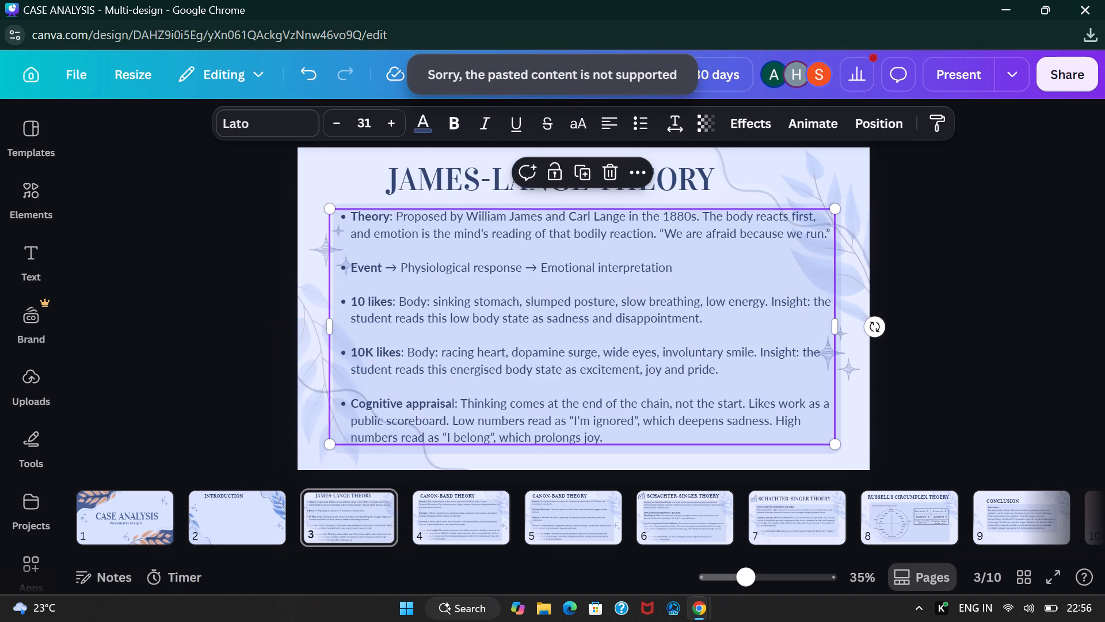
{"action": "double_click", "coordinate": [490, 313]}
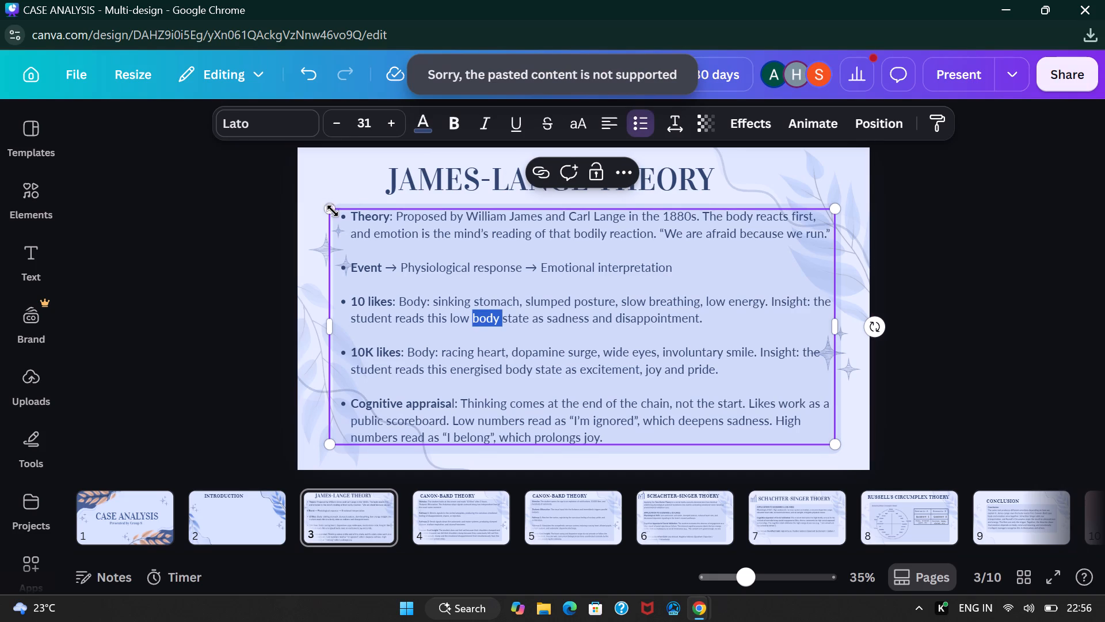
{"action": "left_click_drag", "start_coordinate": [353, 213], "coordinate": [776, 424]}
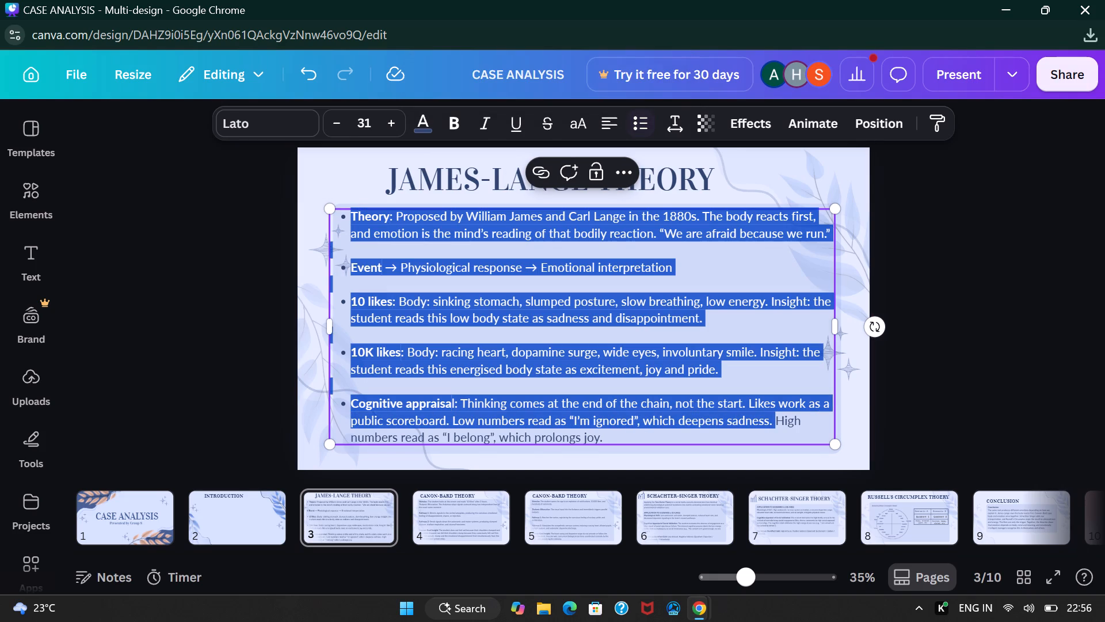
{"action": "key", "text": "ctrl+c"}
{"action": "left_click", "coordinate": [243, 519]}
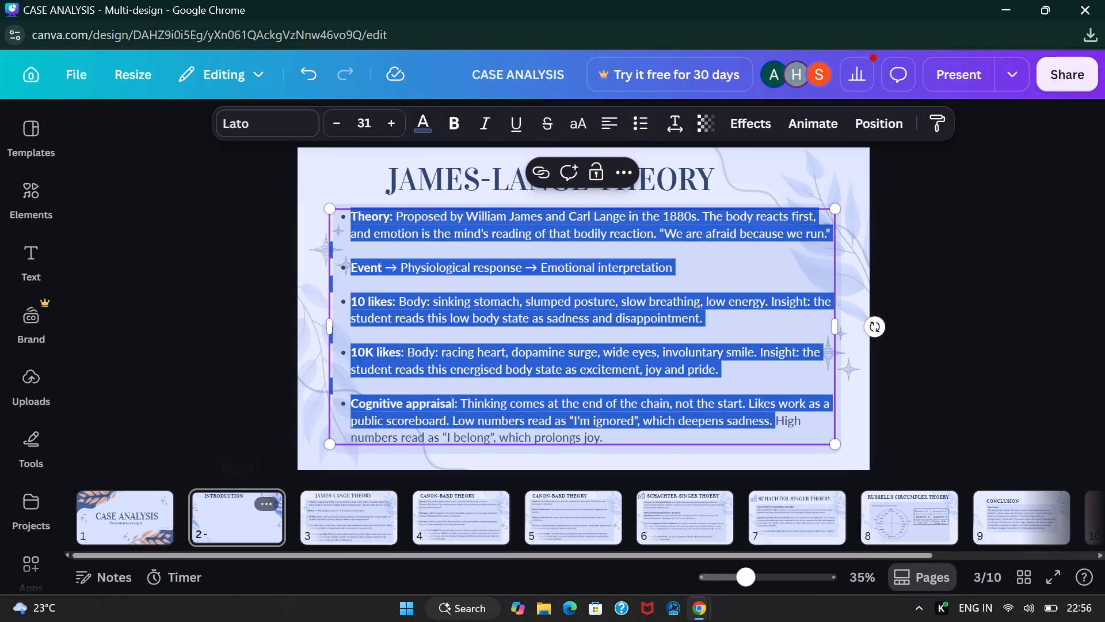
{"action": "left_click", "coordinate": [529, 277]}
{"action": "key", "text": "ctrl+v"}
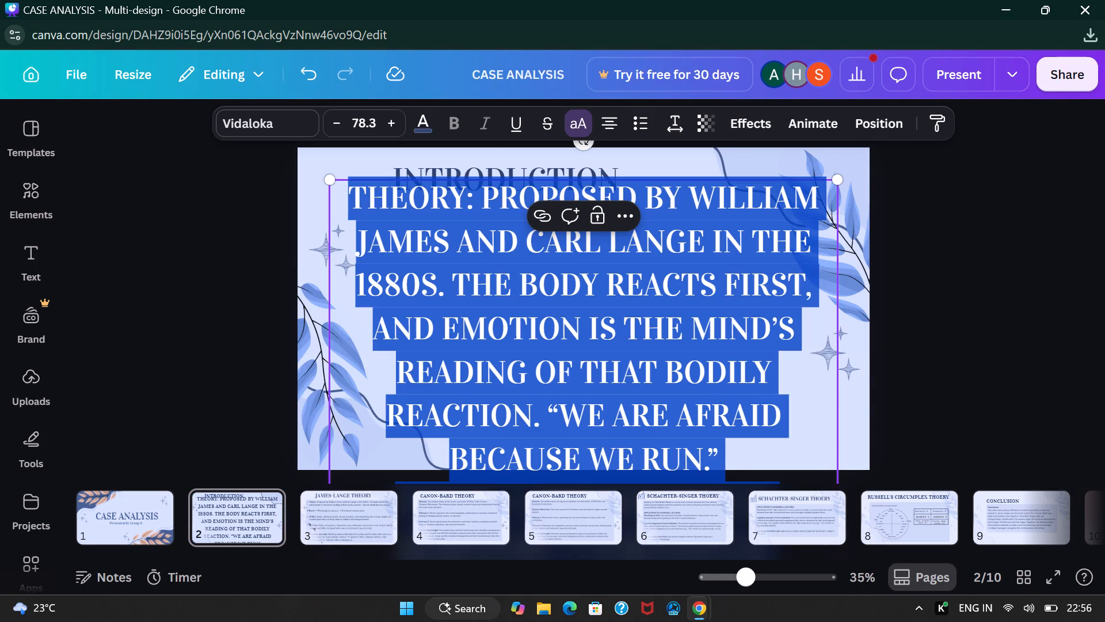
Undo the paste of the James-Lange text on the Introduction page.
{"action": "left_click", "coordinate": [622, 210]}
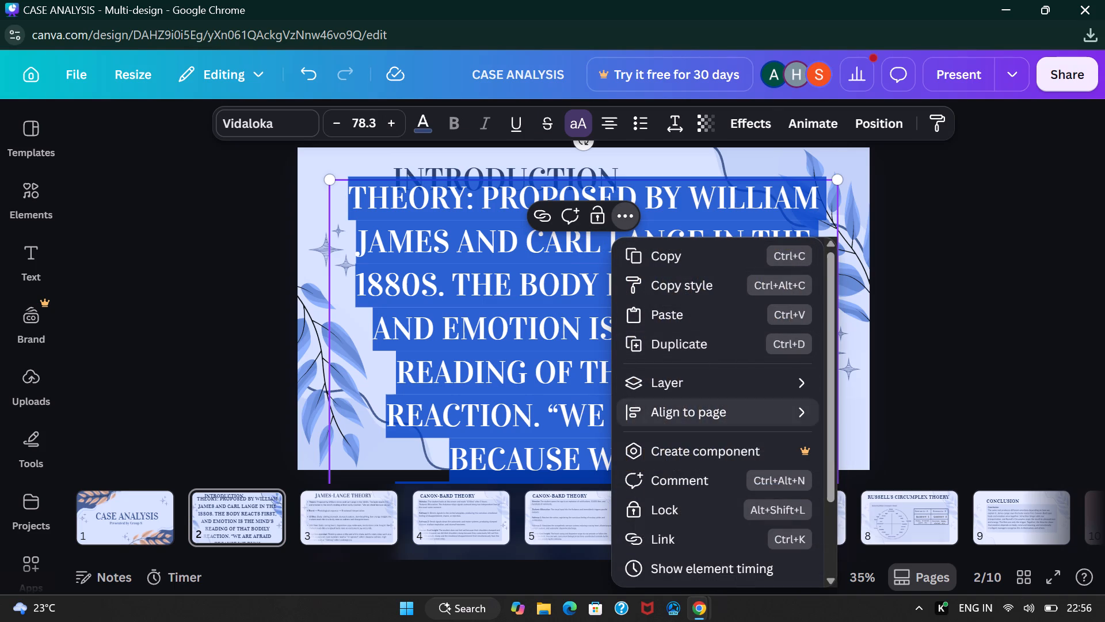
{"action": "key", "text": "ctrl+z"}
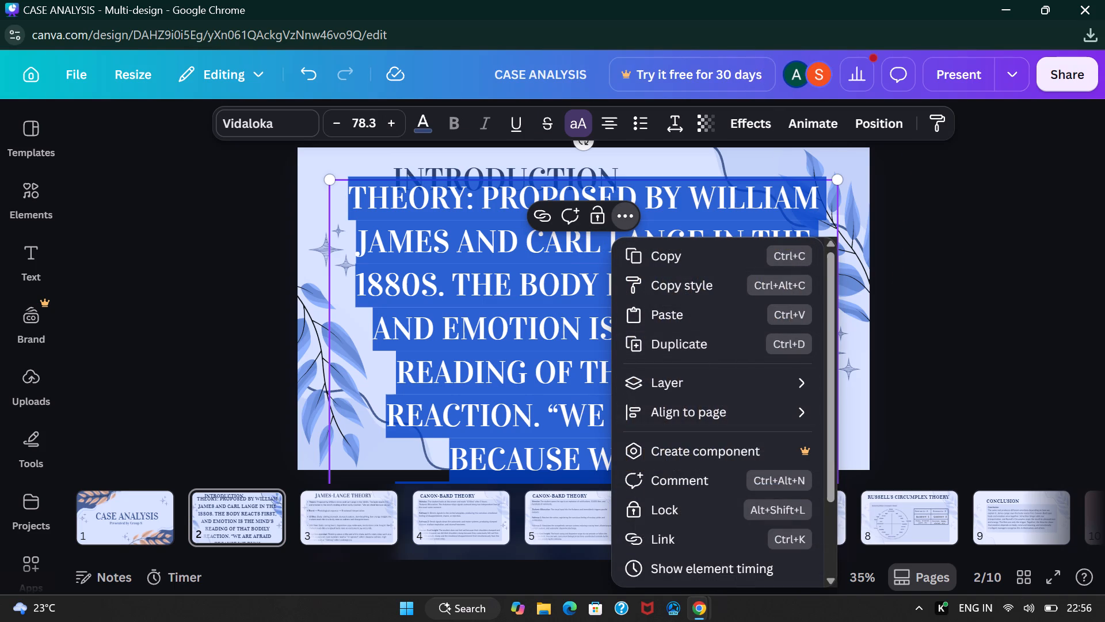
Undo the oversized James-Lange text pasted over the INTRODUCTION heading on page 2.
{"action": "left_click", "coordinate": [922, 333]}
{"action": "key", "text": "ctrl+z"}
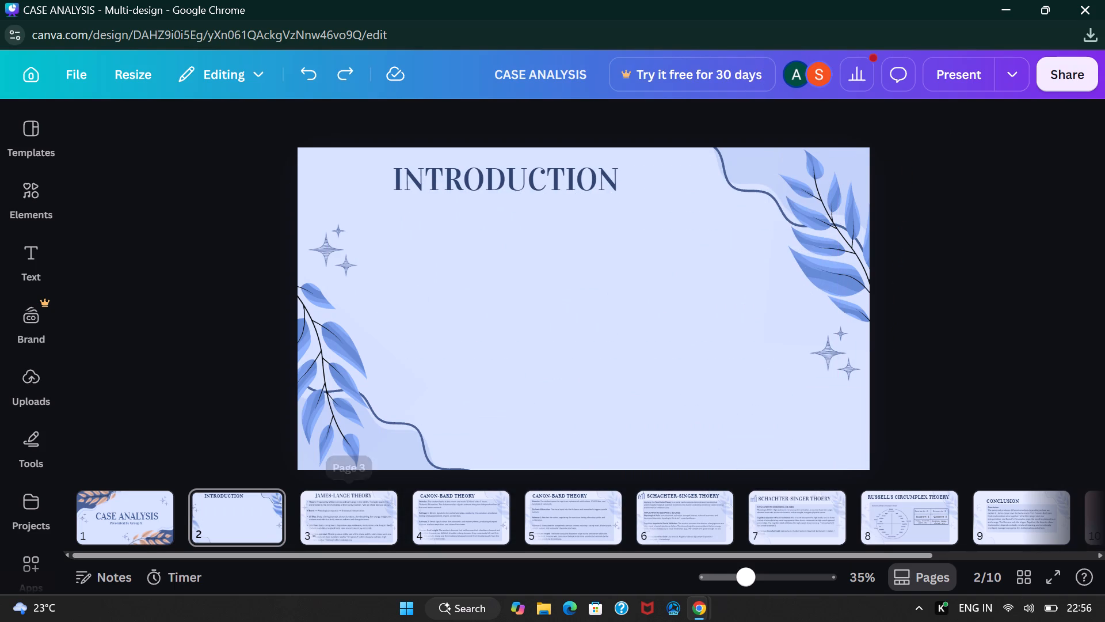
Delete page 2, the Introduction page containing only a heading, from the presentation.
{"action": "left_click", "coordinate": [330, 522]}
{"action": "left_click", "coordinate": [235, 501]}
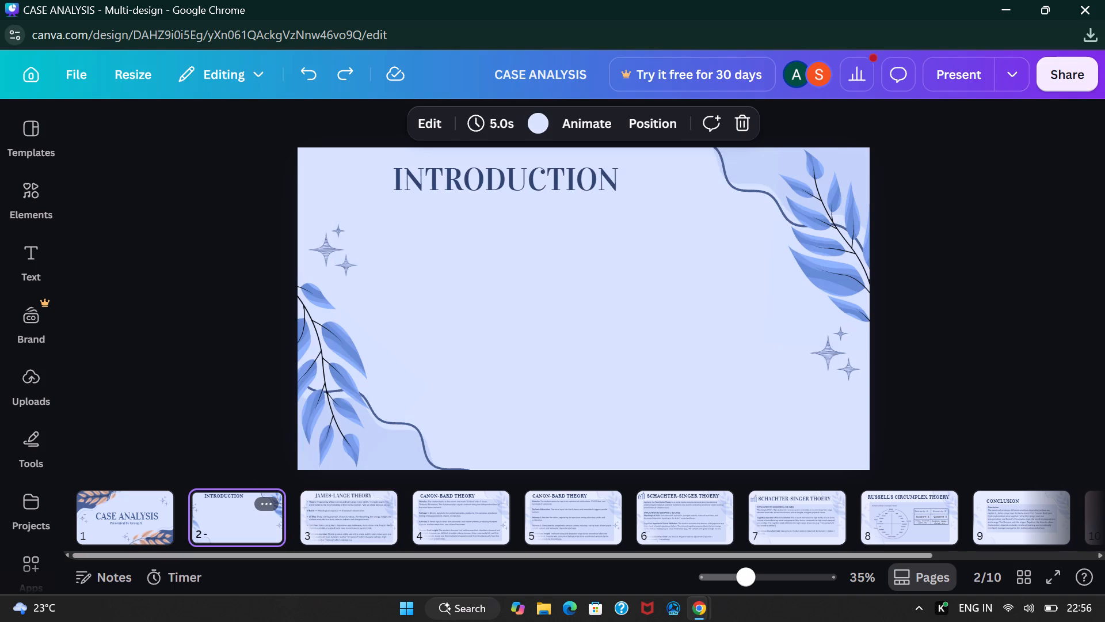
{"action": "left_click", "coordinate": [266, 499]}
{"action": "left_click", "coordinate": [345, 259]}
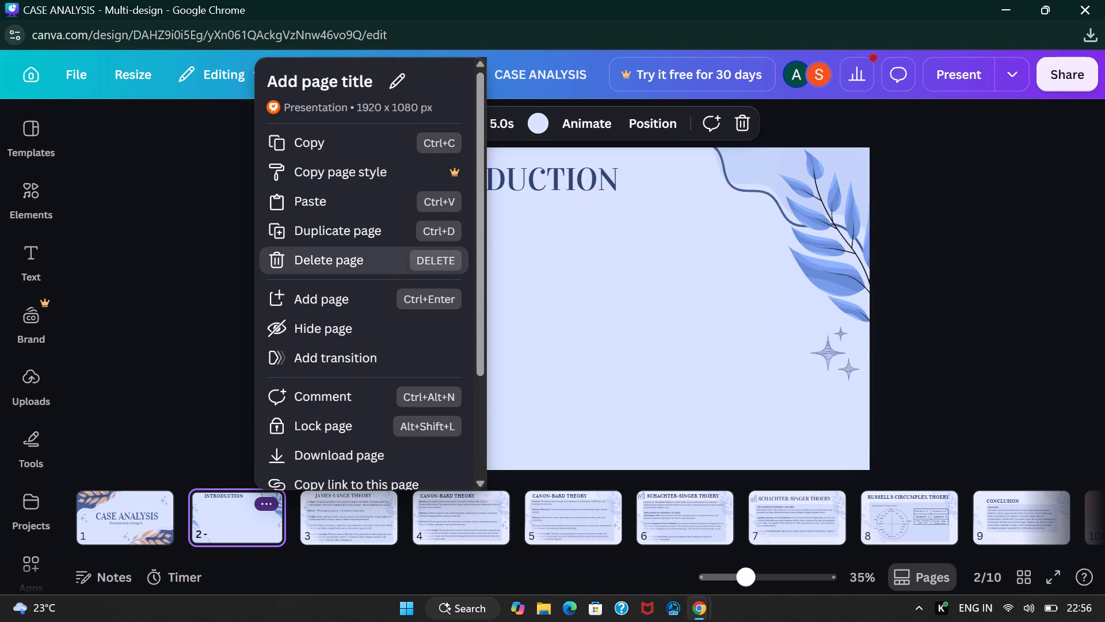
Duplicate the JAMES-LANGE THEORY page, now page 2, as the base for a new Introduction page.
{"action": "left_click", "coordinate": [270, 495]}
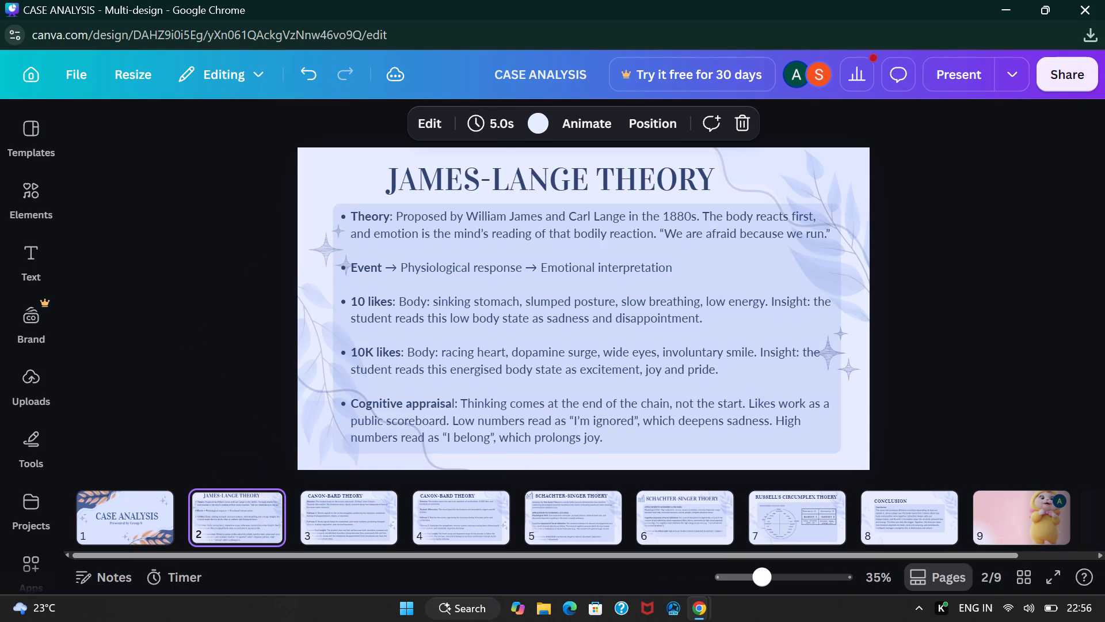
{"action": "left_click", "coordinate": [267, 498]}
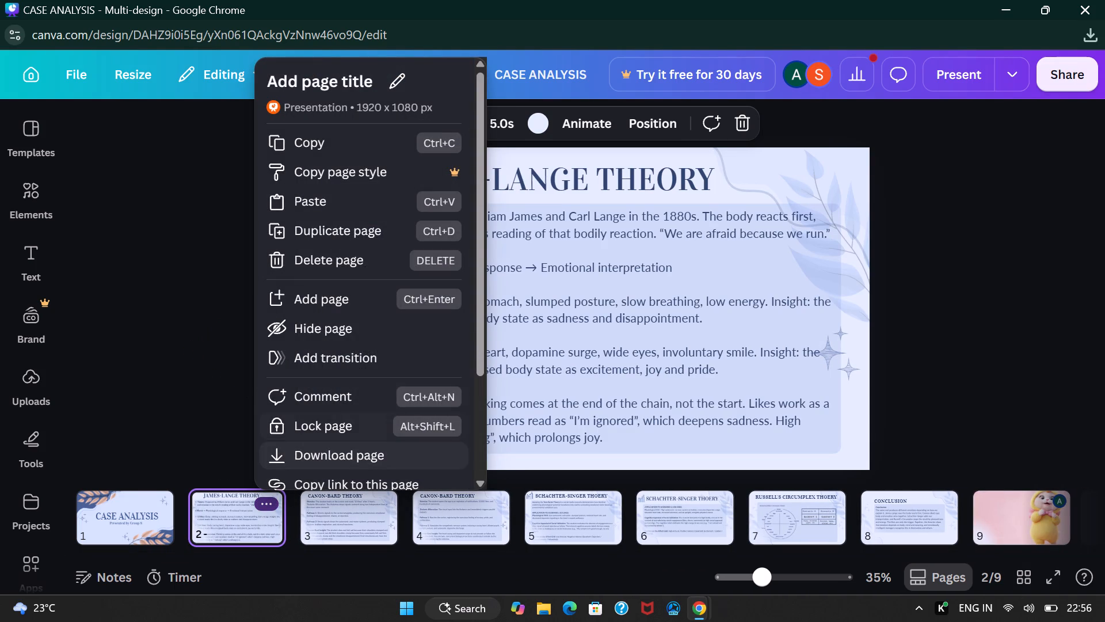
{"action": "left_click", "coordinate": [340, 226]}
Replace the JAMES-LANGE THEORY heading on page 2 with "Introduction".
{"action": "left_click", "coordinate": [243, 510]}
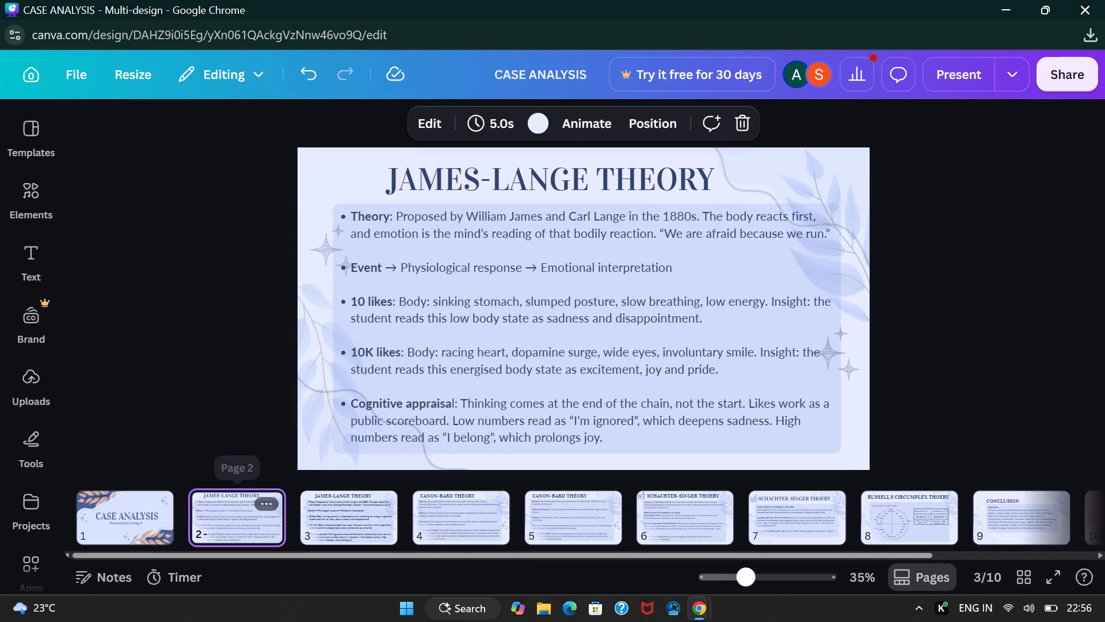
{"action": "double_click", "coordinate": [486, 169]}
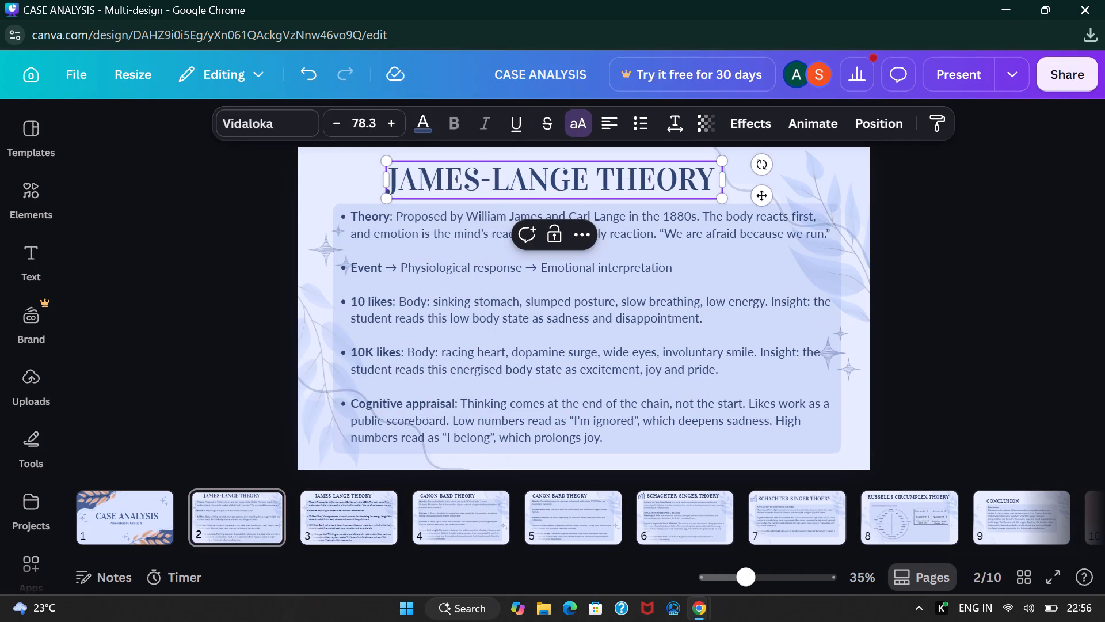
{"action": "left_click_drag", "start_coordinate": [713, 176], "coordinate": [680, 183]}
{"action": "left_click_drag", "start_coordinate": [680, 183], "coordinate": [378, 199]}
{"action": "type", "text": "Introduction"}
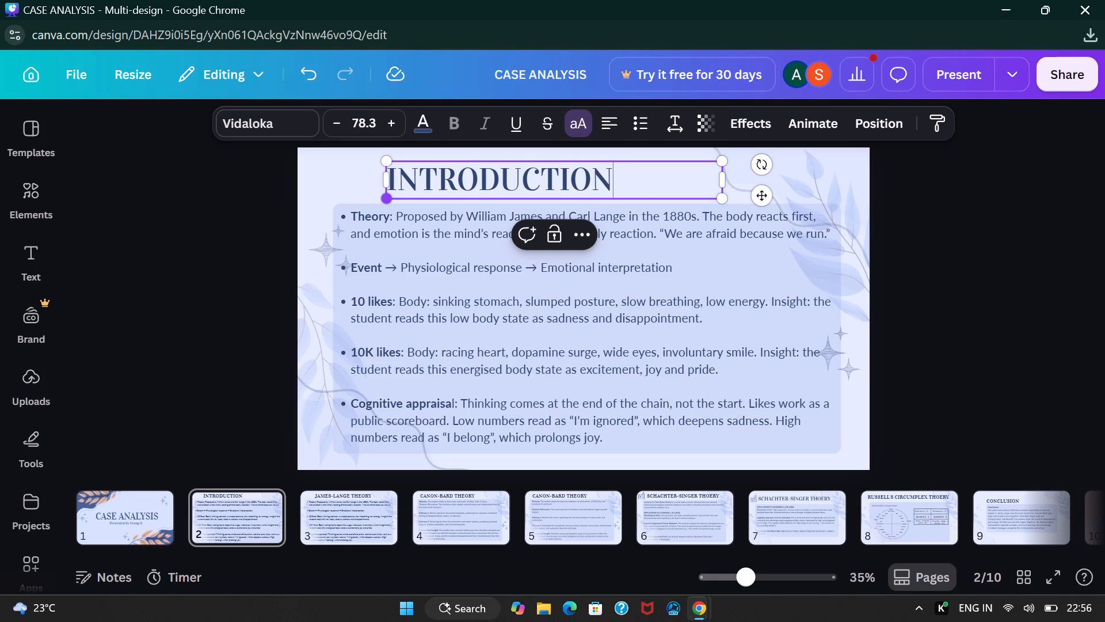
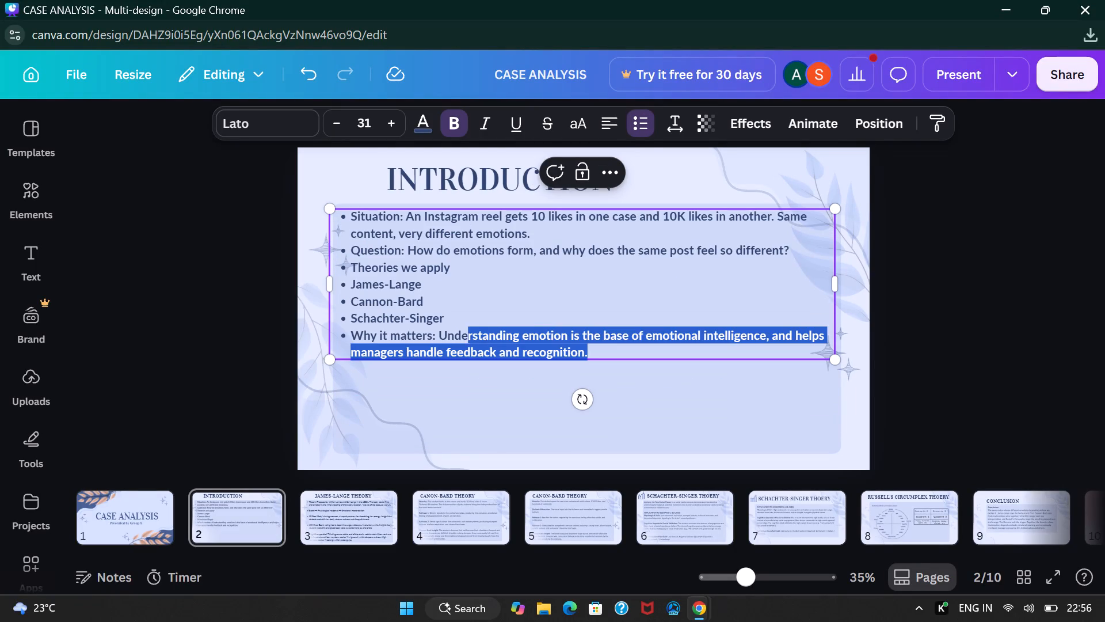
Remove the bold formatting from the sentence after "Why it matters:" on the Introduction page.
{"action": "left_click_drag", "start_coordinate": [461, 329], "coordinate": [435, 337]}
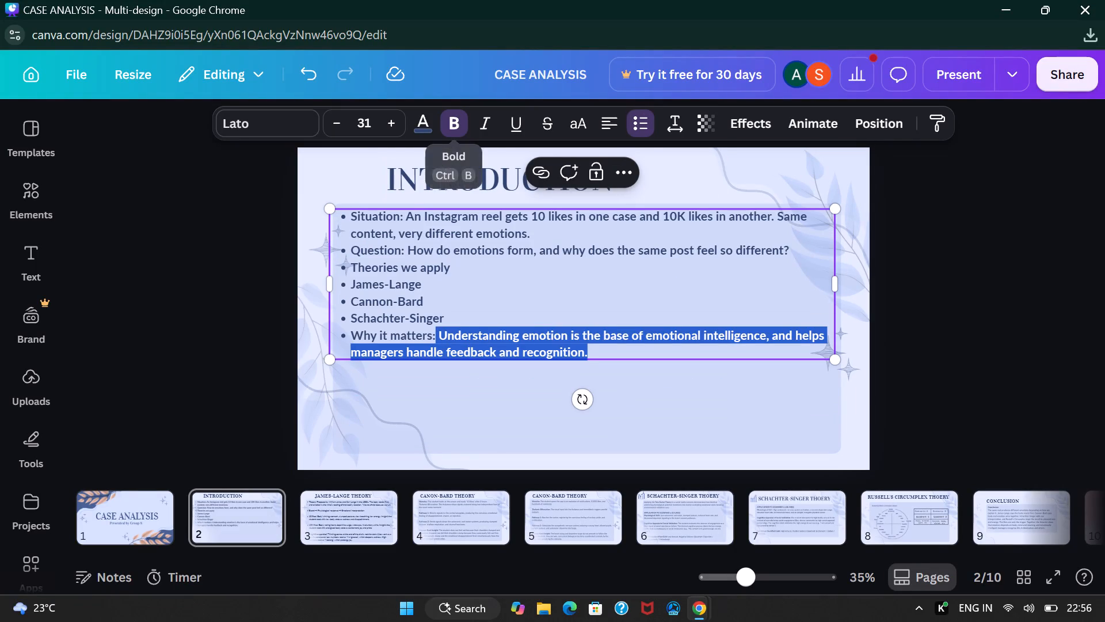
{"action": "left_click_drag", "start_coordinate": [449, 123], "coordinate": [451, 130]}
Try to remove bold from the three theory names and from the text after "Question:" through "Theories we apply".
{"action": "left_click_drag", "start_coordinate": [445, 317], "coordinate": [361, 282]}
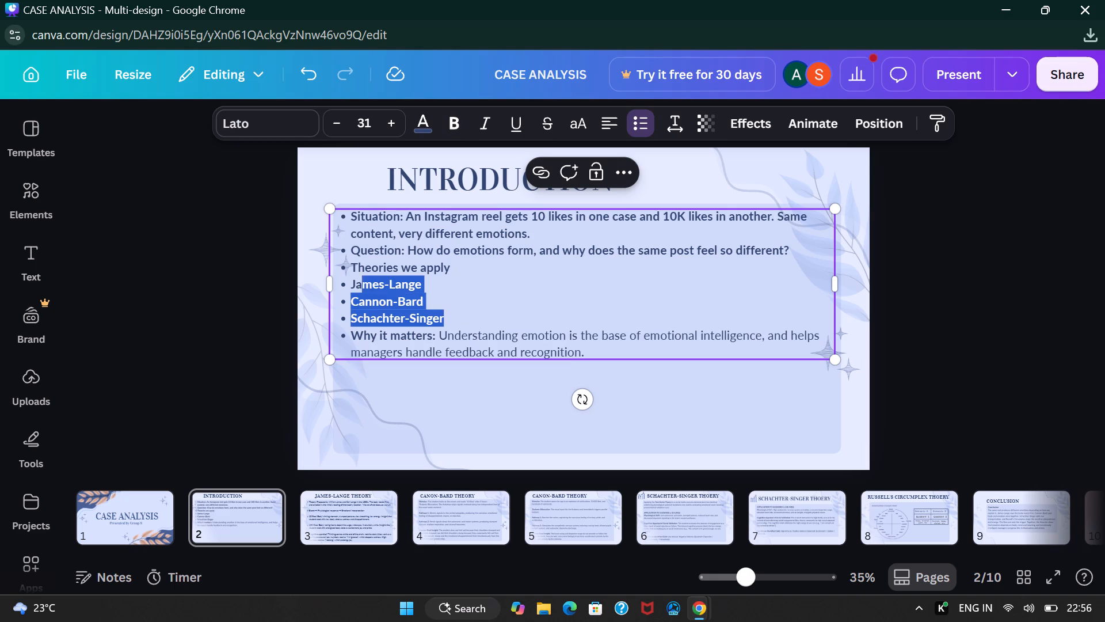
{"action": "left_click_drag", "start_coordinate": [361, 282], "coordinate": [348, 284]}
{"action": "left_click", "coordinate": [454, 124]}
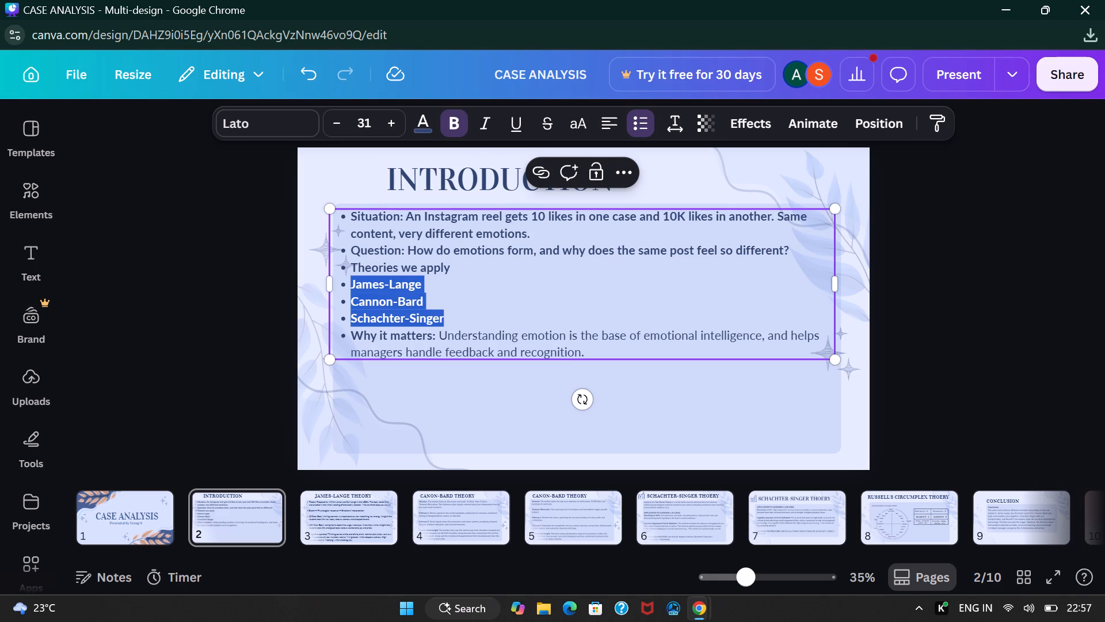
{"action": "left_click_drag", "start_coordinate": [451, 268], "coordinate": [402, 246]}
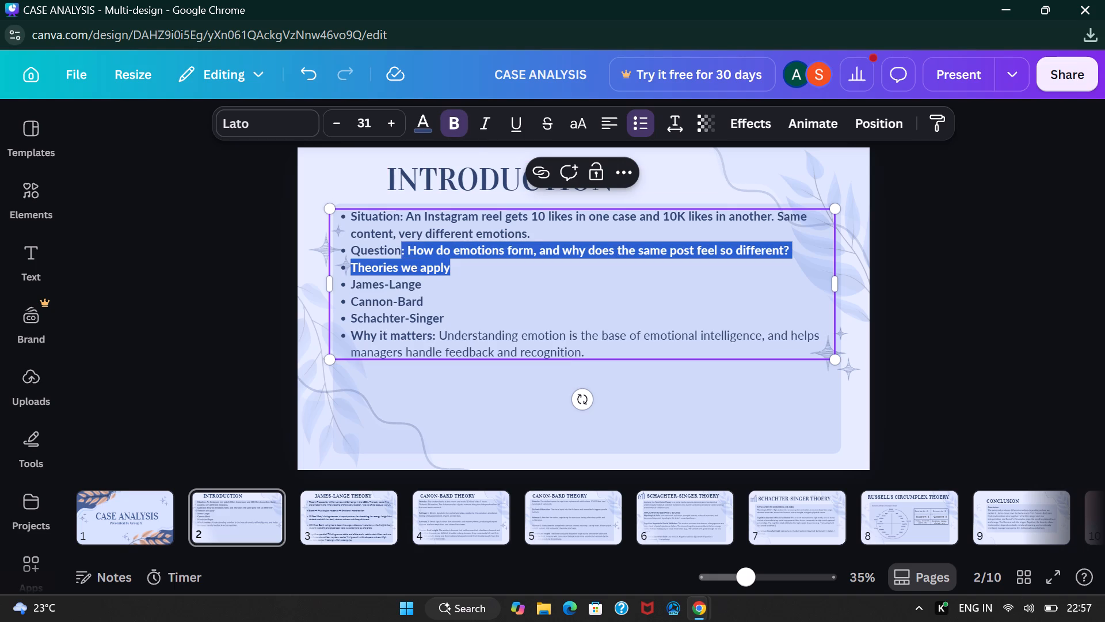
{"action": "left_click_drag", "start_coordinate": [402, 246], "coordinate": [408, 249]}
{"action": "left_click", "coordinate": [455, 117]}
Remove the bold formatting from the description after "Situation:", from "An Instagram reel" through "very different emotions".
{"action": "left_click_drag", "start_coordinate": [528, 232], "coordinate": [406, 215]}
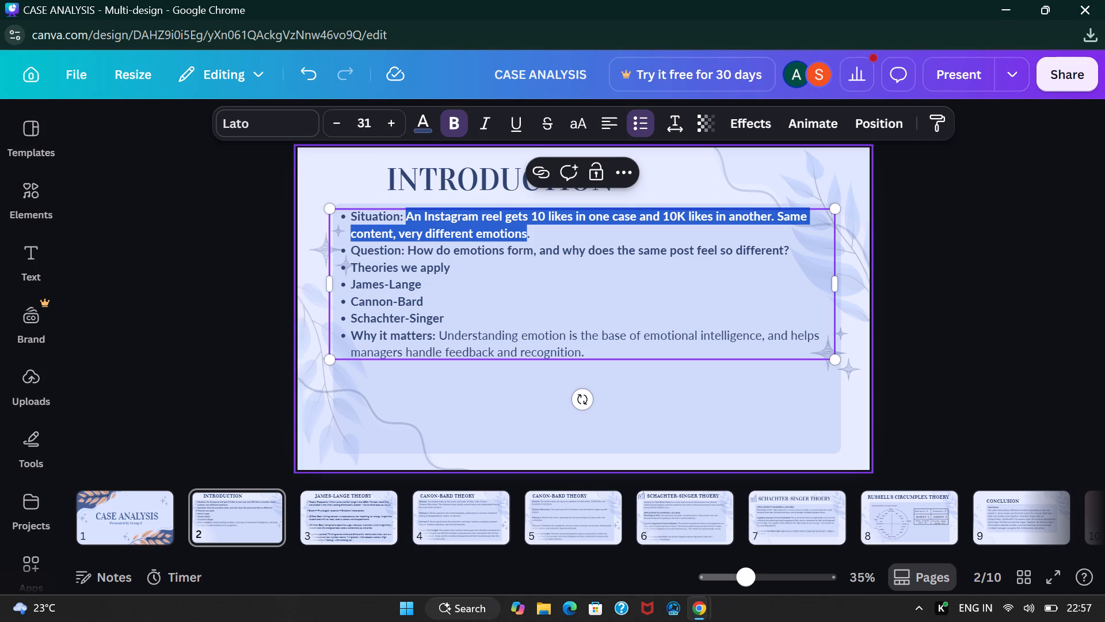
{"action": "left_click", "coordinate": [451, 117]}
{"action": "left_click", "coordinate": [915, 242]}
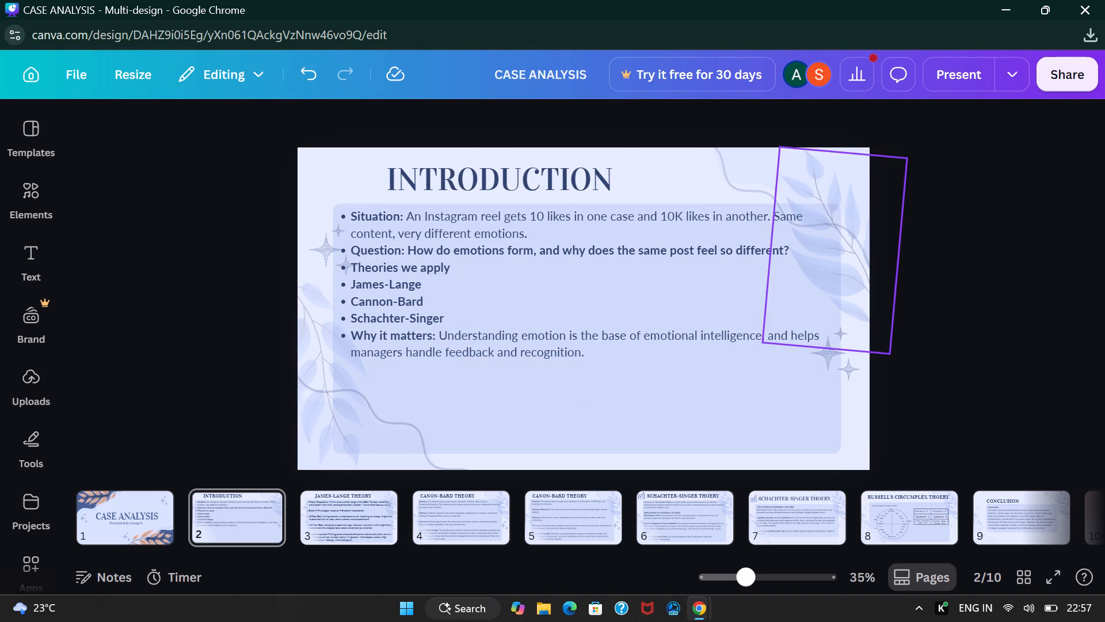
Select the bulleted body text box on the Introduction page.
{"action": "left_click", "coordinate": [740, 229]}
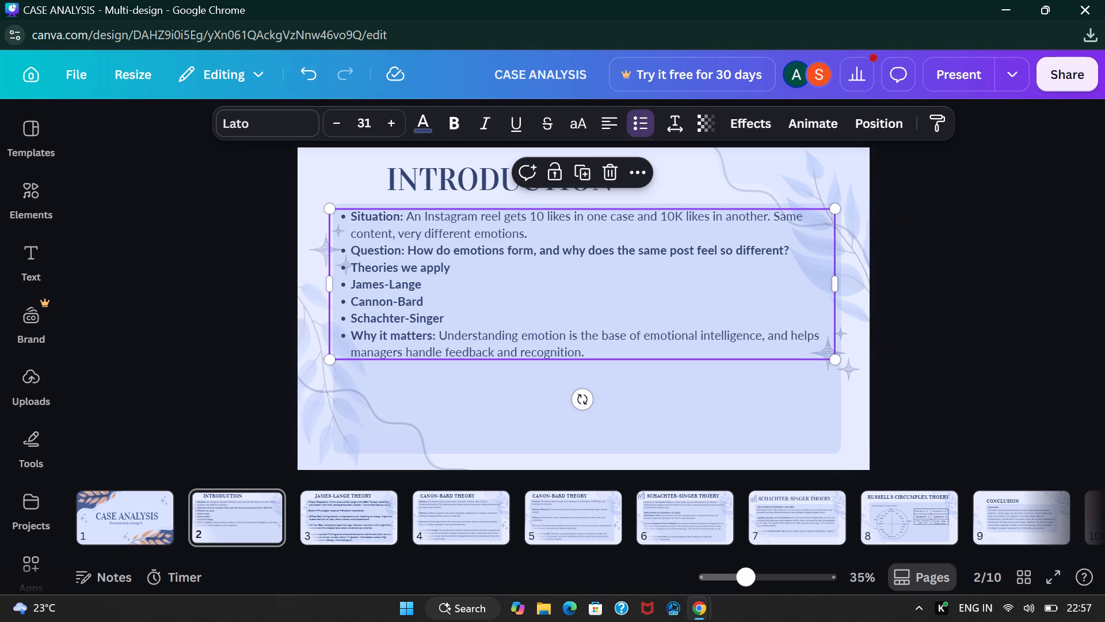
Narrow the Introduction page's body text box so it ends before the leaf illustration beside it.
{"action": "left_click_drag", "start_coordinate": [837, 282], "coordinate": [687, 305]}
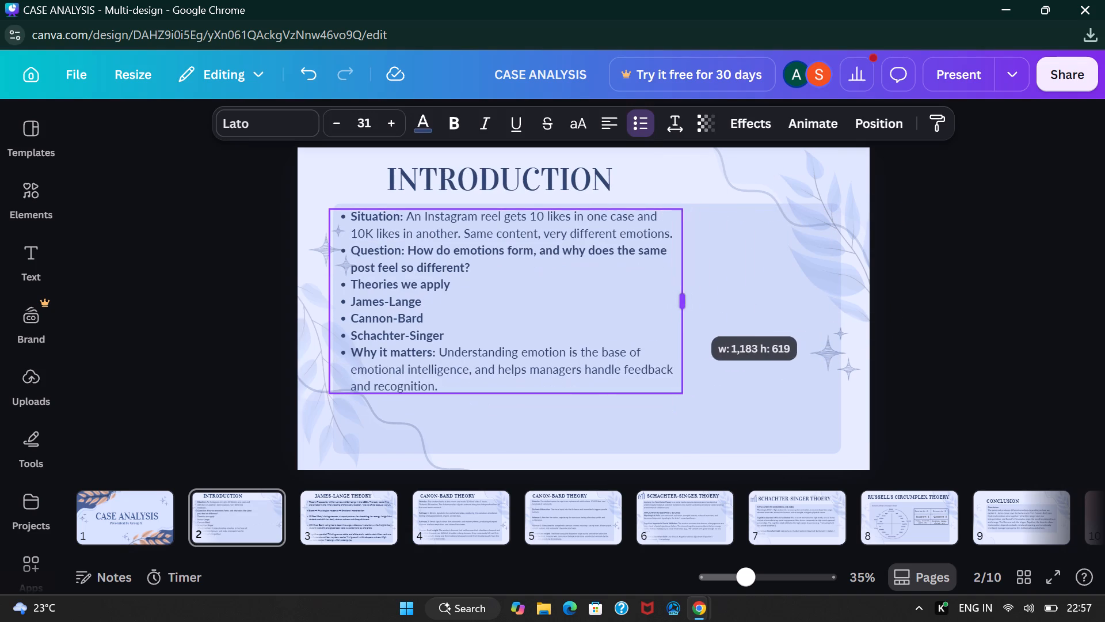
{"action": "left_click_drag", "start_coordinate": [687, 305], "coordinate": [736, 310]}
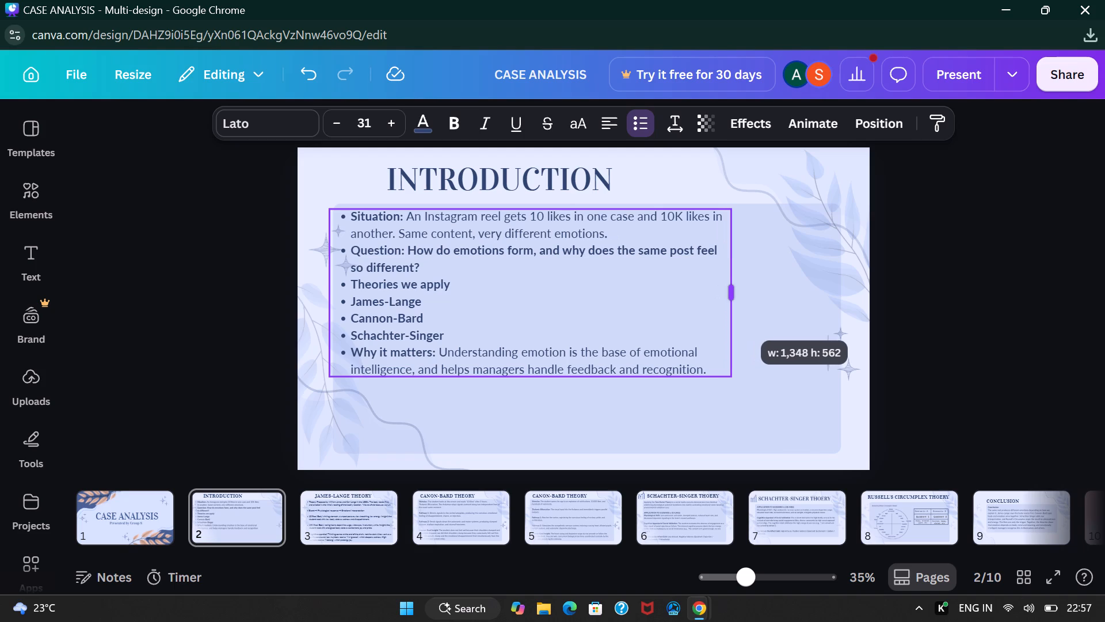
{"action": "left_click_drag", "start_coordinate": [736, 310], "coordinate": [749, 312]}
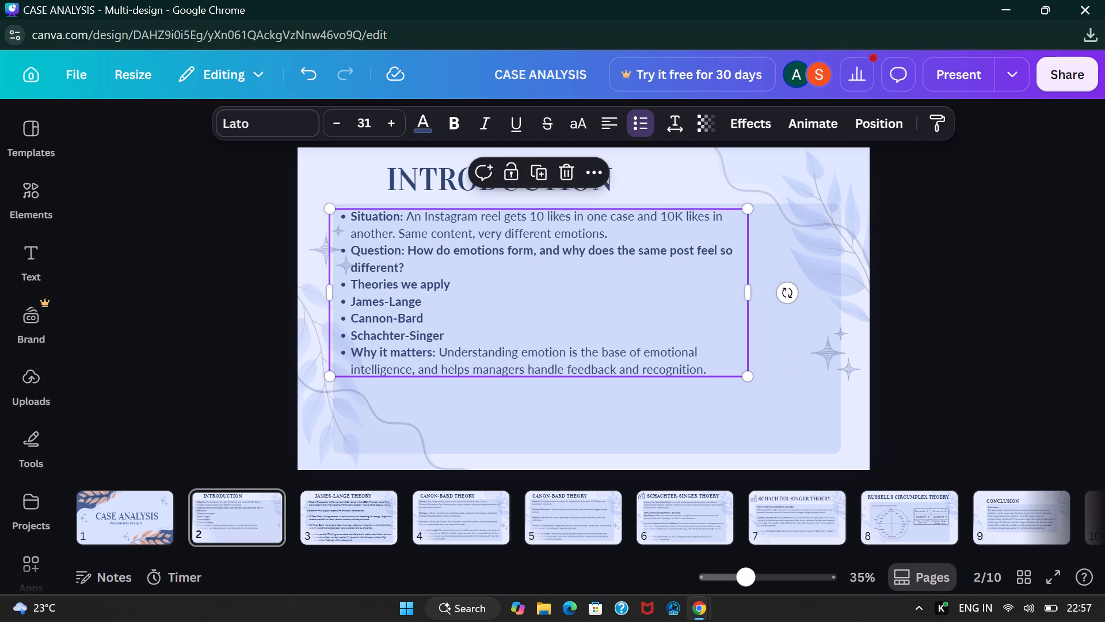
Remove the bold from "How do emotions form, and why does the same post feel so different?", keeping the "Question:" label bold.
{"action": "left_click", "coordinate": [407, 244]}
{"action": "left_click_drag", "start_coordinate": [407, 248], "coordinate": [402, 272]}
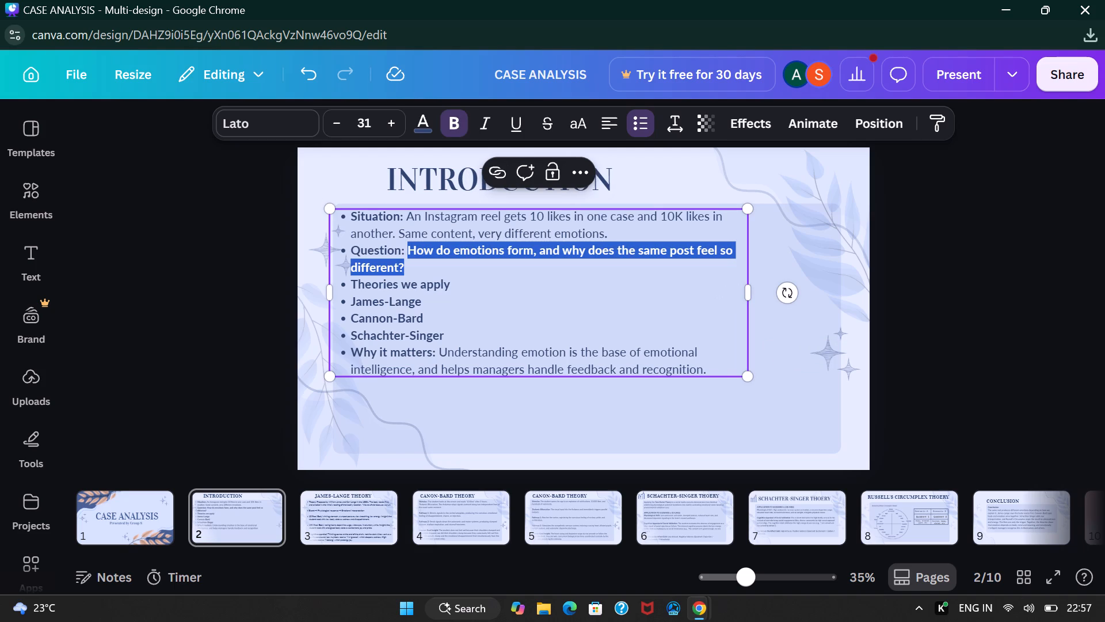
{"action": "left_click", "coordinate": [456, 124]}
{"action": "left_click", "coordinate": [981, 263]}
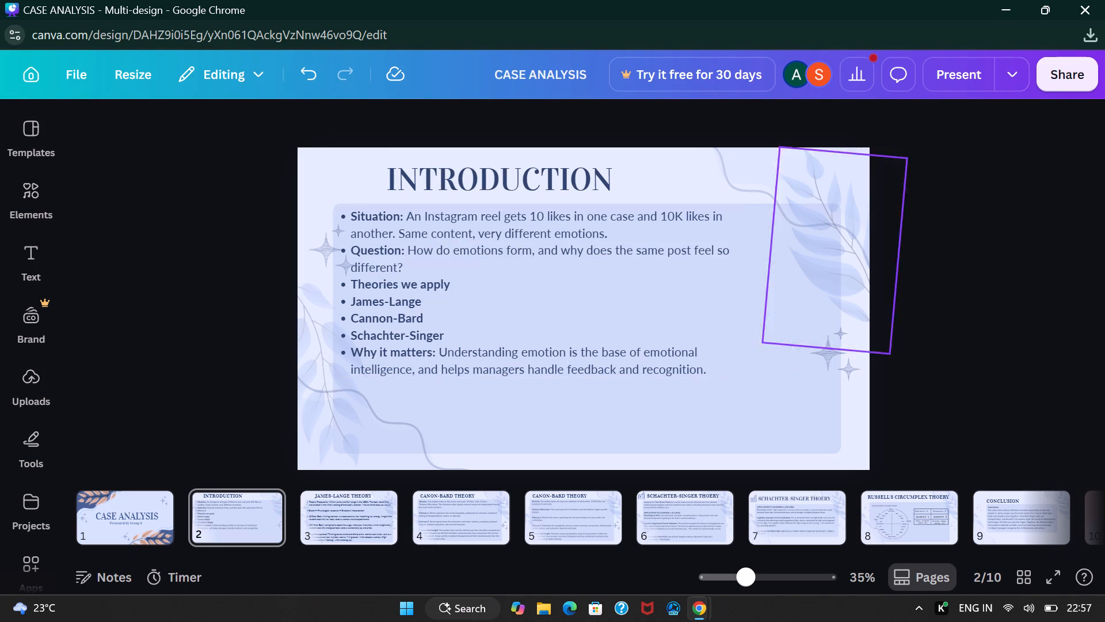
Remove the bold from the James-Lange, Cannon-Bard and Schachter-Singer bullets in the Introduction body text.
{"action": "left_click", "coordinate": [440, 333]}
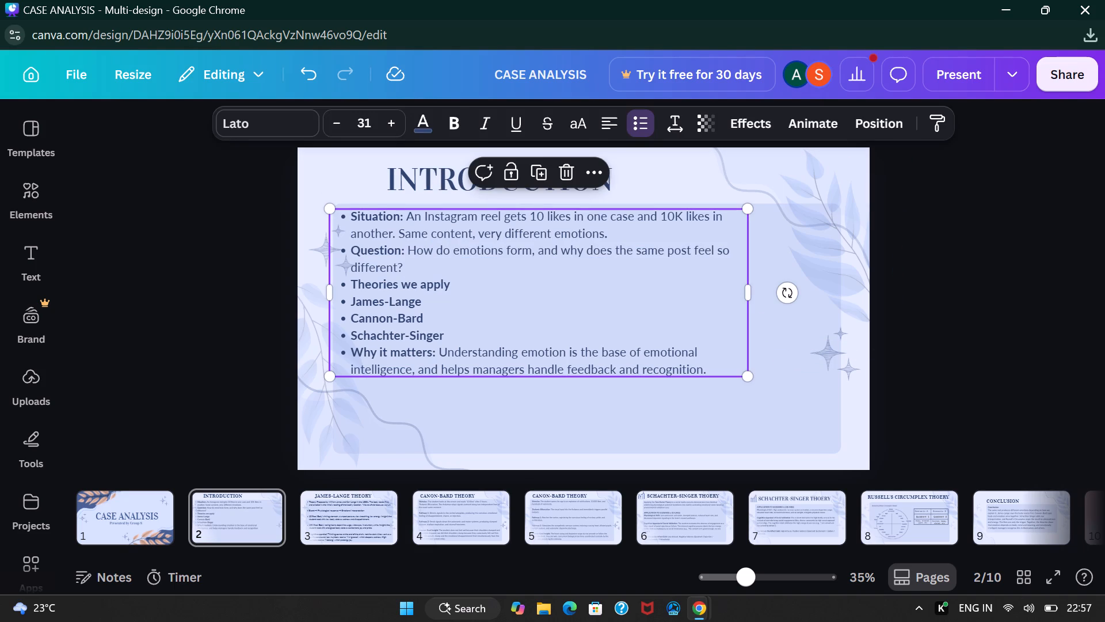
{"action": "left_click", "coordinate": [443, 333]}
{"action": "left_click_drag", "start_coordinate": [443, 333], "coordinate": [368, 299]}
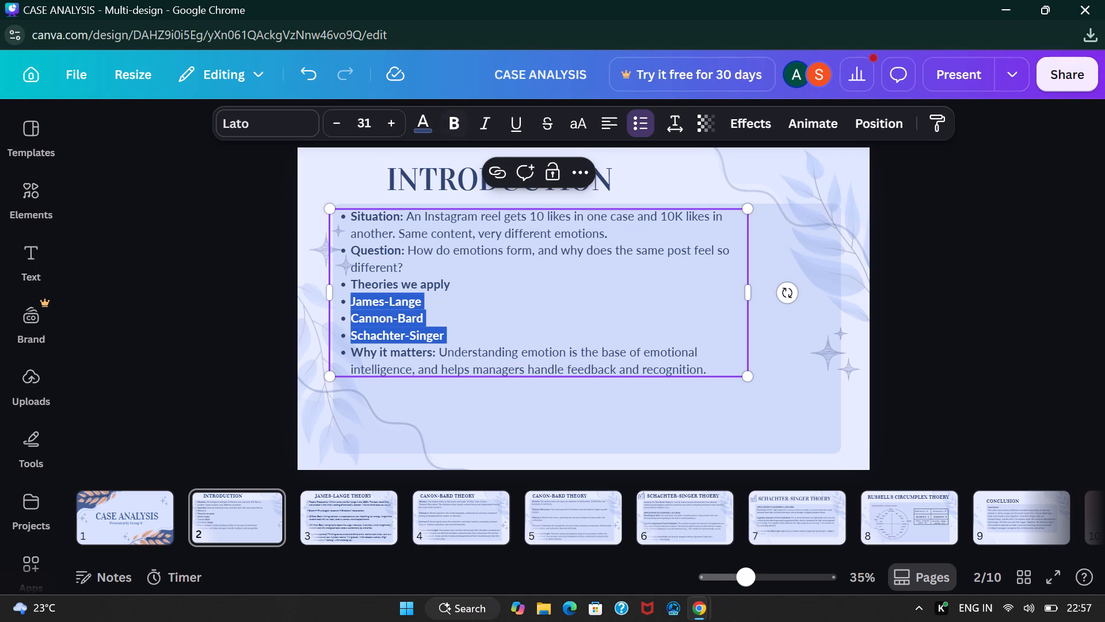
{"action": "left_click", "coordinate": [452, 122]}
{"action": "left_click", "coordinate": [190, 328]}
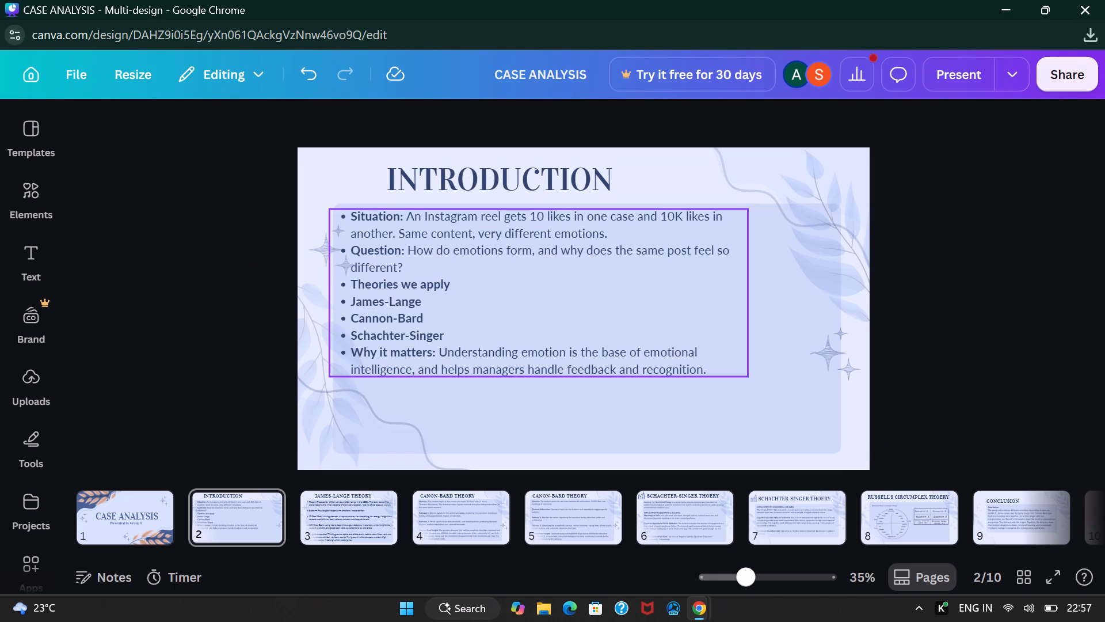
{"action": "left_click", "coordinate": [442, 331]}
{"action": "left_click", "coordinate": [445, 335]}
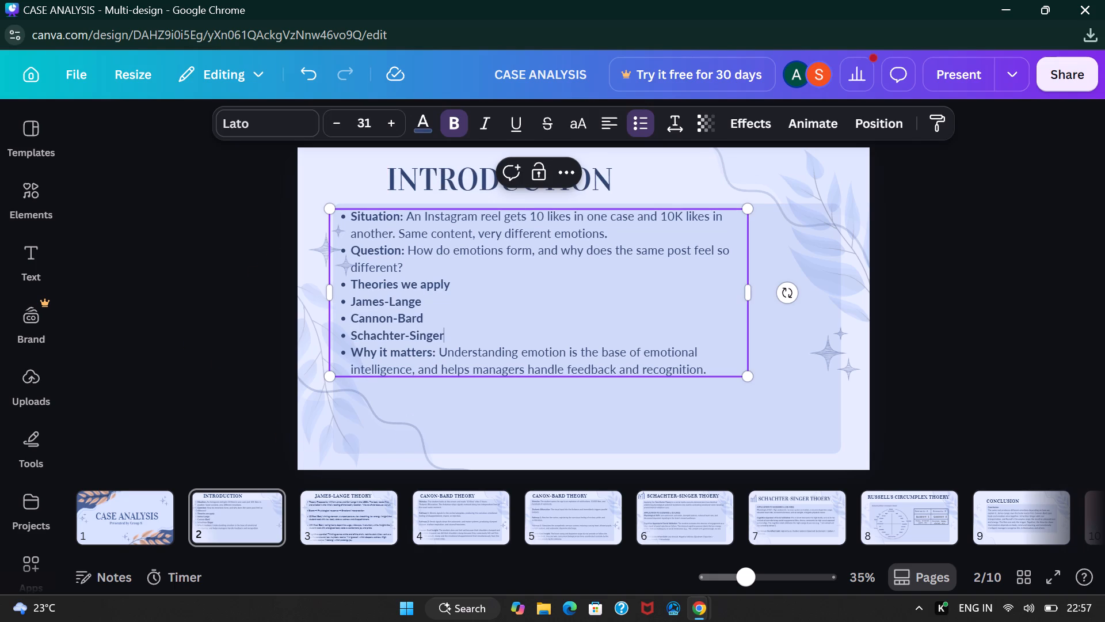
{"action": "left_click_drag", "start_coordinate": [445, 335], "coordinate": [353, 300]}
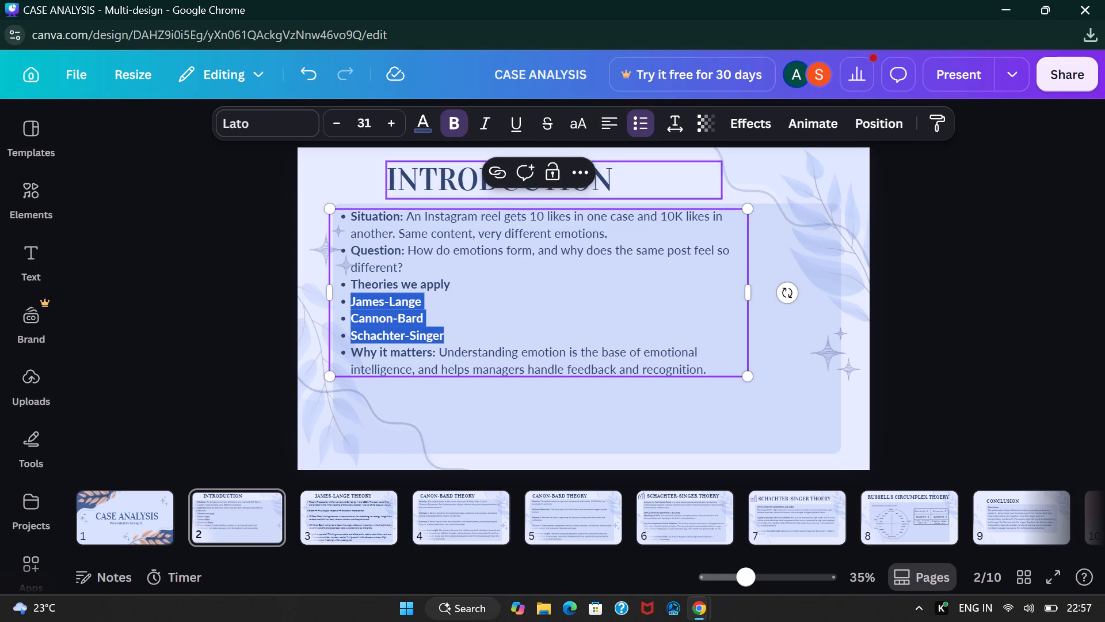
{"action": "left_click", "coordinate": [447, 121]}
{"action": "left_click", "coordinate": [222, 314]}
Move the Introduction body text box slightly down and to the right, clear of the background panel's corner and the stars.
{"action": "left_click_drag", "start_coordinate": [380, 323], "coordinate": [403, 337]}
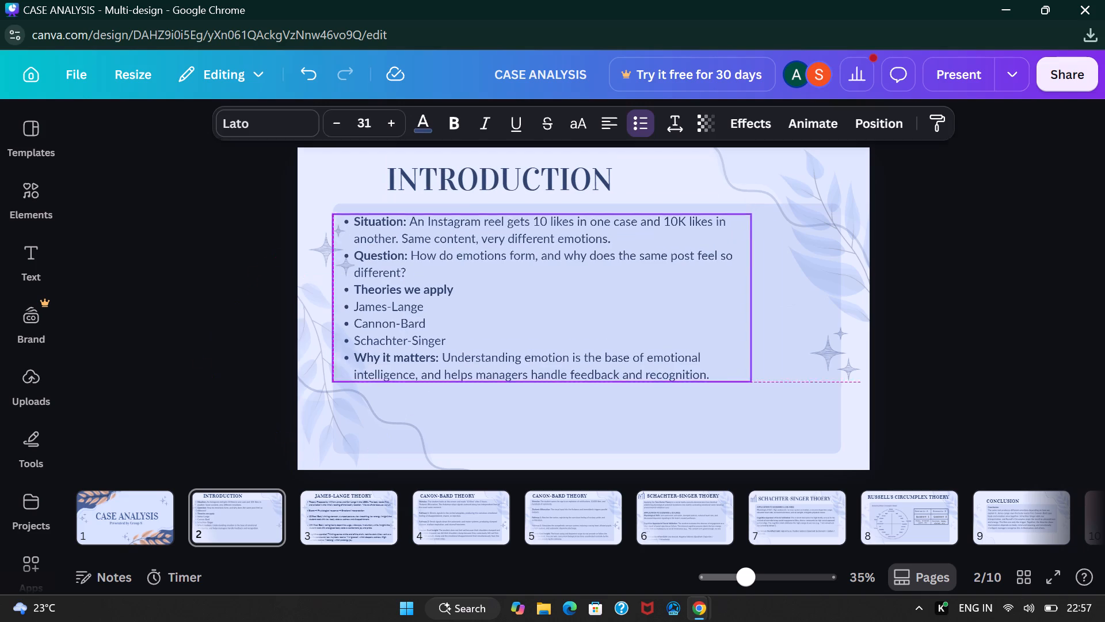
{"action": "left_click_drag", "start_coordinate": [403, 337], "coordinate": [412, 343]}
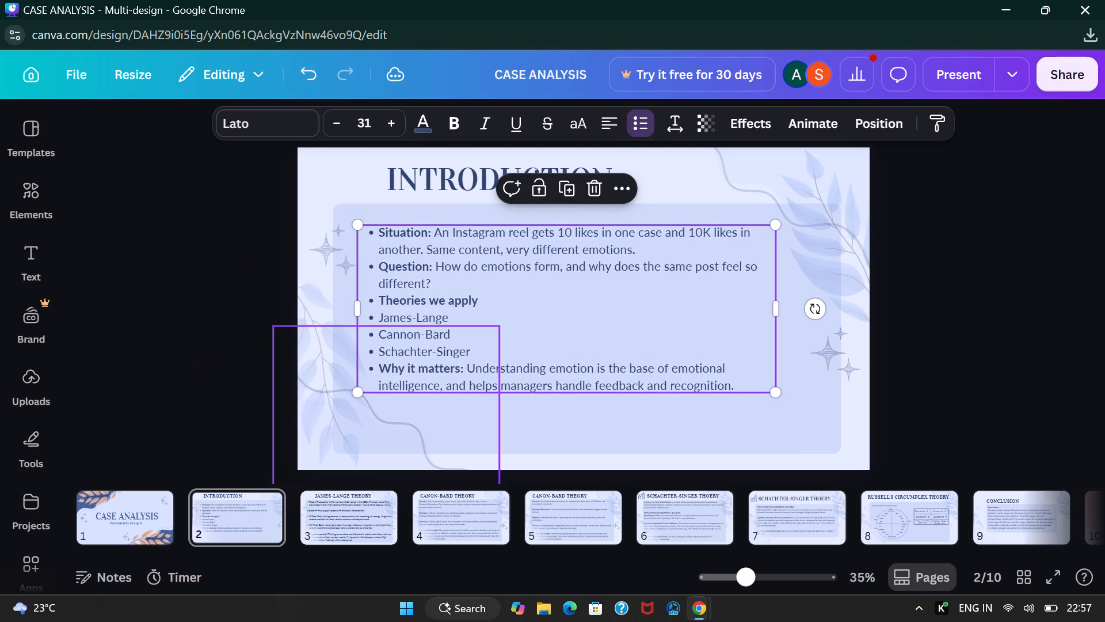
Shrink the blue background rectangle around the Introduction body text from its bottom and both sides, to a height of about 664.
{"action": "left_click", "coordinate": [542, 427]}
{"action": "left_click_drag", "start_coordinate": [588, 455], "coordinate": [586, 451]}
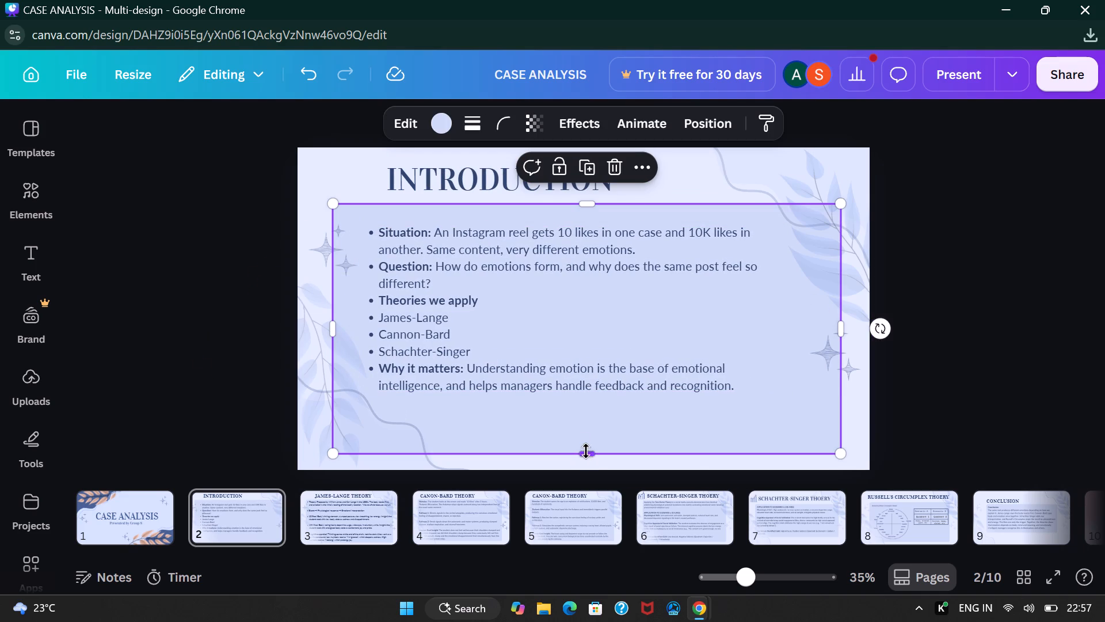
{"action": "left_click_drag", "start_coordinate": [586, 451], "coordinate": [580, 403]}
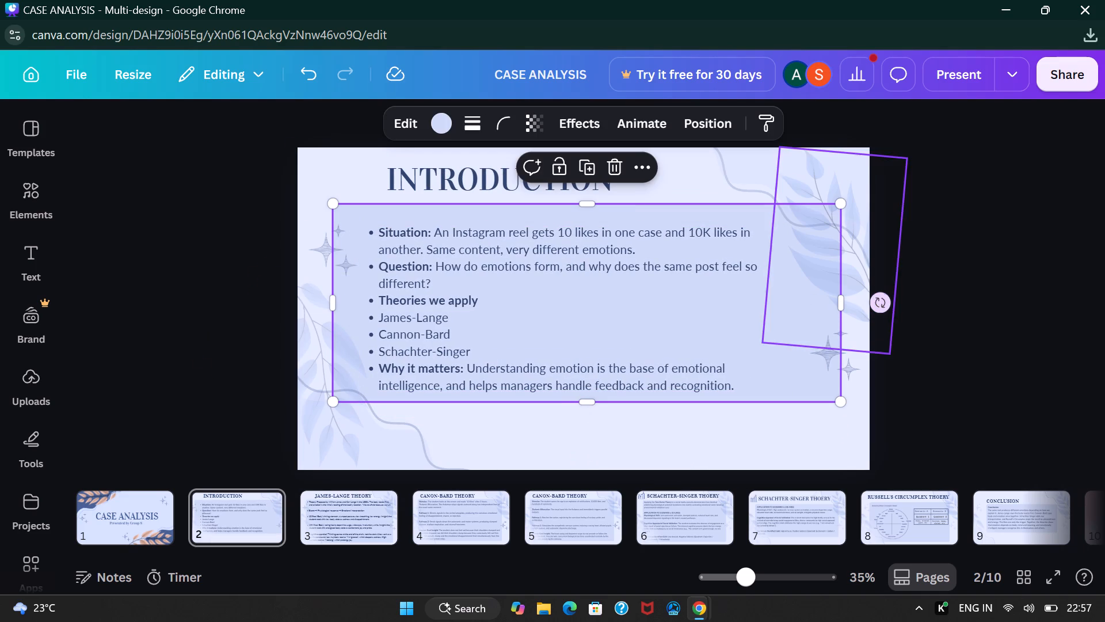
{"action": "left_click_drag", "start_coordinate": [843, 300], "coordinate": [763, 309]}
{"action": "left_click_drag", "start_coordinate": [328, 305], "coordinate": [348, 318]}
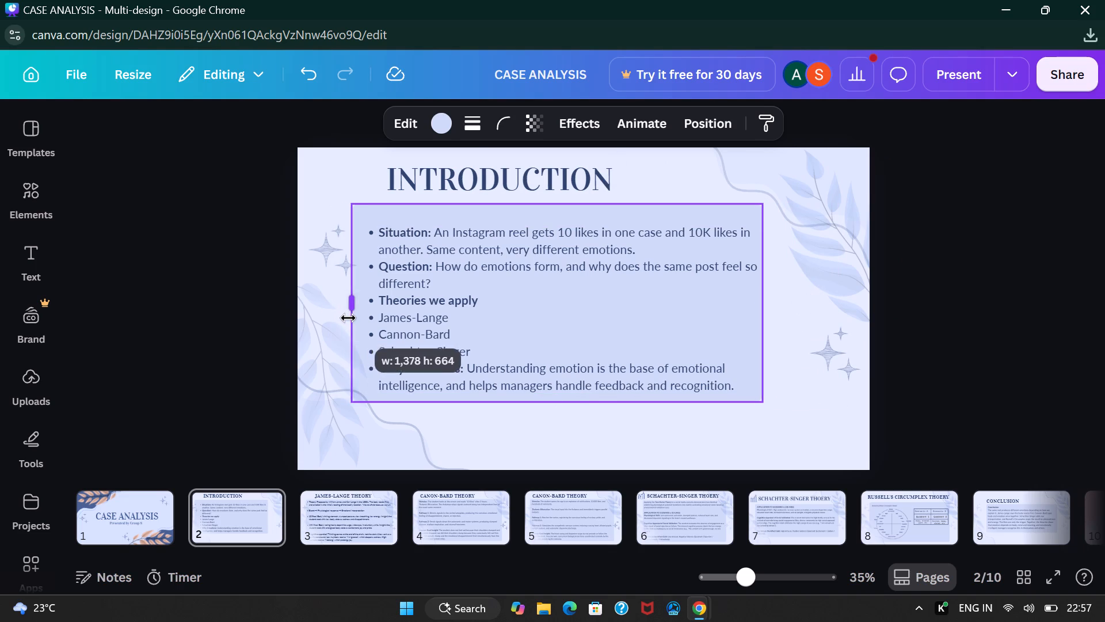
{"action": "left_click_drag", "start_coordinate": [348, 318], "coordinate": [349, 319]}
{"action": "left_click", "coordinate": [603, 308]}
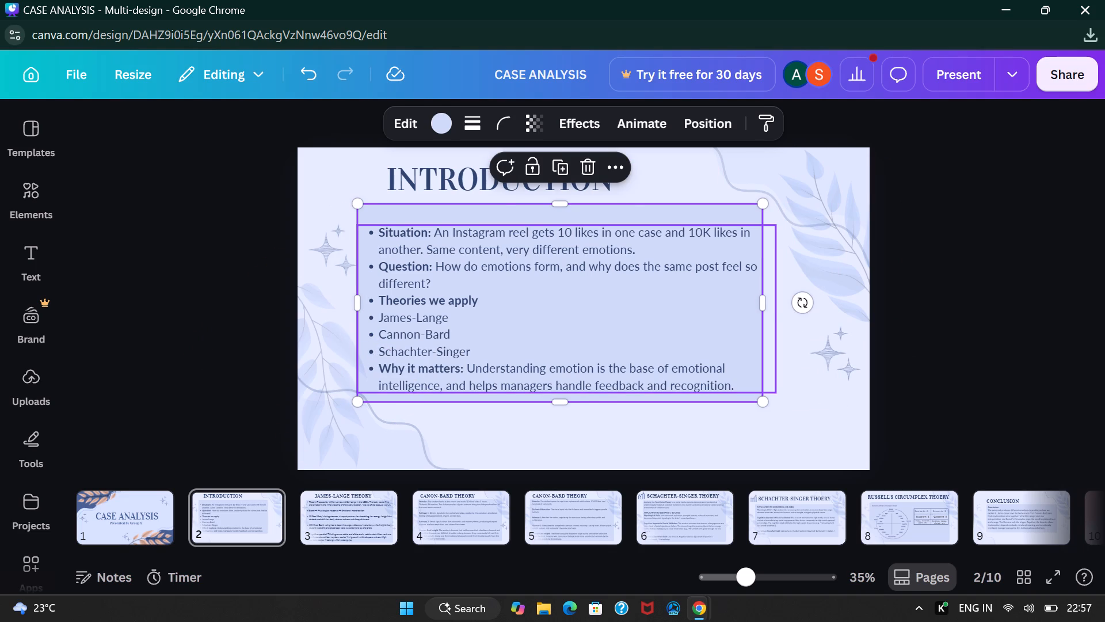
{"action": "left_click", "coordinate": [950, 327]}
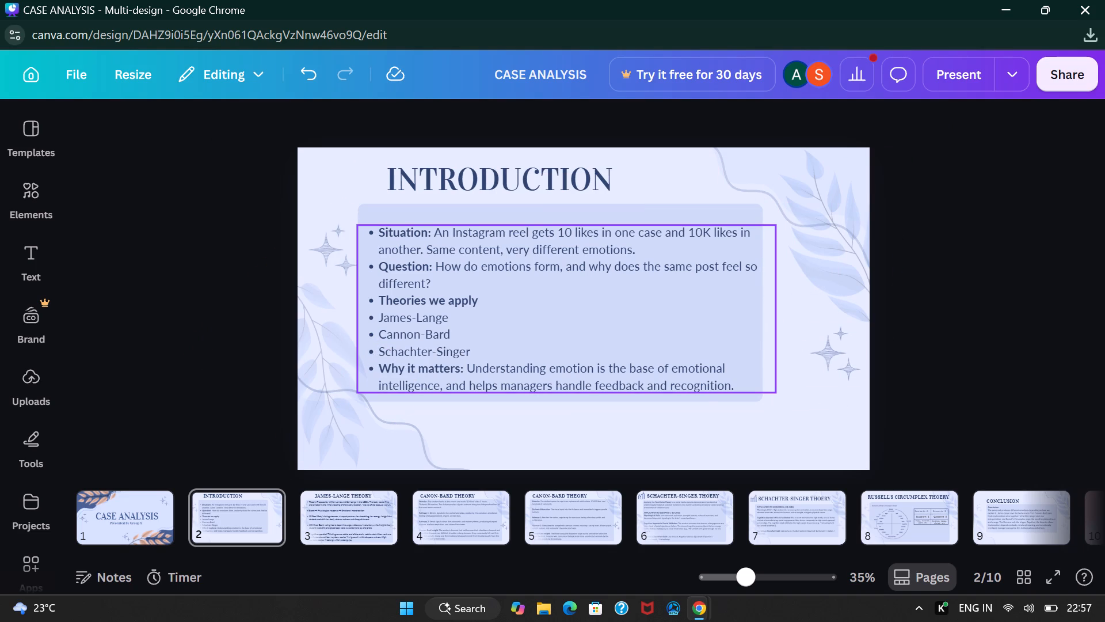
Shift the blue background rectangle down and to the right, aligning its right edge with the body text box.
{"action": "left_click_drag", "start_coordinate": [749, 396], "coordinate": [767, 420]}
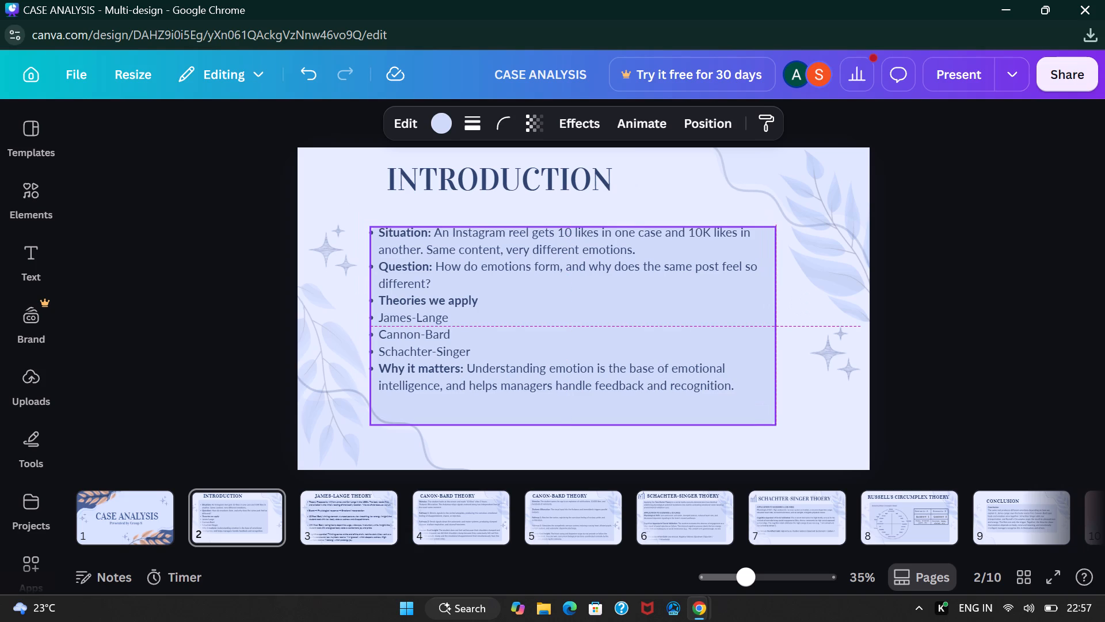
Nudge the blue background rectangle slightly up behind the Introduction body text.
{"action": "left_click_drag", "start_coordinate": [767, 420], "coordinate": [764, 413]}
{"action": "left_click_drag", "start_coordinate": [585, 259], "coordinate": [593, 277]}
{"action": "key", "text": "ctrl+z"}
{"action": "left_click", "coordinate": [943, 270]}
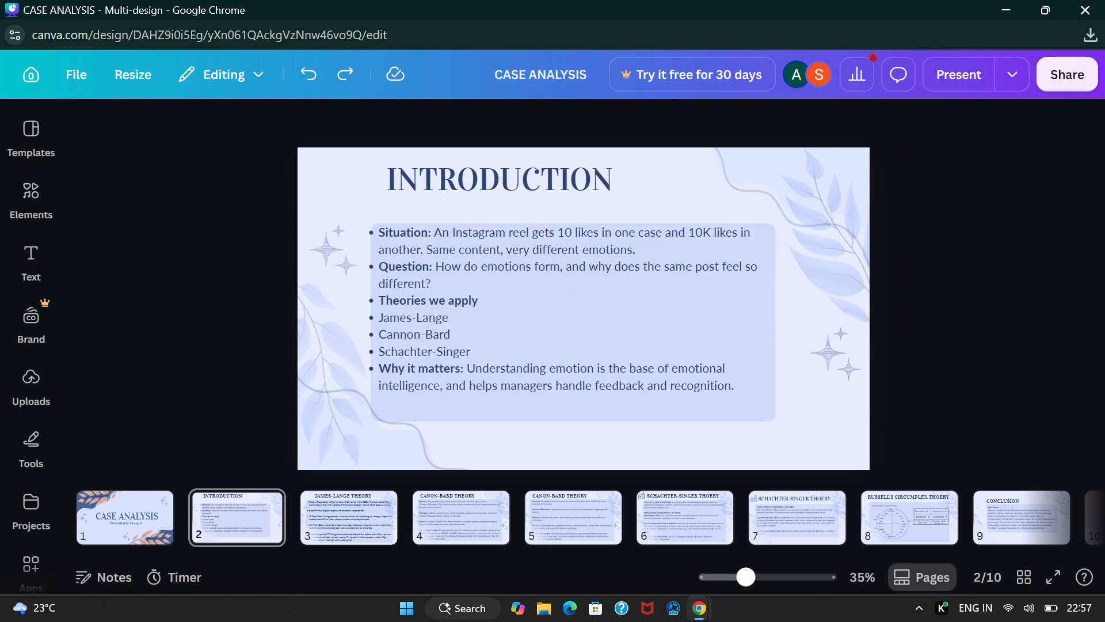
Narrow the Introduction body text box and reposition it so the bullets sit inside the blue background rectangle.
{"action": "left_click_drag", "start_coordinate": [626, 258], "coordinate": [641, 272]}
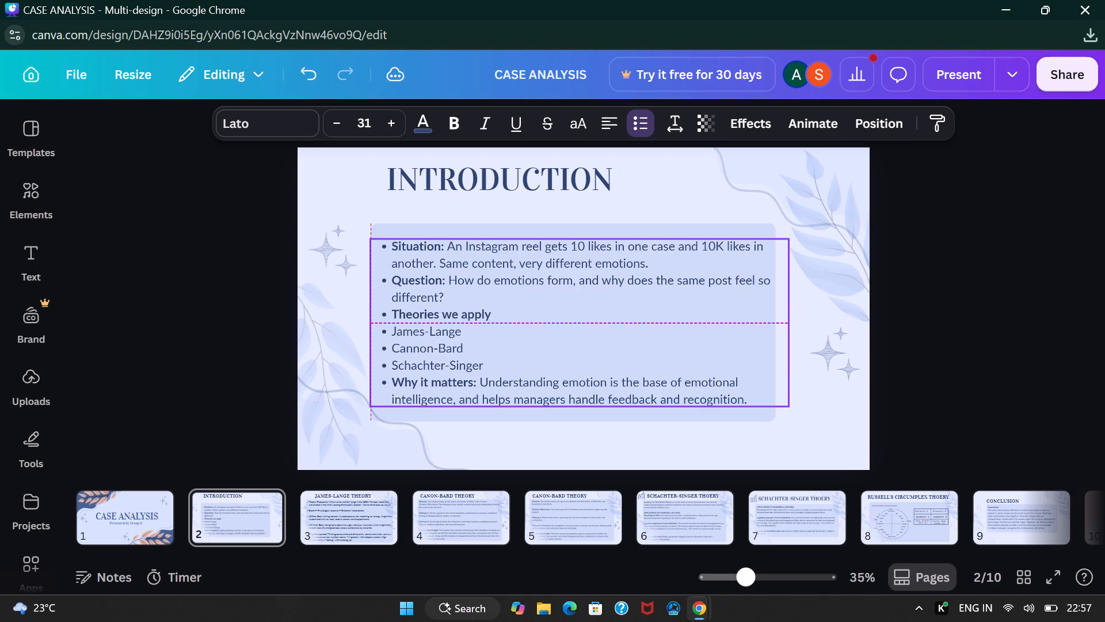
{"action": "left_click_drag", "start_coordinate": [641, 272], "coordinate": [635, 268]}
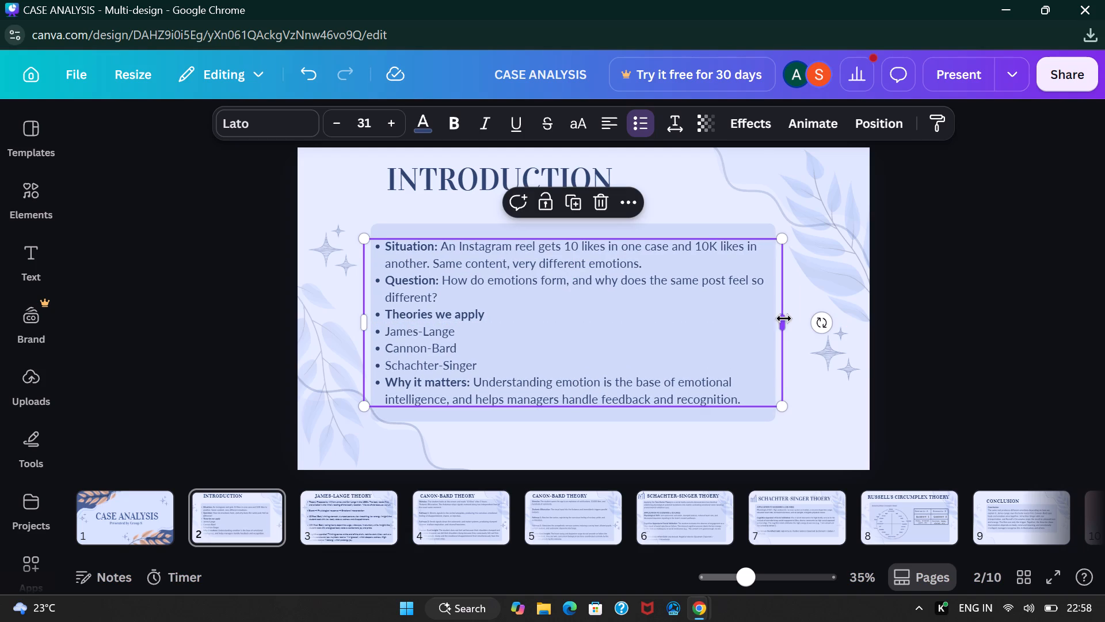
{"action": "left_click_drag", "start_coordinate": [784, 318], "coordinate": [759, 316]}
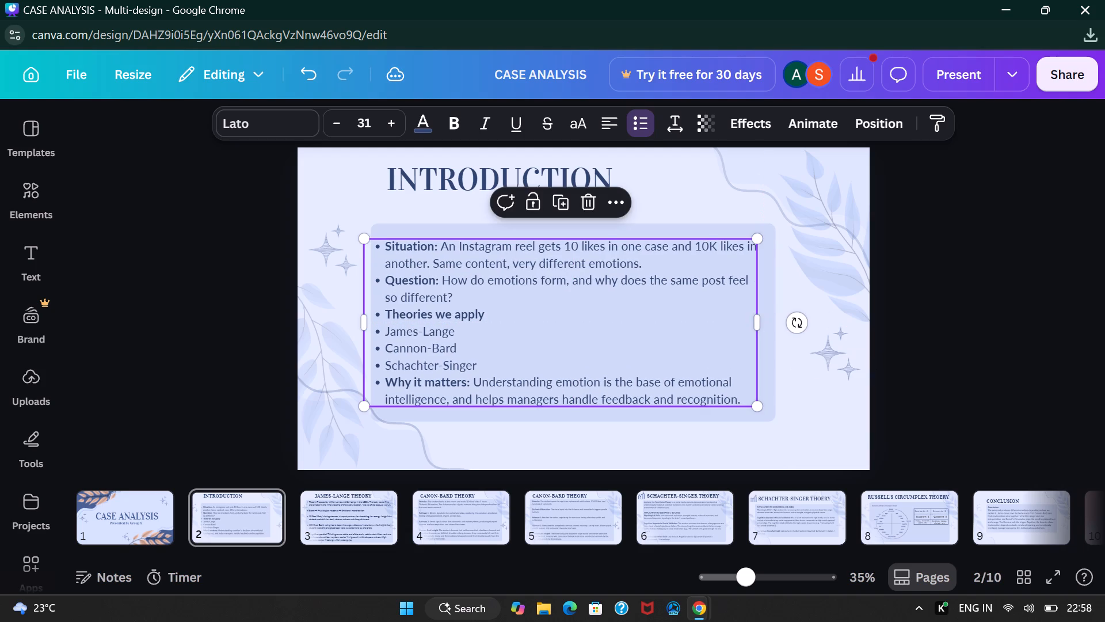
{"action": "left_click_drag", "start_coordinate": [657, 275], "coordinate": [664, 268]}
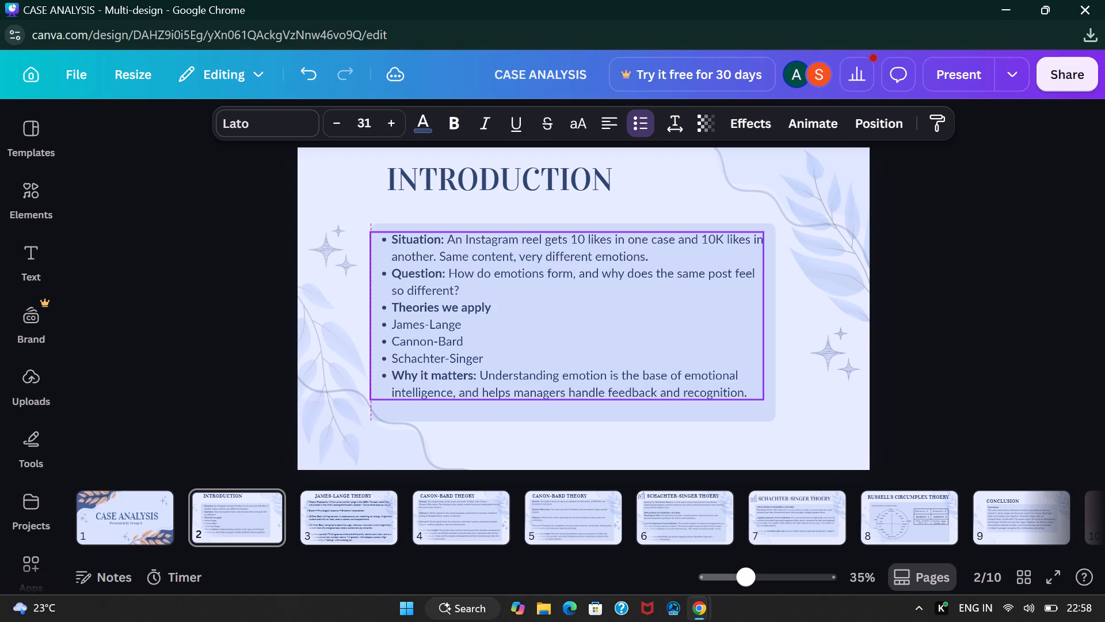
{"action": "left_click_drag", "start_coordinate": [664, 268], "coordinate": [665, 270]}
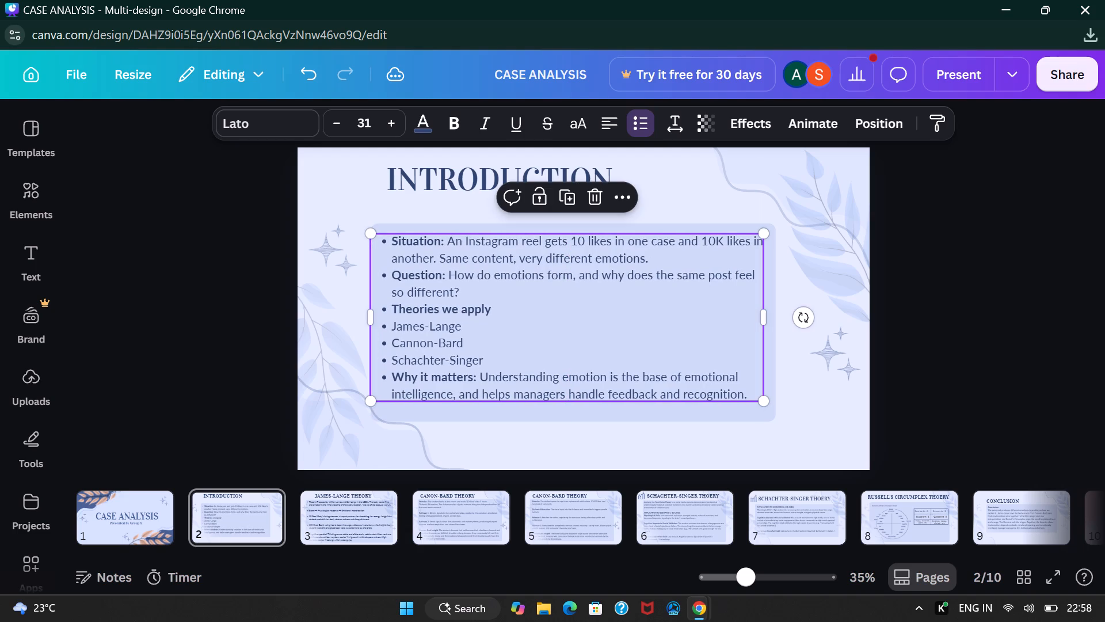
Move the INTRODUCTION title slightly down and to the right, centred over the body text box and above the blue rectangle.
{"action": "left_click_drag", "start_coordinate": [486, 171], "coordinate": [499, 187]}
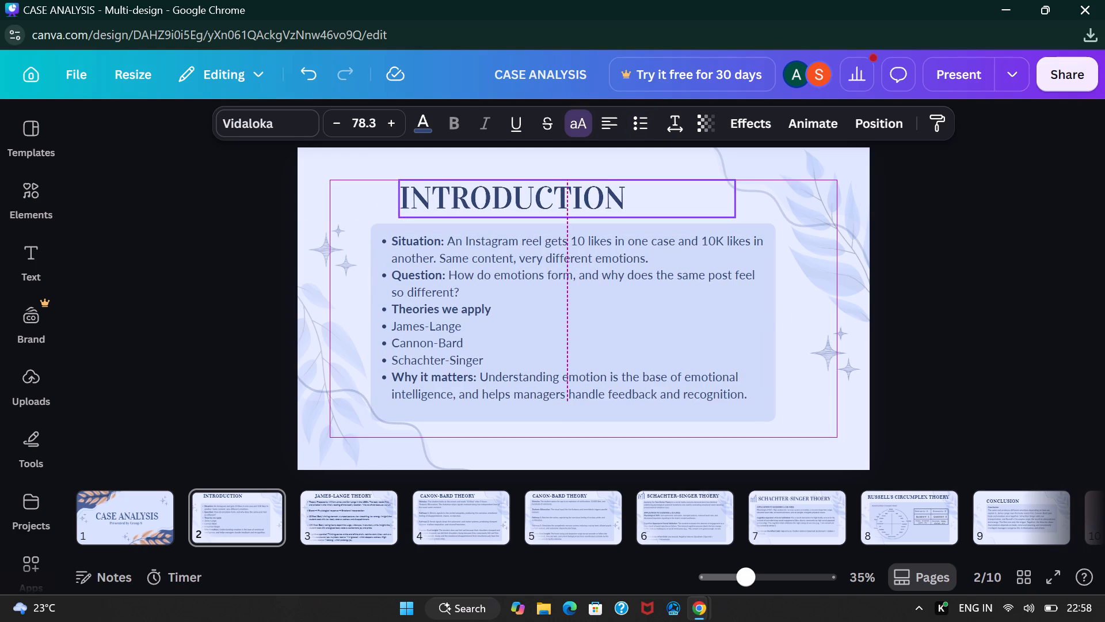
{"action": "left_click_drag", "start_coordinate": [499, 187], "coordinate": [494, 185]}
{"action": "left_click_drag", "start_coordinate": [582, 199], "coordinate": [580, 192]}
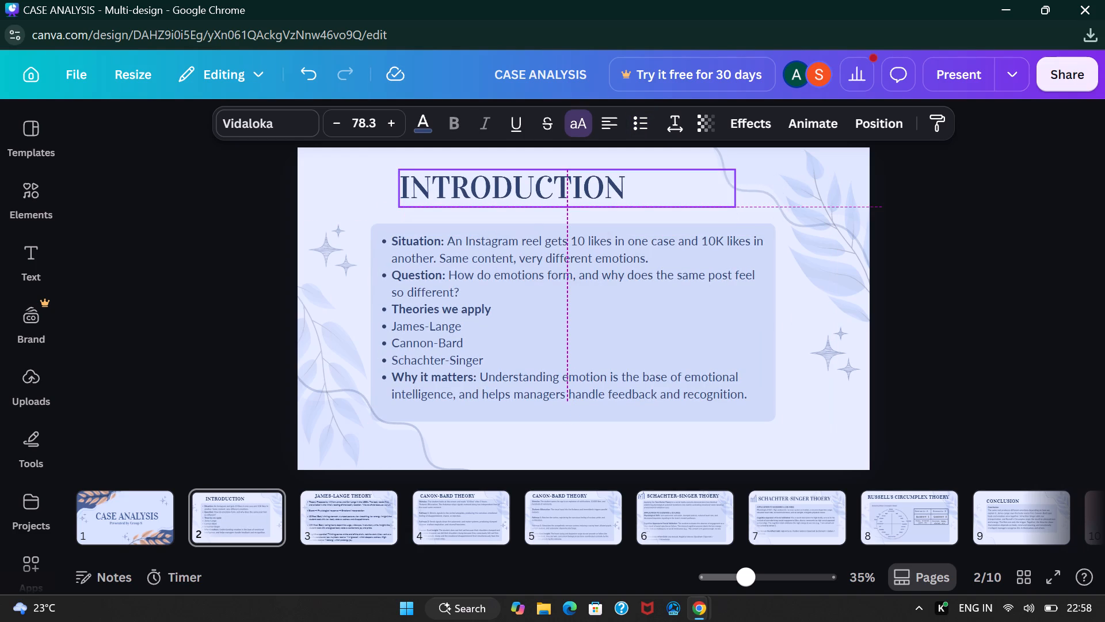
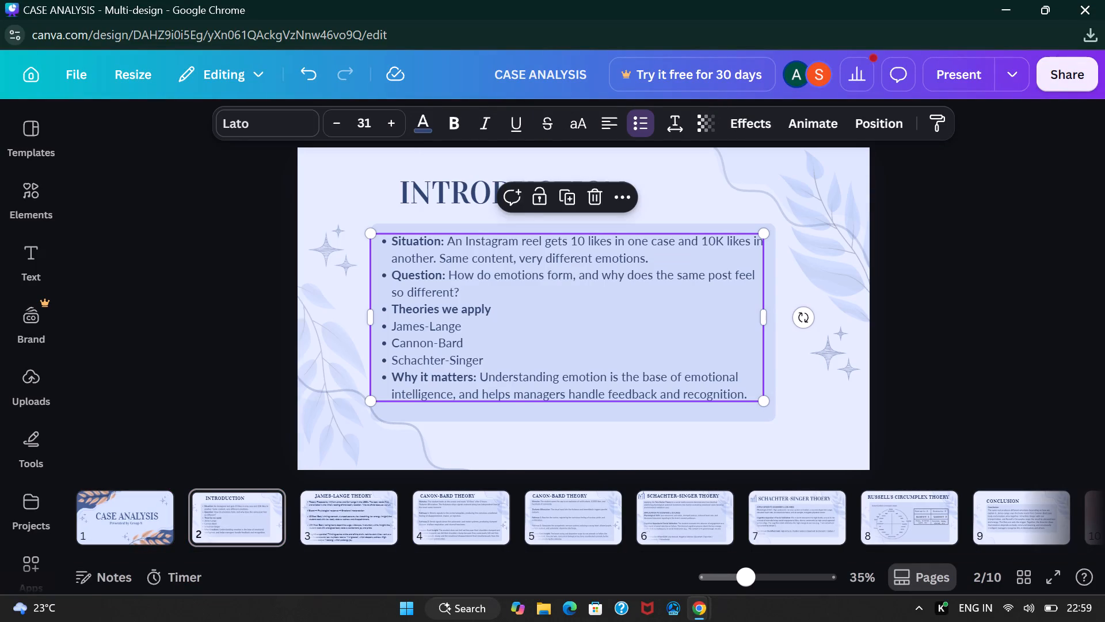
On the James-Lange Theory page, select the 10K likes bullet text from "dopamine surge" through "excitement" for editing.
{"action": "left_click", "coordinate": [327, 515]}
{"action": "double_click", "coordinate": [524, 358]}
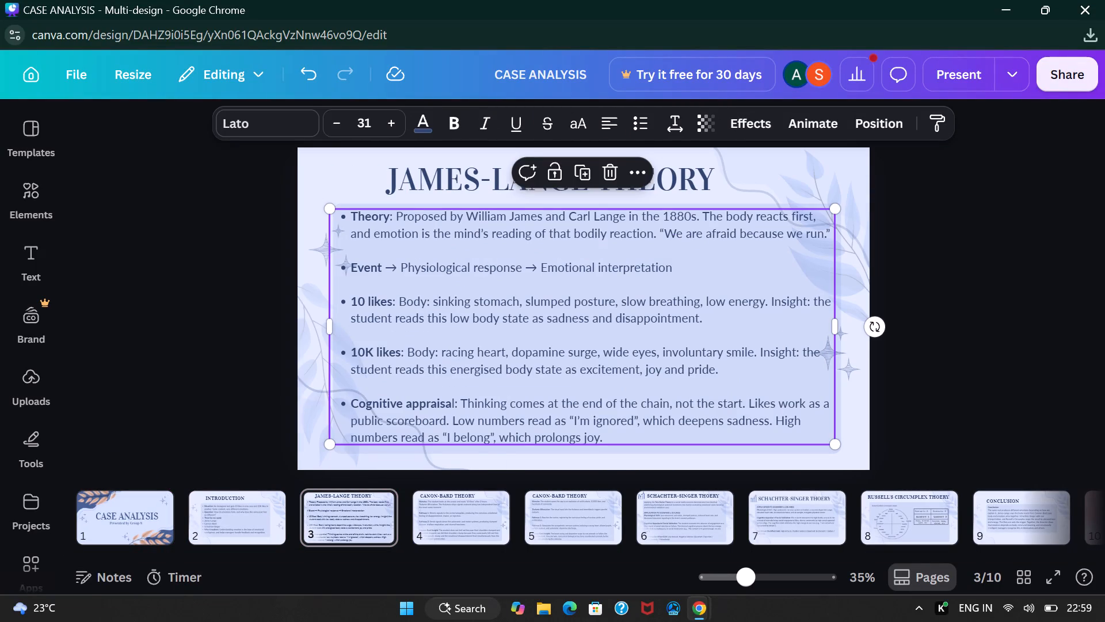
{"action": "left_click_drag", "start_coordinate": [512, 351], "coordinate": [548, 365]}
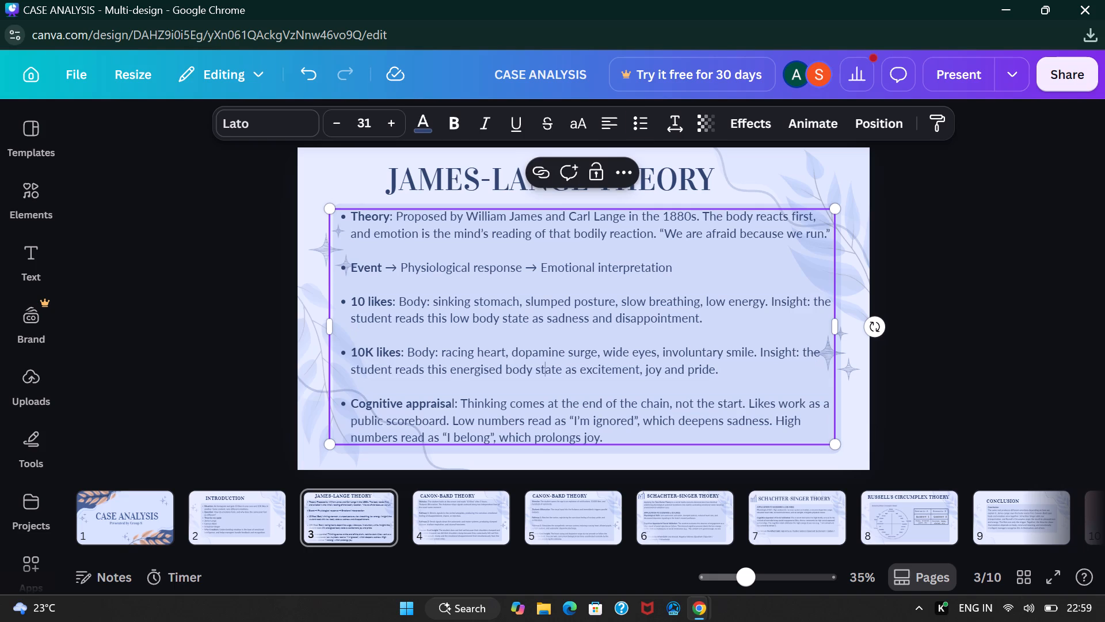
{"action": "left_click_drag", "start_coordinate": [510, 350], "coordinate": [638, 365]}
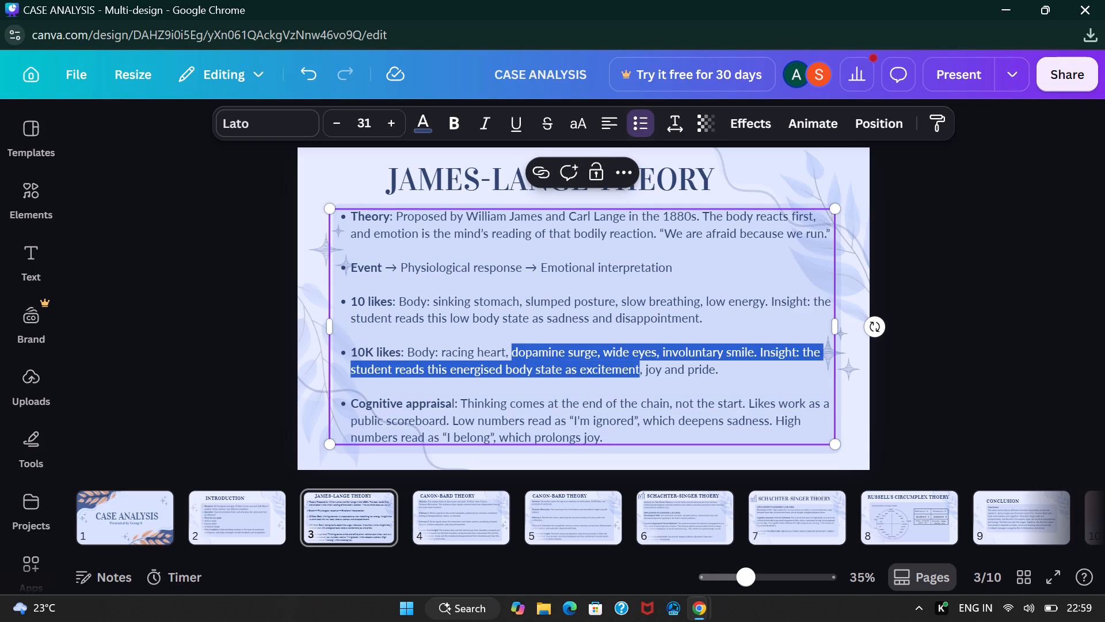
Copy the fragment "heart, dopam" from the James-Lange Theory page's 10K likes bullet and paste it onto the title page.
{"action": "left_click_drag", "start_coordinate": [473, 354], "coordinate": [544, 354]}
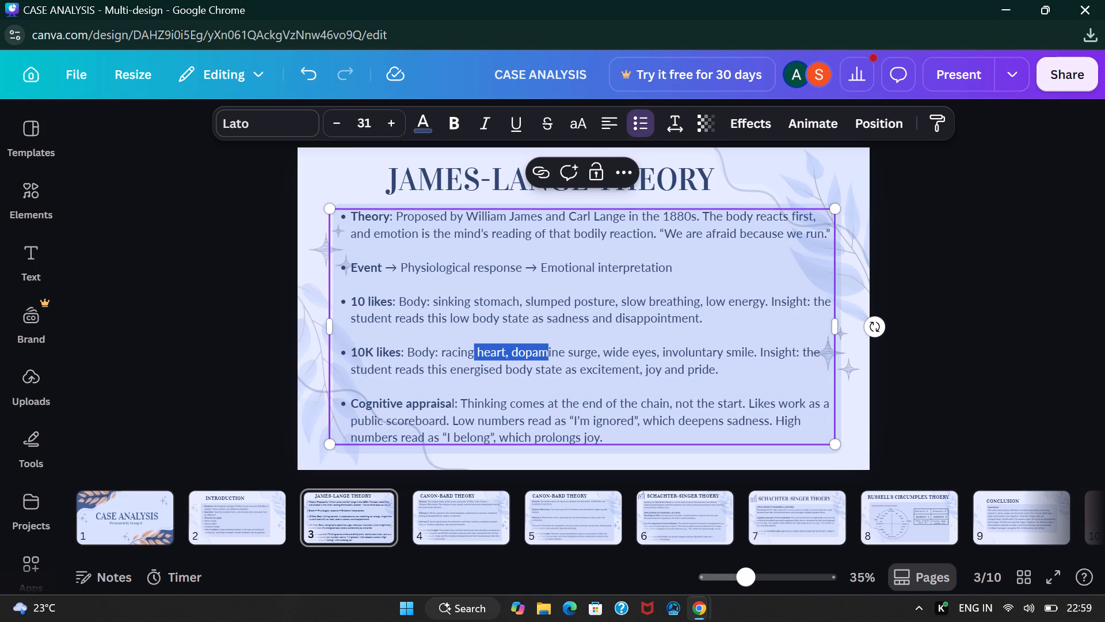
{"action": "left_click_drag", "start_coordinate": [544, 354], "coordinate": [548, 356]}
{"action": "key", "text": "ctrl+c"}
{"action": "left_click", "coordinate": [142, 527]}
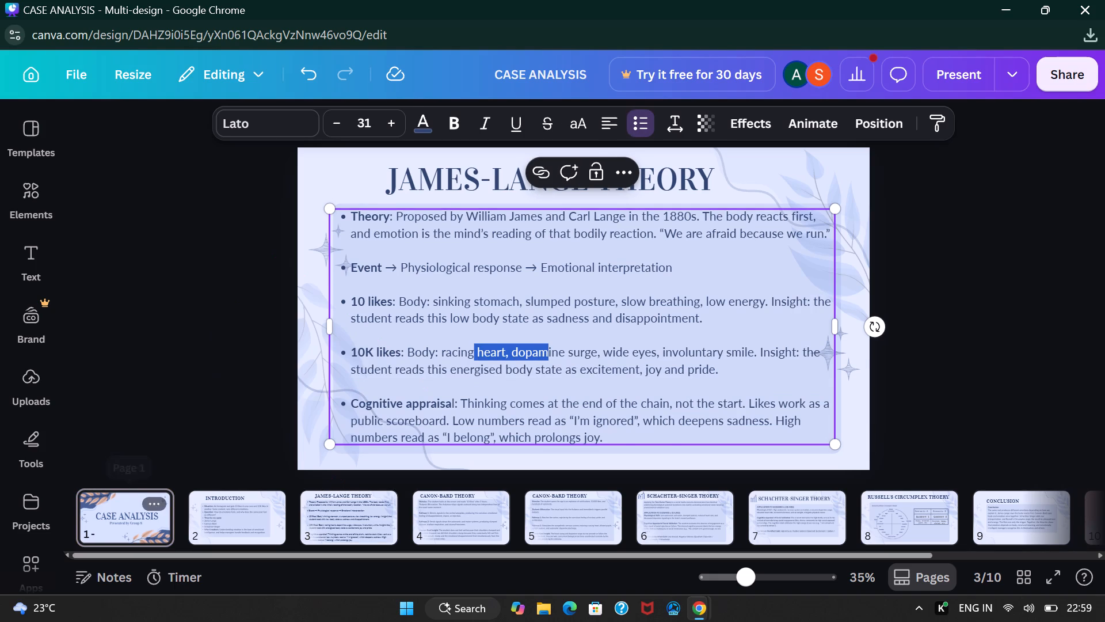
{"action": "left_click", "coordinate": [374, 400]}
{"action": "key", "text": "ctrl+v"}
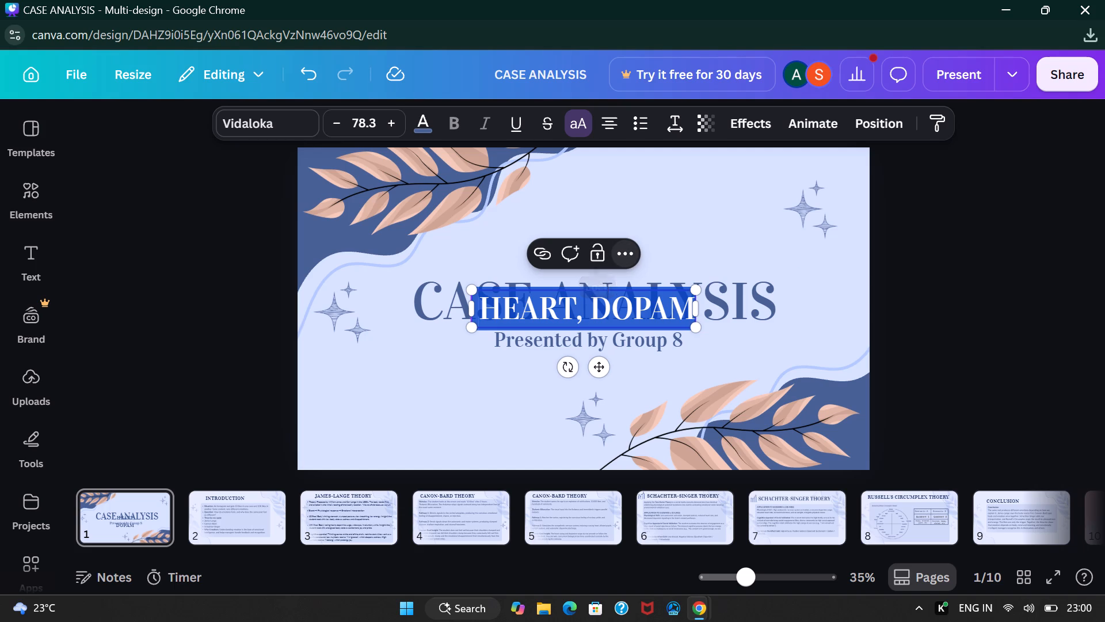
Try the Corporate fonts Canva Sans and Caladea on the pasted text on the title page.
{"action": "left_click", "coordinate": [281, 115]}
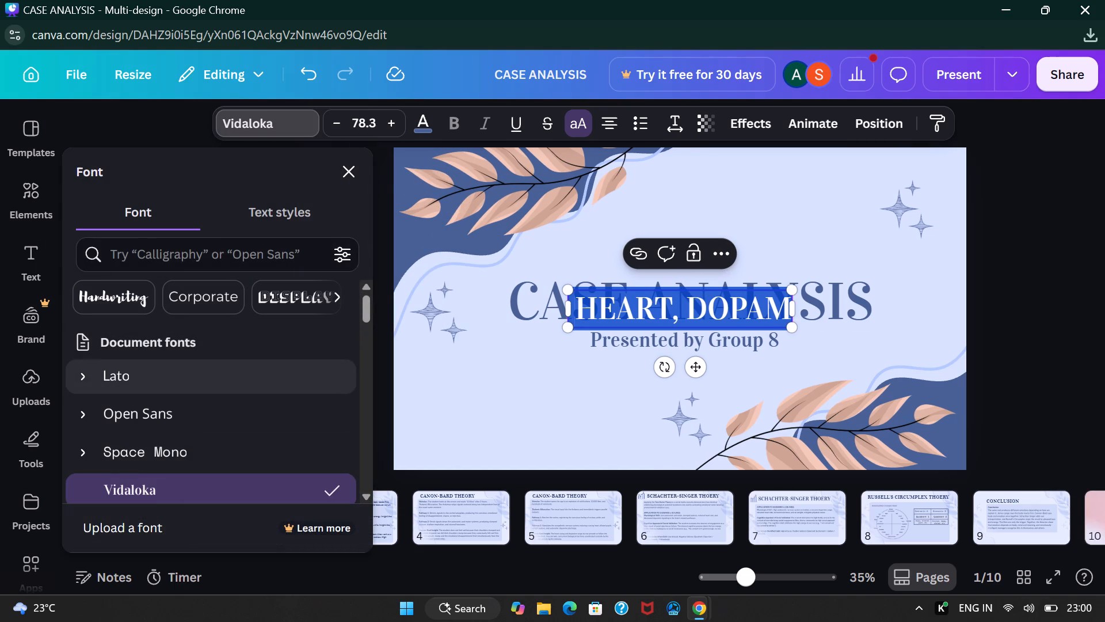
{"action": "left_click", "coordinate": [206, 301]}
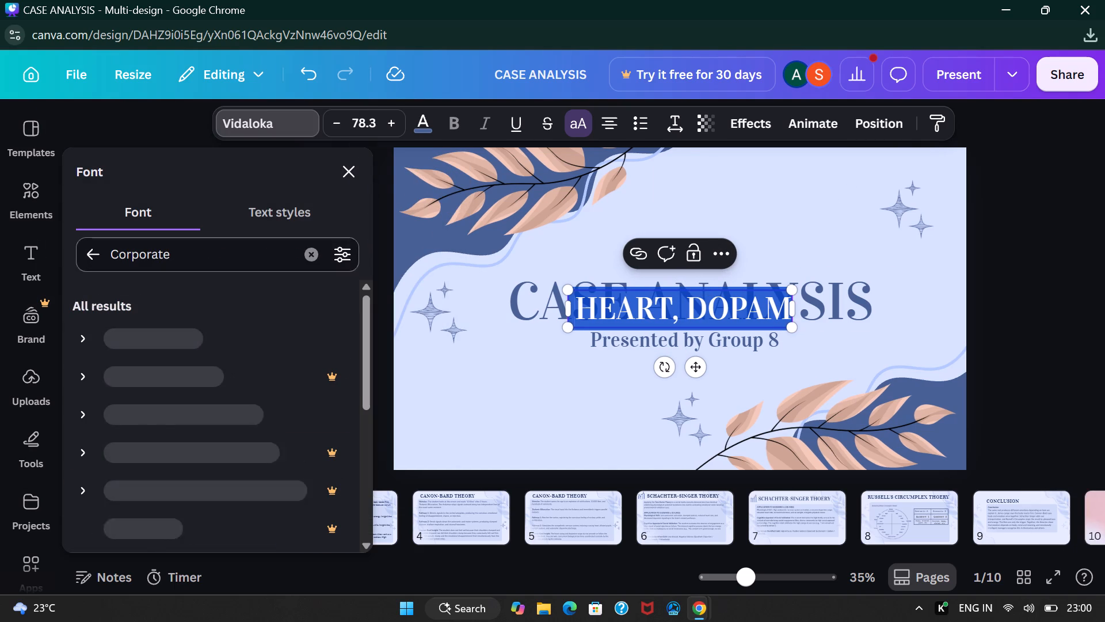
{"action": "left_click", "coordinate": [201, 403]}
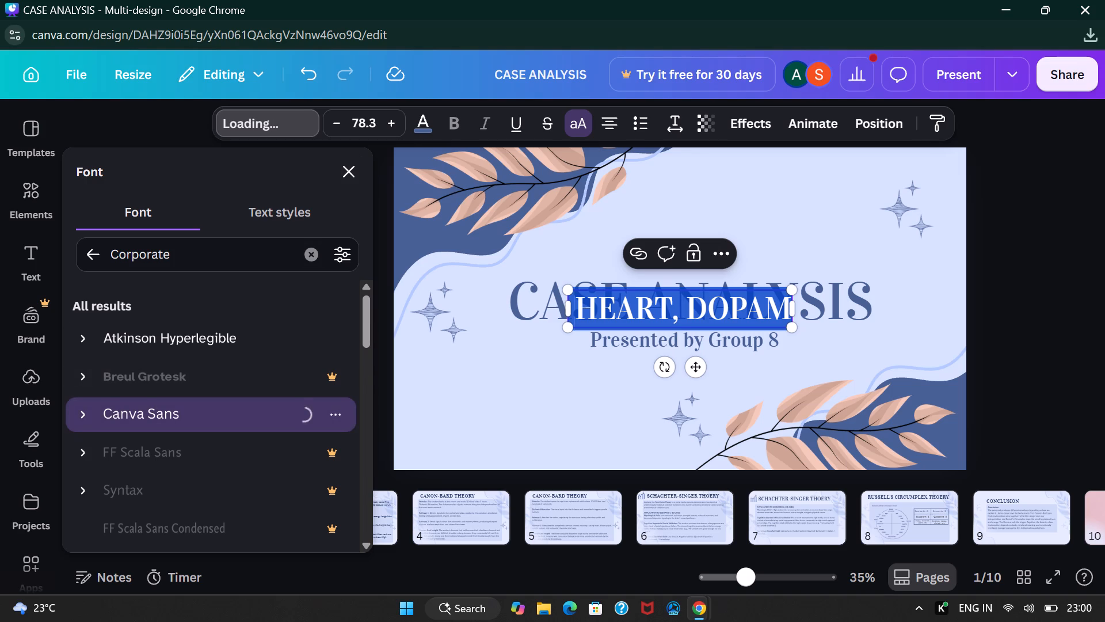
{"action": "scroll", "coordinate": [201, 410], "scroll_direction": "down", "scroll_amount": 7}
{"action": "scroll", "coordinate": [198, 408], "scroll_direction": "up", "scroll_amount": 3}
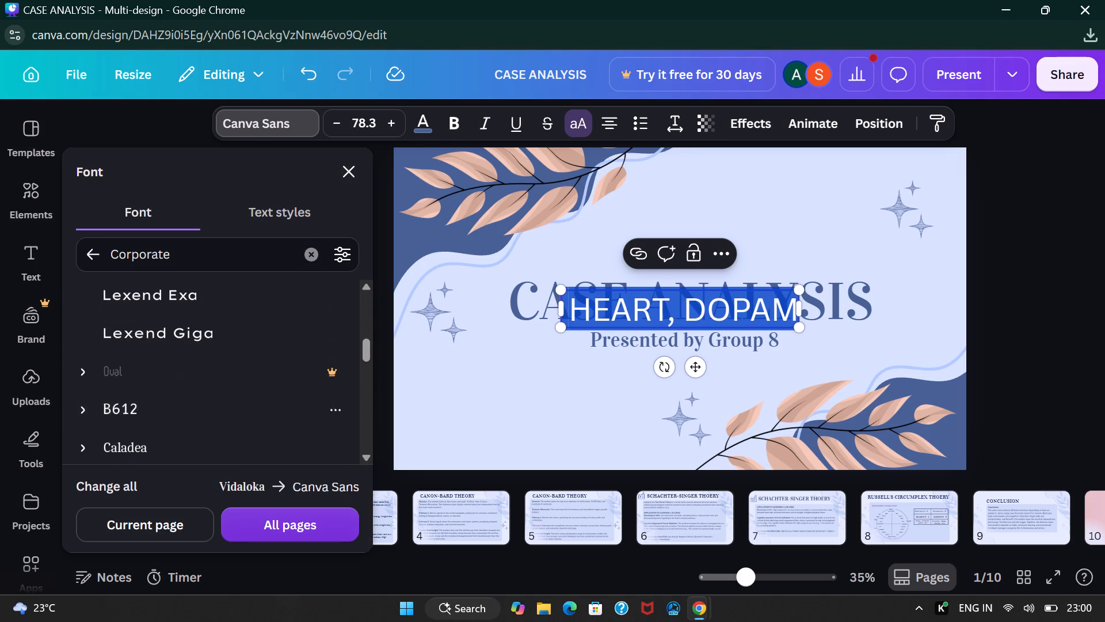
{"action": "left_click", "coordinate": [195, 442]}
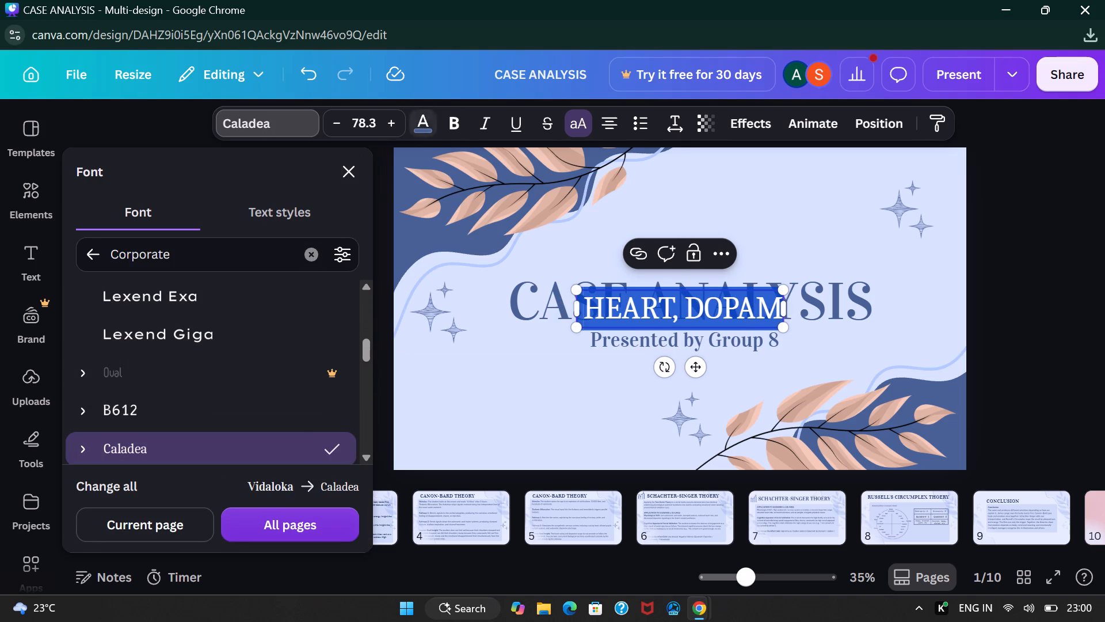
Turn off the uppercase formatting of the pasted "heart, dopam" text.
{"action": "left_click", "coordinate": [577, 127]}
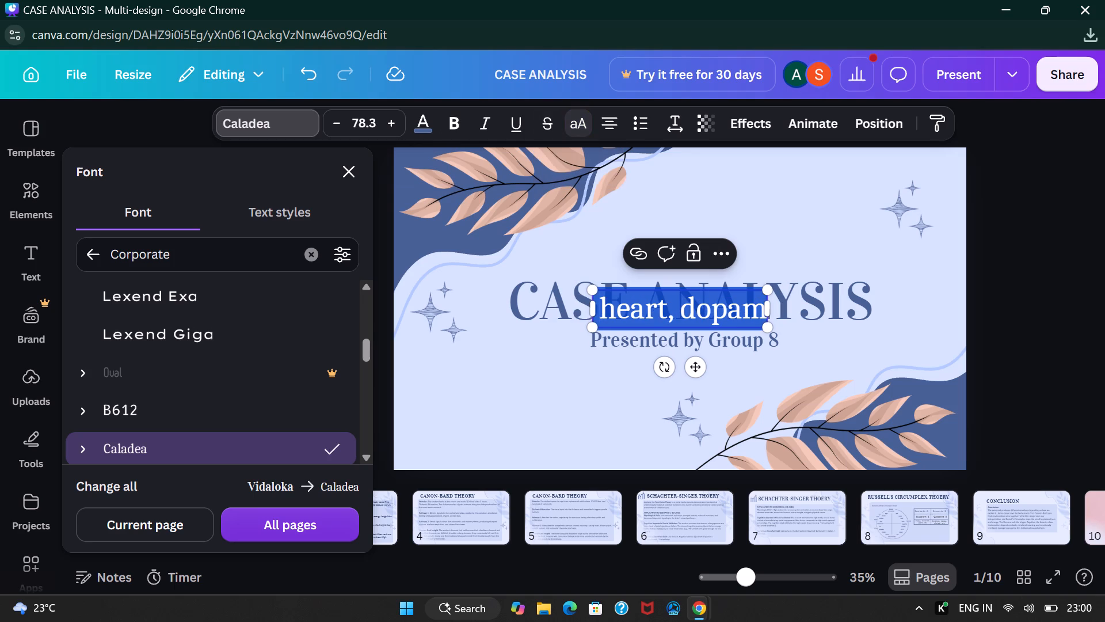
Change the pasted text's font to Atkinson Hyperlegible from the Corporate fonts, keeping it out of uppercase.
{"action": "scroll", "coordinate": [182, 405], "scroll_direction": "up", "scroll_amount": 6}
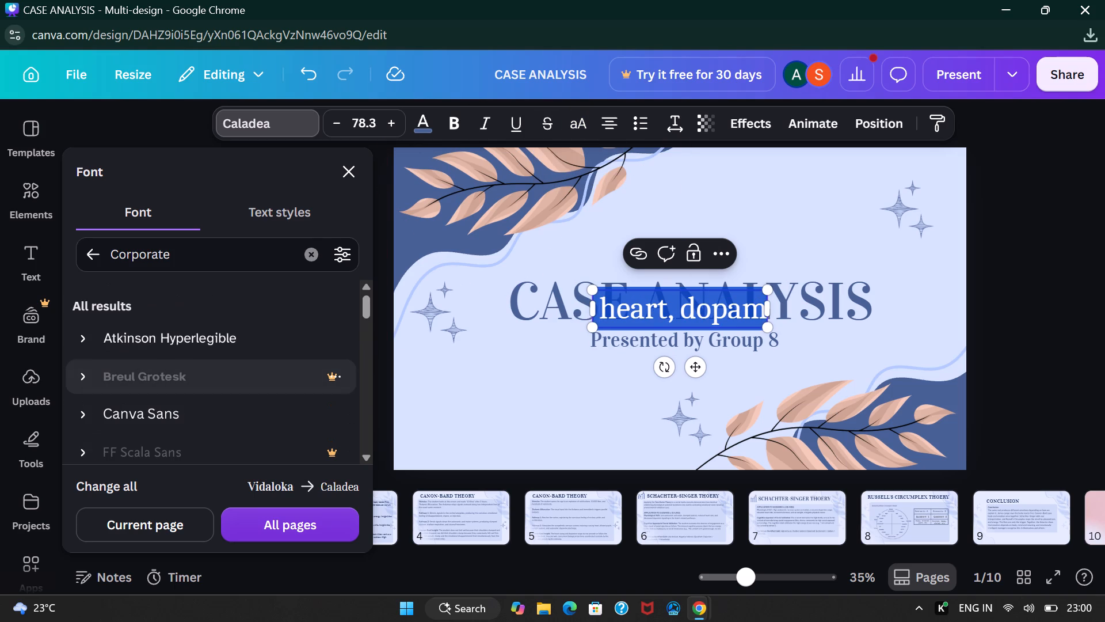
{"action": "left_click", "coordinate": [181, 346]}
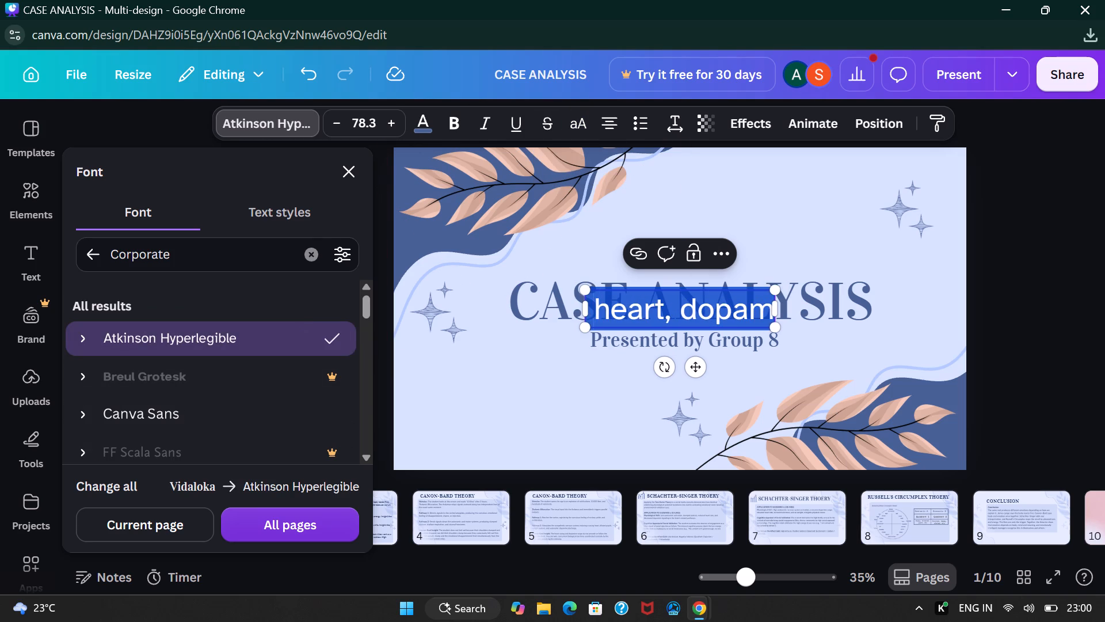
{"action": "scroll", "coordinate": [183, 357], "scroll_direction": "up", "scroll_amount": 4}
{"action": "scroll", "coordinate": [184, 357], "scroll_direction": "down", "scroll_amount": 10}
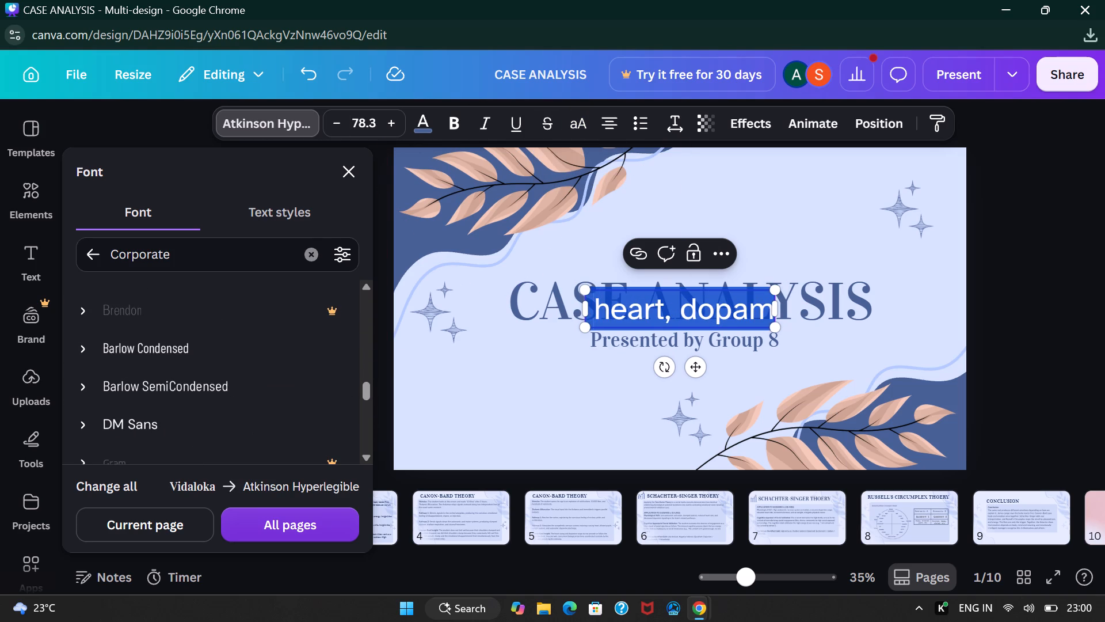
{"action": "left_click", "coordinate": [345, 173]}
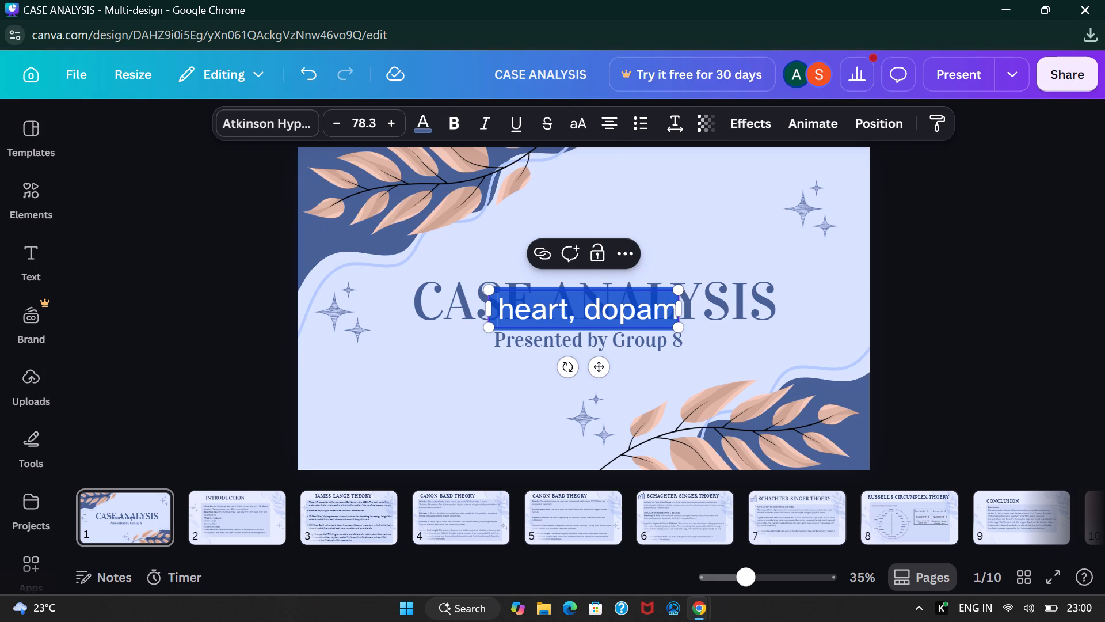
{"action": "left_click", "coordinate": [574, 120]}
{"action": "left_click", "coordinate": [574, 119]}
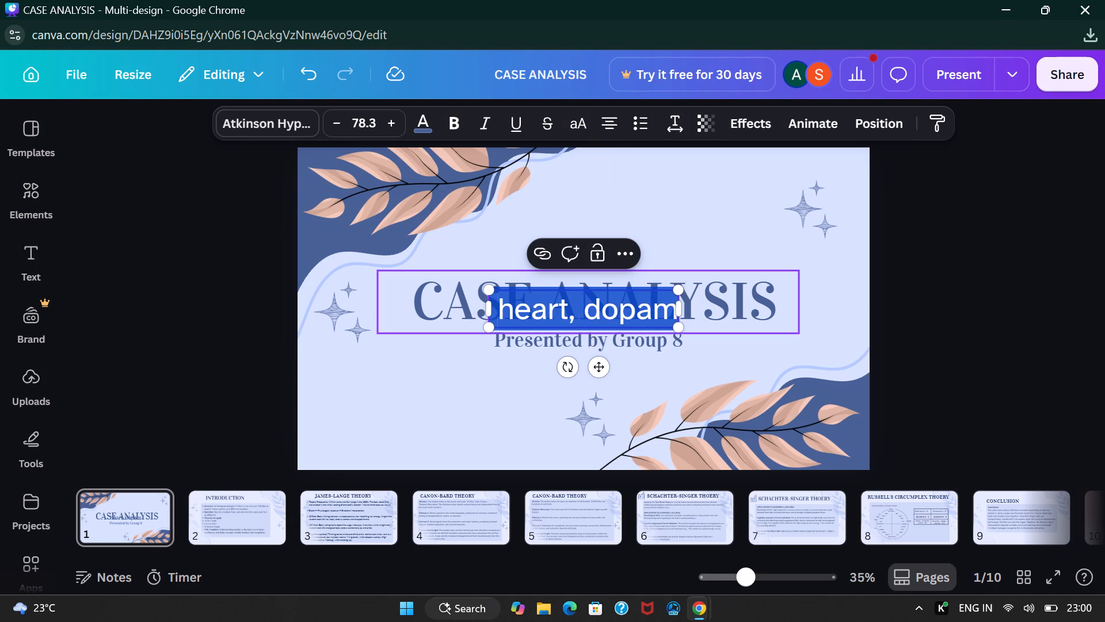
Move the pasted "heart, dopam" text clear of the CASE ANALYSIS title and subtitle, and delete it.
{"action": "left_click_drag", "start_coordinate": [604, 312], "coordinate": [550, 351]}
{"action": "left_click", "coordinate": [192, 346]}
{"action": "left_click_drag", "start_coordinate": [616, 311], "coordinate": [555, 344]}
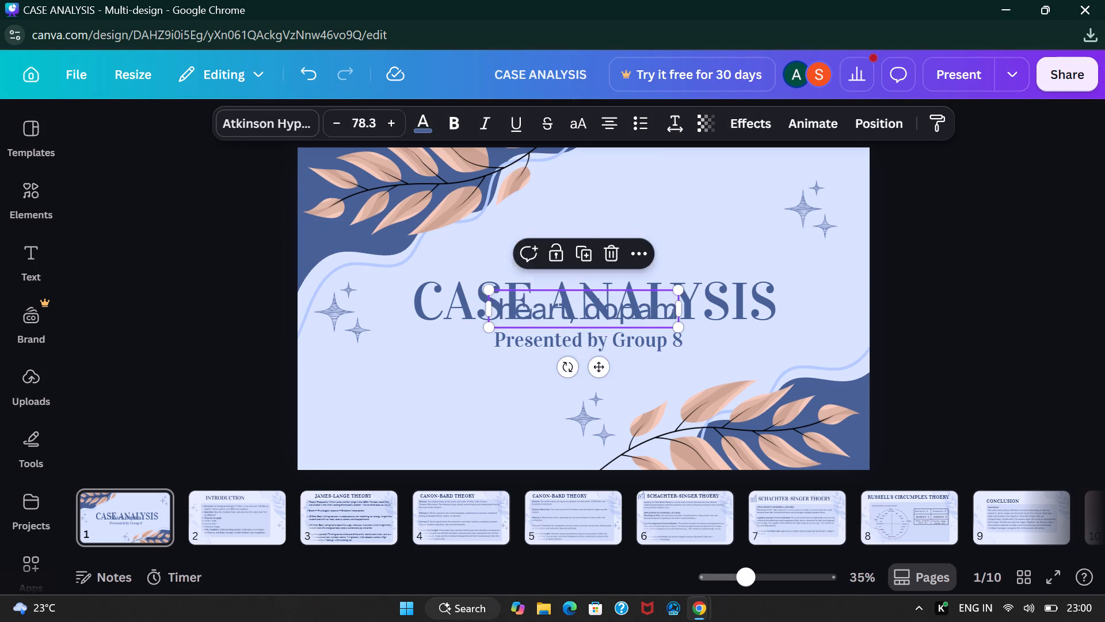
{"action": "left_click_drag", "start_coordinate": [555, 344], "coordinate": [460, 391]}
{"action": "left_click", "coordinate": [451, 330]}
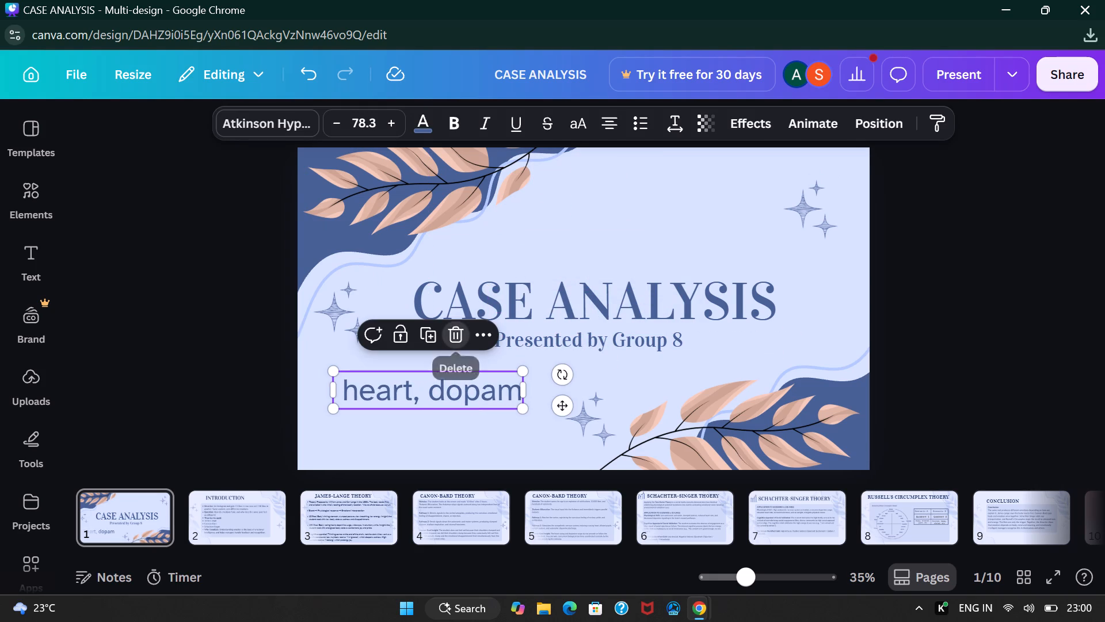
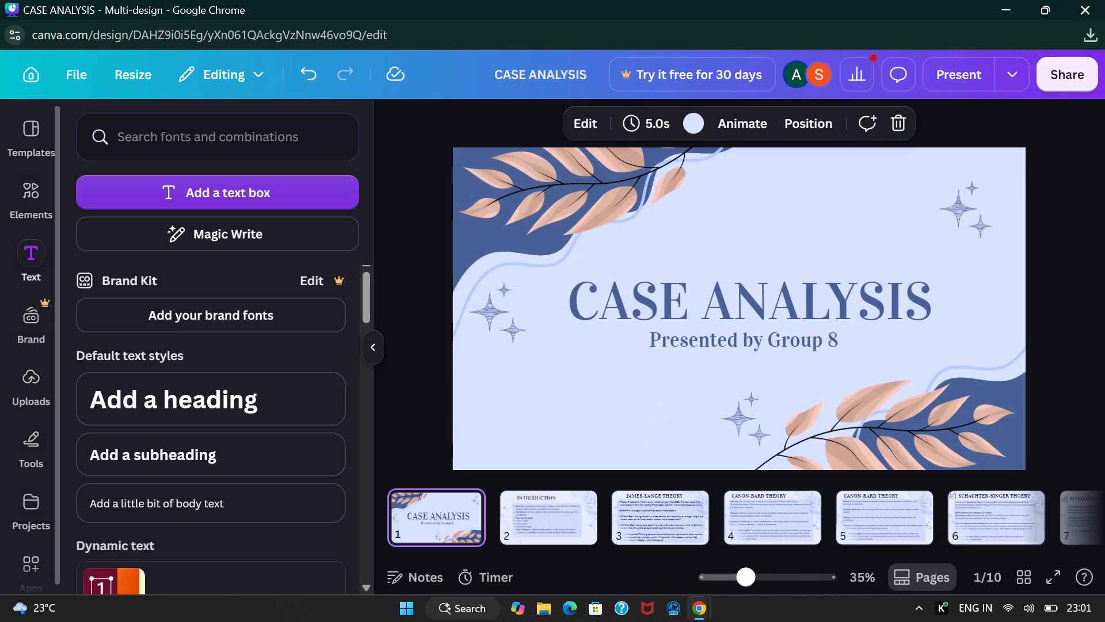
Add a default body text box to the title page.
{"action": "scroll", "coordinate": [144, 422], "scroll_direction": "down", "scroll_amount": 2}
{"action": "left_click", "coordinate": [165, 322]}
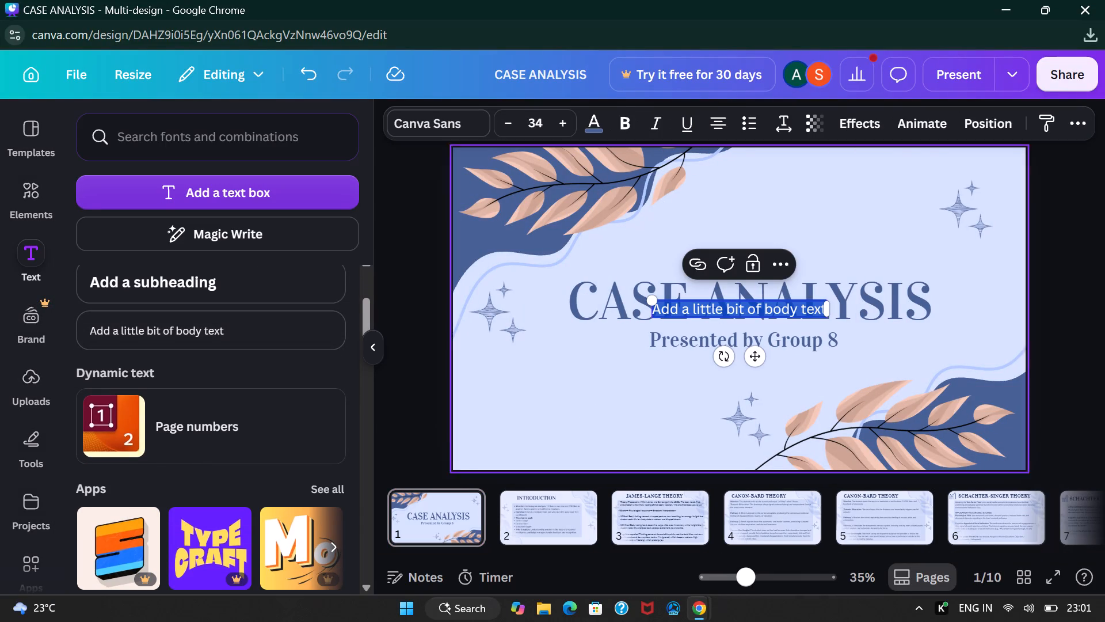
Try Barlow SemiCondensed on the new body text, settle on Barlow Condensed, and browse the remaining Corporate fonts.
{"action": "left_click", "coordinate": [445, 122]}
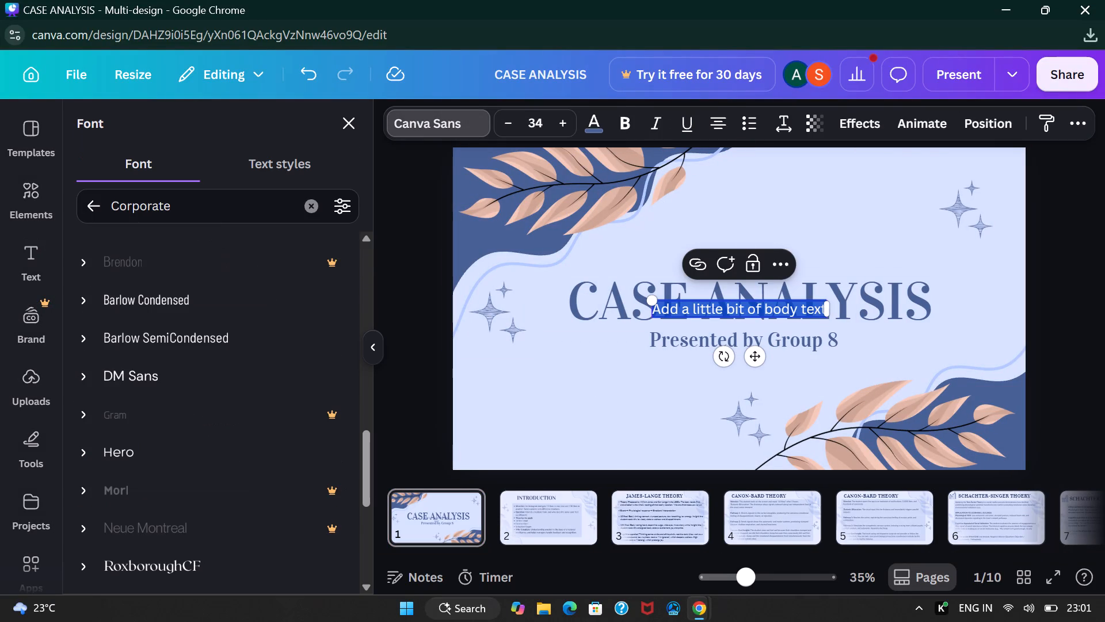
{"action": "left_click", "coordinate": [205, 344]}
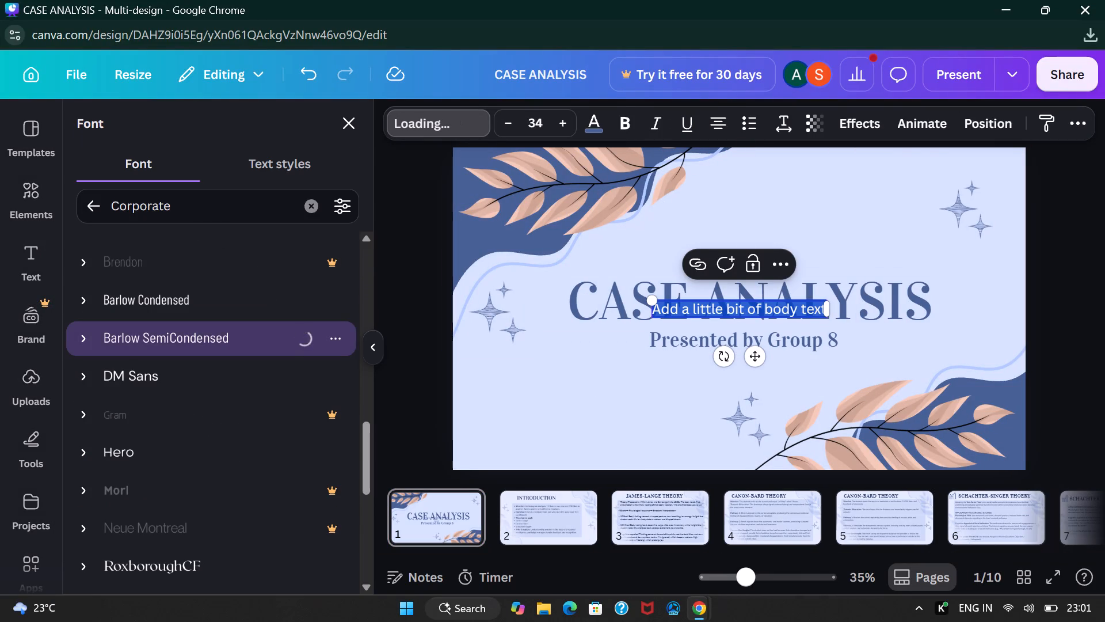
{"action": "left_click", "coordinate": [169, 305]}
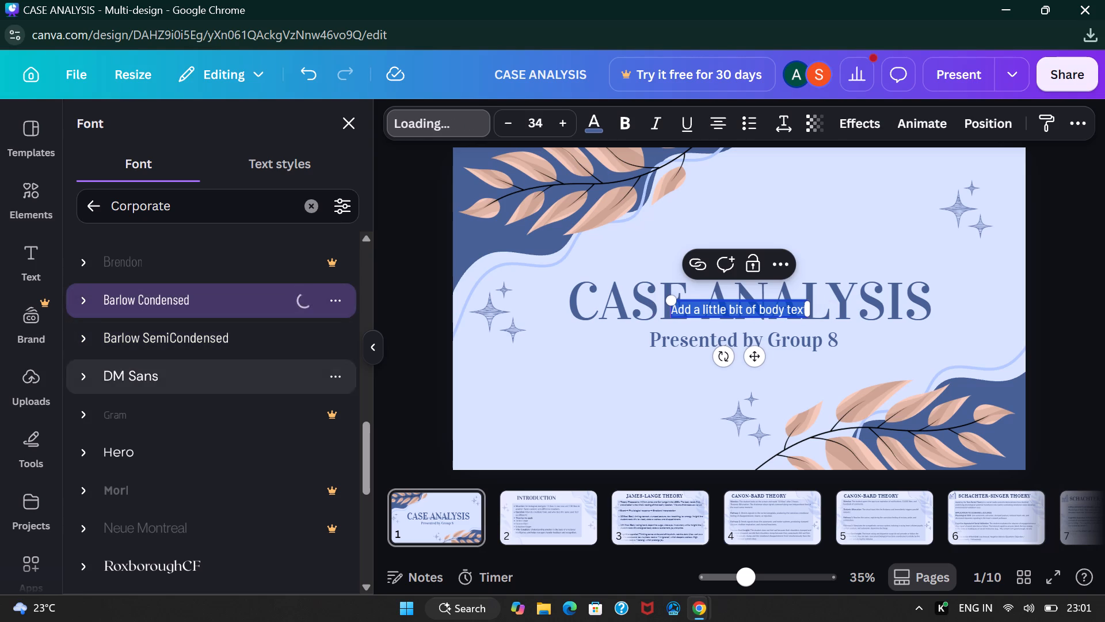
{"action": "scroll", "coordinate": [165, 488], "scroll_direction": "down", "scroll_amount": 11}
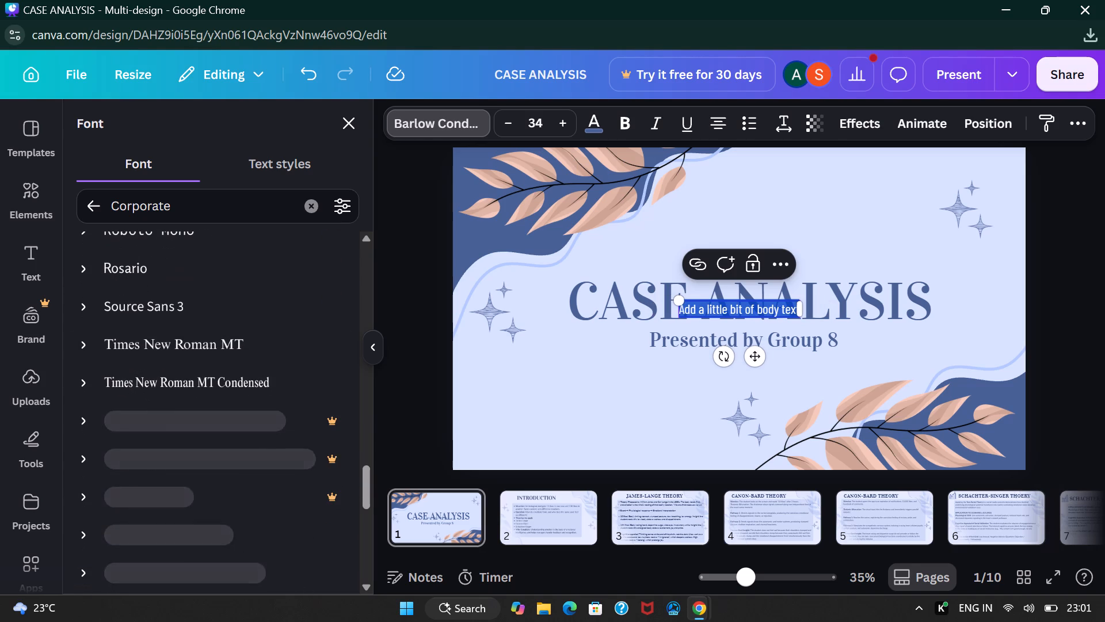
{"action": "scroll", "coordinate": [157, 472], "scroll_direction": "down", "scroll_amount": 5}
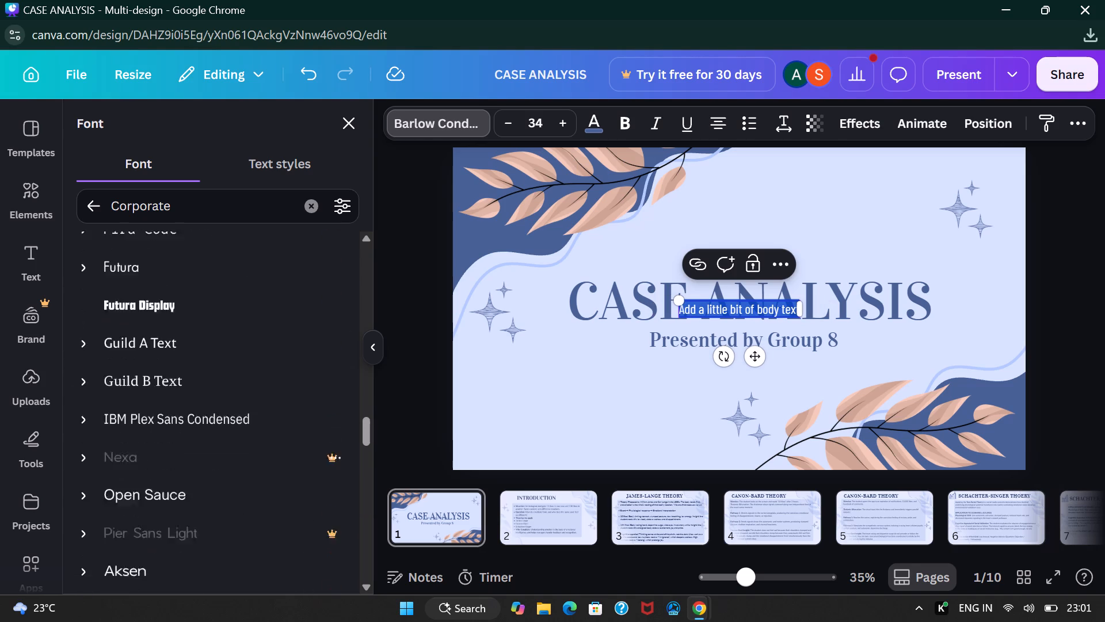
{"action": "left_click", "coordinate": [355, 119]}
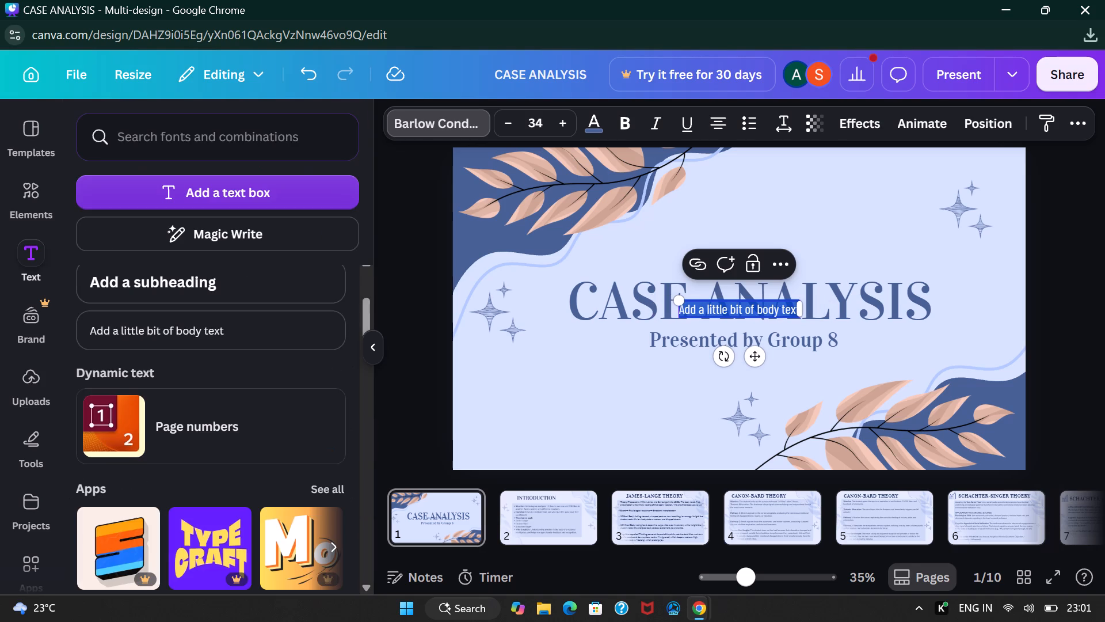
Move the body text off the CASE ANALYSIS title to the empty area at the slide's lower left.
{"action": "left_click", "coordinate": [1104, 310]}
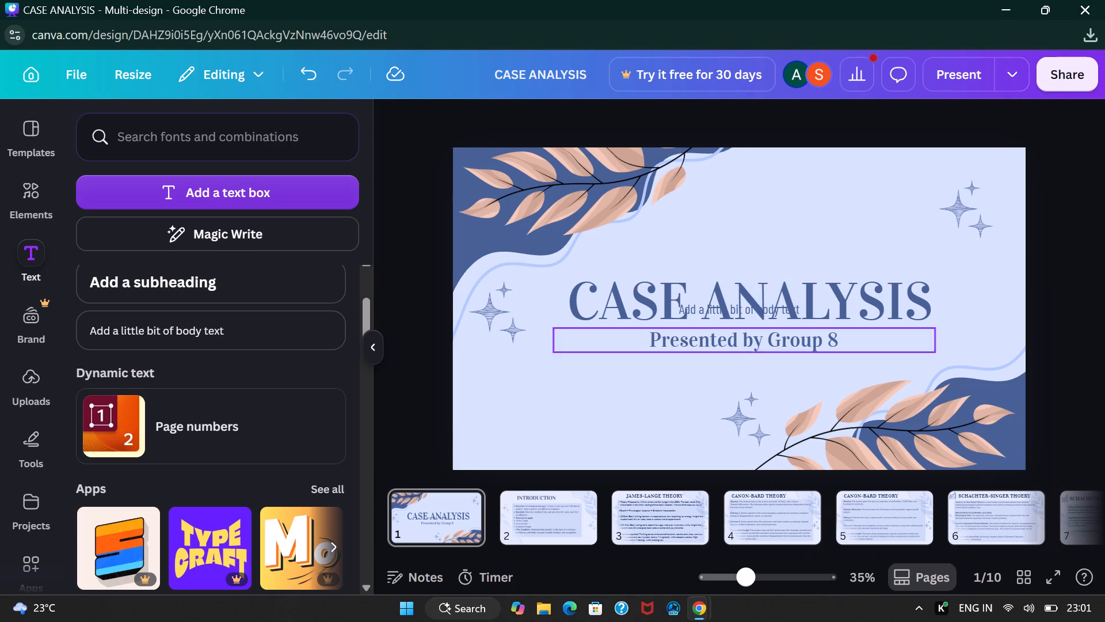
{"action": "left_click_drag", "start_coordinate": [740, 304], "coordinate": [555, 396]}
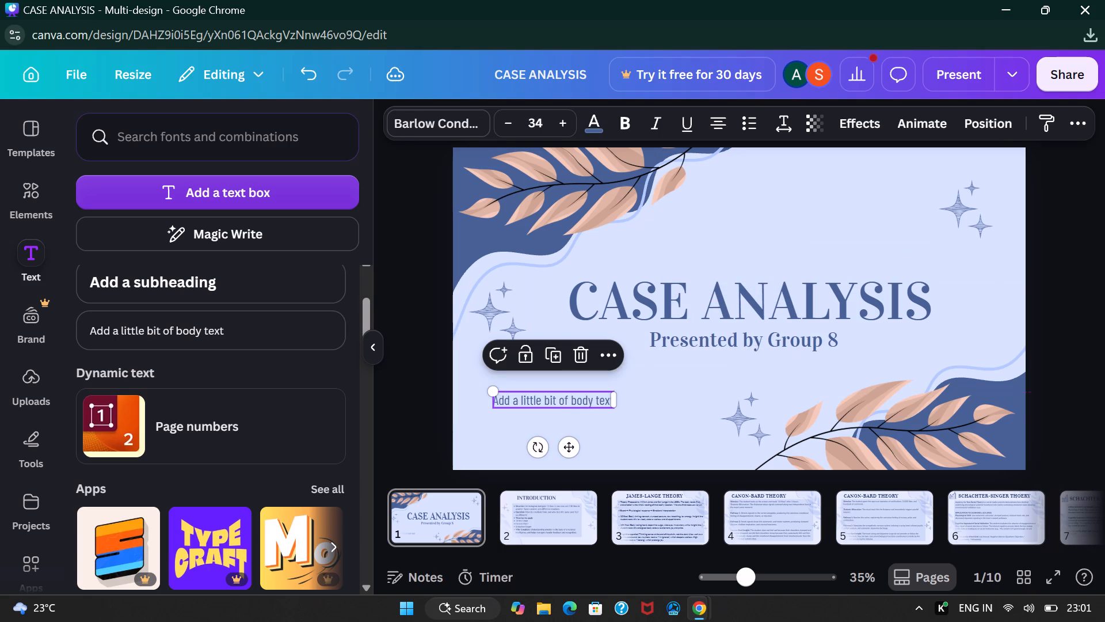
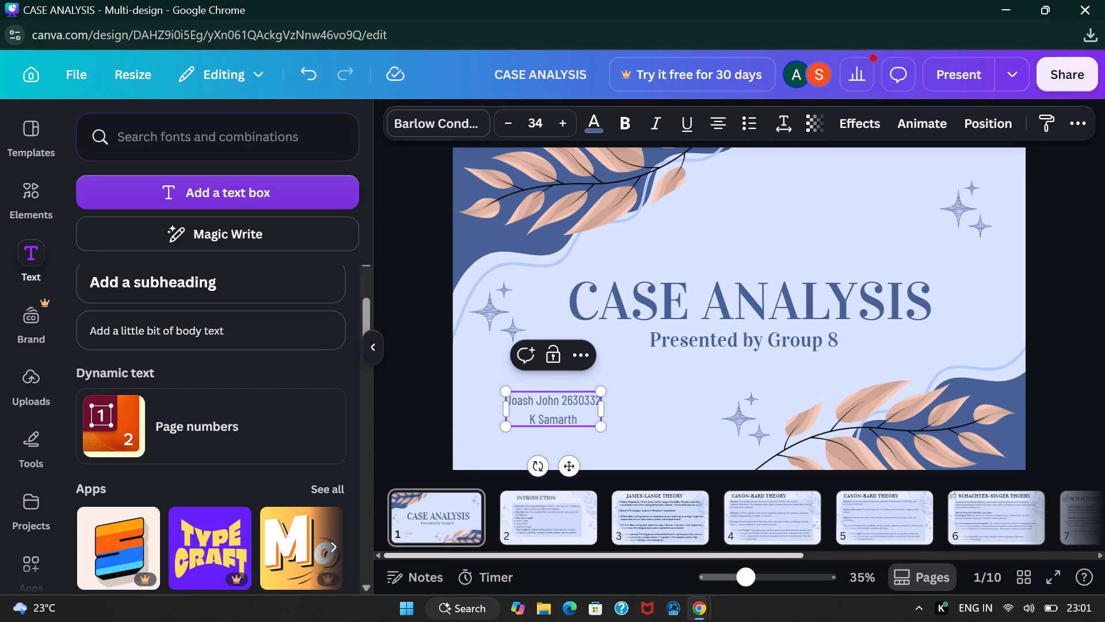
Add the second group member's ID number after their name in the title page's body text box.
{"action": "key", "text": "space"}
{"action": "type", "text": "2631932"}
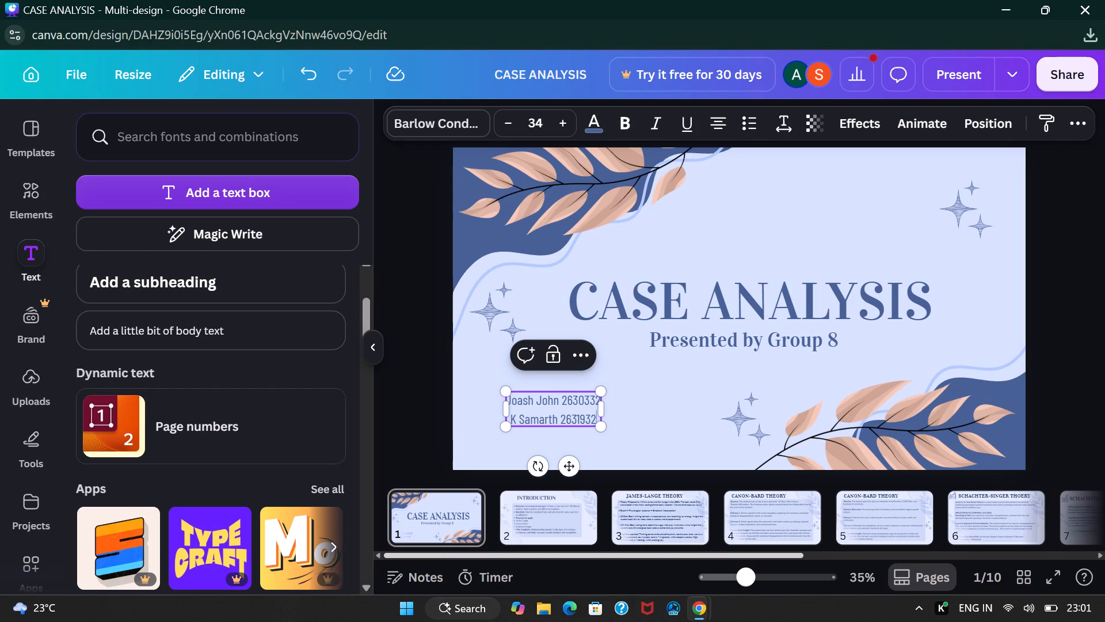
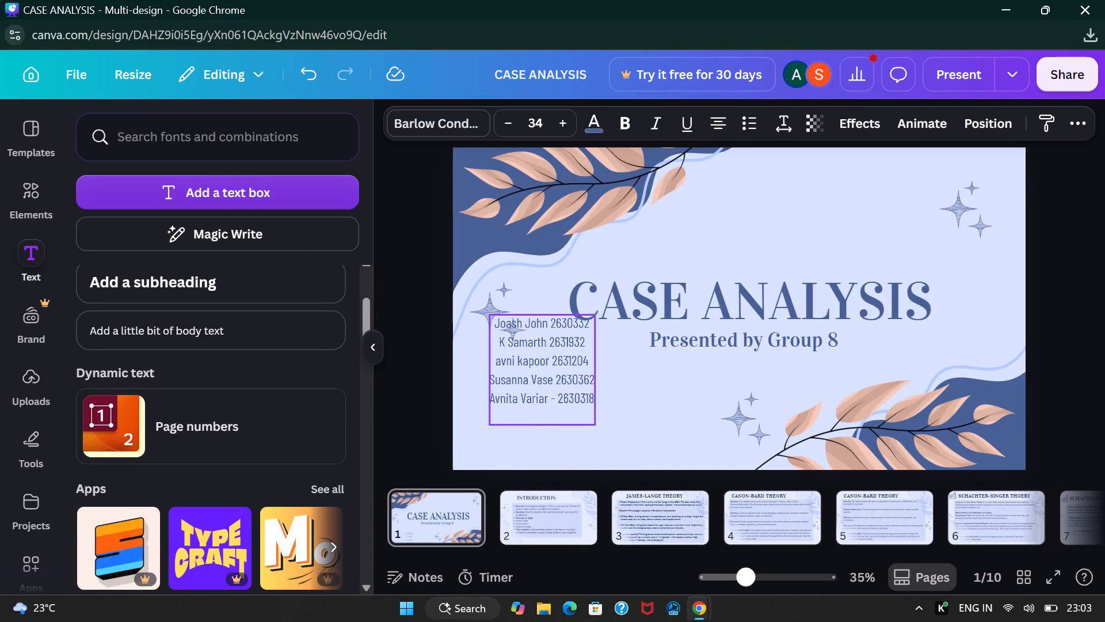
Move the group members' text box slightly lower on the title page, further below the CASE ANALYSIS title.
{"action": "left_click_drag", "start_coordinate": [534, 373], "coordinate": [533, 380]}
Open the group members' list for editing at the end of the last member's line, after the ID number.
{"action": "left_click", "coordinate": [585, 407]}
{"action": "left_click", "coordinate": [590, 409]}
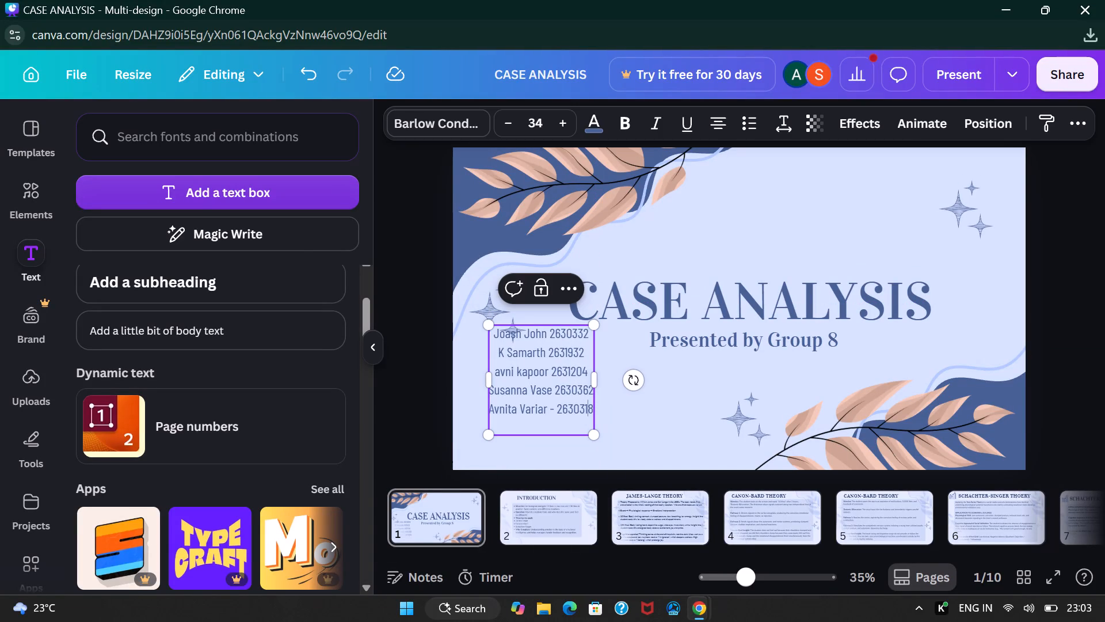
{"action": "left_click", "coordinate": [593, 411]}
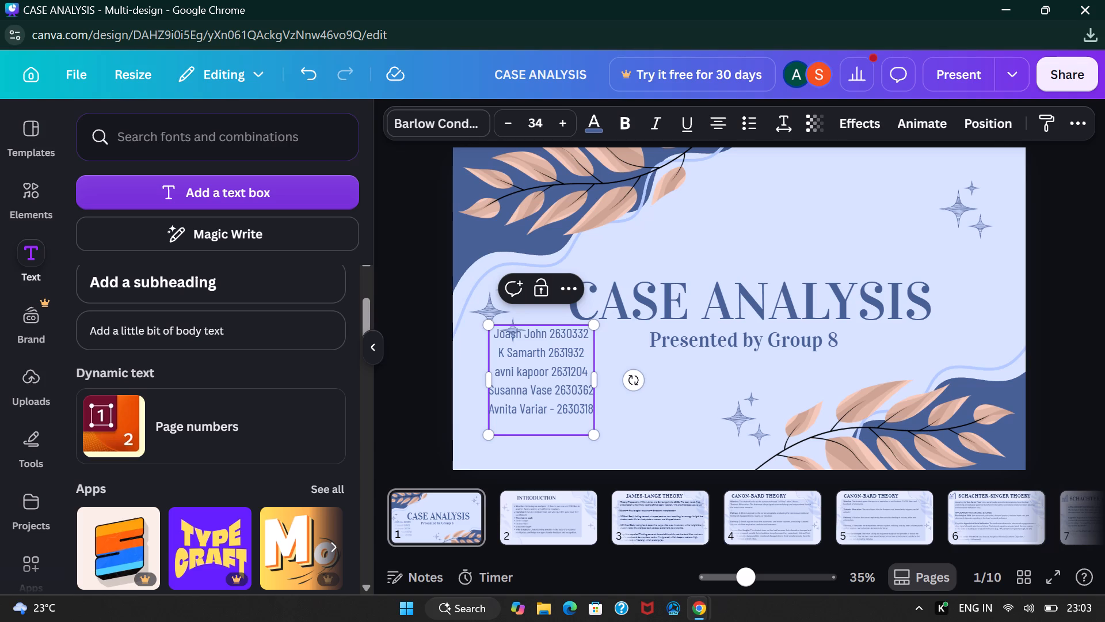
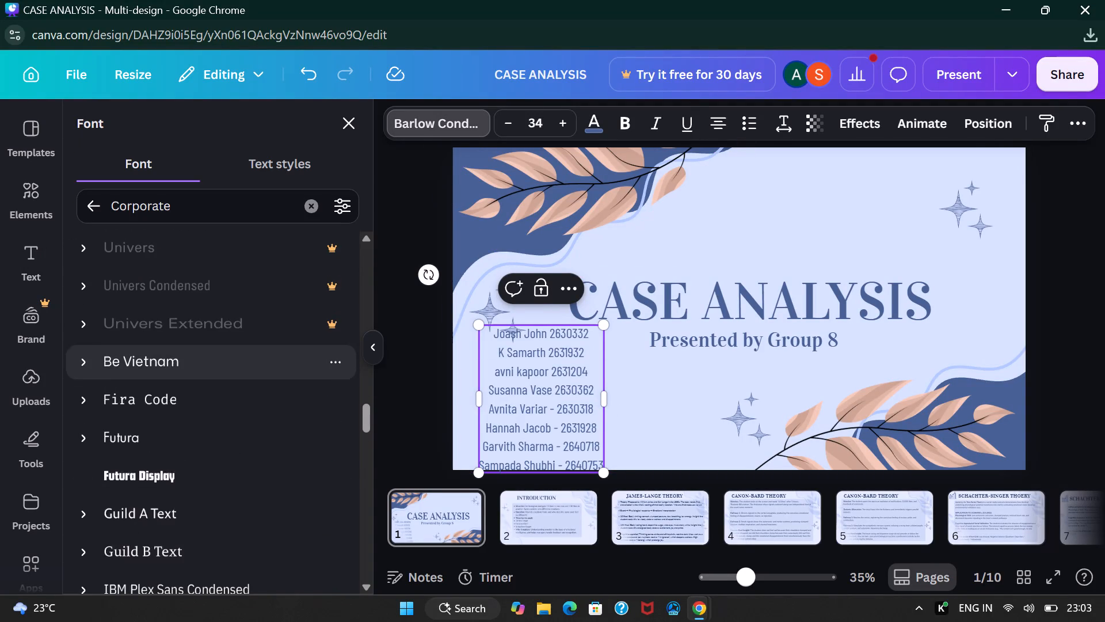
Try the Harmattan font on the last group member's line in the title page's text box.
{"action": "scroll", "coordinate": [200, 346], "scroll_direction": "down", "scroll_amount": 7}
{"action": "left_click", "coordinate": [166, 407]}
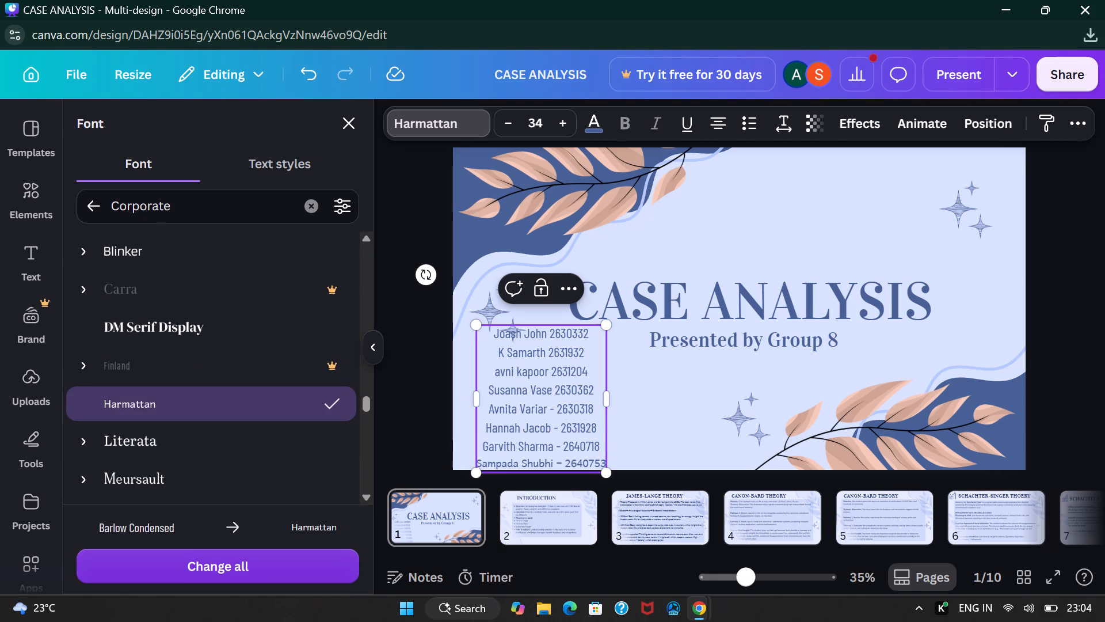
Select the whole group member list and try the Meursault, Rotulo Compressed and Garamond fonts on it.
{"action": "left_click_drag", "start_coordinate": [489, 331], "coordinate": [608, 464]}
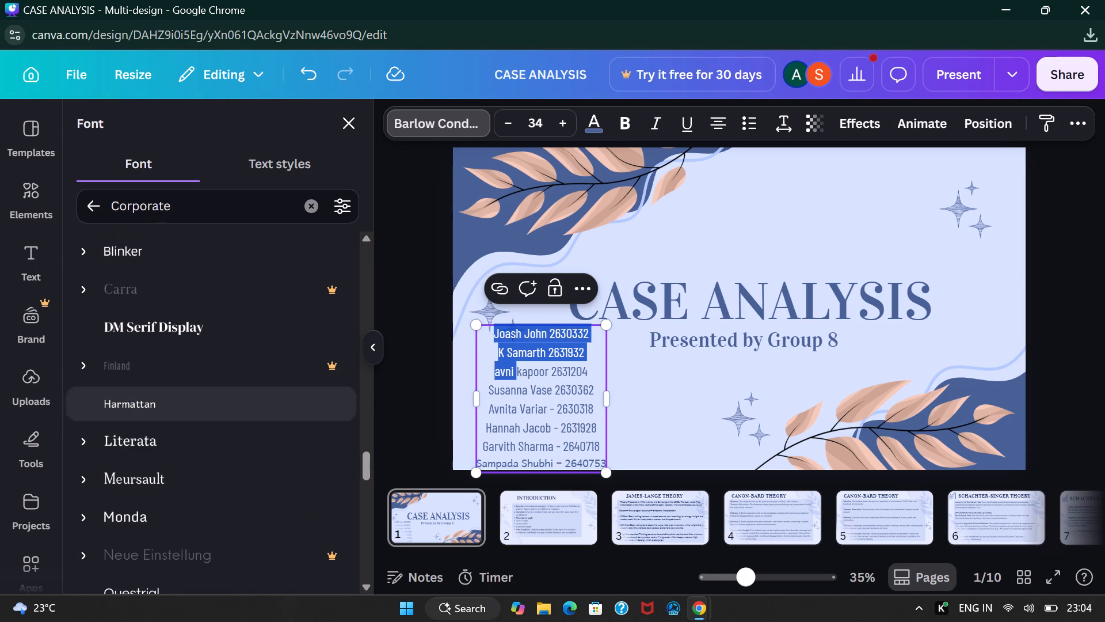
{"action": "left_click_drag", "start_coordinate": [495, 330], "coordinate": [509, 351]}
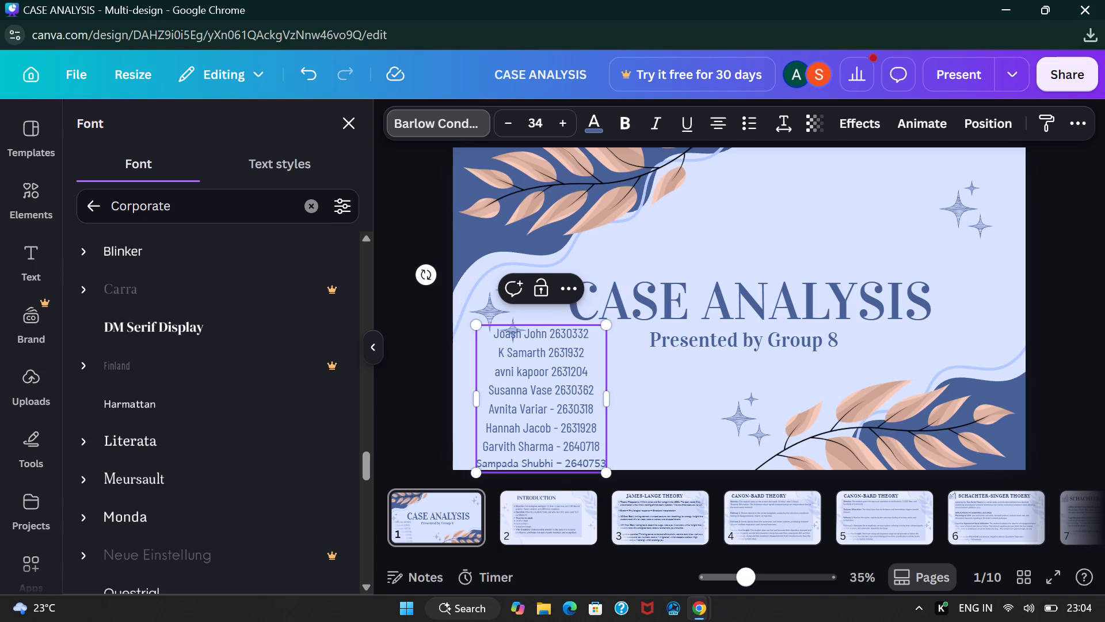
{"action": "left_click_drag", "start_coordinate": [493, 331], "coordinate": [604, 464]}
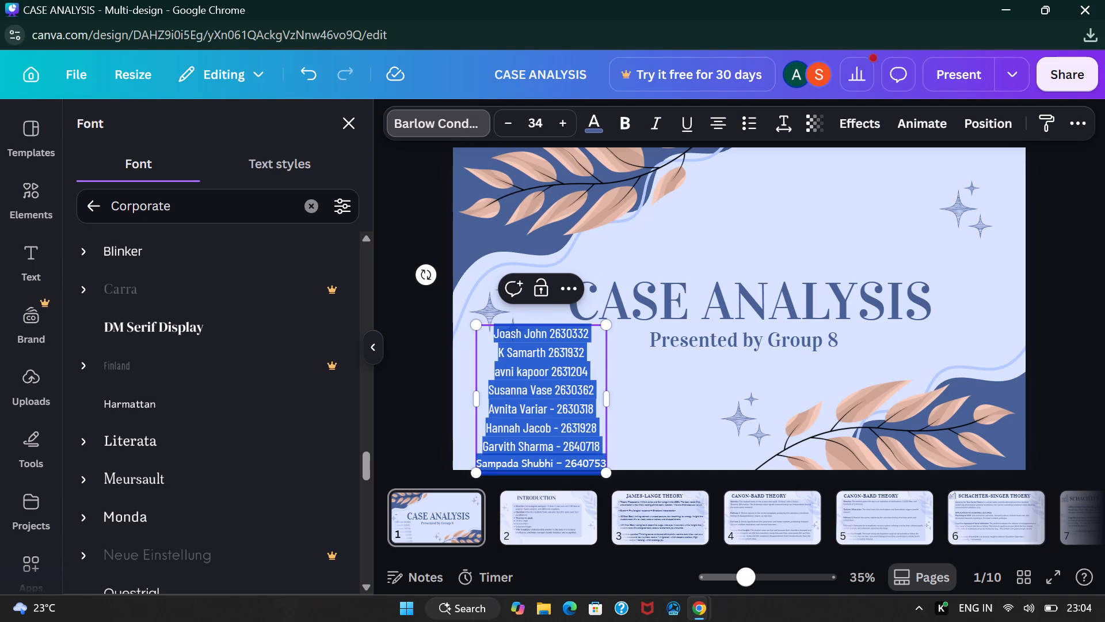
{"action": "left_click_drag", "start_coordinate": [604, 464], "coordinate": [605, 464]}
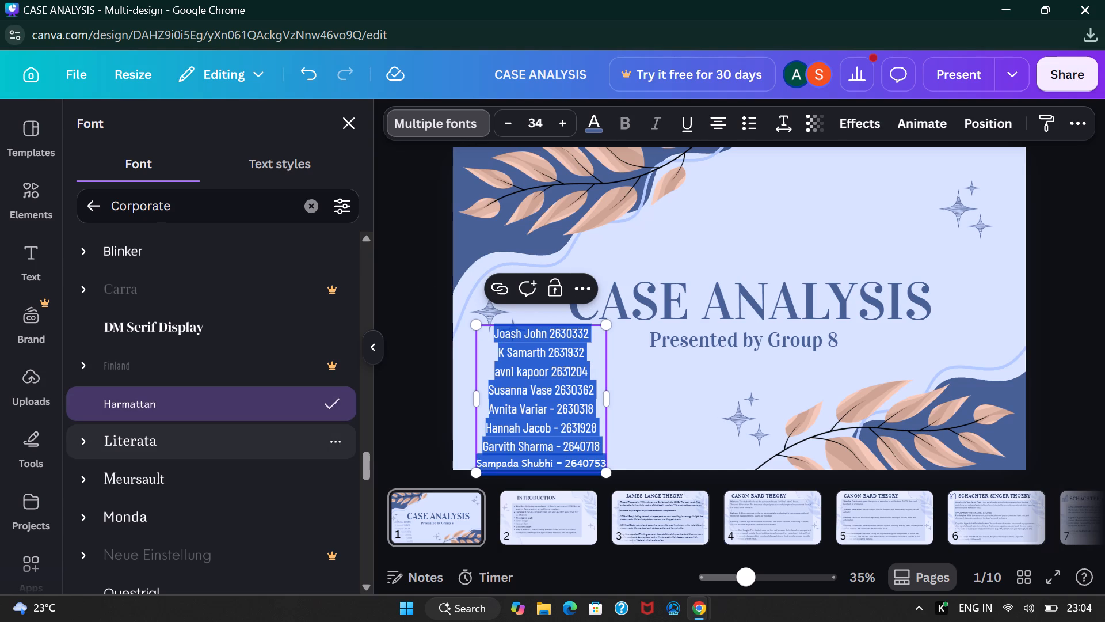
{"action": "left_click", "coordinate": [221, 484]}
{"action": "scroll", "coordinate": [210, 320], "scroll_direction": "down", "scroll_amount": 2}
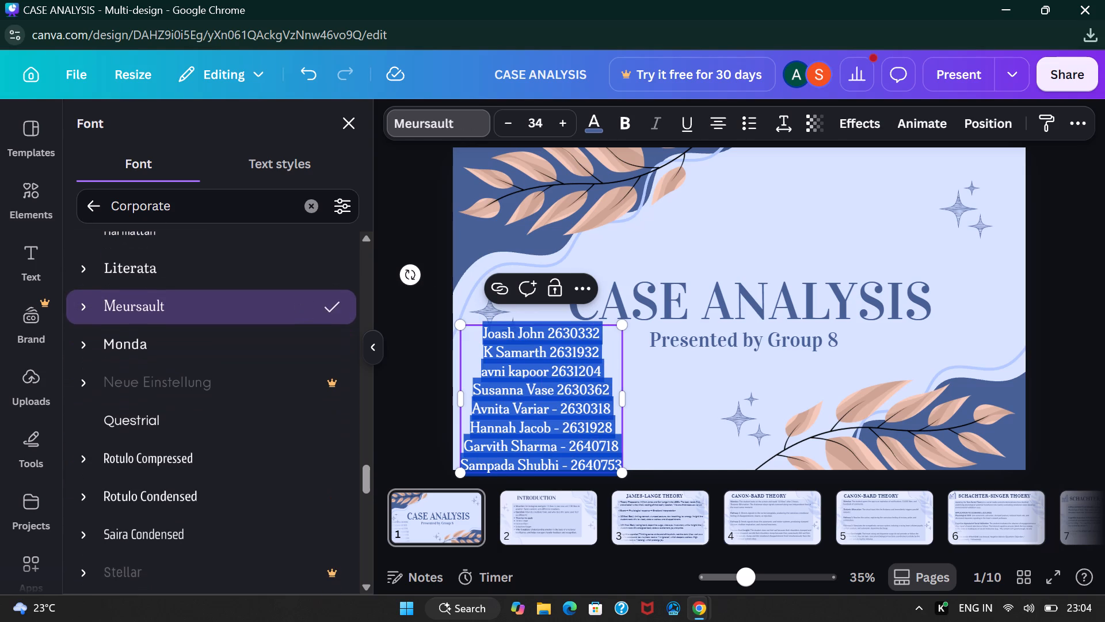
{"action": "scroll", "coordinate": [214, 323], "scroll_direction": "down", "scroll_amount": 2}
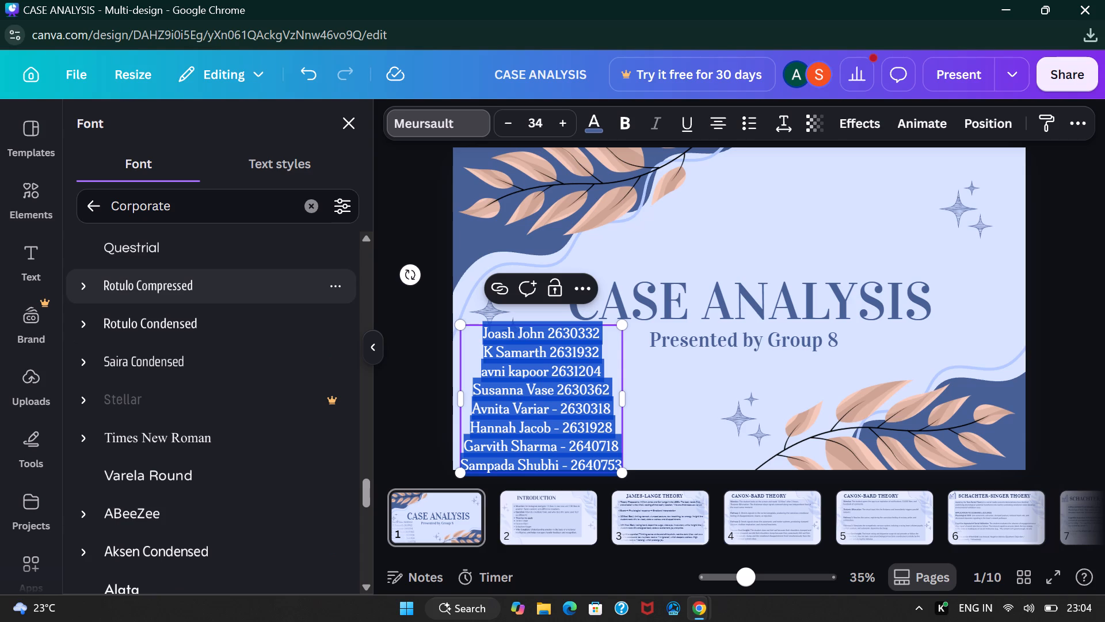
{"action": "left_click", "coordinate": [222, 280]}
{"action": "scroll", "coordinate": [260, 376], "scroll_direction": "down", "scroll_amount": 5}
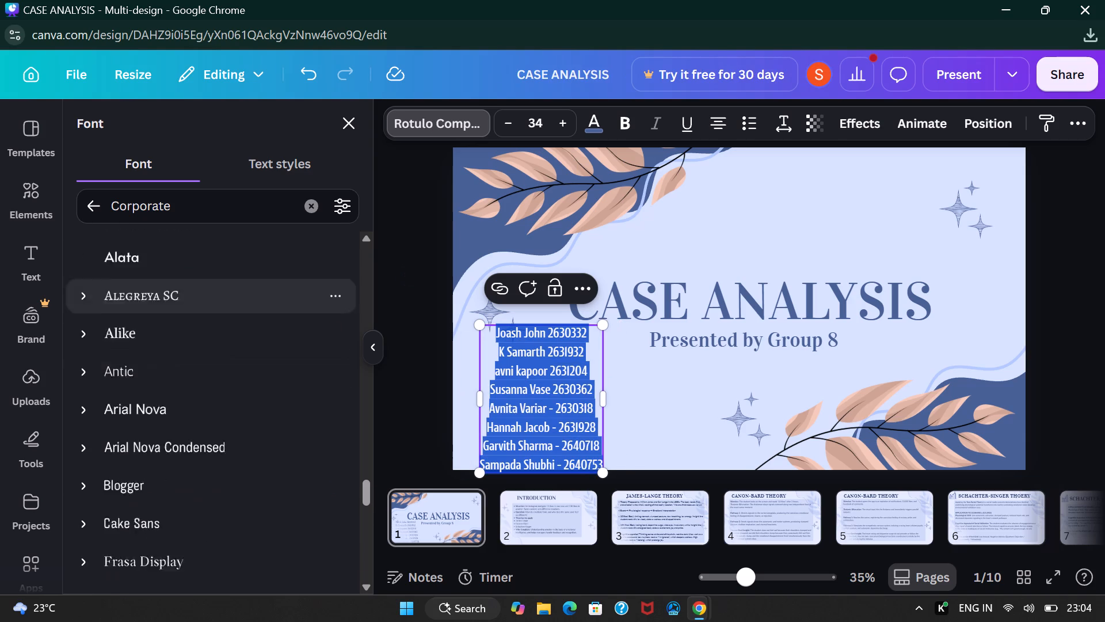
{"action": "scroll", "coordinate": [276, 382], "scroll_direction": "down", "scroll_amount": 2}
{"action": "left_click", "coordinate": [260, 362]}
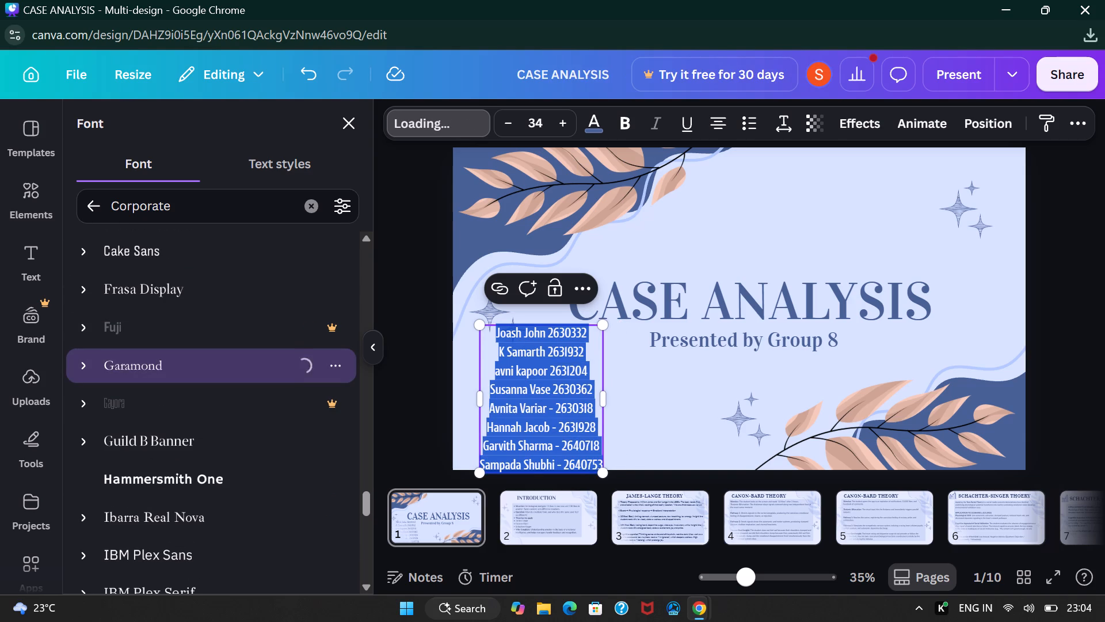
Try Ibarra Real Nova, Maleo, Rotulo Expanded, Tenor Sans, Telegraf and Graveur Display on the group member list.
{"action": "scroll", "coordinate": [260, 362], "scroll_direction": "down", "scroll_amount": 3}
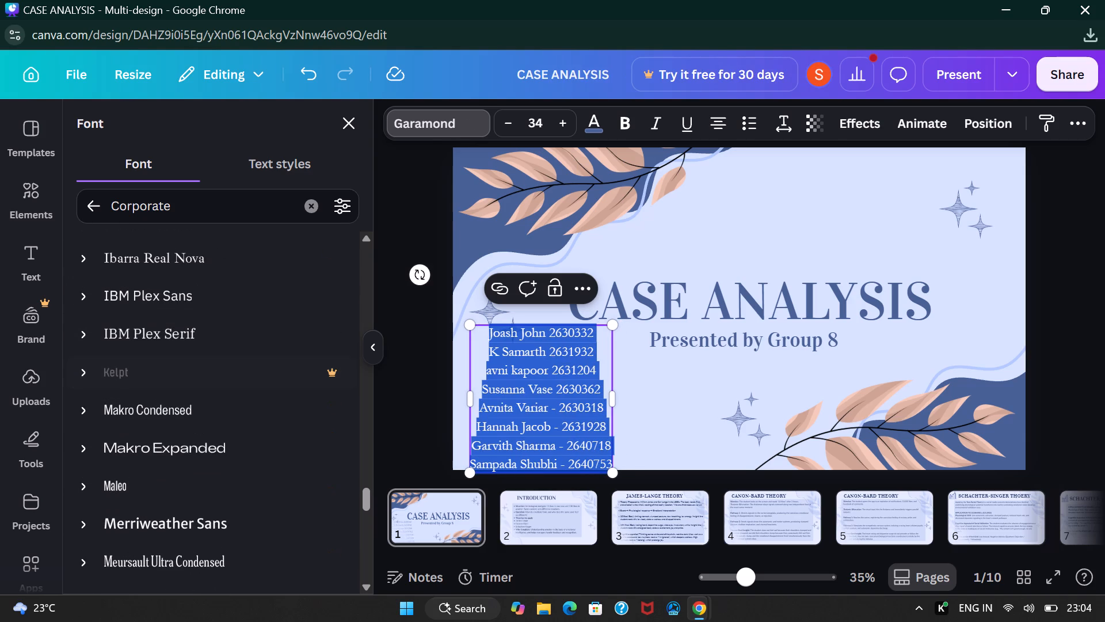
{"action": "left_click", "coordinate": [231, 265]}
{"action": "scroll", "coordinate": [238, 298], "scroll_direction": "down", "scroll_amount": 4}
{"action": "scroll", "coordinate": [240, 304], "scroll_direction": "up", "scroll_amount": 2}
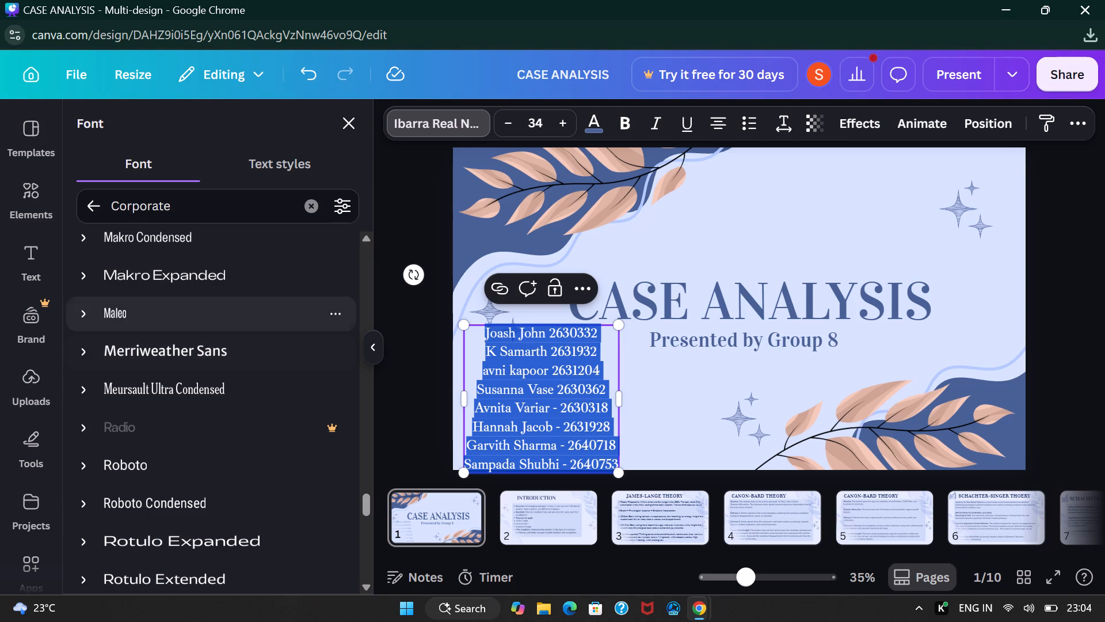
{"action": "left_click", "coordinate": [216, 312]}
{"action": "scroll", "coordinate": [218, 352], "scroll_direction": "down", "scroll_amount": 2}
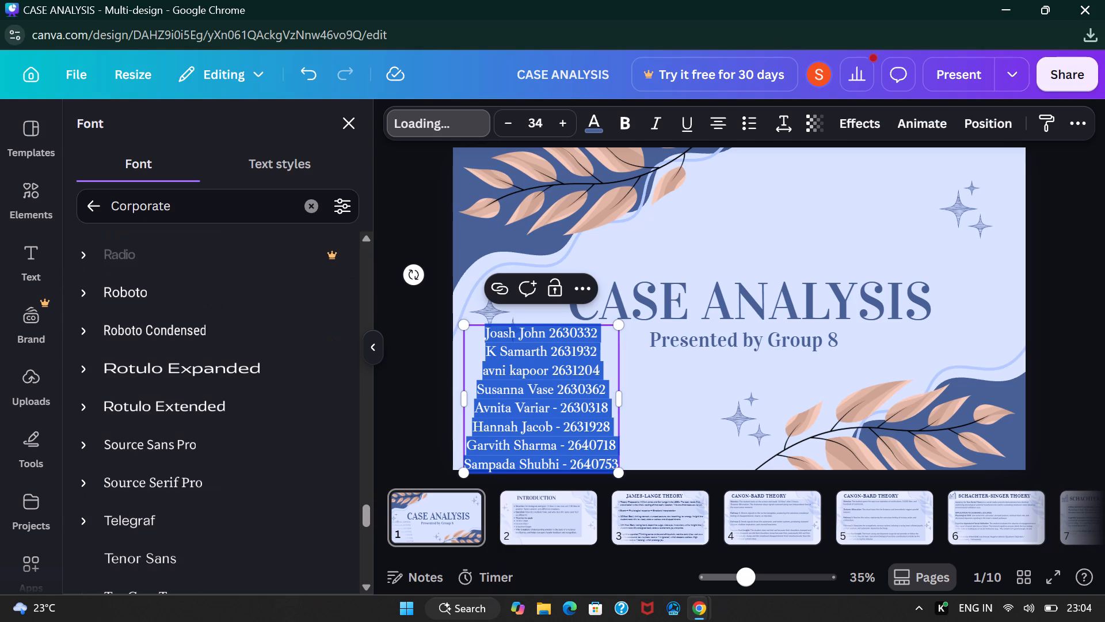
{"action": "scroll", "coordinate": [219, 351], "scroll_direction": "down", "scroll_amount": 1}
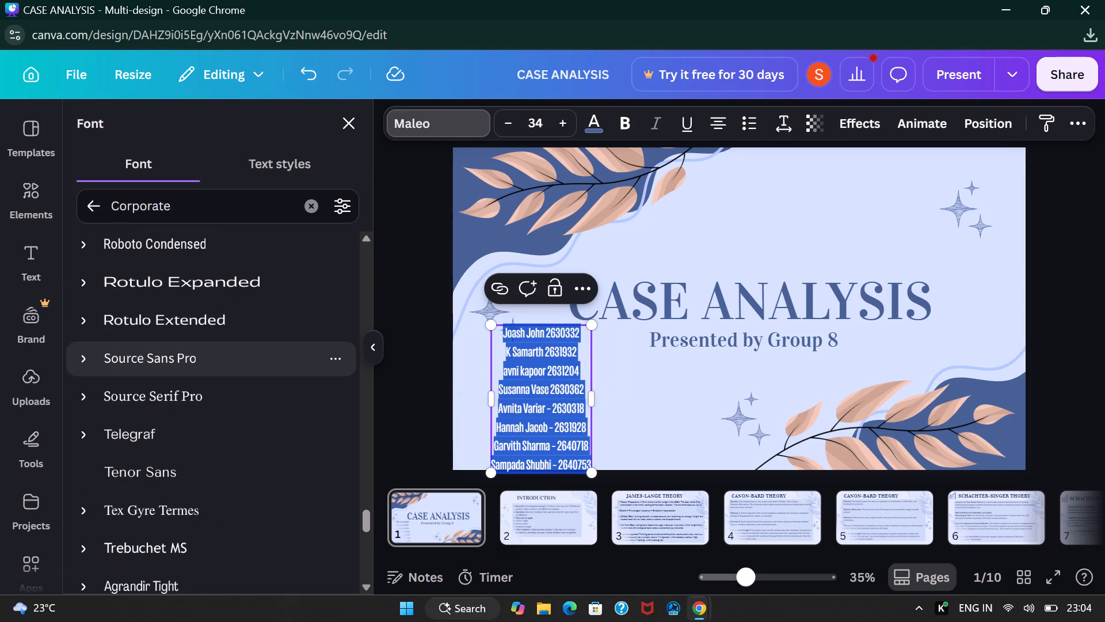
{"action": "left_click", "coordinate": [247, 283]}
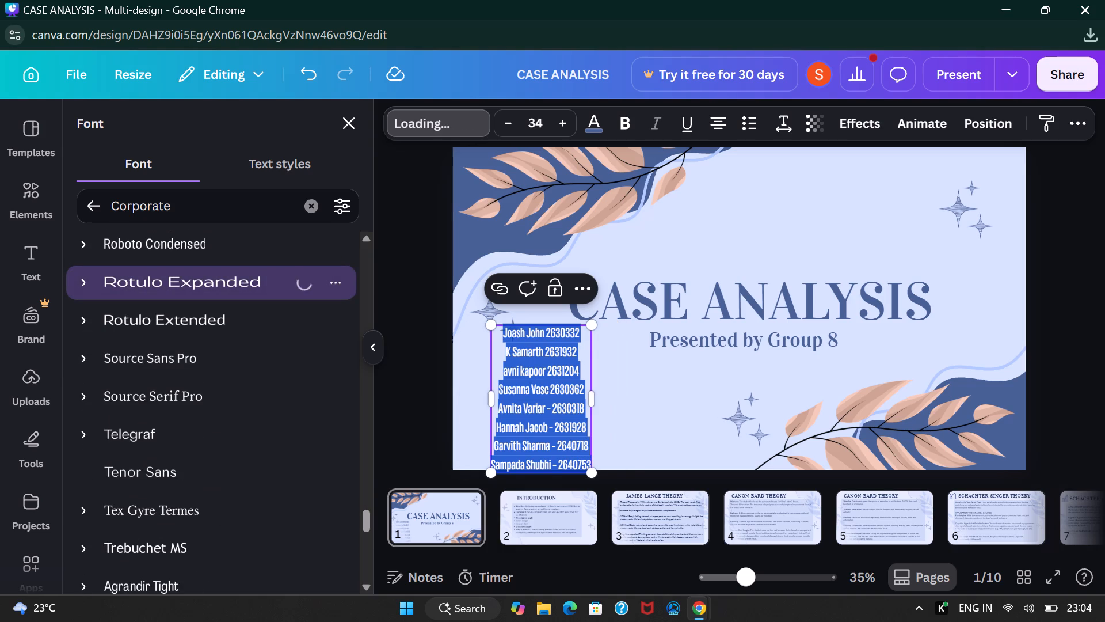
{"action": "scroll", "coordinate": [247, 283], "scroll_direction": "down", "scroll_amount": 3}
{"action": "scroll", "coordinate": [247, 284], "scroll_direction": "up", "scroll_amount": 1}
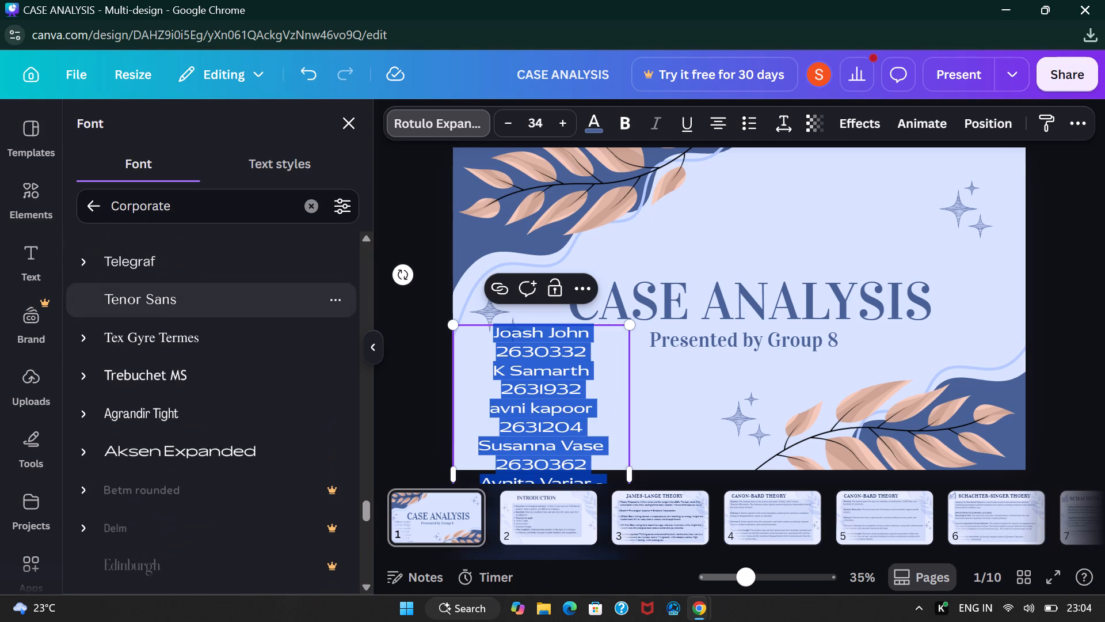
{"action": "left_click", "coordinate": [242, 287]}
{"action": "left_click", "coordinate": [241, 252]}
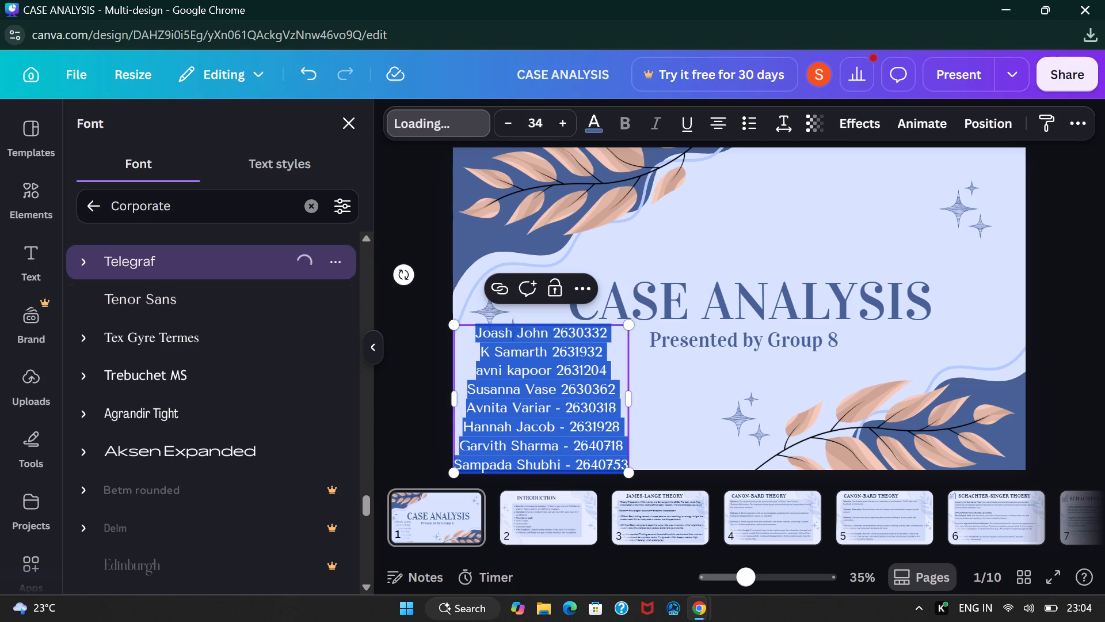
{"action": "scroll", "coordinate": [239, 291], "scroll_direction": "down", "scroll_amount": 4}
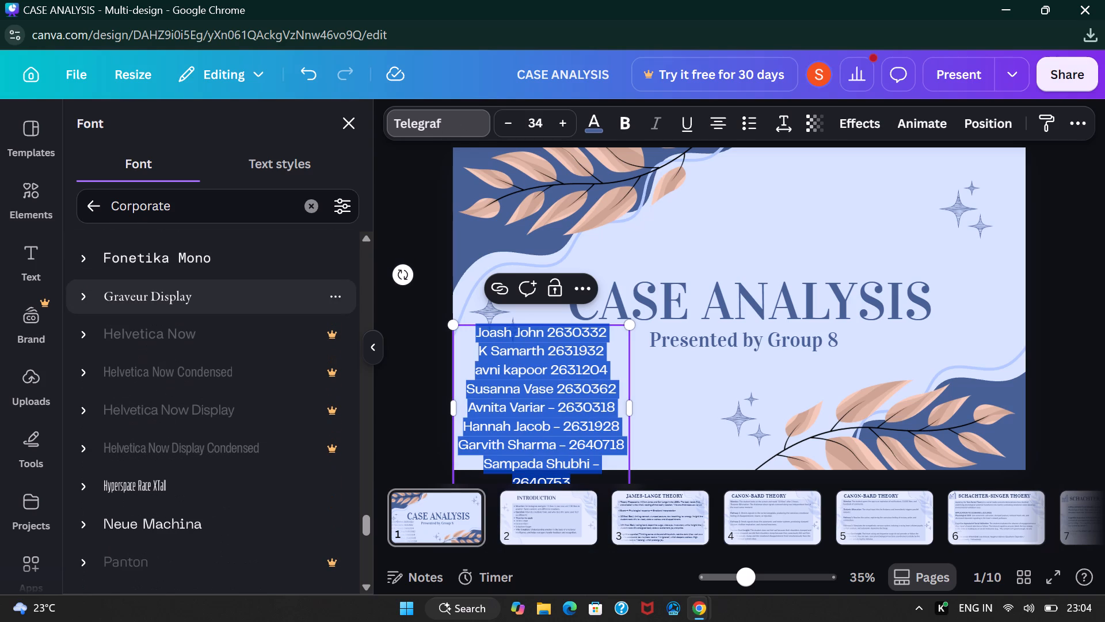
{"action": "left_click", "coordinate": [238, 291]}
Set the group member list's font to Sanchez and hide the font choices.
{"action": "scroll", "coordinate": [238, 291], "scroll_direction": "down", "scroll_amount": 3}
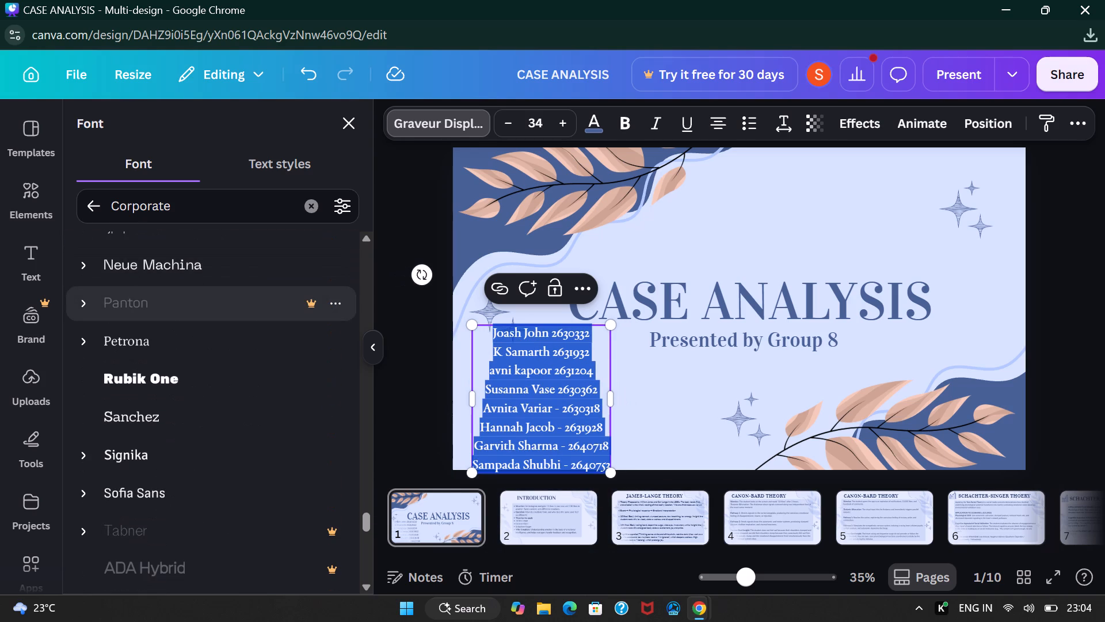
{"action": "scroll", "coordinate": [238, 291], "scroll_direction": "down", "scroll_amount": 1}
{"action": "left_click", "coordinate": [230, 325]}
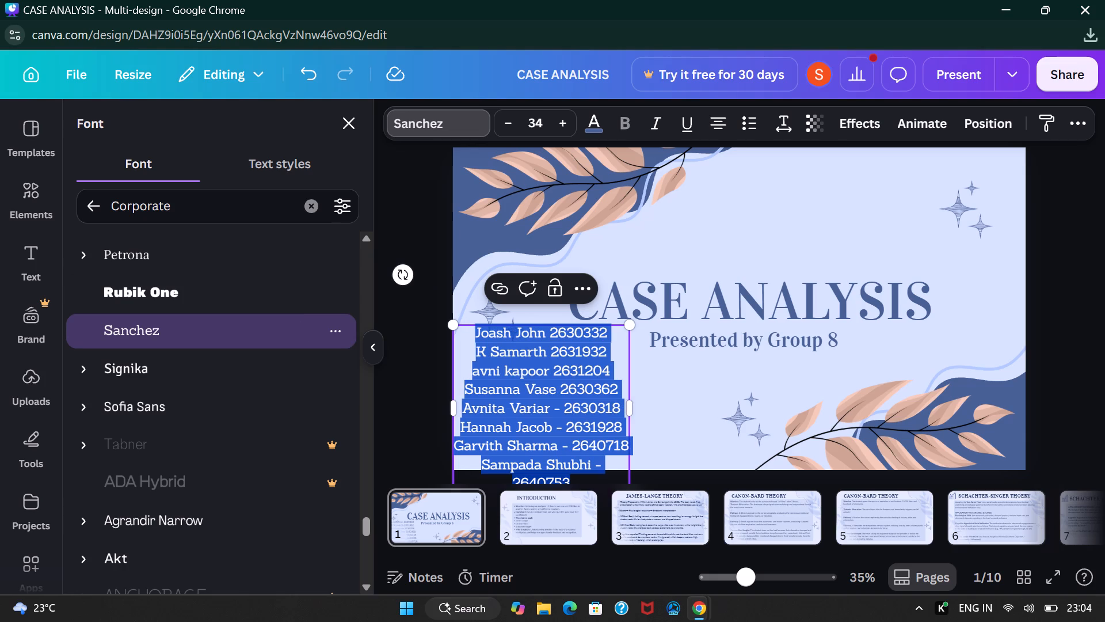
{"action": "left_click", "coordinate": [378, 350]}
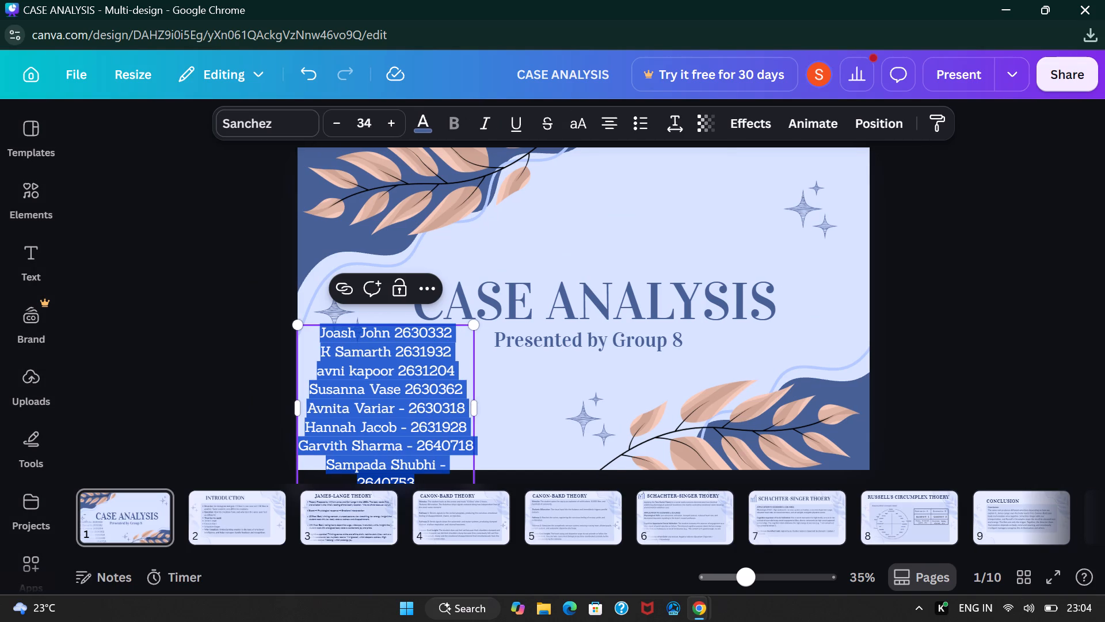
Scale the member list to font size 25.5 and place it below the subtitle near the slide's lower-left corner.
{"action": "left_click", "coordinate": [245, 356]}
{"action": "left_click", "coordinate": [372, 399]}
{"action": "left_click_drag", "start_coordinate": [372, 399], "coordinate": [376, 367]}
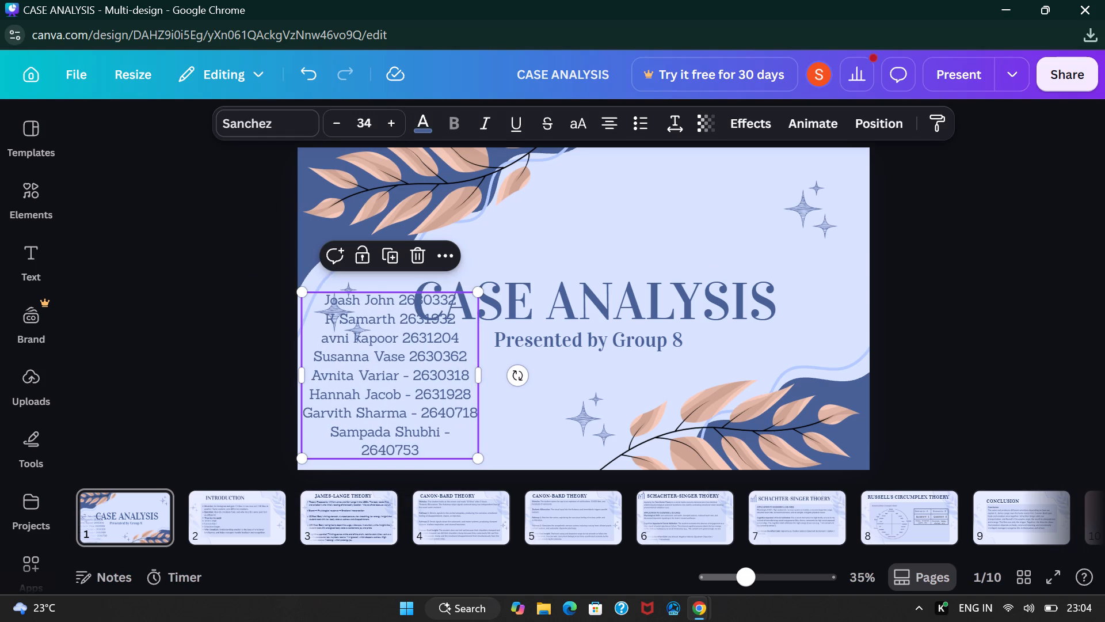
{"action": "left_click_drag", "start_coordinate": [479, 460], "coordinate": [391, 377]}
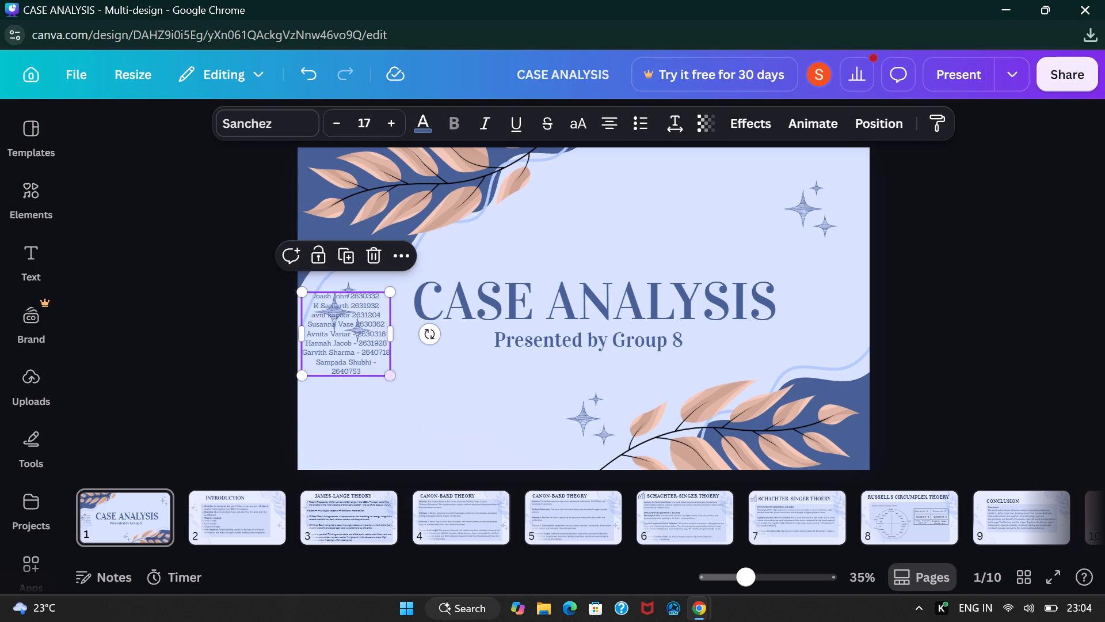
{"action": "left_click_drag", "start_coordinate": [361, 344], "coordinate": [387, 422]}
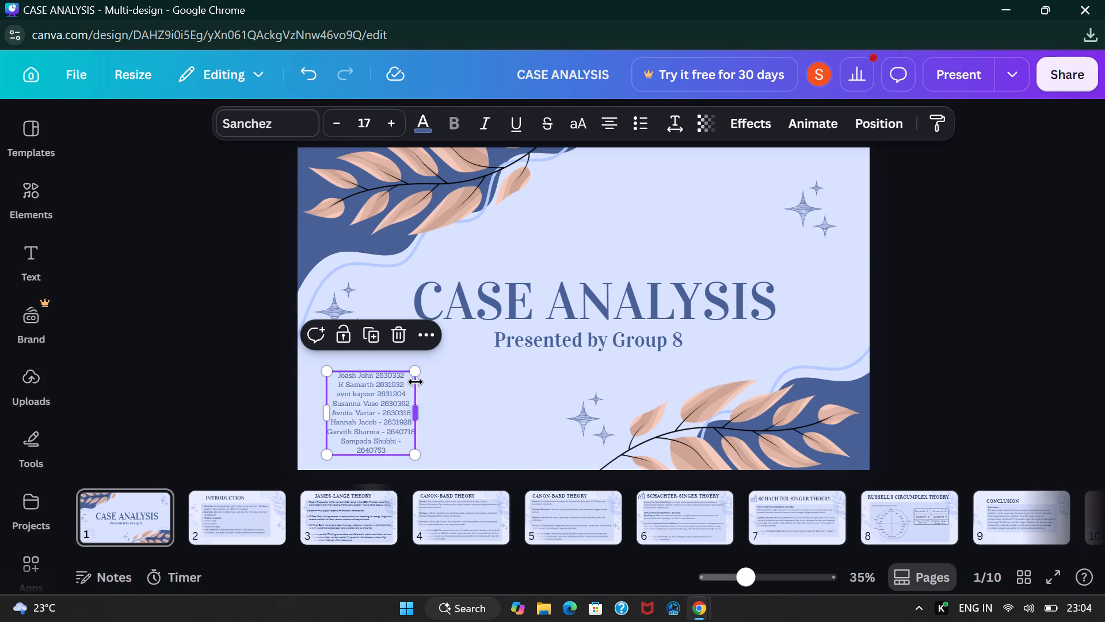
{"action": "left_click_drag", "start_coordinate": [416, 456], "coordinate": [473, 483]}
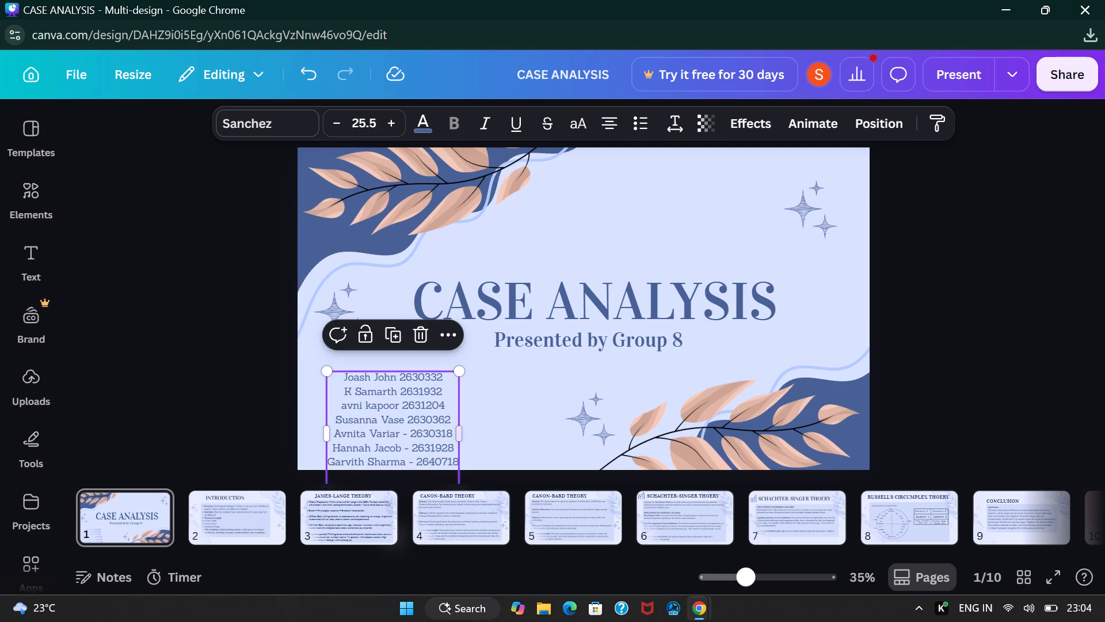
Join the second member's entry onto the first member's line with a space and widen the text box to fit the pair.
{"action": "left_click", "coordinate": [340, 388]}
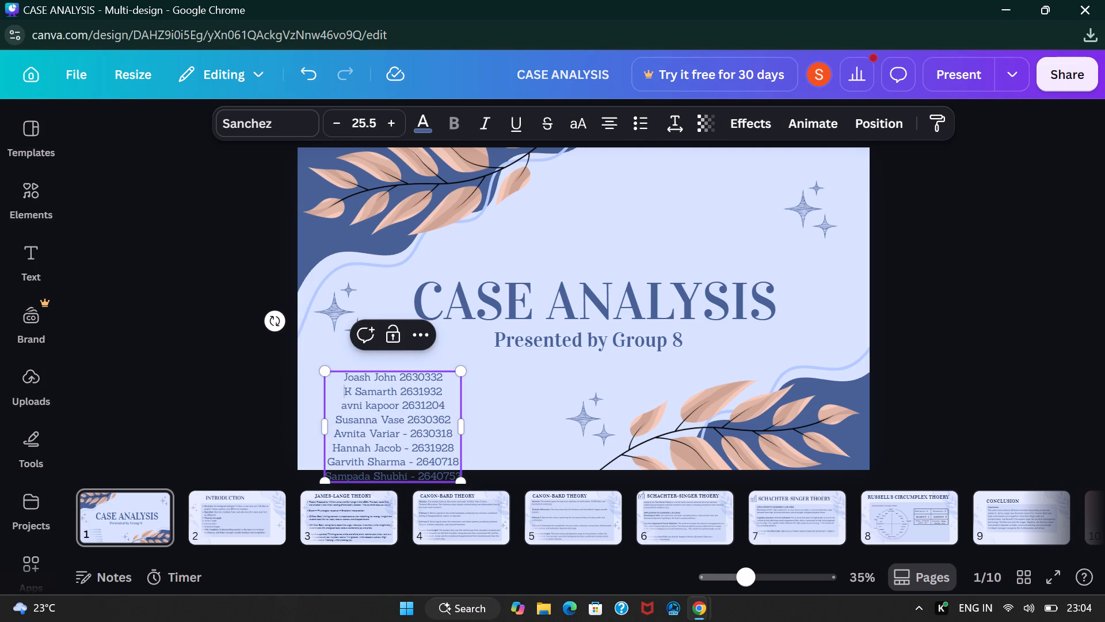
{"action": "key", "text": "BackSpace"}
{"action": "key", "text": "space"}
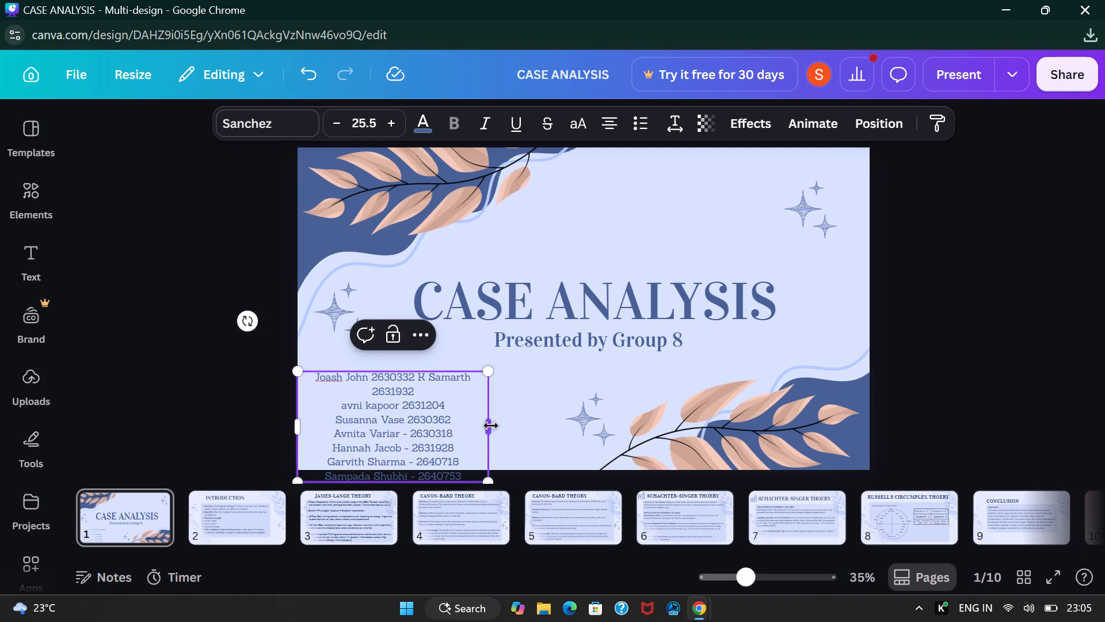
{"action": "left_click_drag", "start_coordinate": [491, 426], "coordinate": [706, 431]}
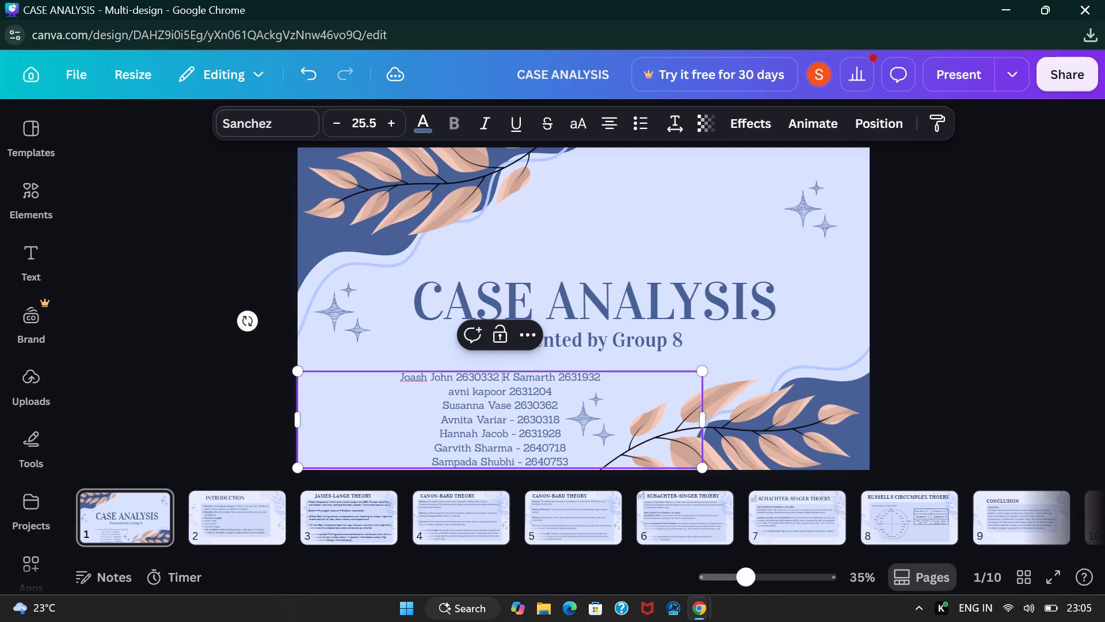
Join the fourth member's entry onto the third member's line, separated by a space.
{"action": "left_click", "coordinate": [443, 407]}
{"action": "key", "text": "BackSpace"}
{"action": "key", "text": "space"}
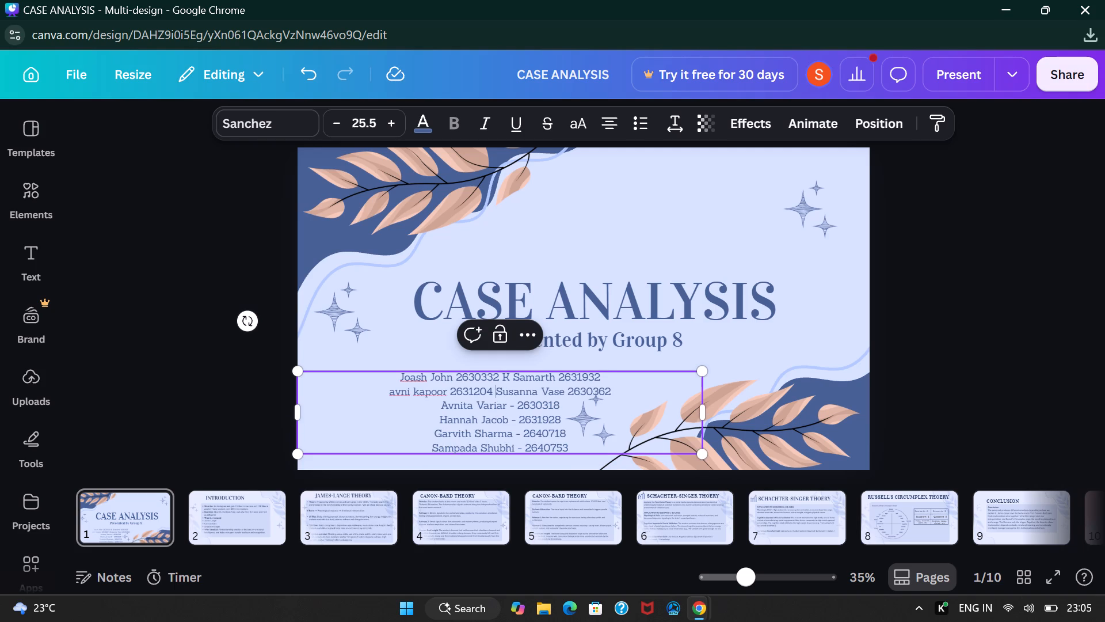
Capitalize the first letter of the third member's first name.
{"action": "key", "text": "Left"}
{"action": "key", "text": "Left"}
{"action": "key", "text": "Left"}
{"action": "key", "text": "Left"}
{"action": "key", "text": "Left"}
{"action": "key", "text": "Left"}
{"action": "key", "text": "Left"}
{"action": "key", "text": "Left"}
{"action": "key", "text": "Left"}
{"action": "key", "text": "Left"}
{"action": "key", "text": "Left"}
{"action": "key", "text": "Left"}
{"action": "key", "text": "Left"}
{"action": "key", "text": "Left"}
{"action": "key", "text": "Left"}
{"action": "key", "text": "Left"}
{"action": "key", "text": "Left"}
{"action": "key", "text": "Left"}
{"action": "key", "text": "Left"}
{"action": "key", "text": "Left"}
{"action": "key", "text": "BackSpace"}
{"action": "key", "text": "shift+s"}
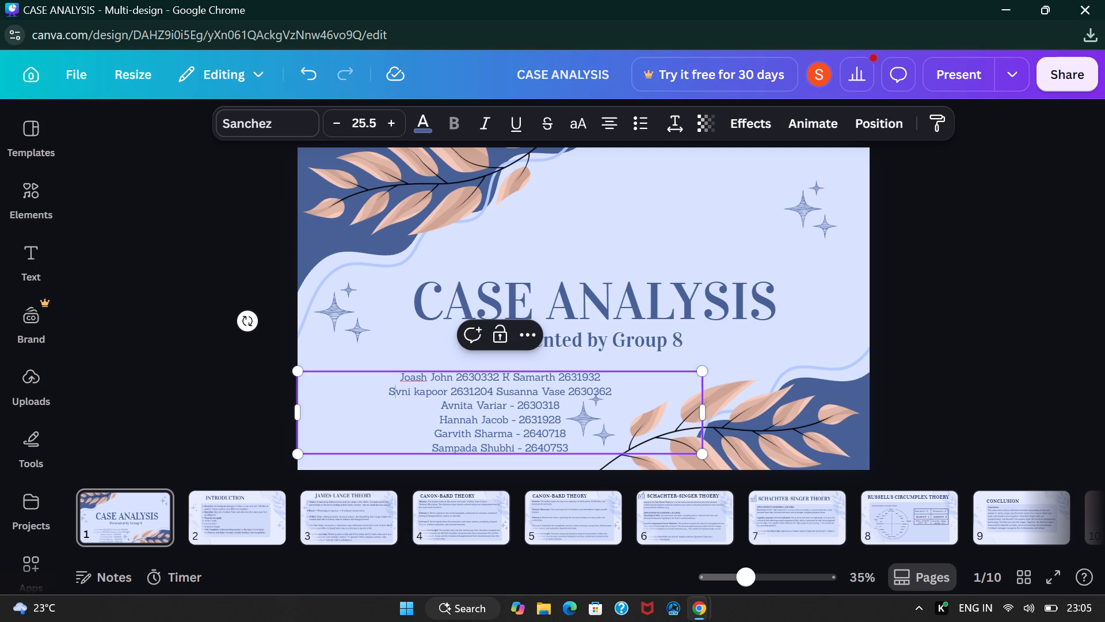
{"action": "key", "text": "BackSpace"}
{"action": "key", "text": "shift+a"}
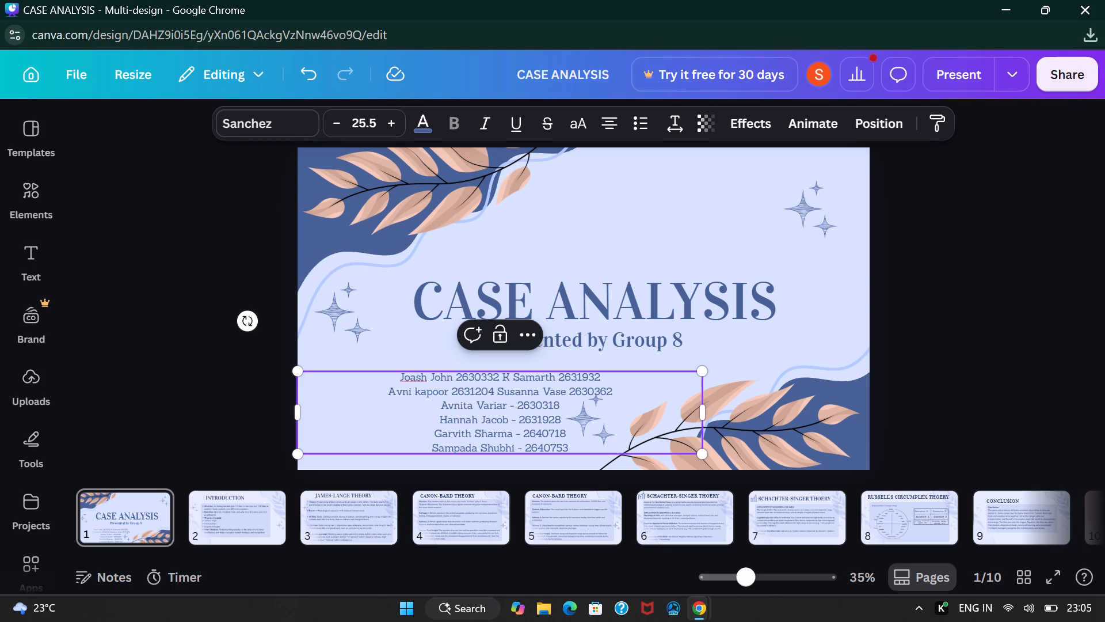
Join the sixth member's entry onto the fifth member's line, separated by a space.
{"action": "left_click", "coordinate": [438, 418]}
{"action": "key", "text": "Return"}
{"action": "key", "text": "BackSpace"}
{"action": "key", "text": "BackSpace"}
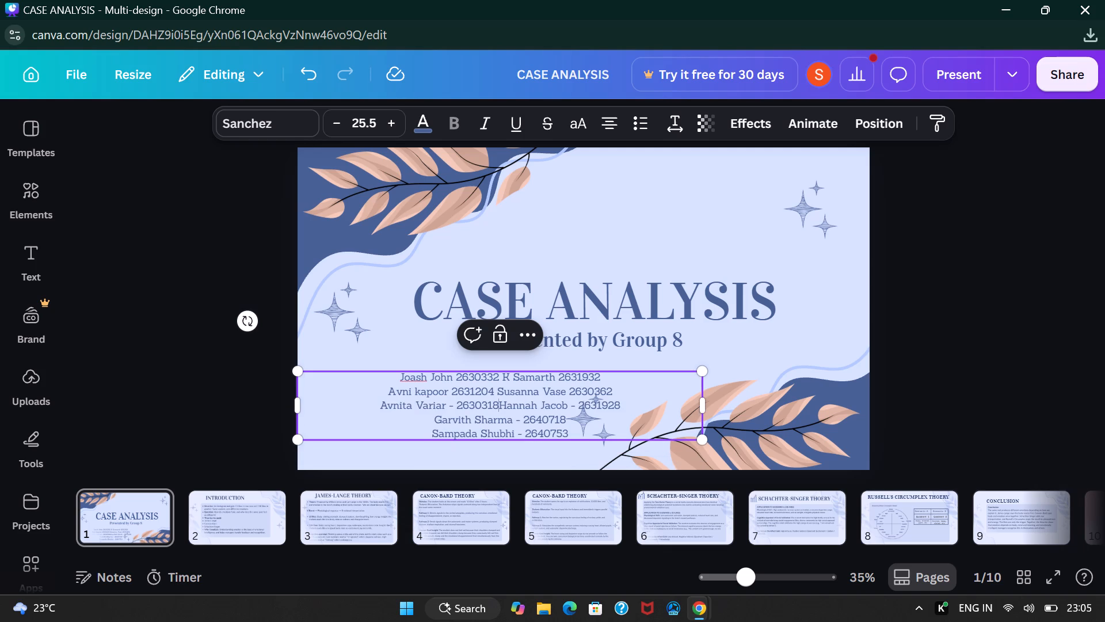
{"action": "key", "text": "space"}
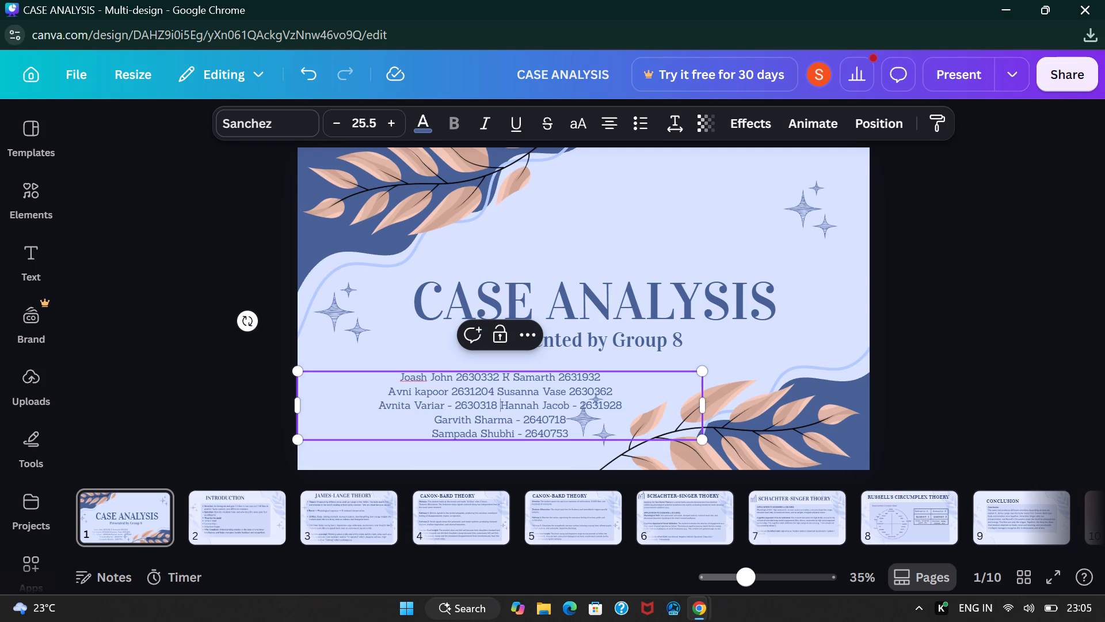
Join the eighth member's entry onto the seventh member's line, separated by a space.
{"action": "left_click", "coordinate": [443, 420]}
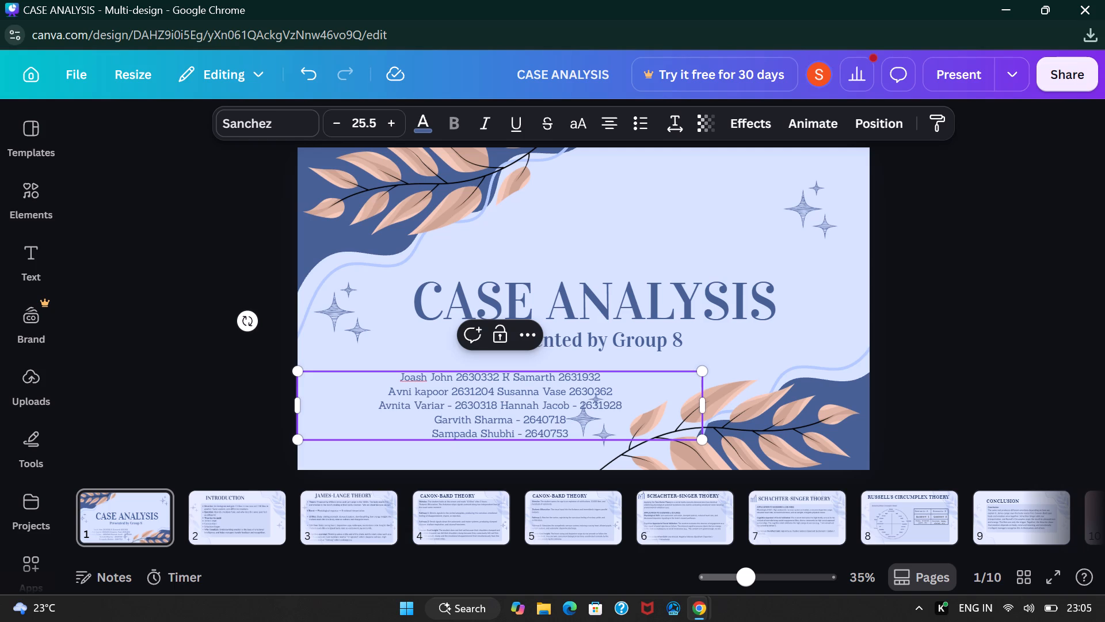
{"action": "left_click", "coordinate": [432, 435]}
{"action": "key", "text": "BackSpace"}
{"action": "key", "text": "space"}
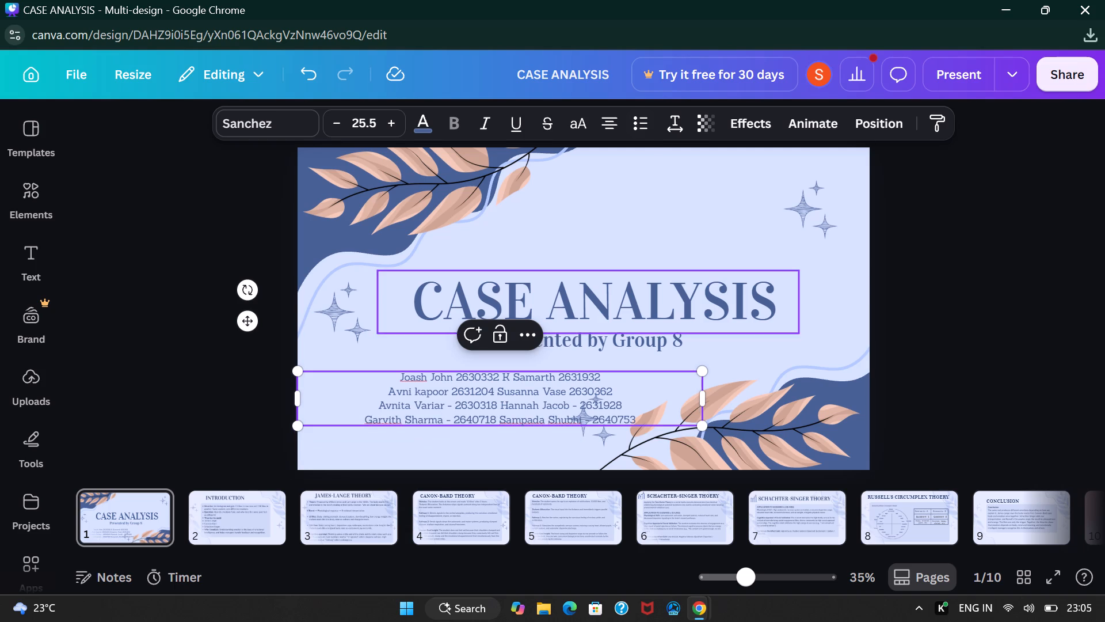
Change the text alignment of the whole member list on the title page to justified.
{"action": "left_click", "coordinate": [612, 114]}
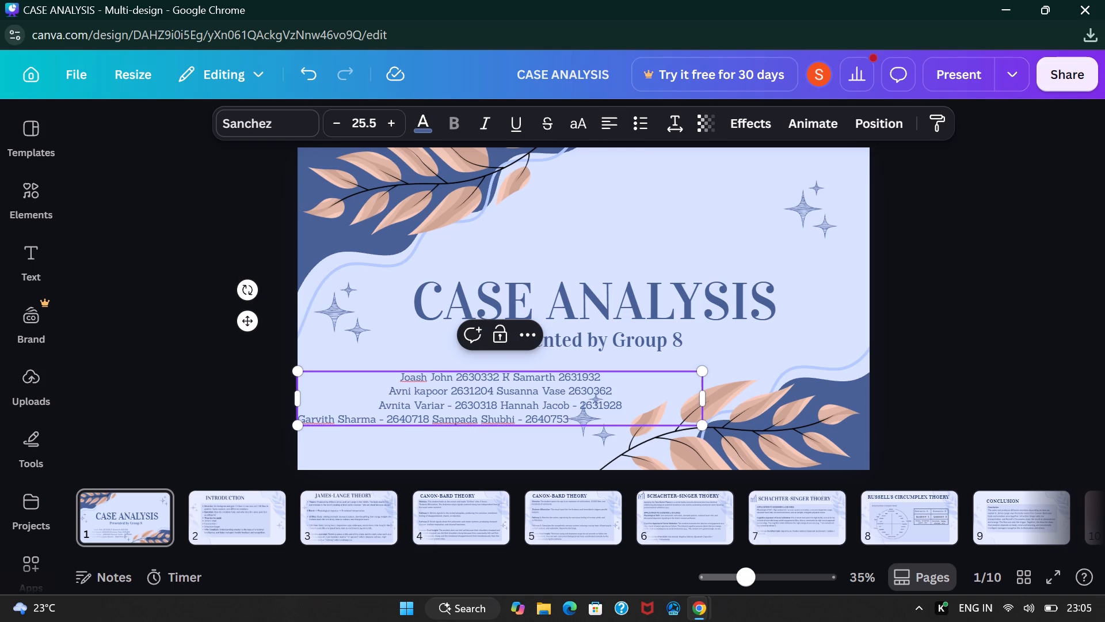
{"action": "key", "text": "ctrl+z"}
{"action": "left_click", "coordinate": [953, 346]}
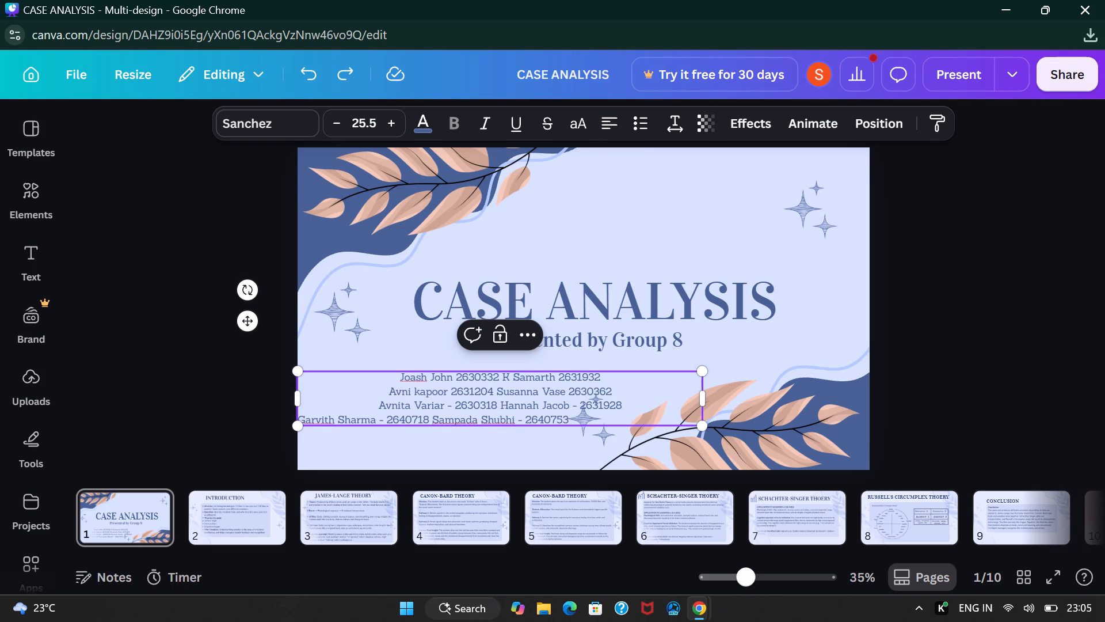
{"action": "left_click", "coordinate": [566, 386]}
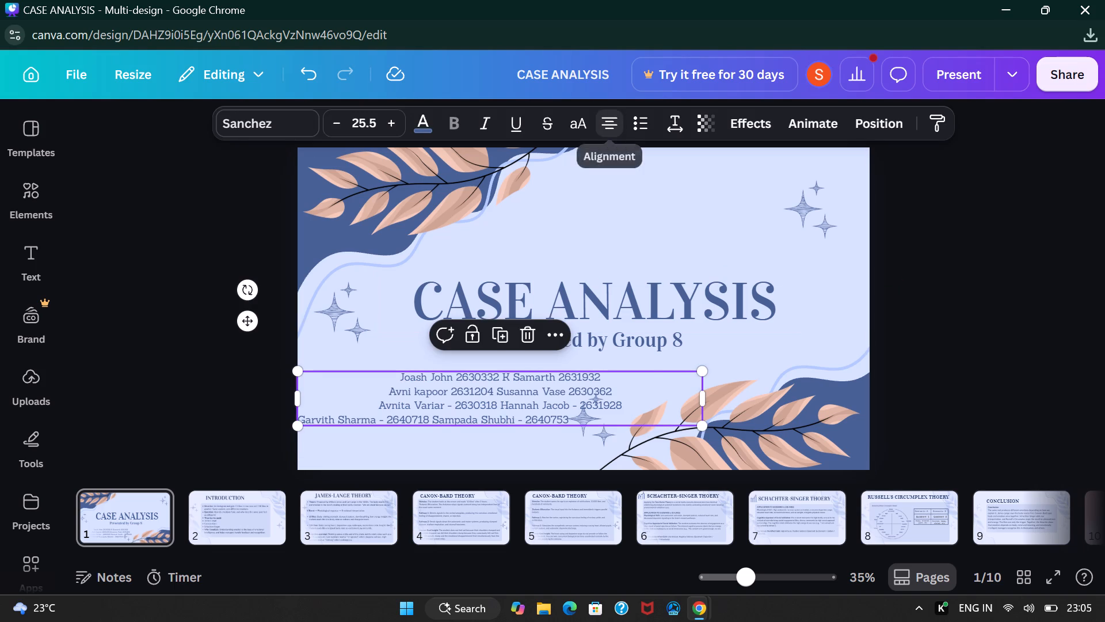
{"action": "left_click", "coordinate": [602, 117]}
{"action": "left_click", "coordinate": [603, 120]}
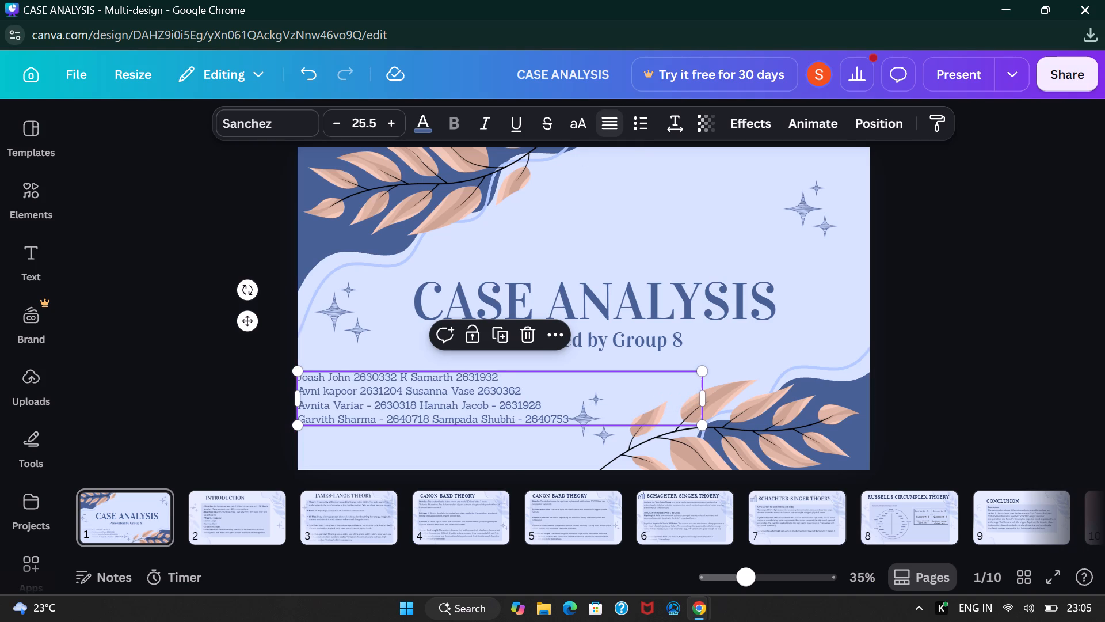
{"action": "left_click", "coordinate": [1104, 285]}
Move the member list text box slightly down and inward from the slide's left edge.
{"action": "left_click_drag", "start_coordinate": [458, 402], "coordinate": [464, 407]}
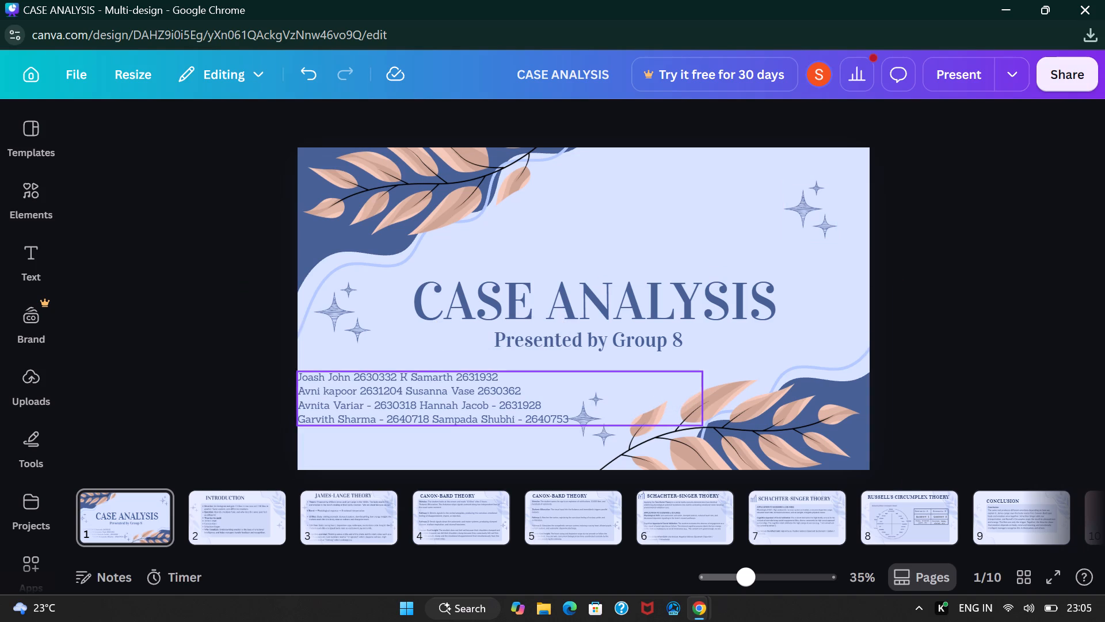
{"action": "left_click_drag", "start_coordinate": [464, 407], "coordinate": [475, 414]}
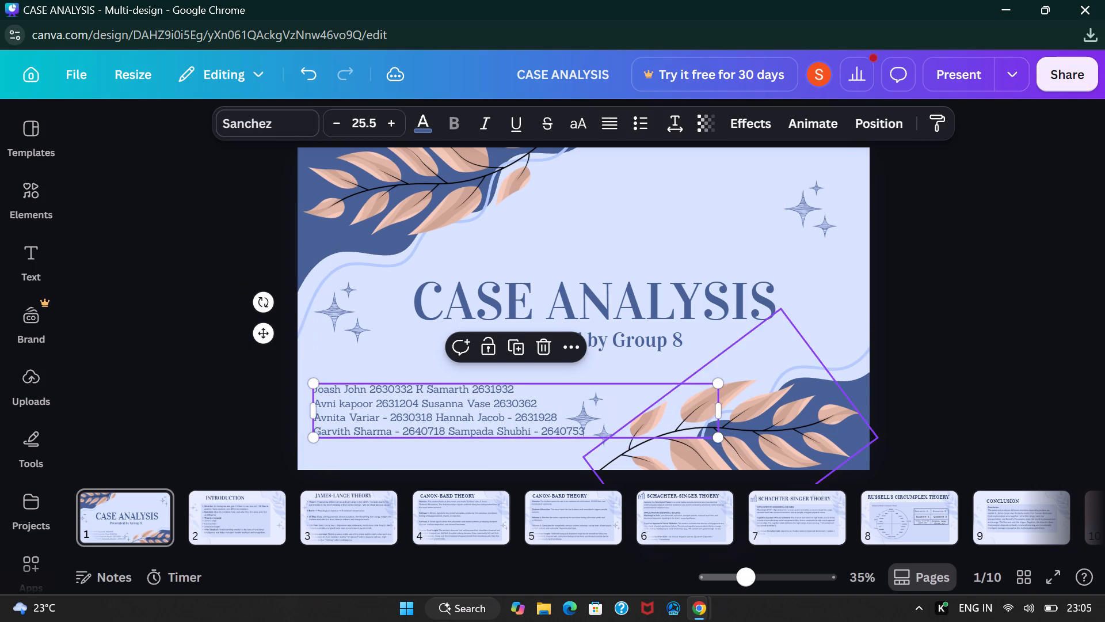
Move the sparkle graphic off the member list to just below the Presented by Group 8 subtitle and shrink it.
{"action": "left_click_drag", "start_coordinate": [585, 443], "coordinate": [530, 456]}
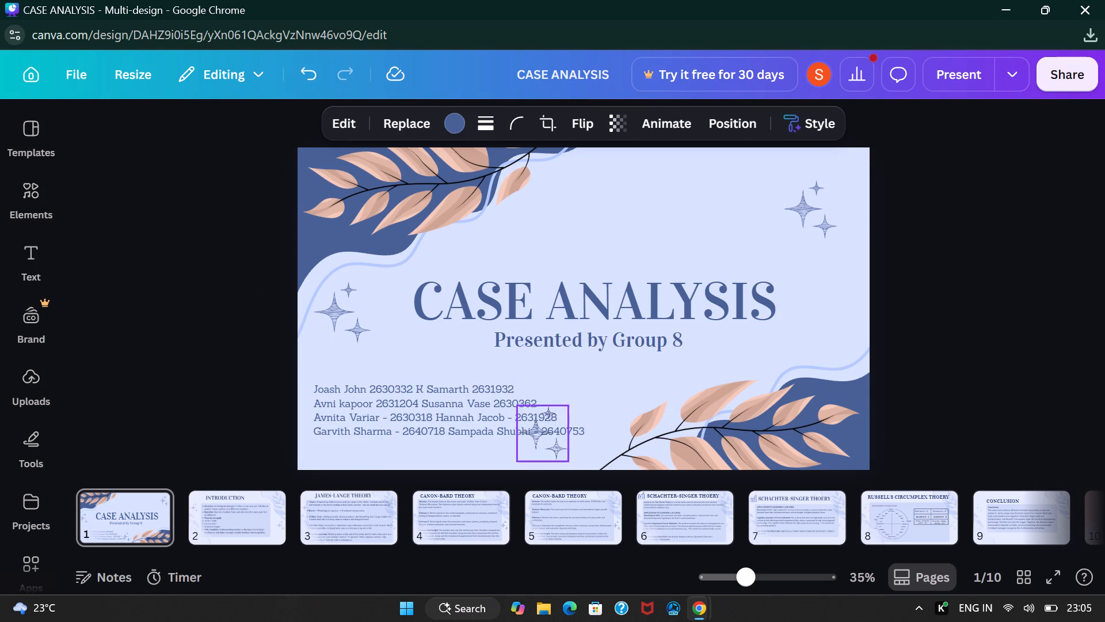
{"action": "left_click_drag", "start_coordinate": [530, 456], "coordinate": [813, 362]}
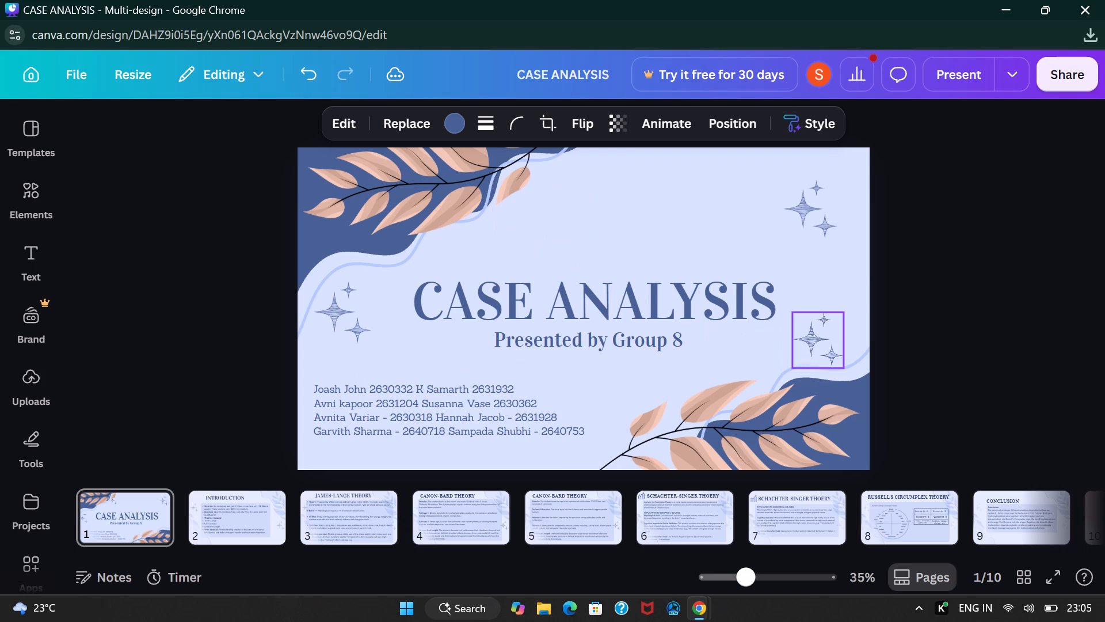
{"action": "left_click_drag", "start_coordinate": [813, 362], "coordinate": [718, 378]}
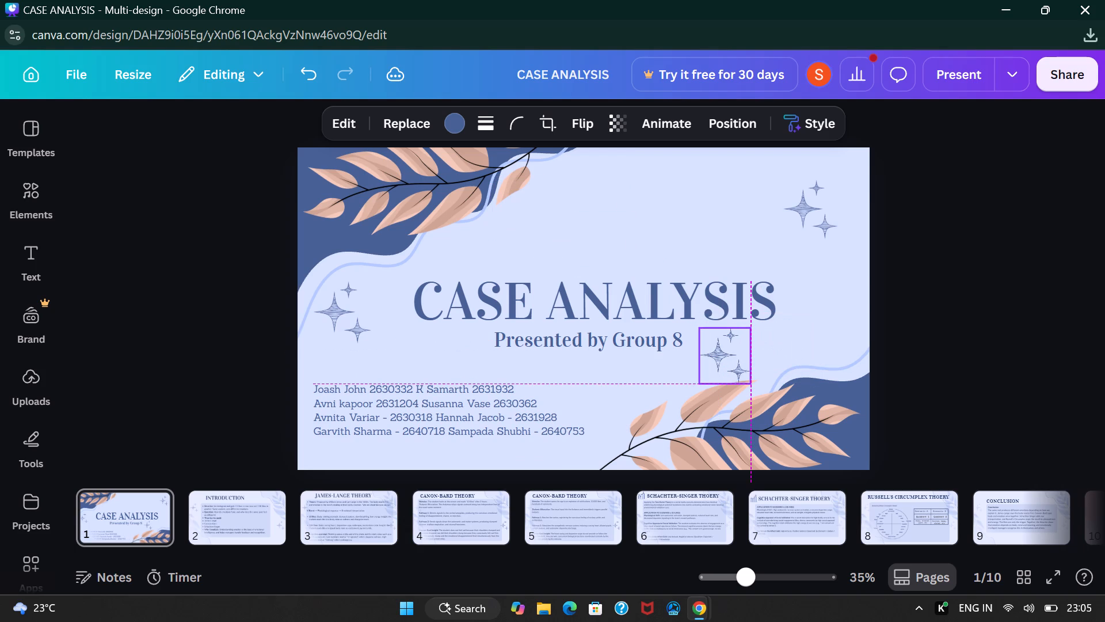
{"action": "left_click_drag", "start_coordinate": [718, 378], "coordinate": [607, 412]}
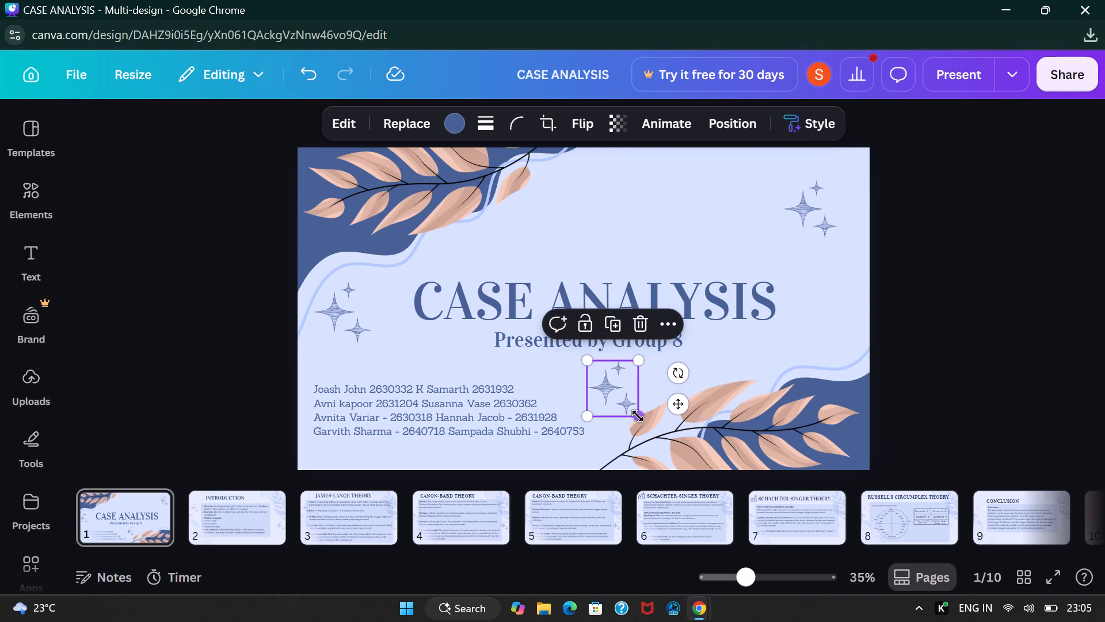
{"action": "left_click_drag", "start_coordinate": [638, 416], "coordinate": [618, 397]}
{"action": "left_click_drag", "start_coordinate": [600, 371], "coordinate": [601, 379]}
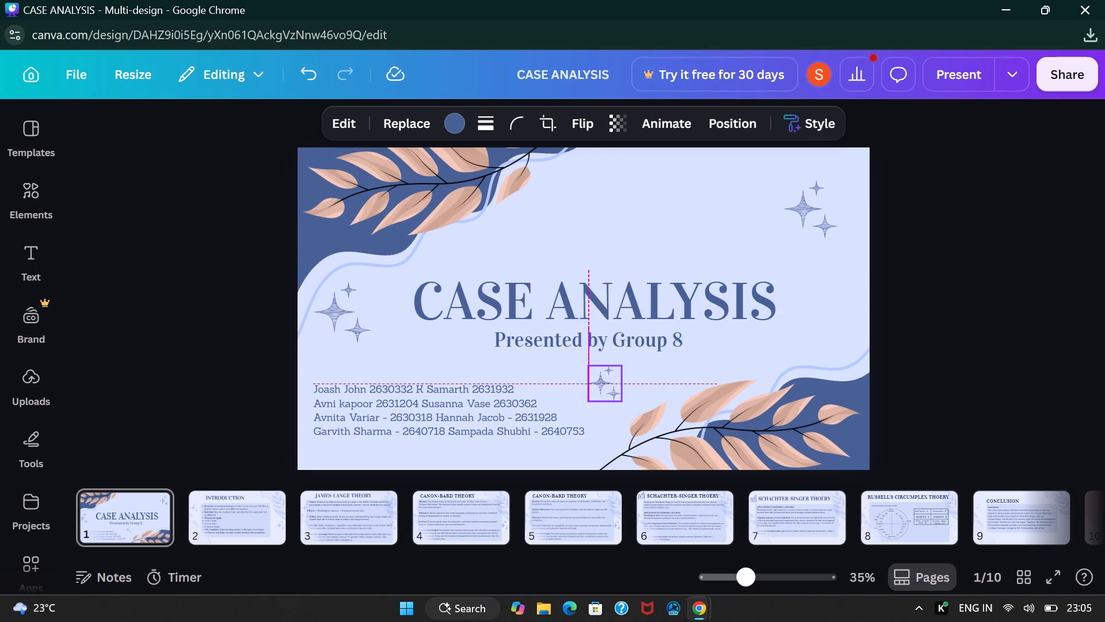
{"action": "left_click_drag", "start_coordinate": [601, 379], "coordinate": [603, 377]}
{"action": "left_click_drag", "start_coordinate": [624, 403], "coordinate": [628, 405]}
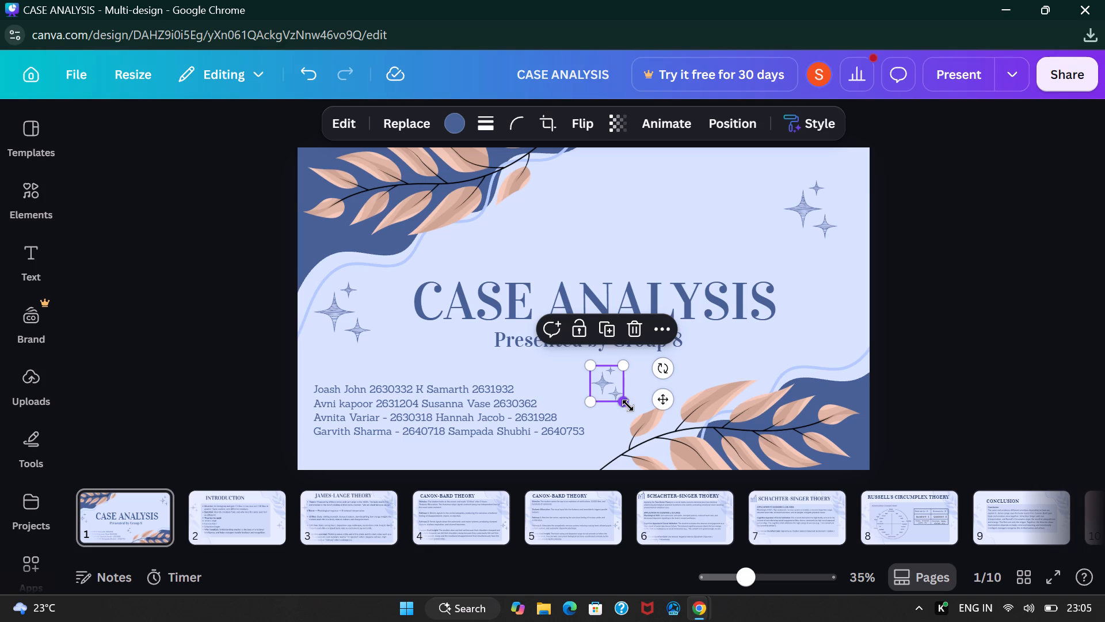
{"action": "left_click_drag", "start_coordinate": [628, 405], "coordinate": [630, 404]}
Move the member list lower and slightly closer to the slide's left edge, clear of the sparkle graphic.
{"action": "left_click_drag", "start_coordinate": [498, 412], "coordinate": [490, 422]}
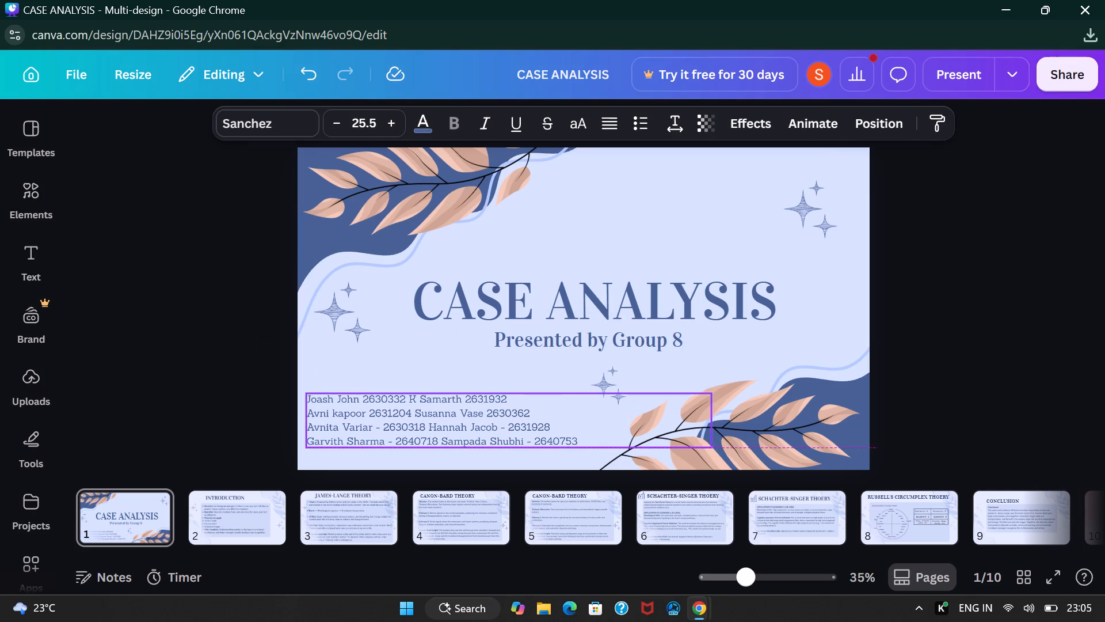
{"action": "left_click_drag", "start_coordinate": [490, 422], "coordinate": [492, 423]}
Change the font of all the member list text to Oswald.
{"action": "double_click", "coordinate": [454, 419]}
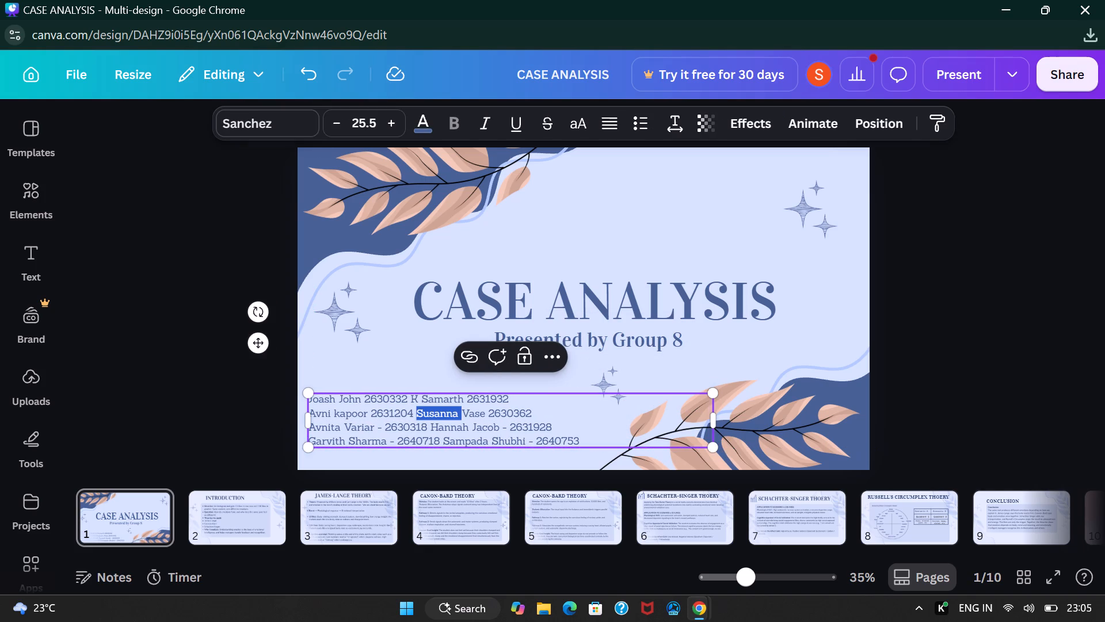
{"action": "left_click_drag", "start_coordinate": [582, 442], "coordinate": [306, 393]}
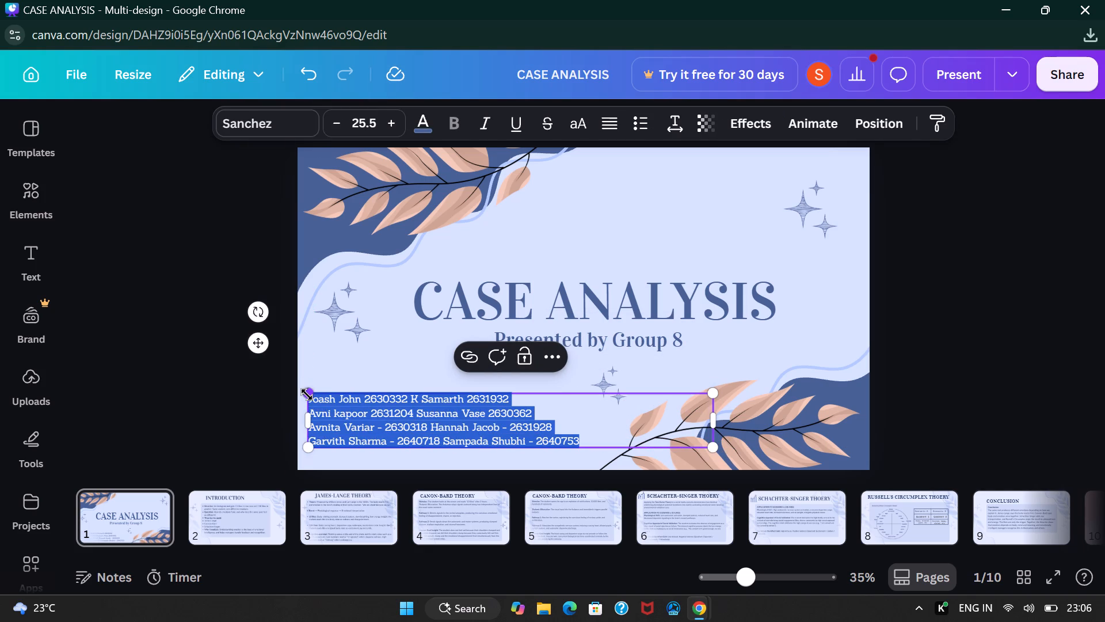
{"action": "left_click", "coordinate": [286, 127]}
{"action": "scroll", "coordinate": [213, 361], "scroll_direction": "down", "scroll_amount": 7}
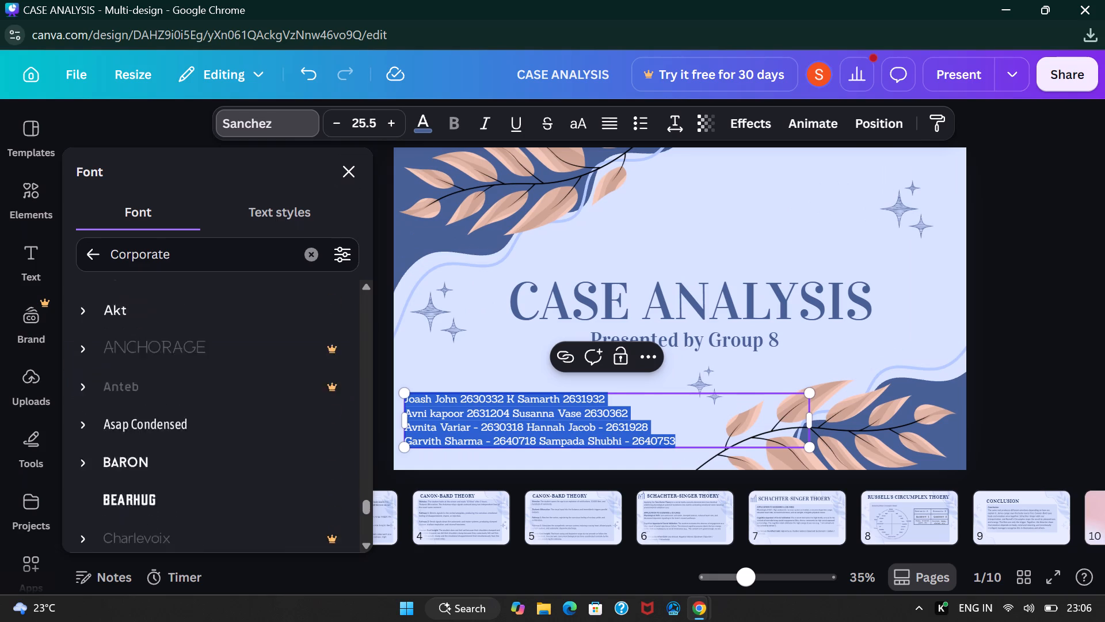
{"action": "scroll", "coordinate": [213, 375], "scroll_direction": "down", "scroll_amount": 14}
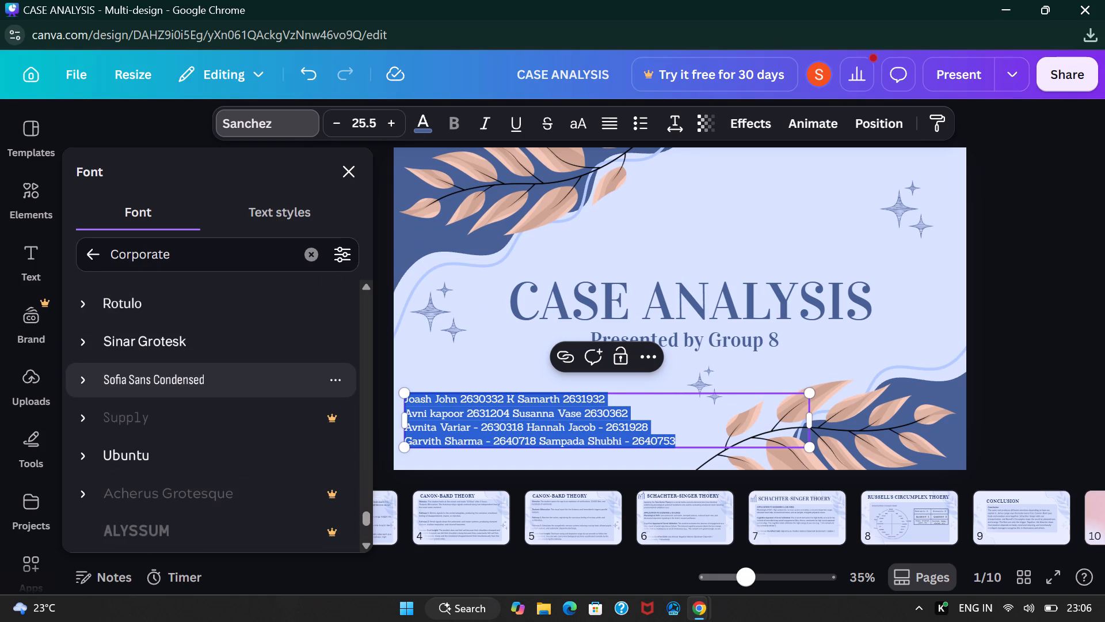
{"action": "scroll", "coordinate": [217, 381], "scroll_direction": "down", "scroll_amount": 7}
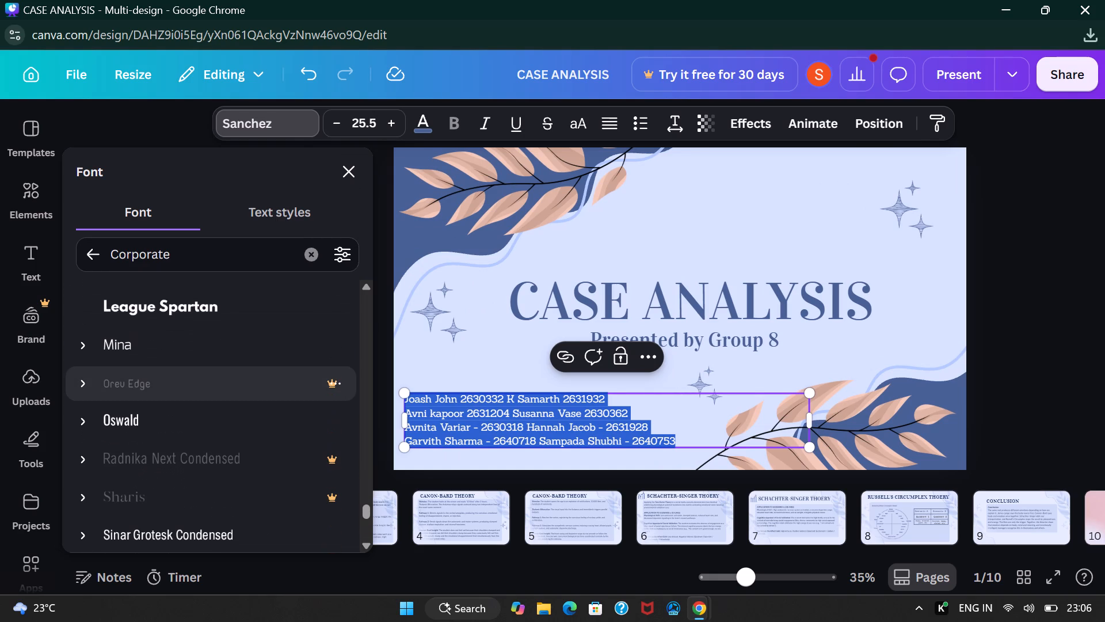
{"action": "left_click", "coordinate": [226, 412]}
{"action": "scroll", "coordinate": [226, 412], "scroll_direction": "down", "scroll_amount": 7}
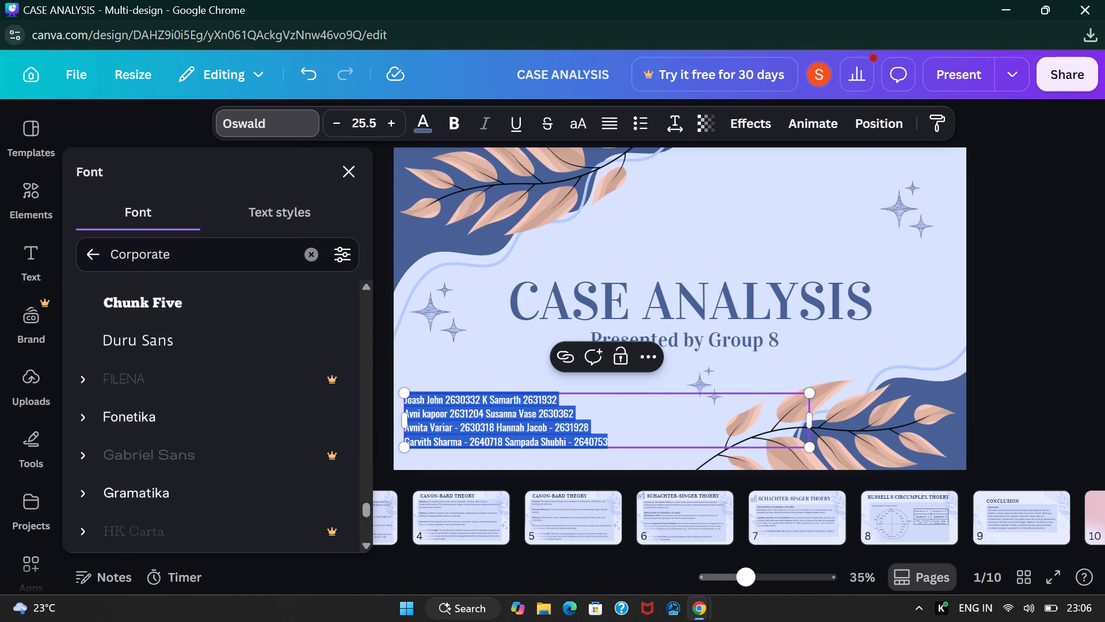
{"action": "left_click", "coordinate": [358, 166]}
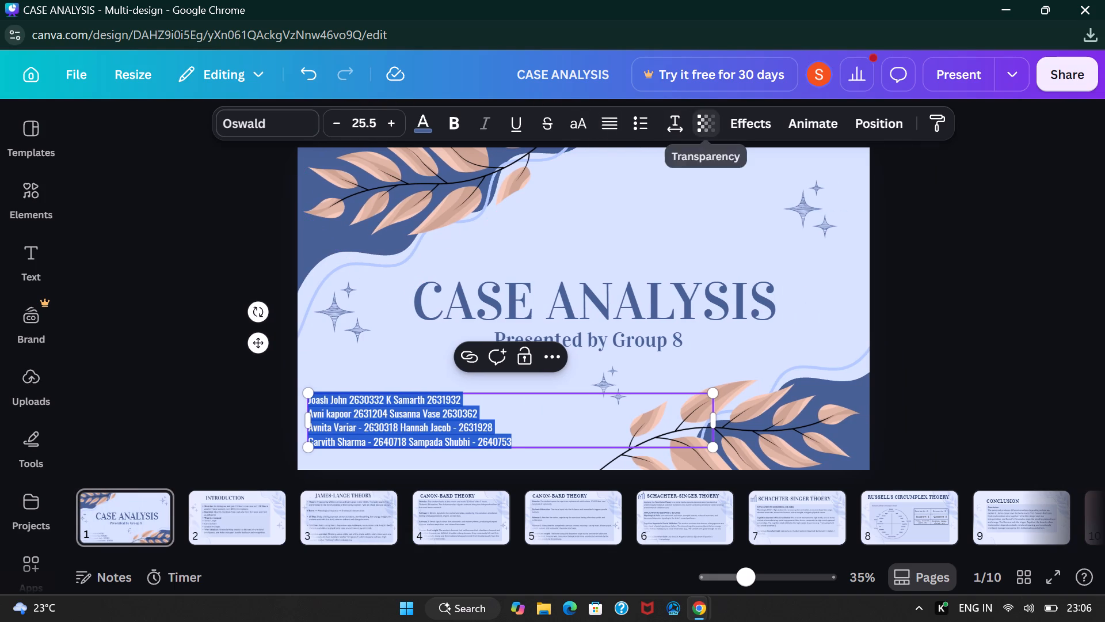
Set the member list's transparency to 73.
{"action": "left_click", "coordinate": [705, 124]}
{"action": "left_click_drag", "start_coordinate": [749, 195], "coordinate": [721, 194]}
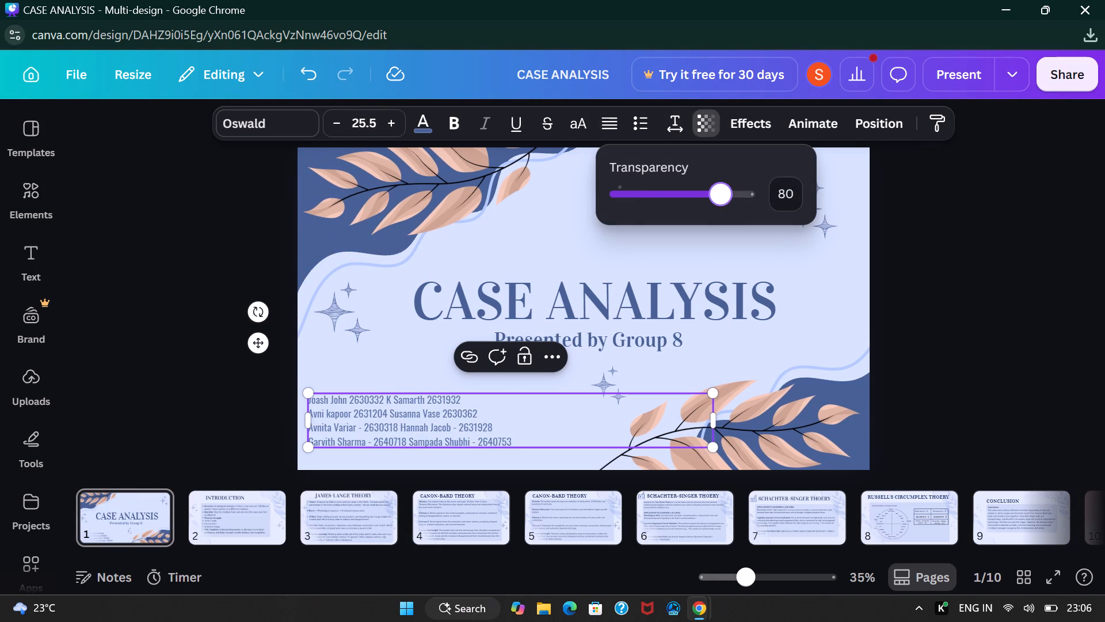
{"action": "left_click_drag", "start_coordinate": [721, 194], "coordinate": [702, 194]}
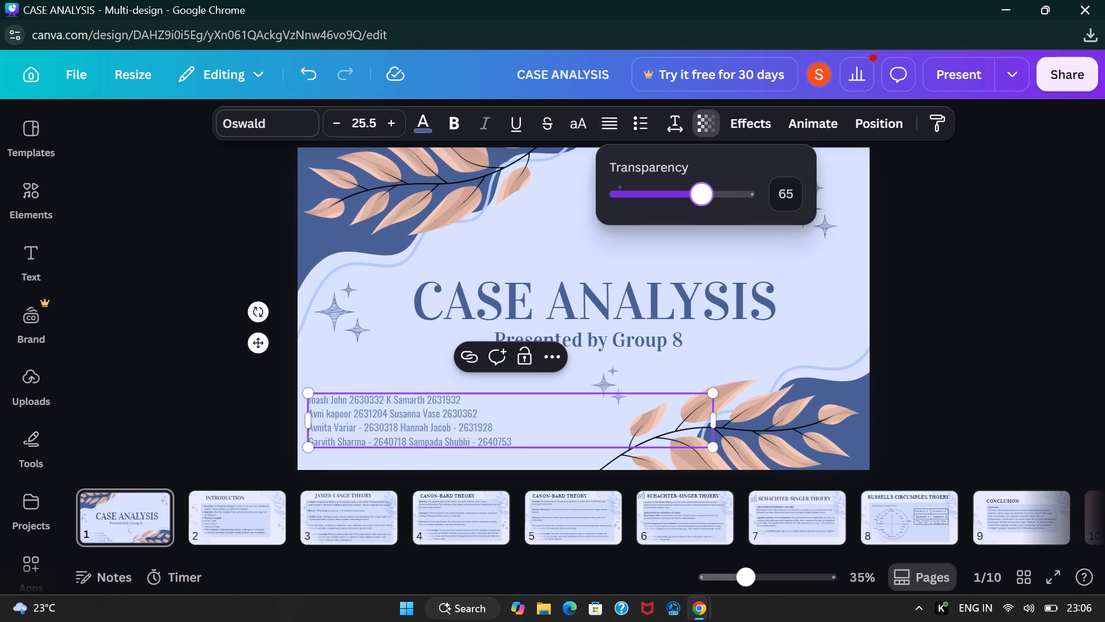
{"action": "left_click_drag", "start_coordinate": [702, 194], "coordinate": [713, 194]}
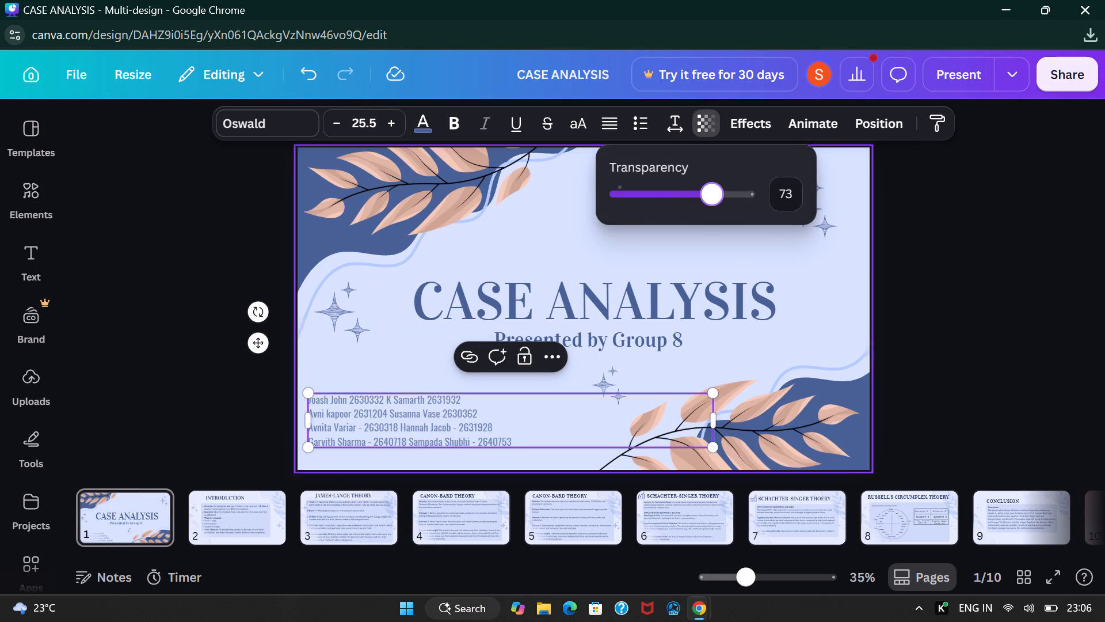
{"action": "left_click", "coordinate": [216, 414]}
{"action": "left_click", "coordinate": [239, 432]}
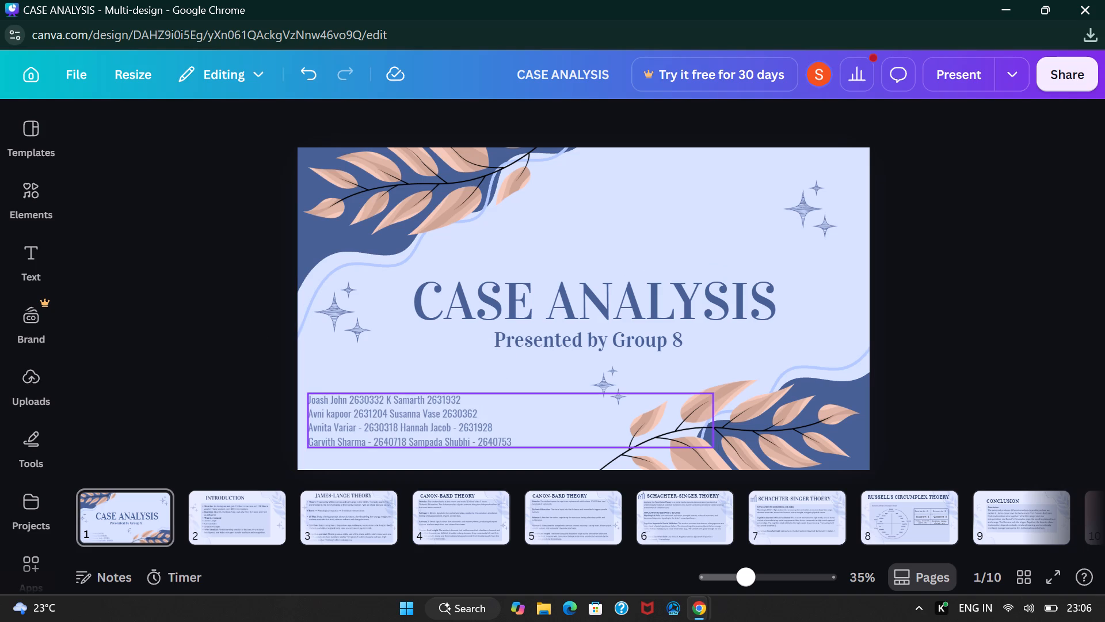
Widen the gap between the two members' entries on the list's first line with five extra spaces.
{"action": "left_click", "coordinate": [384, 399]}
{"action": "left_click", "coordinate": [384, 399]}
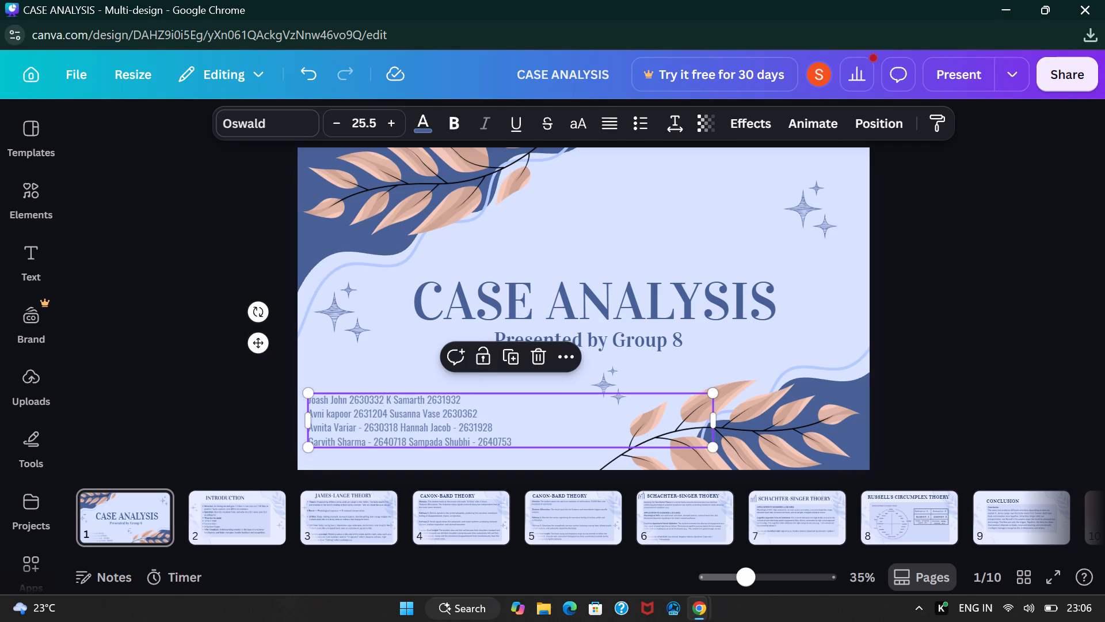
{"action": "key", "text": "space"}
{"action": "key", "text": "space"}
{"action": "key", "text": "space"}
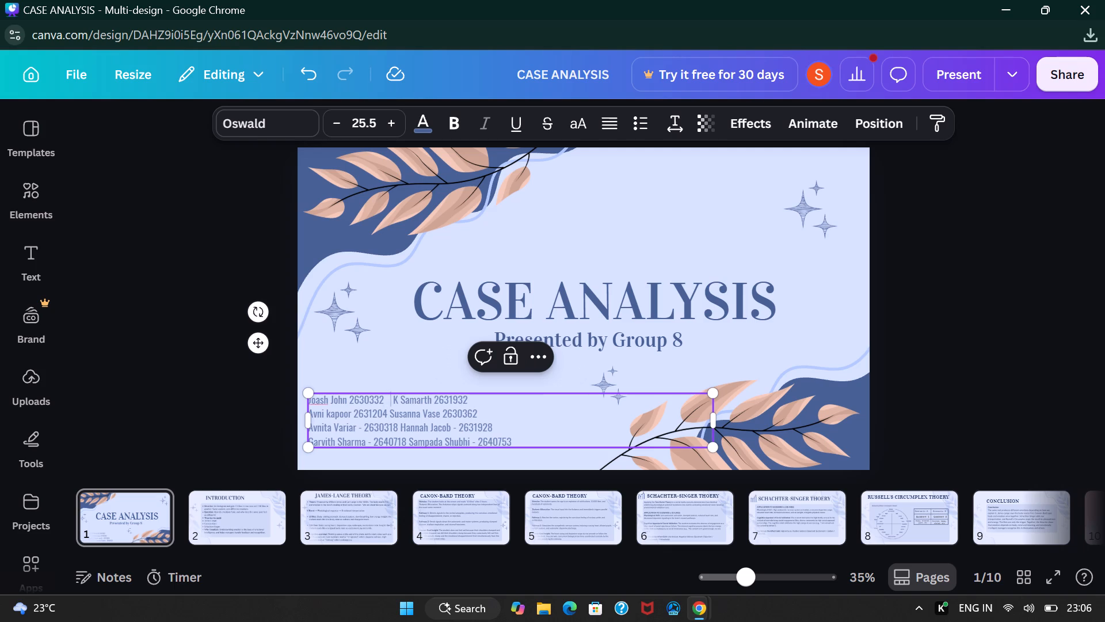
{"action": "key", "text": "space"}
{"action": "key", "text": "space"}
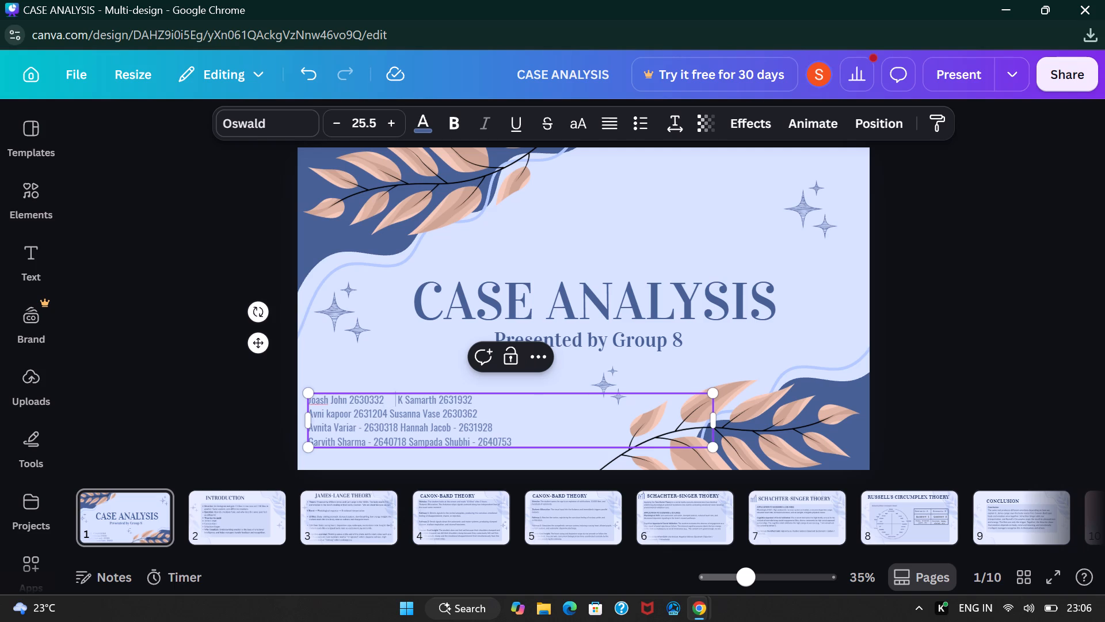
Add three spaces before the fourth member's entry on the second line to line it up with the entry above.
{"action": "left_click", "coordinate": [388, 415]}
{"action": "key", "text": "space"}
{"action": "key", "text": "space"}
{"action": "key", "text": "space"}
Remove the hyphen between the fifth member's name and ID number on the third line.
{"action": "left_click", "coordinate": [401, 427]}
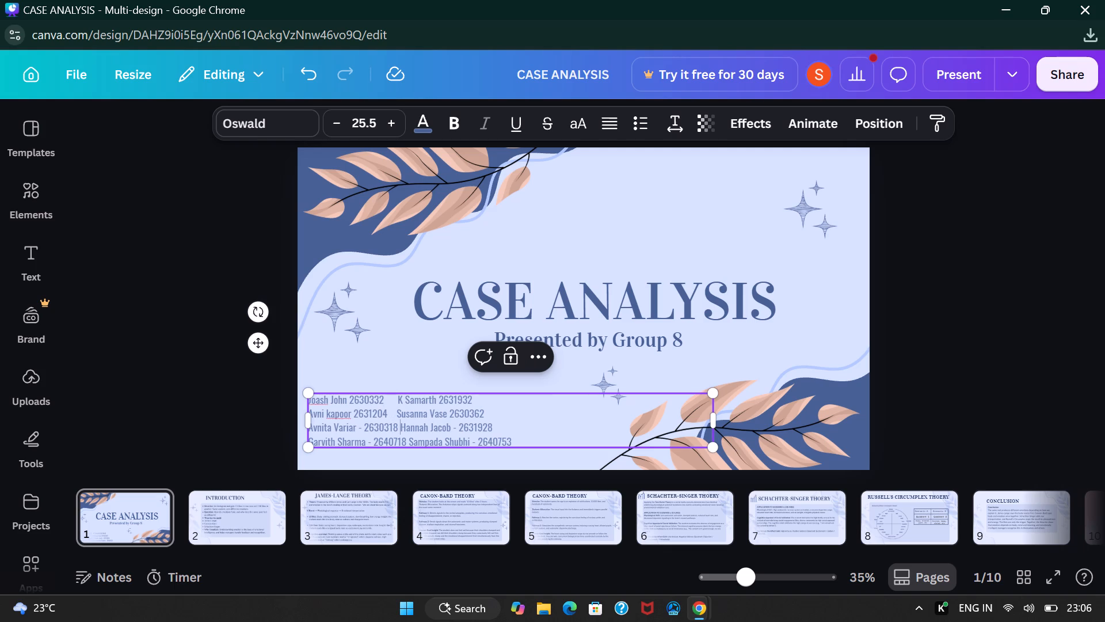
{"action": "left_click", "coordinate": [362, 427]}
{"action": "key", "text": "BackSpace"}
{"action": "key", "text": "BackSpace"}
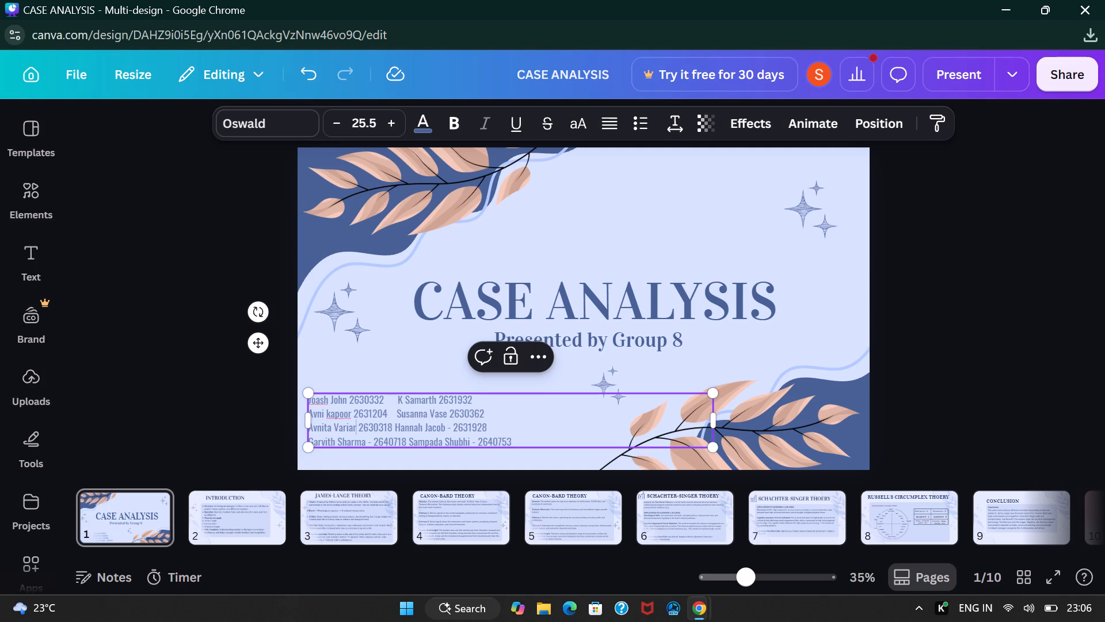
Add an extra space before the sixth member's entry on the third line to align it with the entries above.
{"action": "left_click", "coordinate": [394, 428]}
{"action": "type", "text": "mm"}
{"action": "key", "text": "BackSpace"}
{"action": "key", "text": "BackSpace"}
{"action": "key", "text": "space"}
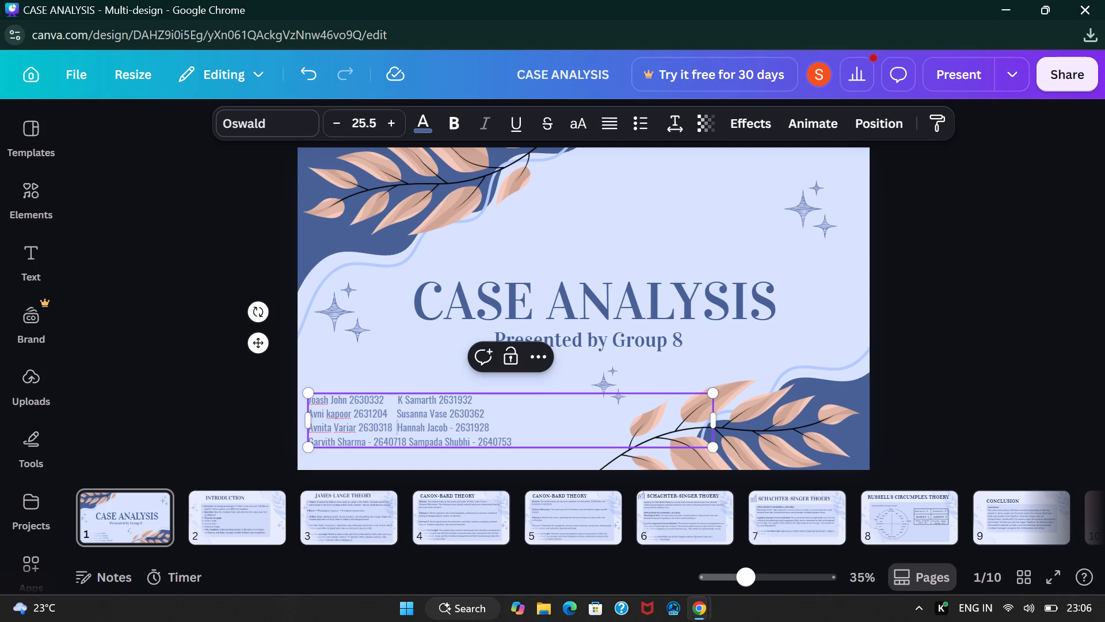
Remove the hyphen between the seventh member's name and ID number on the list's fourth line.
{"action": "left_click", "coordinate": [372, 446]}
{"action": "key", "text": "BackSpace"}
{"action": "key", "text": "BackSpace"}
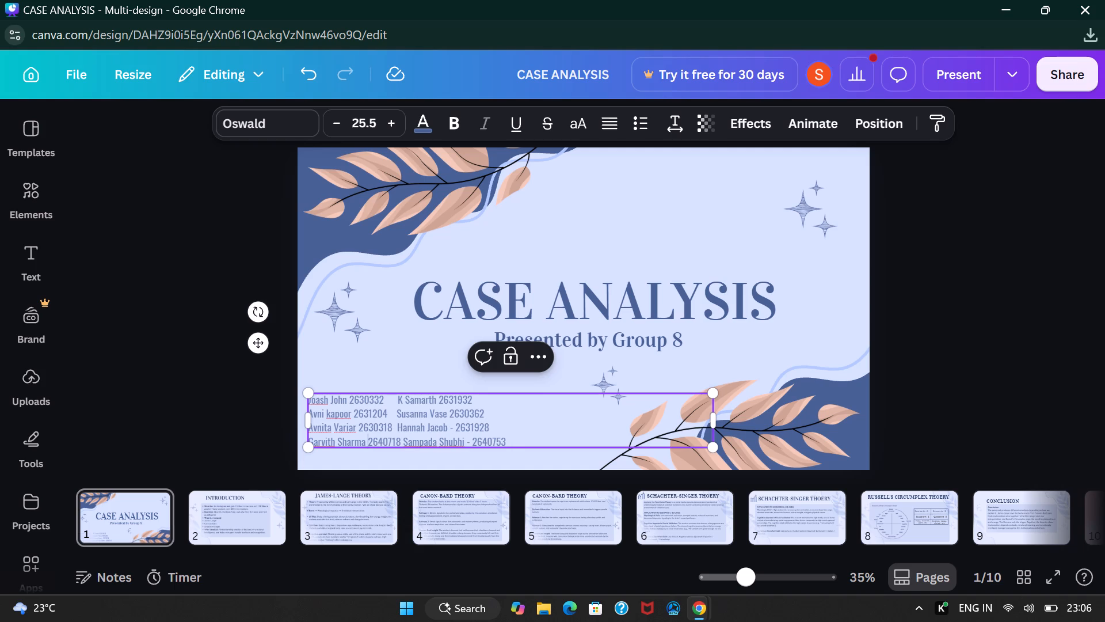
Add three spaces before the sixth member's entry on the third line to widen the column gap.
{"action": "left_click", "coordinate": [394, 426]}
{"action": "key", "text": "space"}
{"action": "key", "text": "space"}
{"action": "key", "text": "space"}
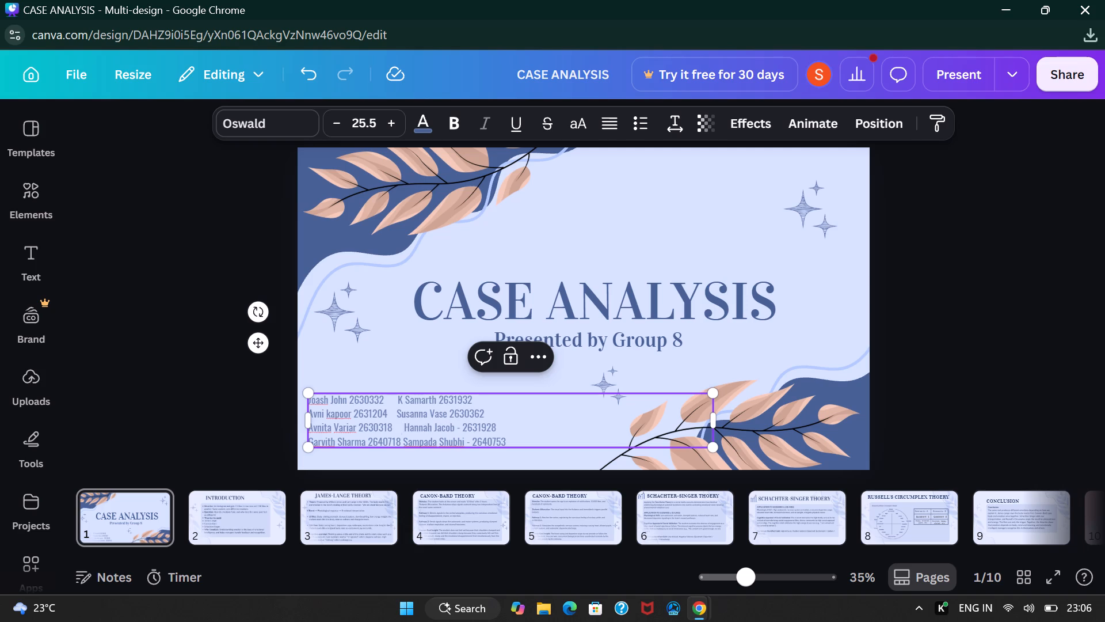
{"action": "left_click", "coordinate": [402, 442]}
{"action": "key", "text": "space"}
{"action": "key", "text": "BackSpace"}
Remove one space from the gap before the sixth member's entry on the third line.
{"action": "left_click", "coordinate": [398, 422]}
{"action": "key", "text": "BackSpace"}
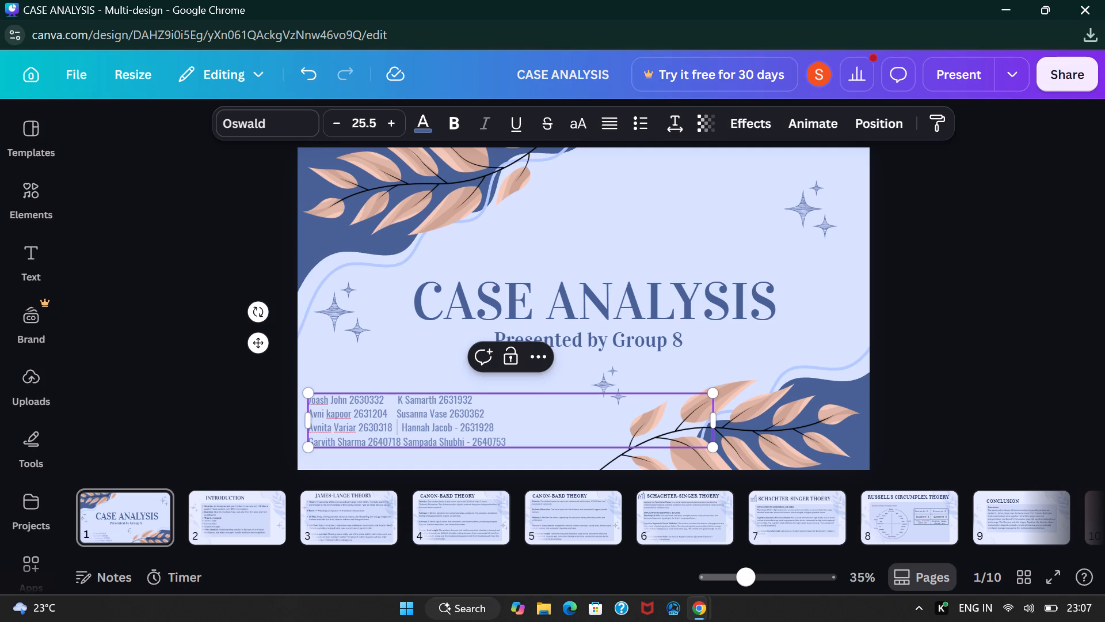
{"action": "key", "text": "space"}
{"action": "key", "text": "BackSpace"}
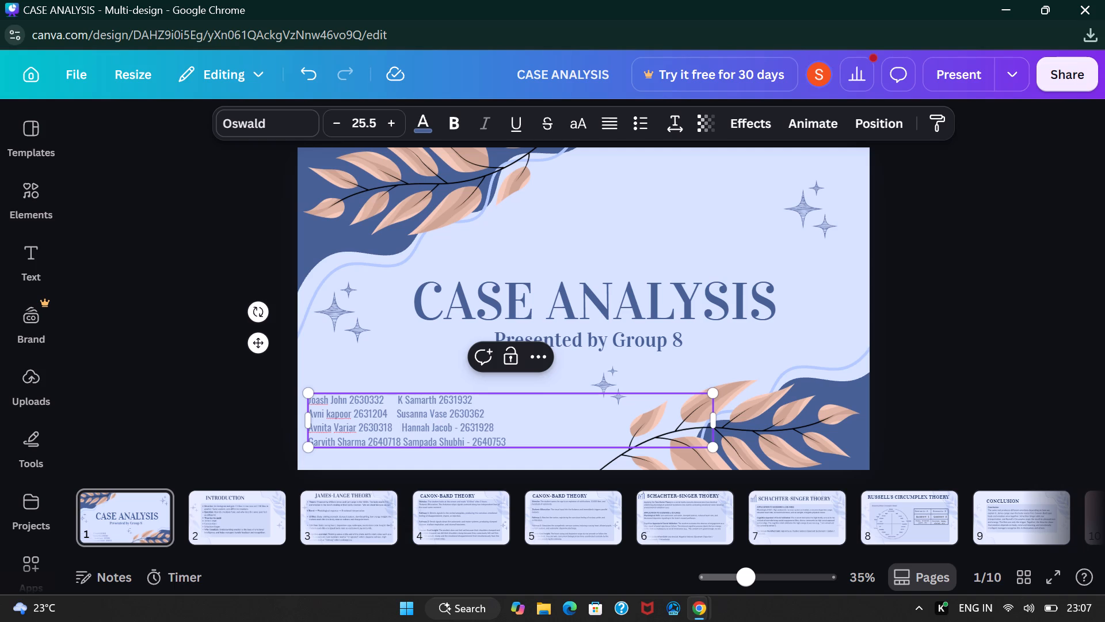
{"action": "left_click", "coordinate": [393, 413]}
{"action": "key", "text": "Left"}
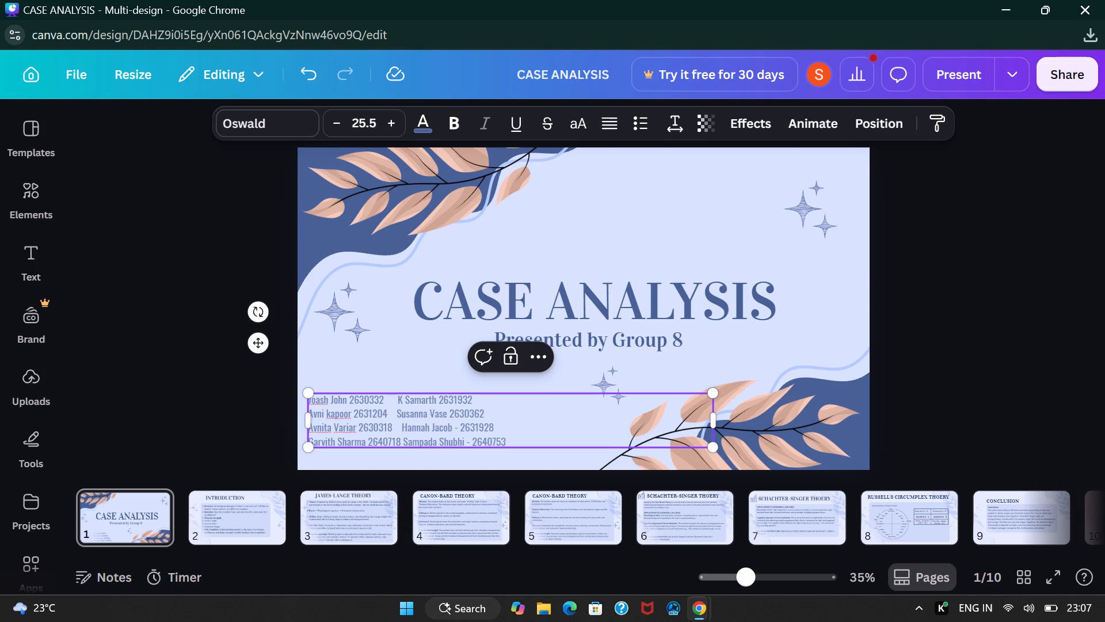
Add two spaces before the eighth member's entry on the fourth line.
{"action": "left_click", "coordinate": [404, 439]}
{"action": "key", "text": "space"}
{"action": "key", "text": "space"}
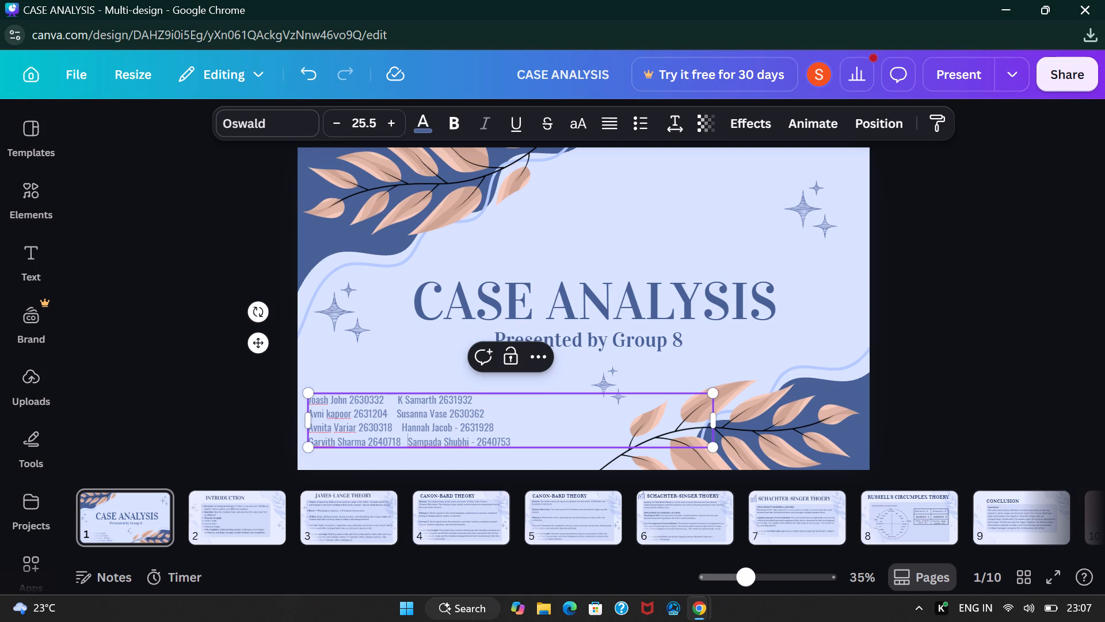
Tighten the gap between the two columns by one space on the third and second lines and three spaces on the first line.
{"action": "left_click", "coordinate": [399, 424]}
{"action": "key", "text": "BackSpace"}
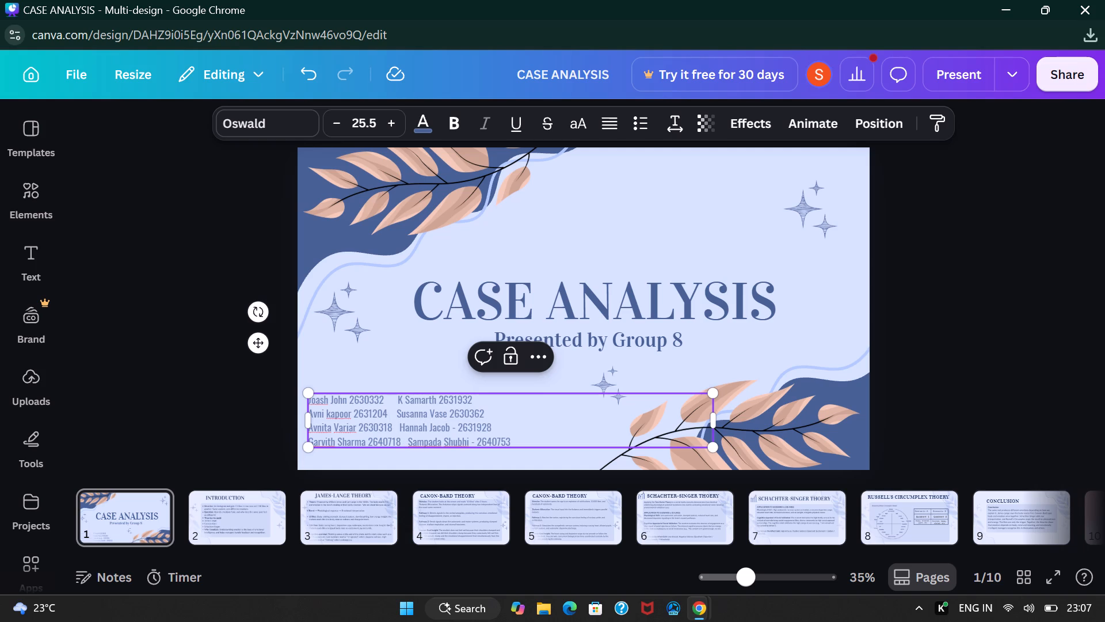
{"action": "left_click", "coordinate": [394, 413]}
{"action": "key", "text": "BackSpace"}
{"action": "left_click", "coordinate": [393, 397]}
{"action": "key", "text": "BackSpace"}
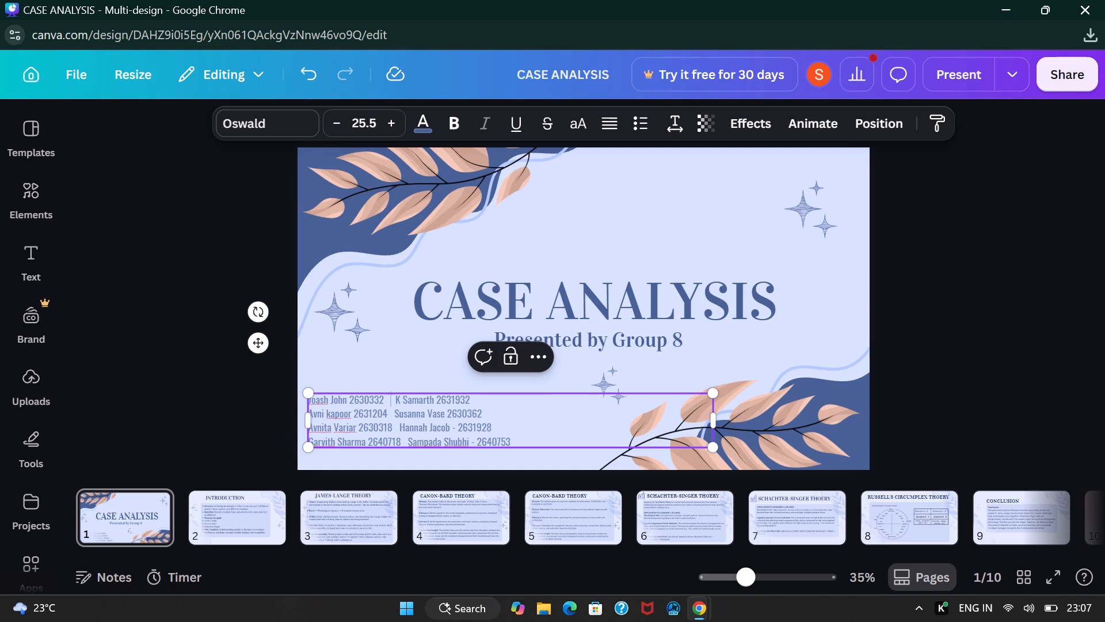
{"action": "key", "text": "BackSpace"}
{"action": "key", "text": "BackSpace"}
{"action": "left_click", "coordinate": [1020, 318]}
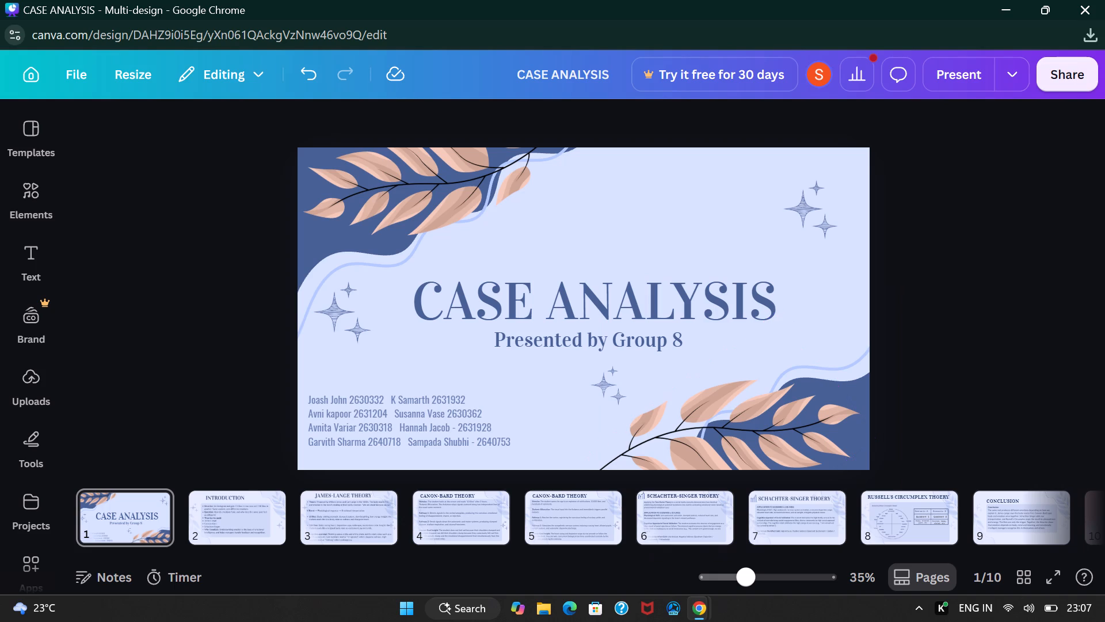
Reposition the member list slightly lower on the title page.
{"action": "left_click_drag", "start_coordinate": [398, 421], "coordinate": [404, 407]}
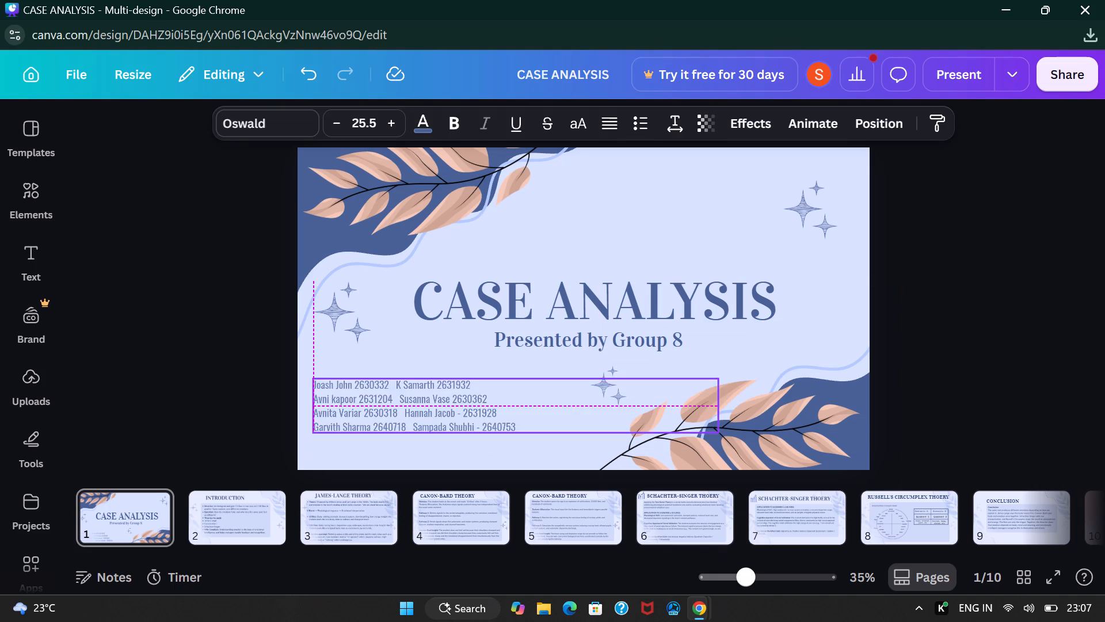
{"action": "left_click_drag", "start_coordinate": [404, 407], "coordinate": [397, 427]}
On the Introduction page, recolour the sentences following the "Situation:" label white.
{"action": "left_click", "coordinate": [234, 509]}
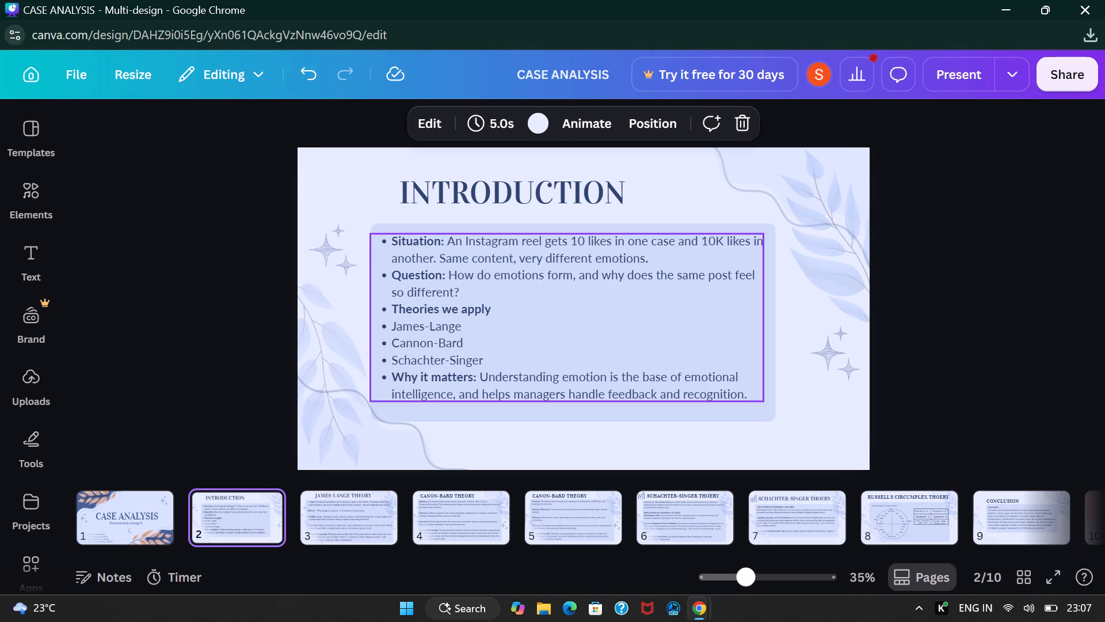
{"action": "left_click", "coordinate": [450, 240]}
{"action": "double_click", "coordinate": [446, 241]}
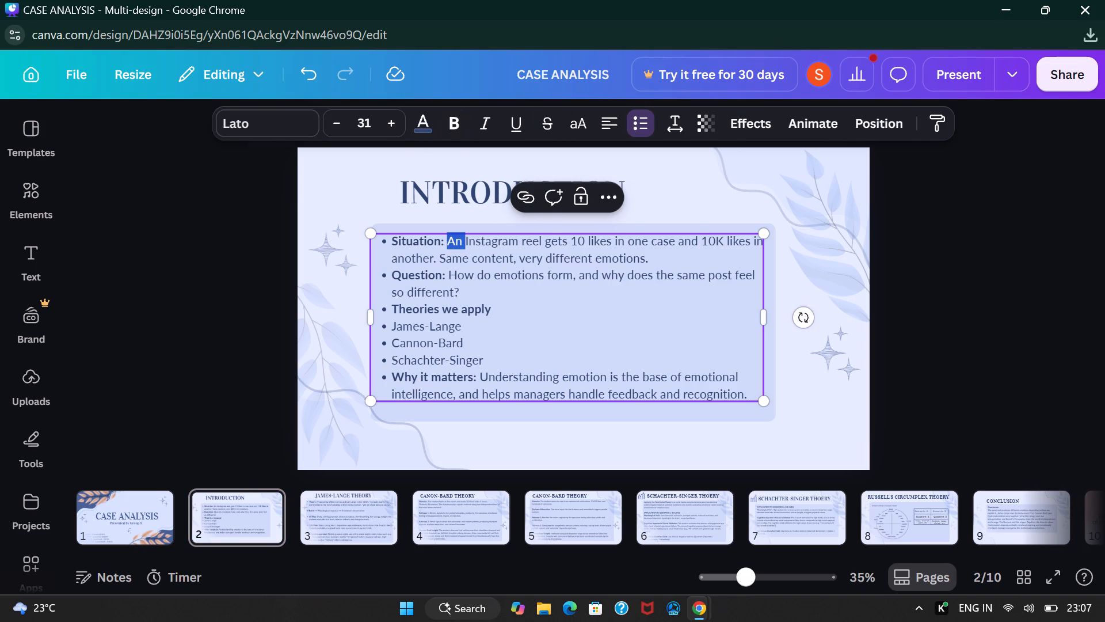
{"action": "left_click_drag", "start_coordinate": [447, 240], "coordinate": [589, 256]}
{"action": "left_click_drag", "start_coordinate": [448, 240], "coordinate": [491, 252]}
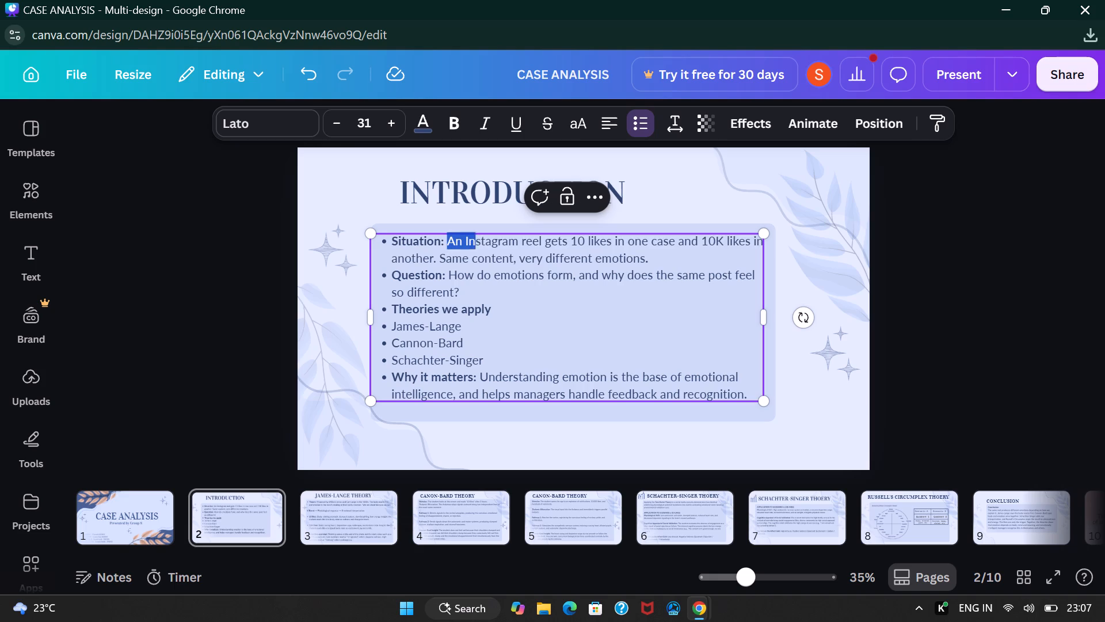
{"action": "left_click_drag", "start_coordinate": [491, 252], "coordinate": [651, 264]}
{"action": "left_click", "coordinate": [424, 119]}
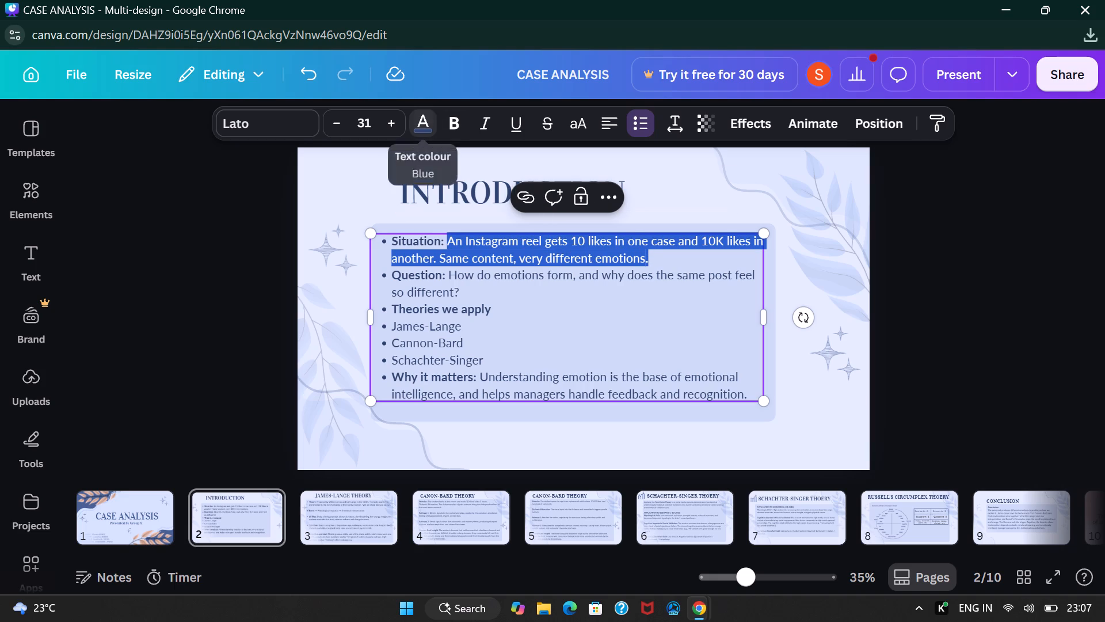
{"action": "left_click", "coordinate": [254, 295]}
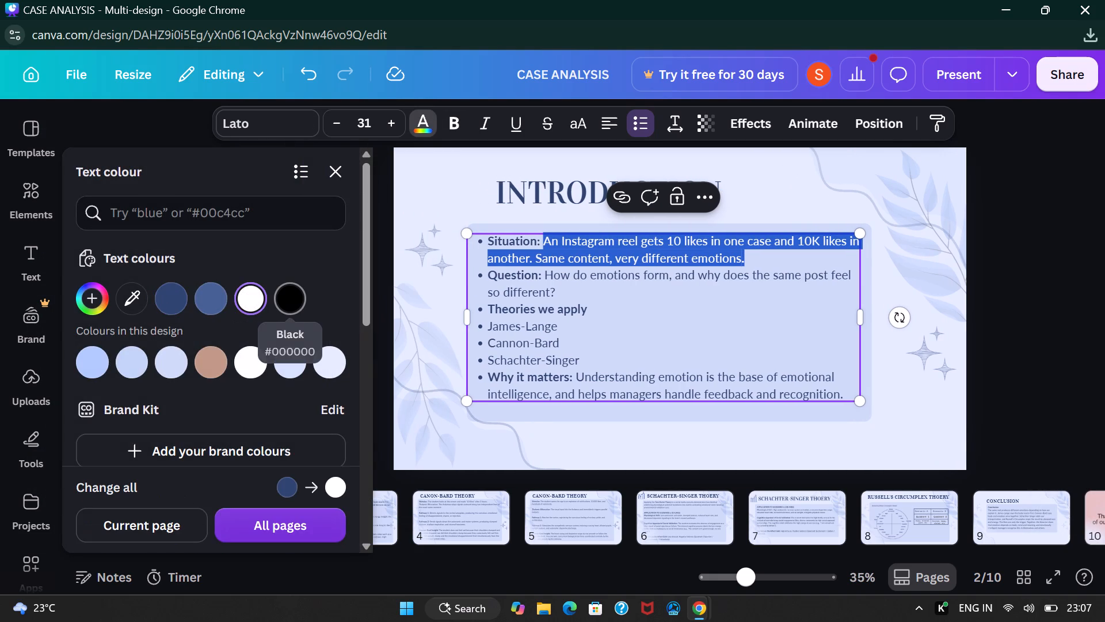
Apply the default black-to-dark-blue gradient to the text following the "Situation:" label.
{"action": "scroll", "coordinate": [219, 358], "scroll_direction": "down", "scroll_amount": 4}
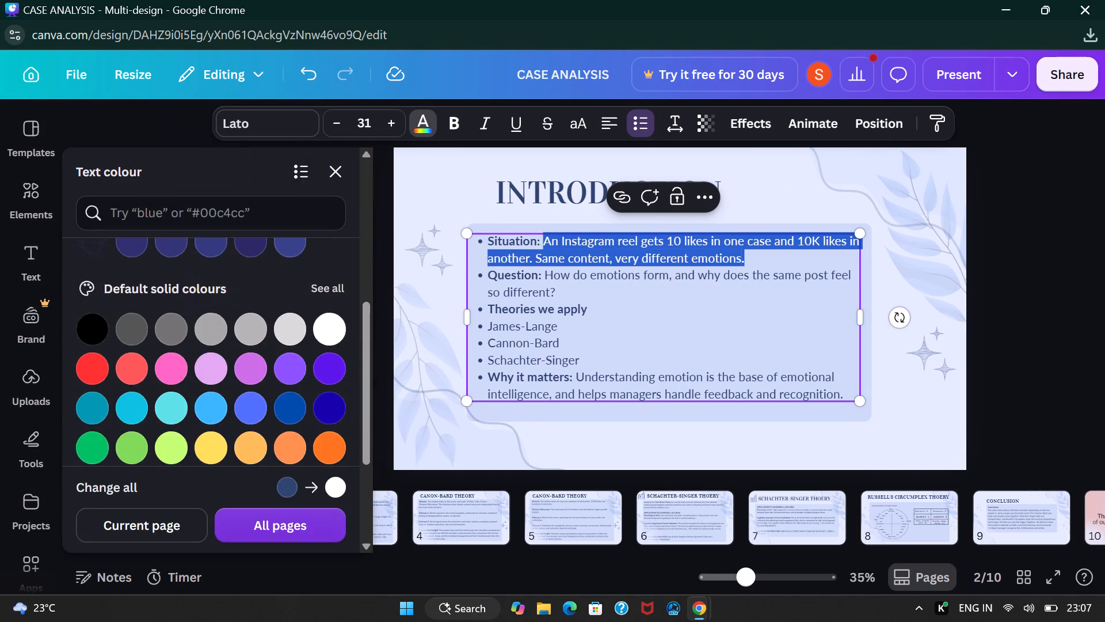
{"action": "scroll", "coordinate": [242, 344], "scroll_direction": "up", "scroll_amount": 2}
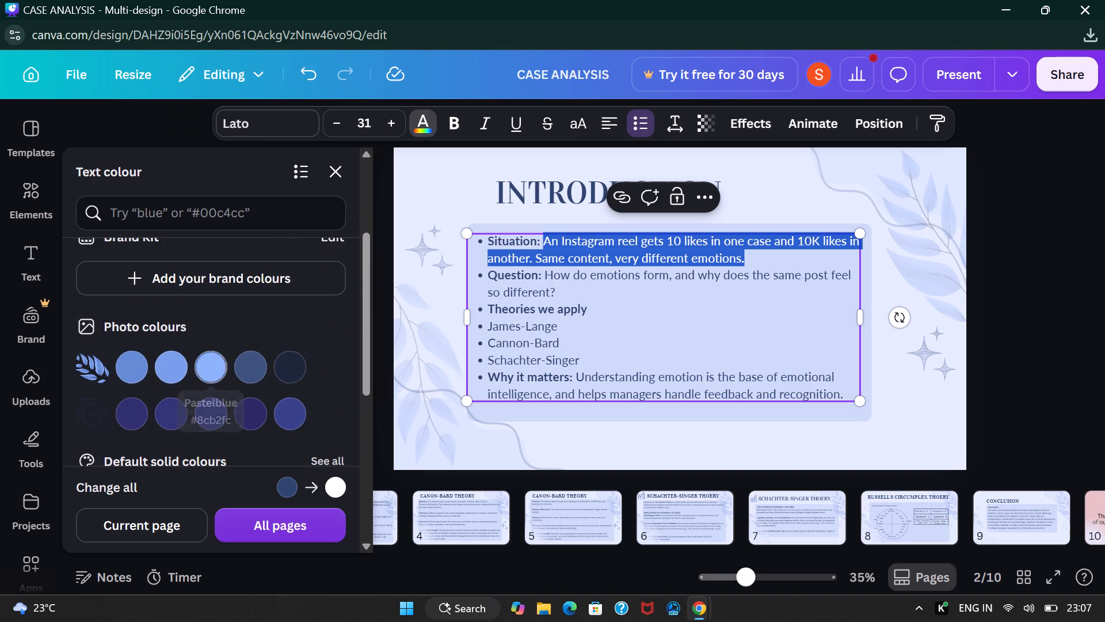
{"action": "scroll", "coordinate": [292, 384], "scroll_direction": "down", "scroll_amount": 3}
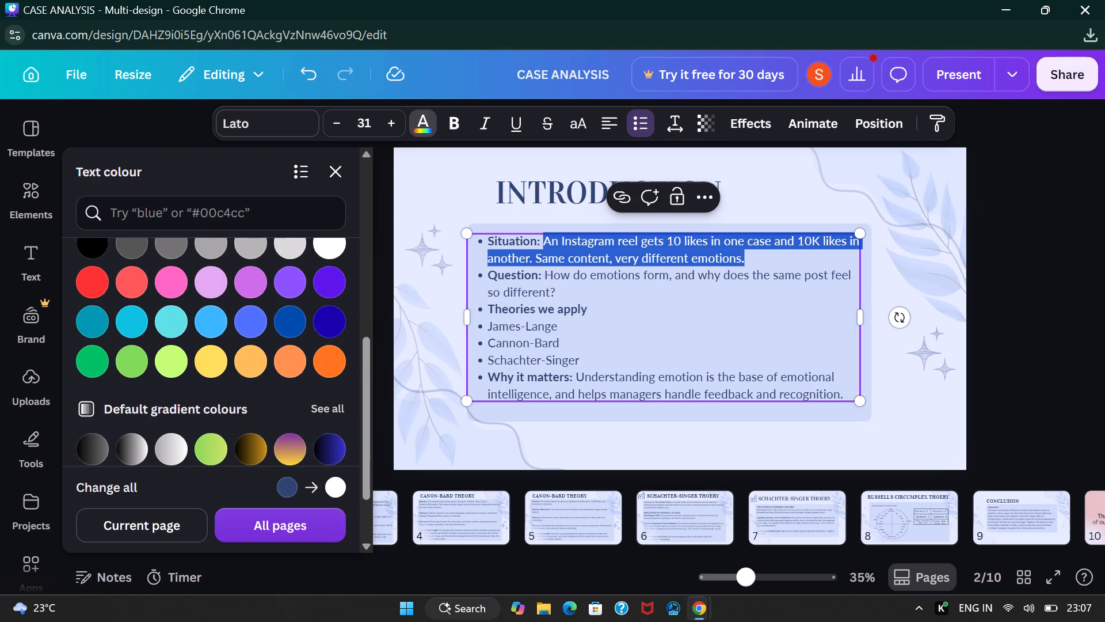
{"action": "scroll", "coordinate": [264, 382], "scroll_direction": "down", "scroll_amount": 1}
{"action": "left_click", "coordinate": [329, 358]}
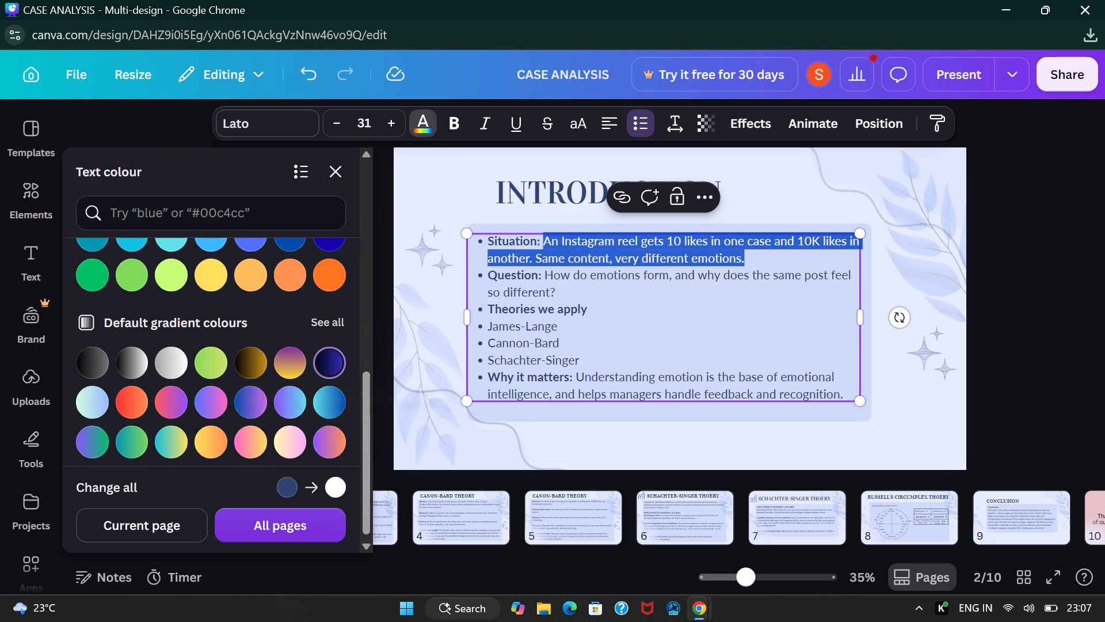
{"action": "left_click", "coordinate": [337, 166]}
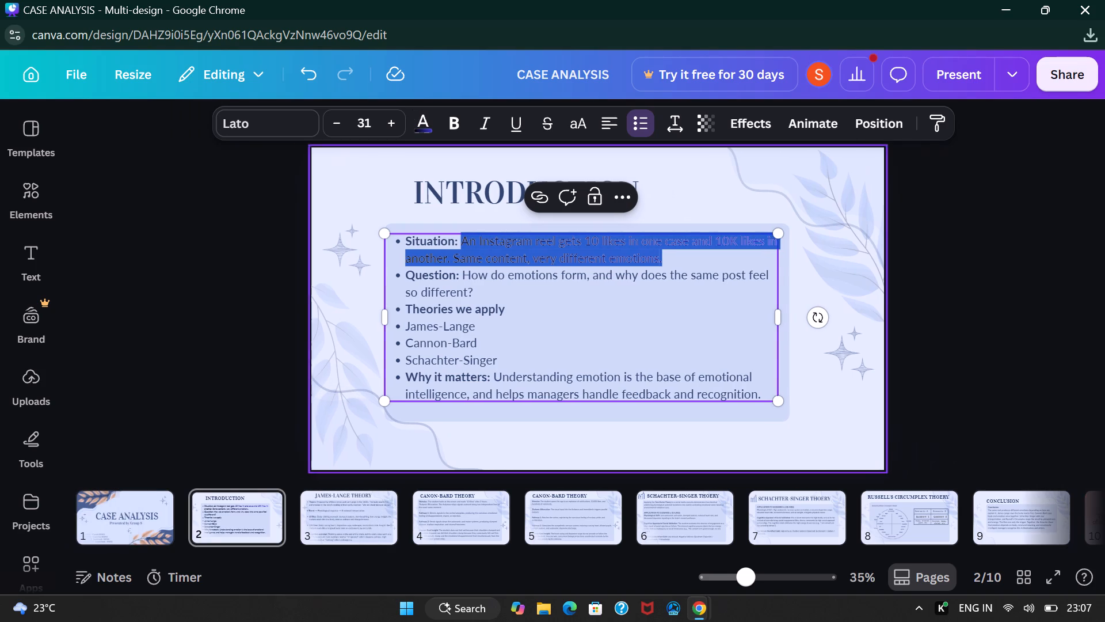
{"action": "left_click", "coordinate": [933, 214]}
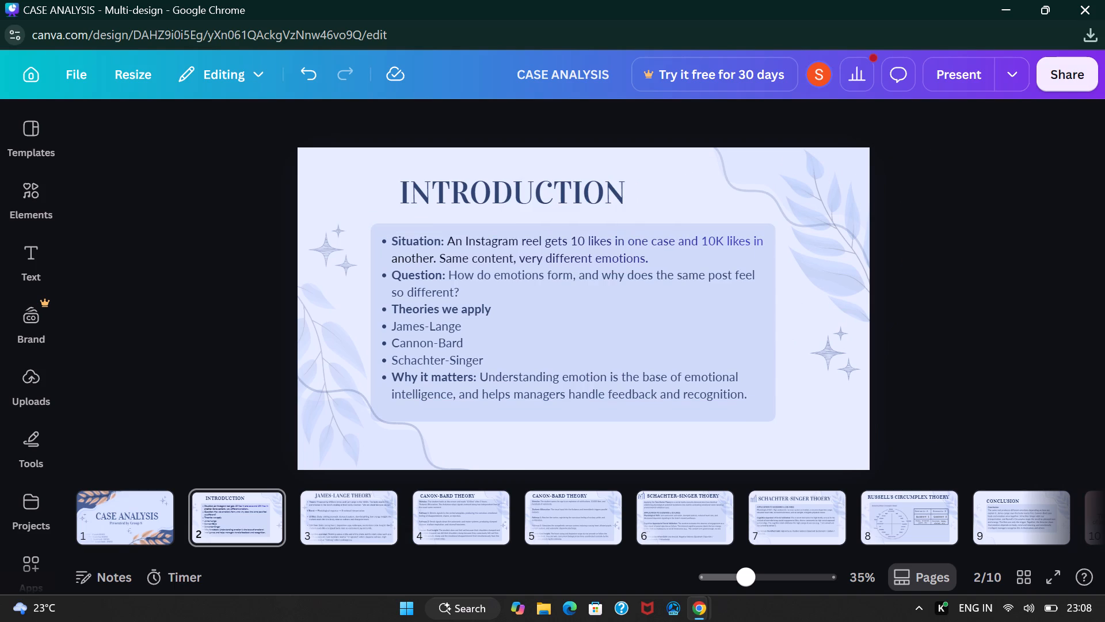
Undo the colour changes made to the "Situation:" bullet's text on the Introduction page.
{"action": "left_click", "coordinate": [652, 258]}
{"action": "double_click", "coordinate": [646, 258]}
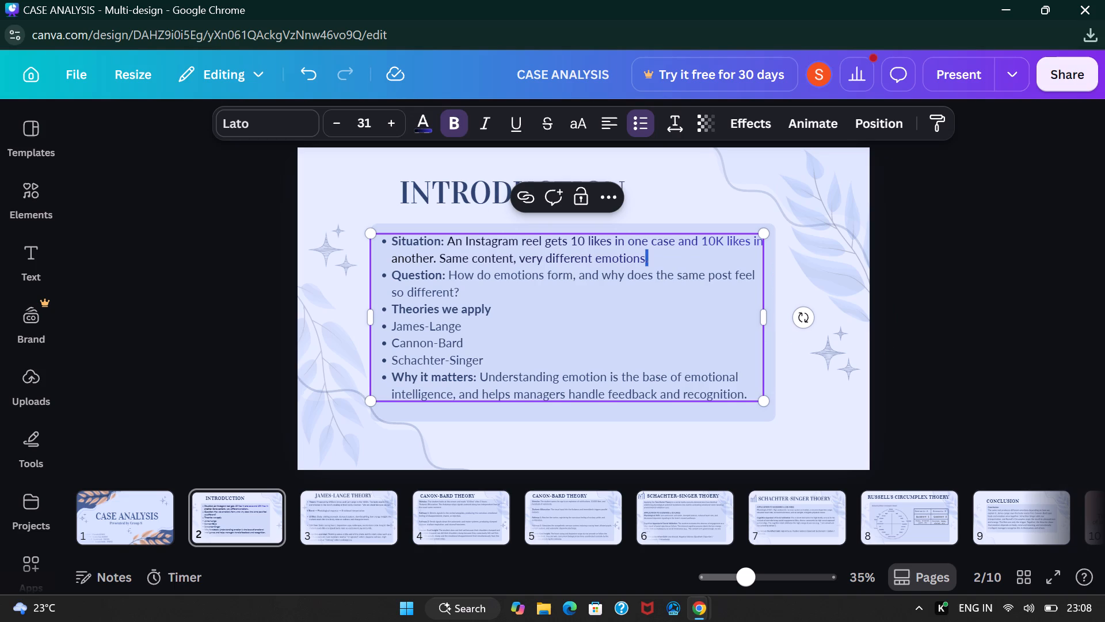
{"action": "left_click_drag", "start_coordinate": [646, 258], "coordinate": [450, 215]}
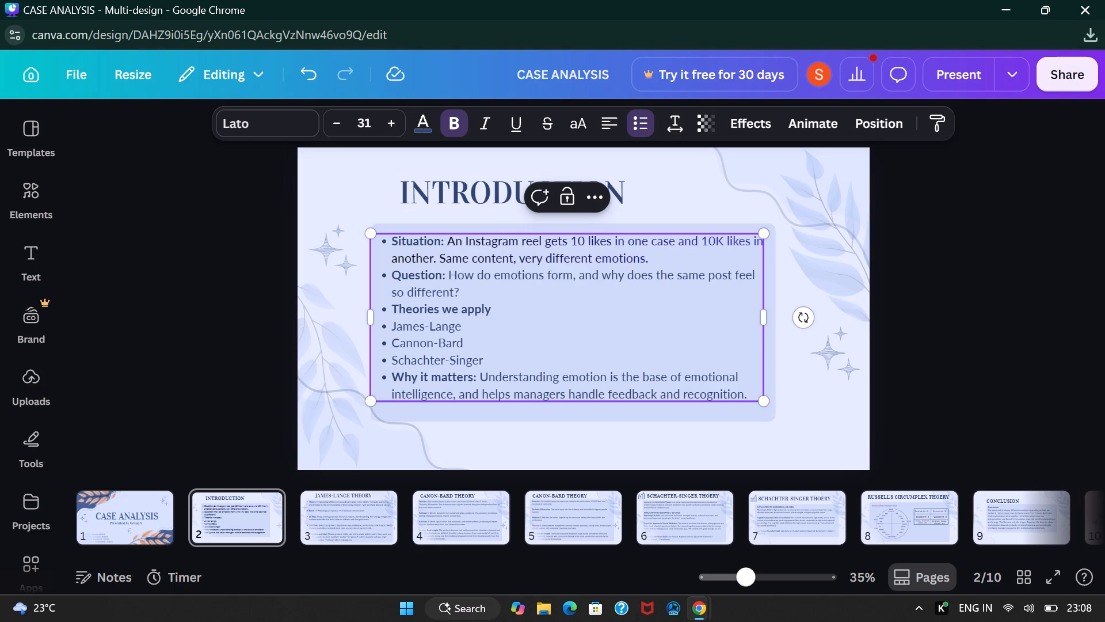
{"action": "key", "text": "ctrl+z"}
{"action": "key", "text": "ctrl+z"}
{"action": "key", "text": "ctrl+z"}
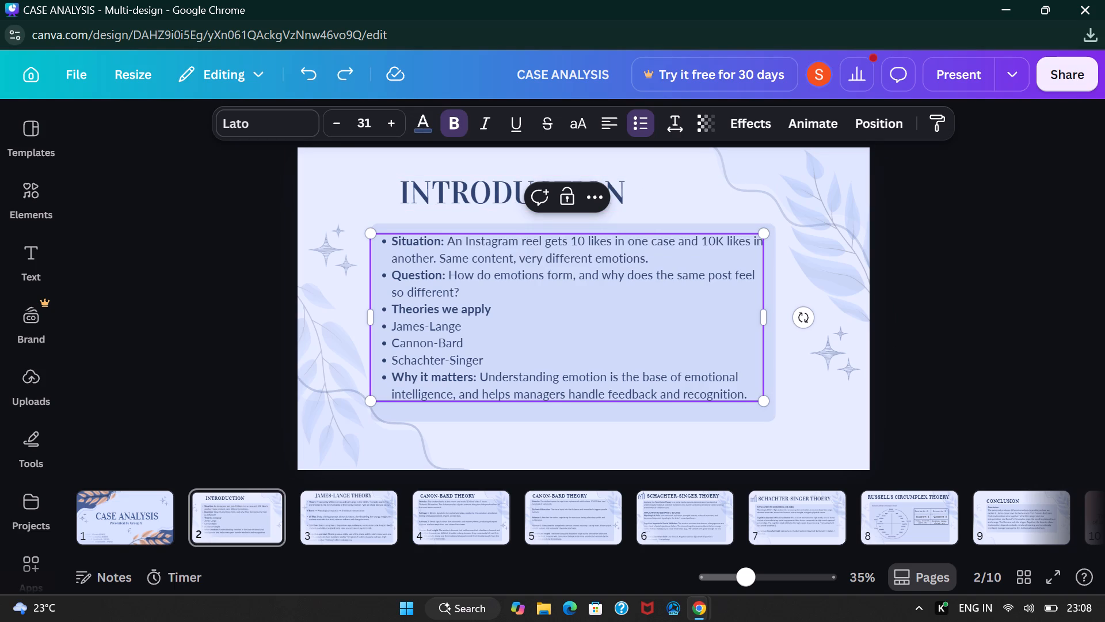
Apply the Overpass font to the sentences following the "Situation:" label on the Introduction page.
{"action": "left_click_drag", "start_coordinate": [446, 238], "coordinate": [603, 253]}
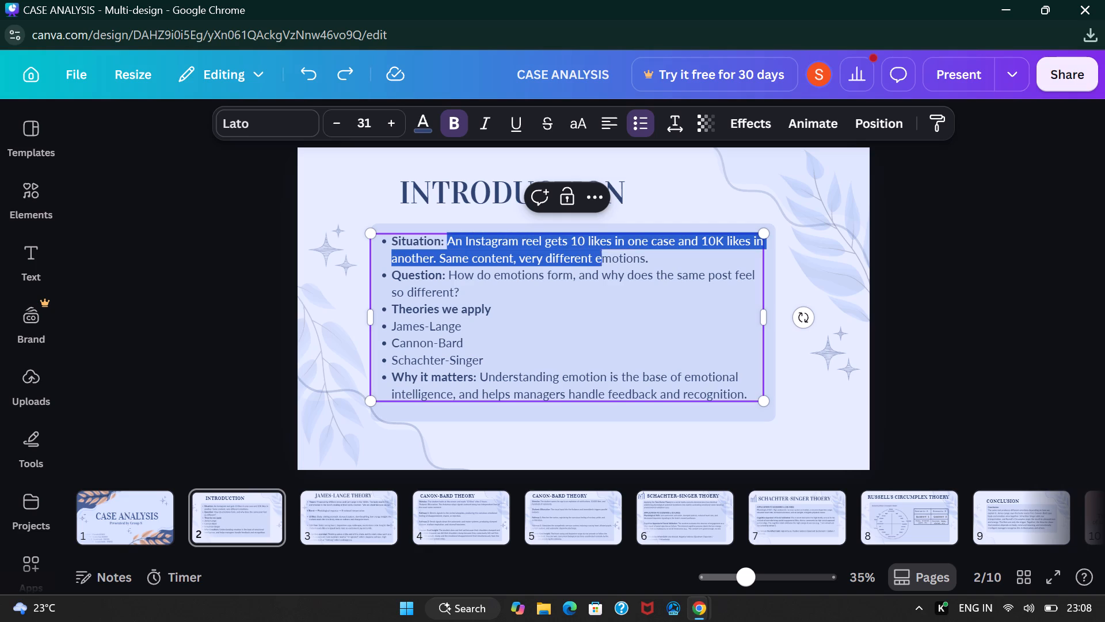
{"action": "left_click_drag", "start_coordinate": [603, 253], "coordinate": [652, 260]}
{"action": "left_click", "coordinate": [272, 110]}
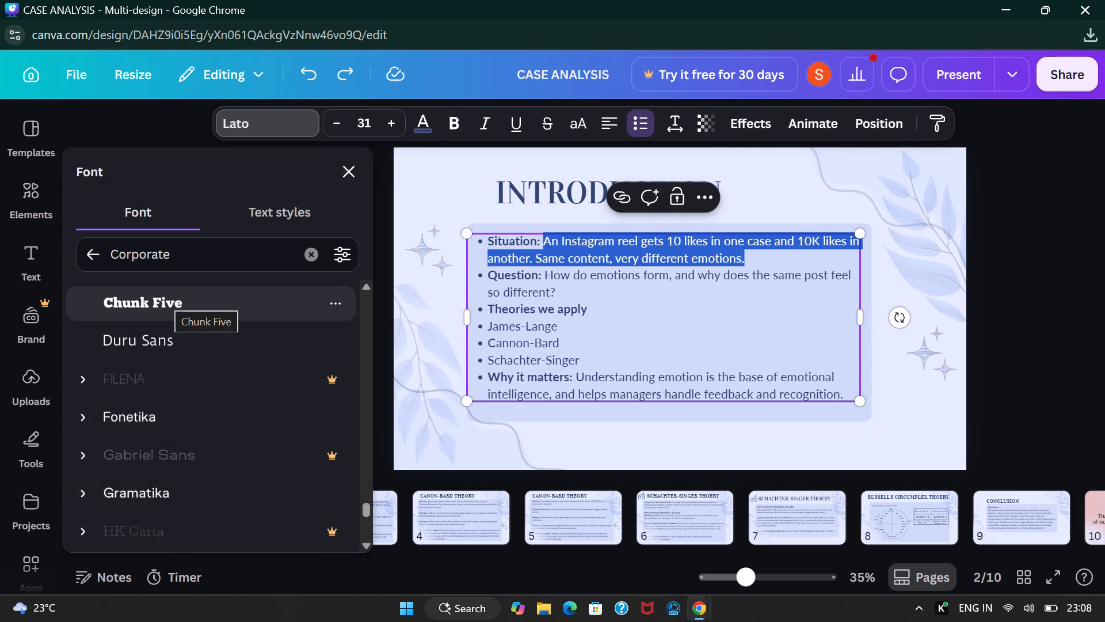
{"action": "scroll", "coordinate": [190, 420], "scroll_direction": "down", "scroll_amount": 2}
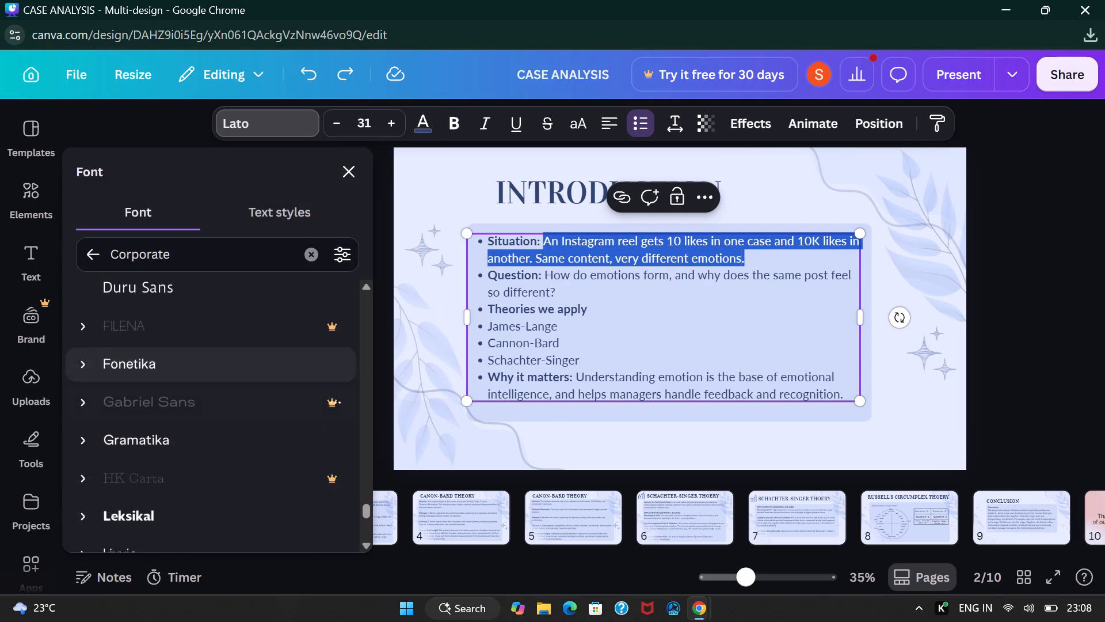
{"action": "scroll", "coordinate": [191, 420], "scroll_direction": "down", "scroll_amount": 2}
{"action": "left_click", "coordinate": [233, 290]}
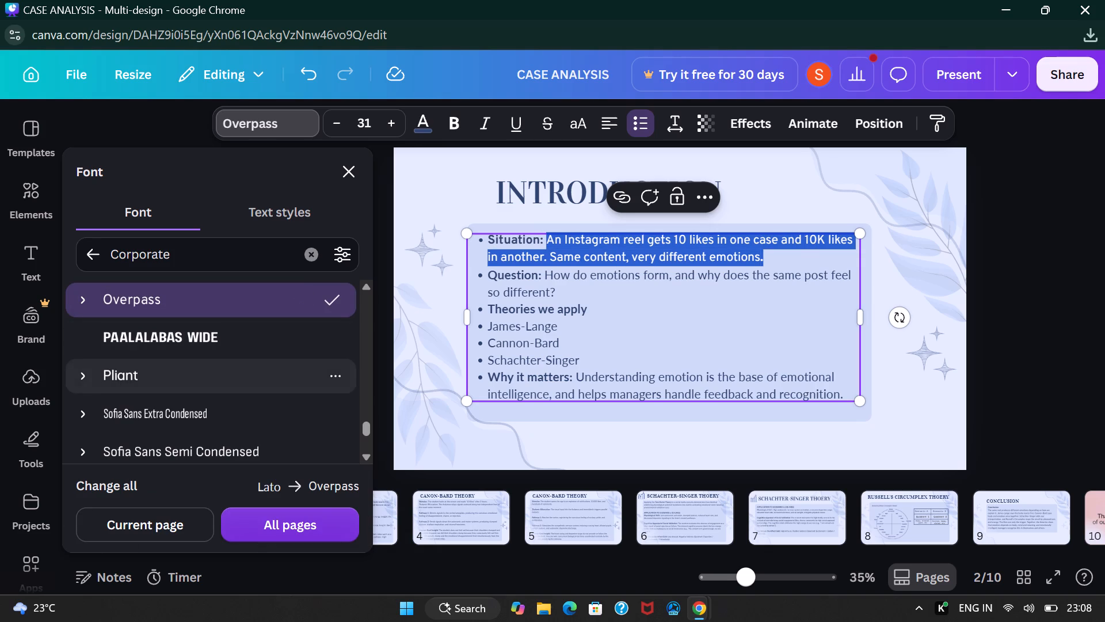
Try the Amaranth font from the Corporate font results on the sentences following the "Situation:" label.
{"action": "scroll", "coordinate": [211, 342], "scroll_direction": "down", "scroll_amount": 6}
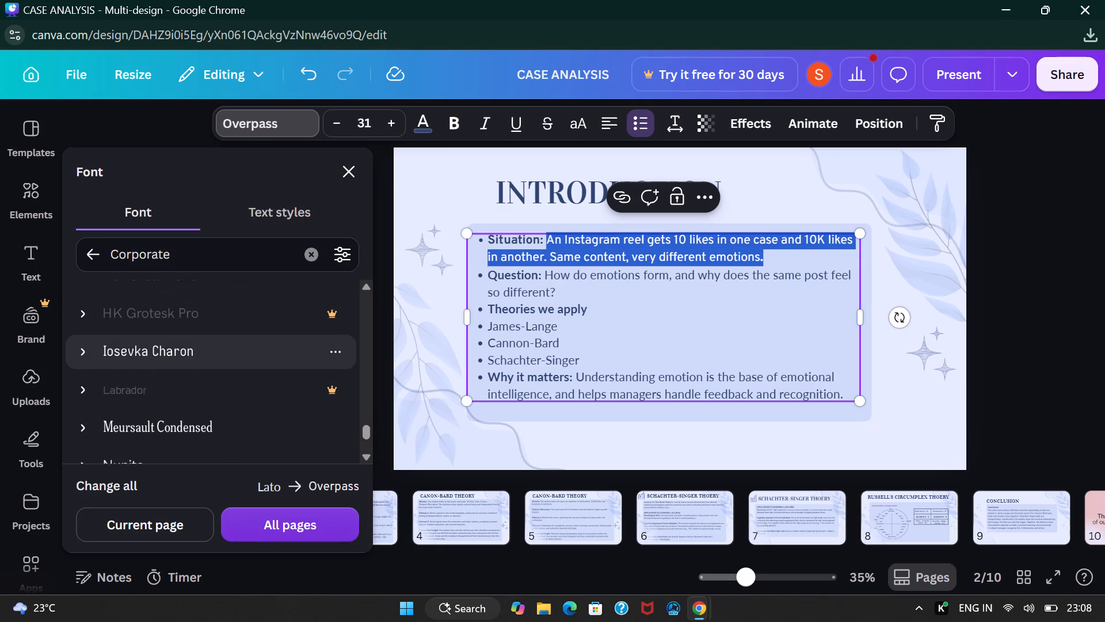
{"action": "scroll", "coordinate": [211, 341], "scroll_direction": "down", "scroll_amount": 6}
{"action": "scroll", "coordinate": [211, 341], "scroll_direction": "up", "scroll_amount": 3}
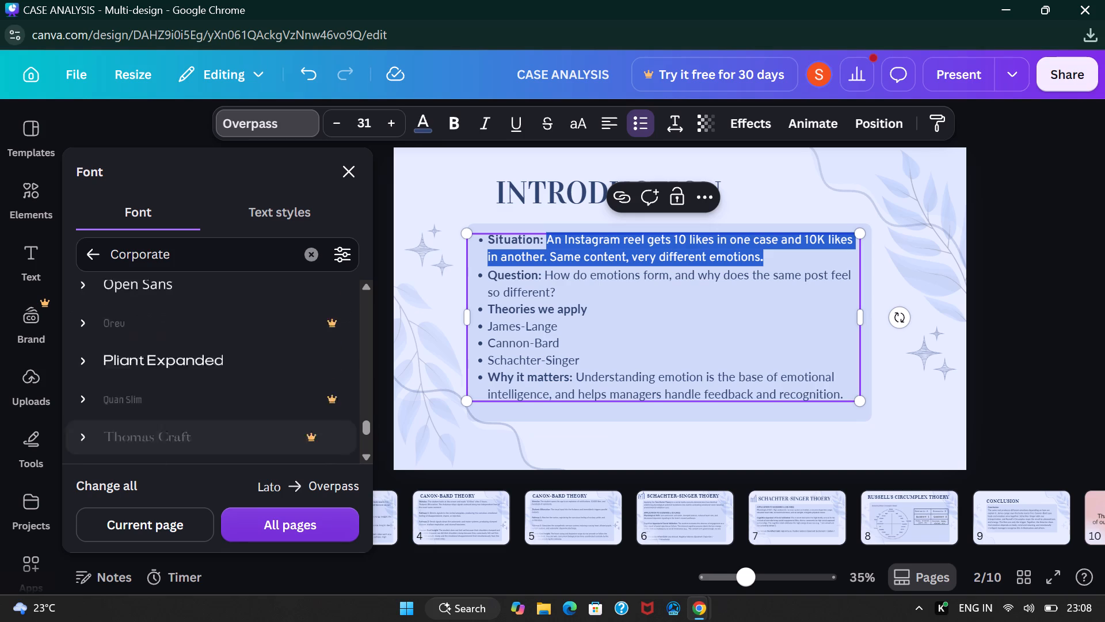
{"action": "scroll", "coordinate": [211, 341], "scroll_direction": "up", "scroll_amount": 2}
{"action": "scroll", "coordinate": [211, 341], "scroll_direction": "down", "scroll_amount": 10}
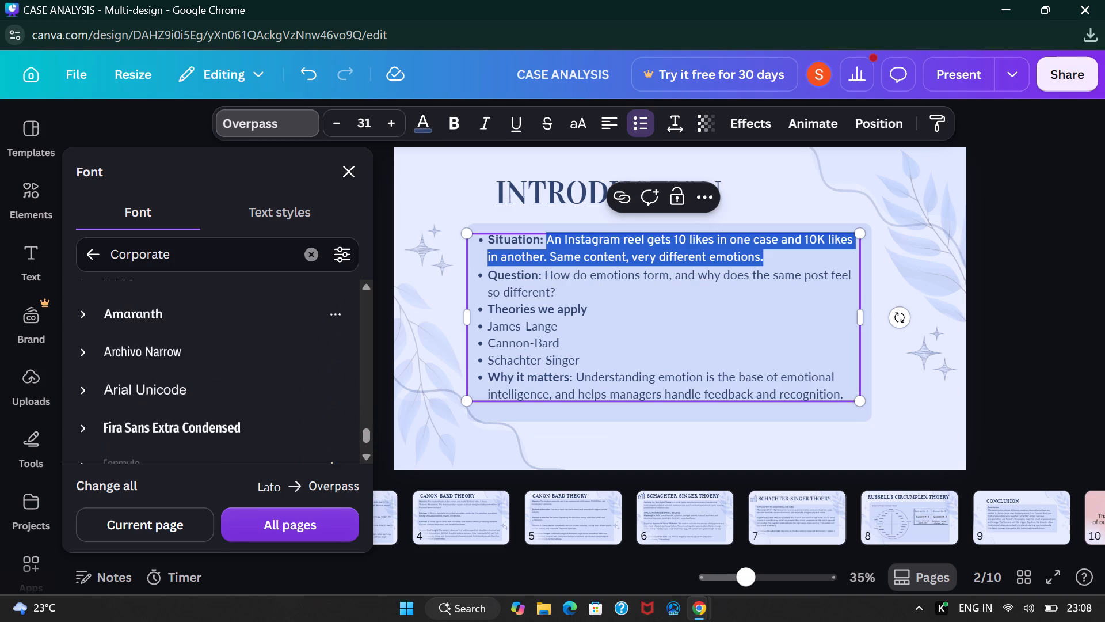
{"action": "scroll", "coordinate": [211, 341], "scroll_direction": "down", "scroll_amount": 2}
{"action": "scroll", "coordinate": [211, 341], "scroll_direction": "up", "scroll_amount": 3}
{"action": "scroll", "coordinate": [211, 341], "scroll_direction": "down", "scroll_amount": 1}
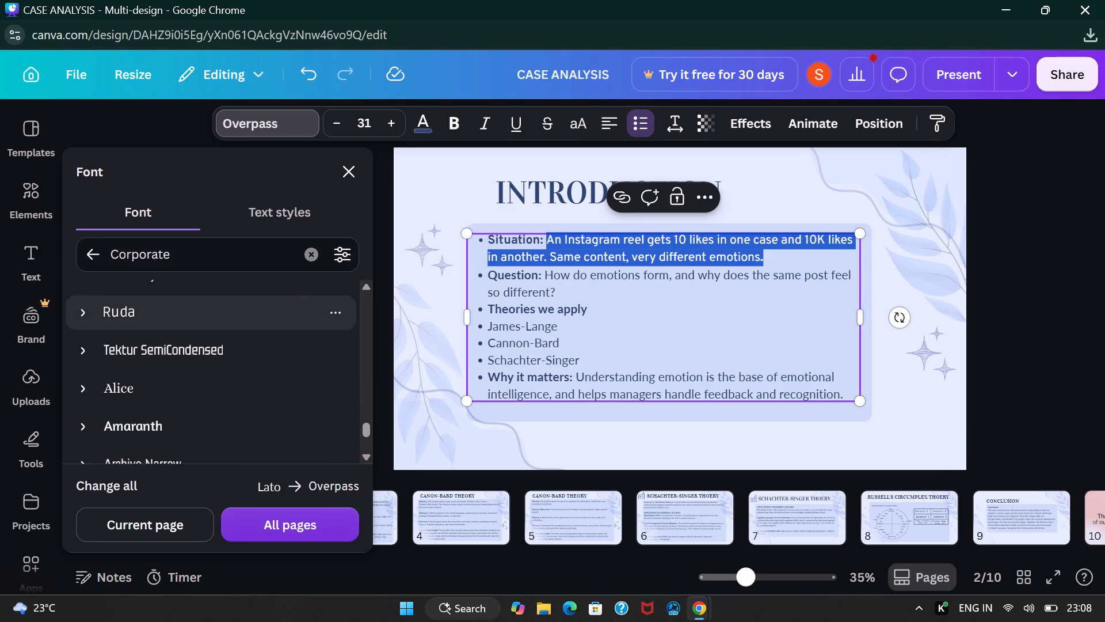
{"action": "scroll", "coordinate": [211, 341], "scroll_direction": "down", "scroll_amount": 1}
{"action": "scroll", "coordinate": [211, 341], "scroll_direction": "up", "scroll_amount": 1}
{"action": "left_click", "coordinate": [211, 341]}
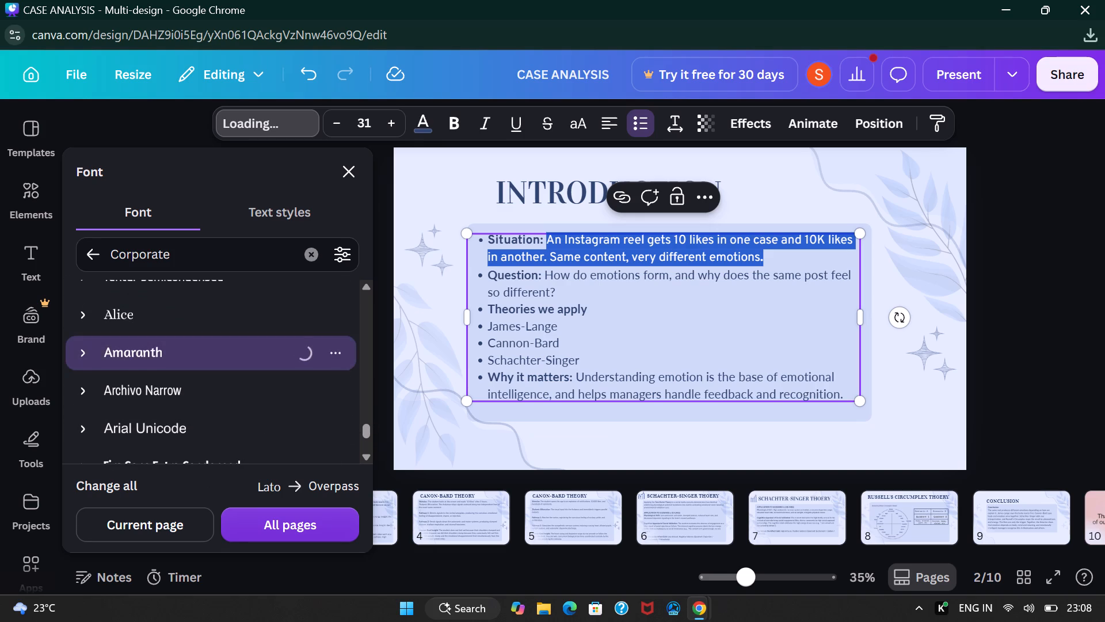
Apply the Montserrat font to the sentences following the "Situation:" label.
{"action": "scroll", "coordinate": [211, 341], "scroll_direction": "down", "scroll_amount": 2}
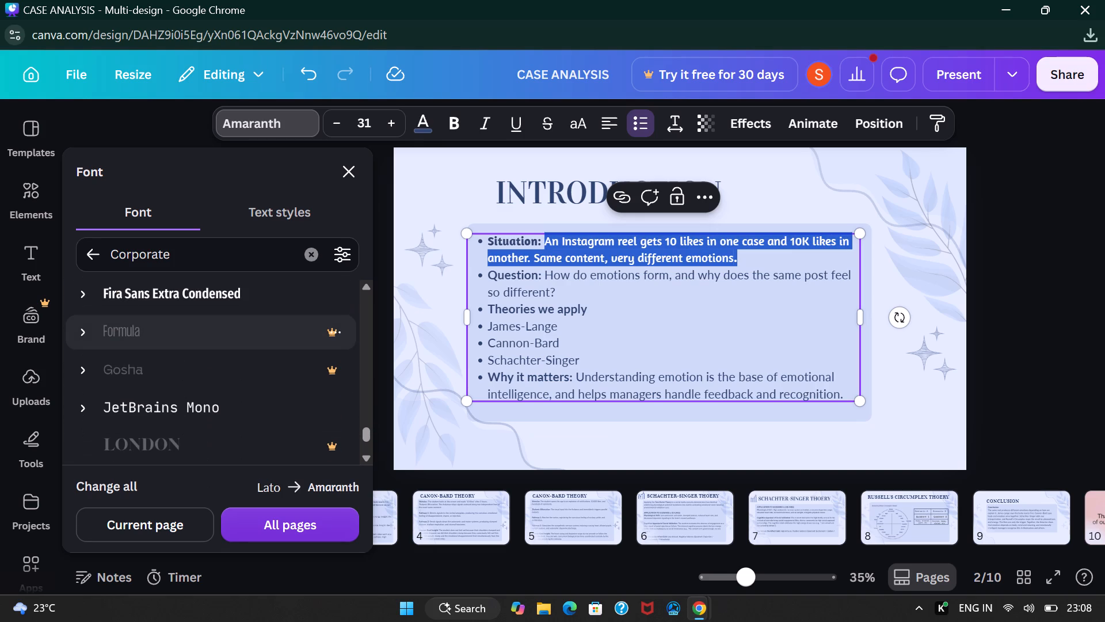
{"action": "scroll", "coordinate": [211, 341], "scroll_direction": "down", "scroll_amount": 2}
{"action": "scroll", "coordinate": [211, 341], "scroll_direction": "up", "scroll_amount": 1}
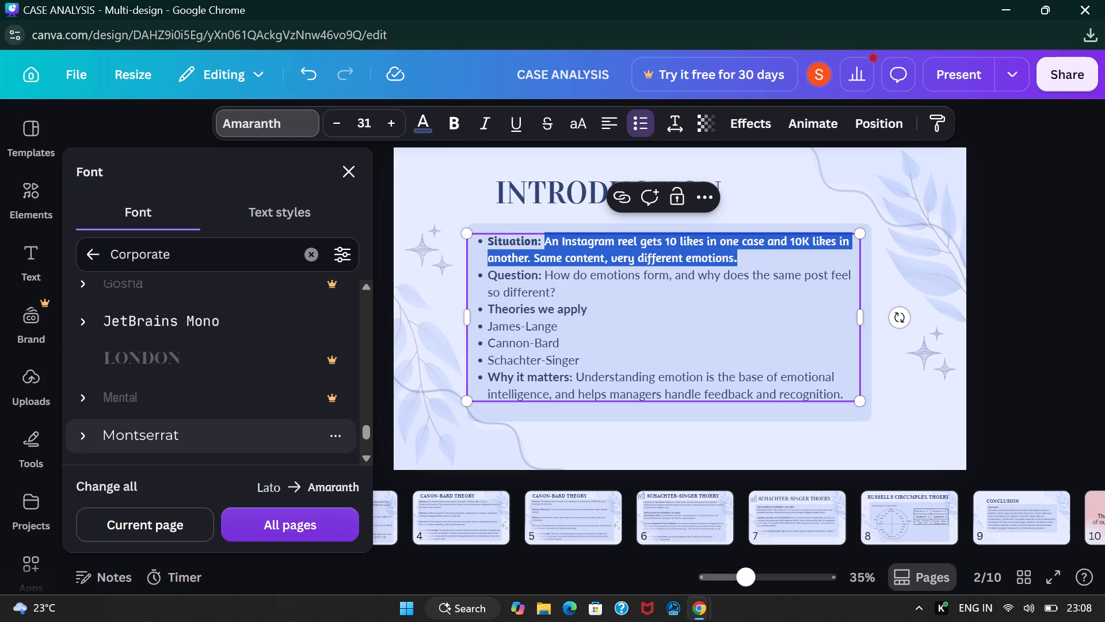
{"action": "left_click", "coordinate": [177, 428]}
{"action": "scroll", "coordinate": [216, 389], "scroll_direction": "down", "scroll_amount": 3}
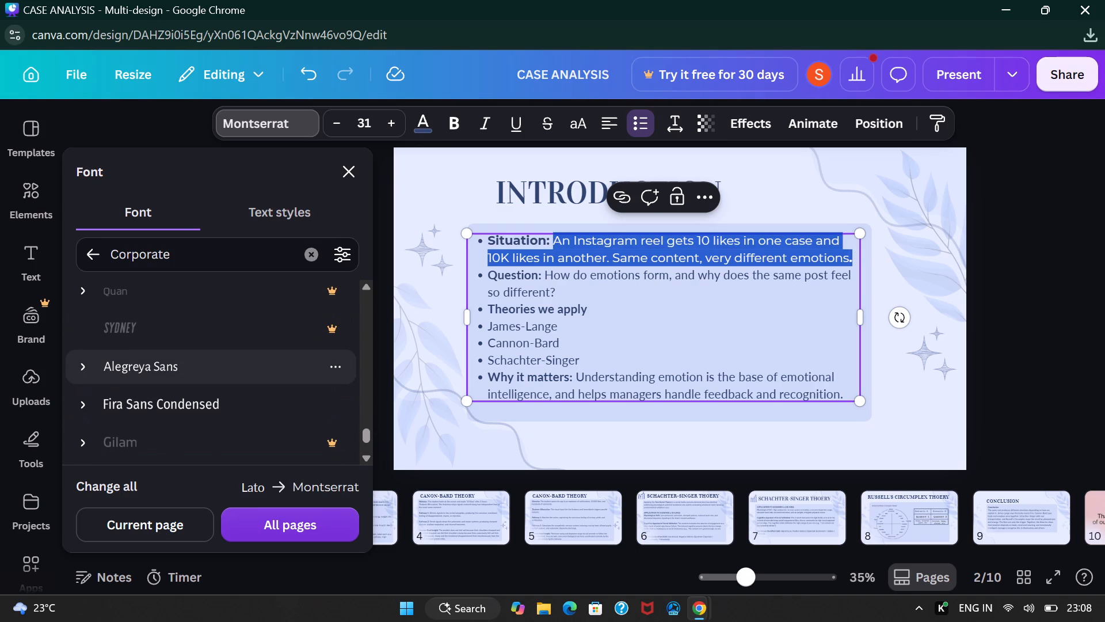
{"action": "left_click", "coordinate": [353, 168]}
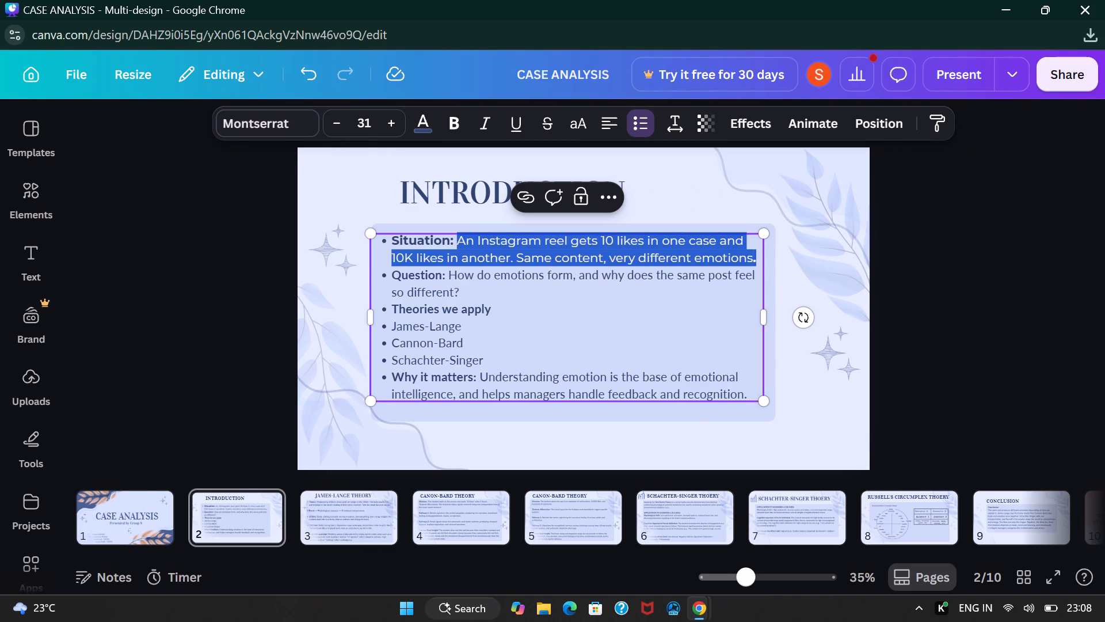
{"action": "left_click", "coordinate": [241, 333]}
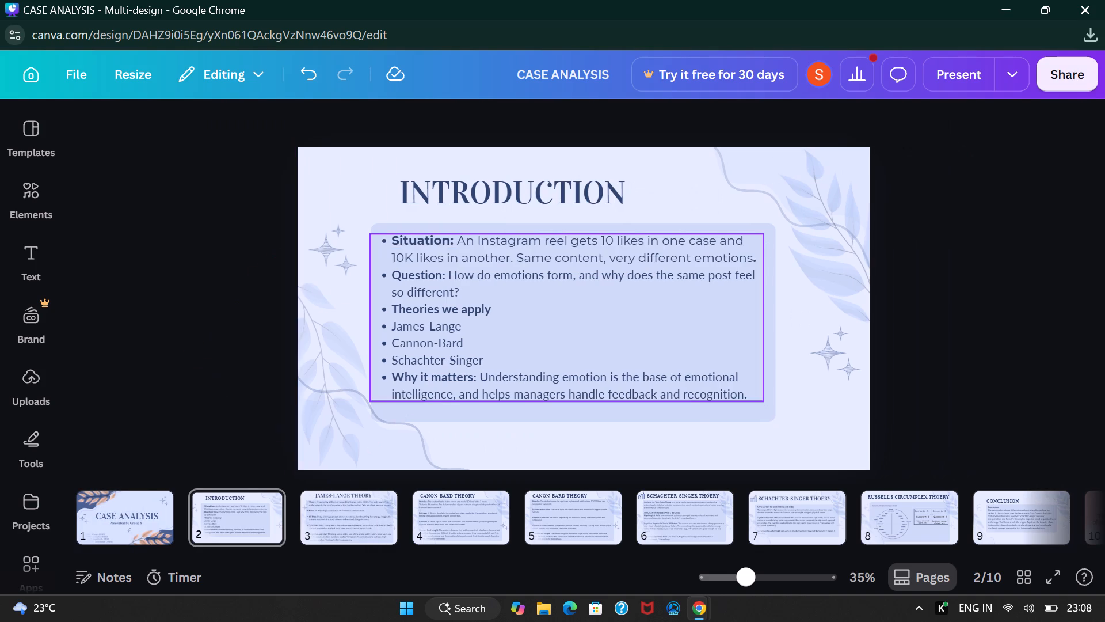
Insert a blank line without a bullet between the "Situation:" and "Question:" items.
{"action": "left_click", "coordinate": [387, 274]}
{"action": "left_click", "coordinate": [394, 271]}
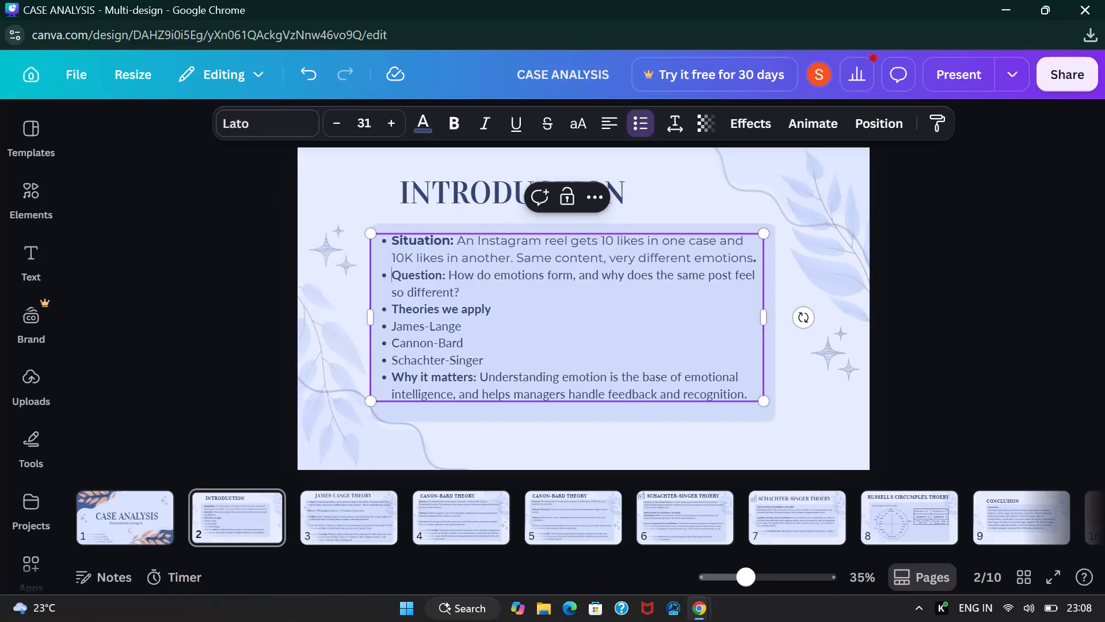
{"action": "key", "text": "Return"}
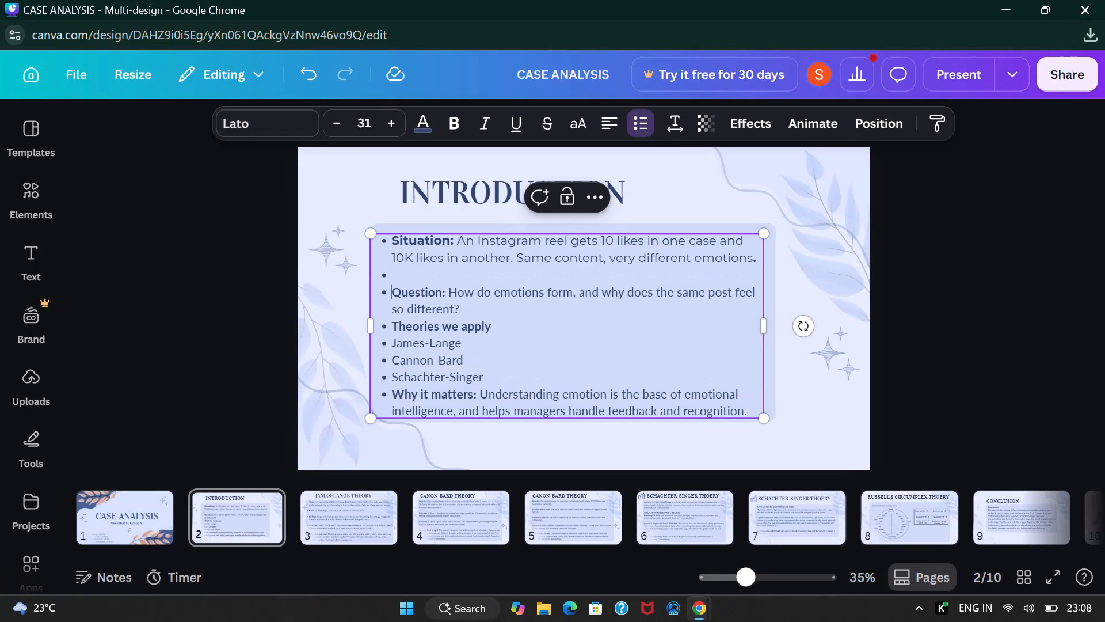
{"action": "left_click", "coordinate": [389, 272]}
{"action": "key", "text": "BackSpace"}
{"action": "key", "text": "BackSpace"}
{"action": "key", "text": "Return"}
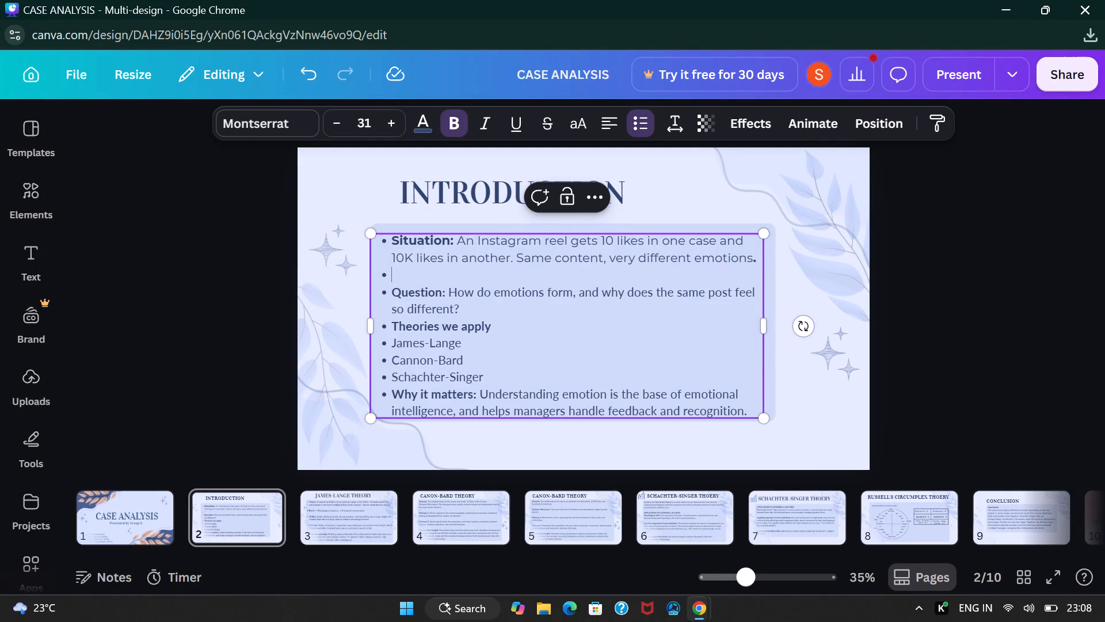
{"action": "key", "text": "BackSpace"}
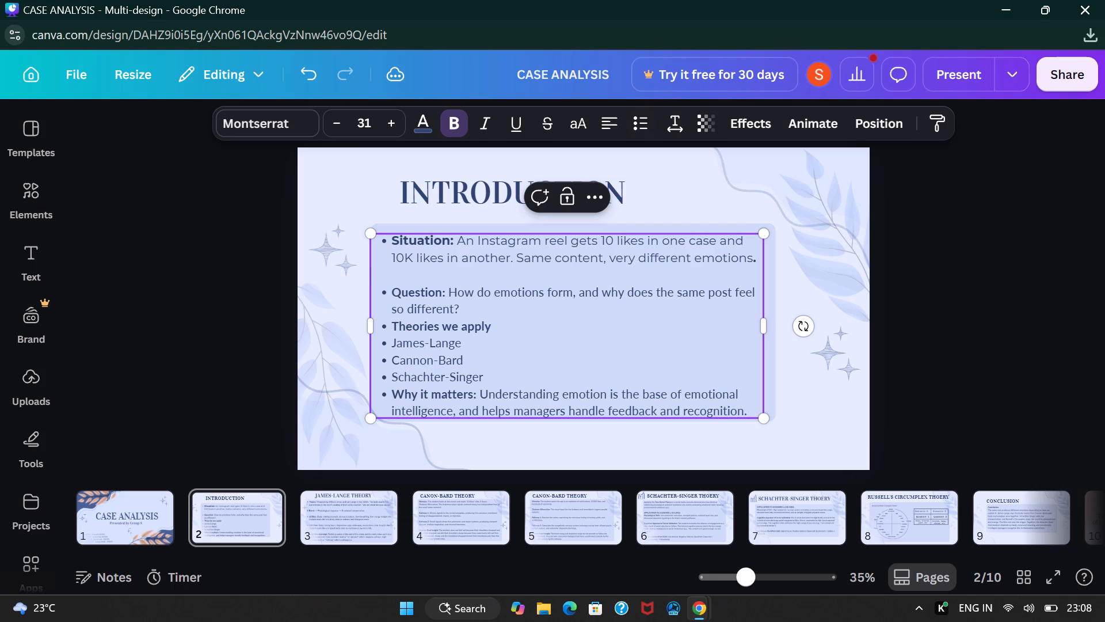
Insert a blank line without a bullet between the "Question:" item and "Theories we apply".
{"action": "left_click", "coordinate": [391, 327]}
{"action": "key", "text": "Return"}
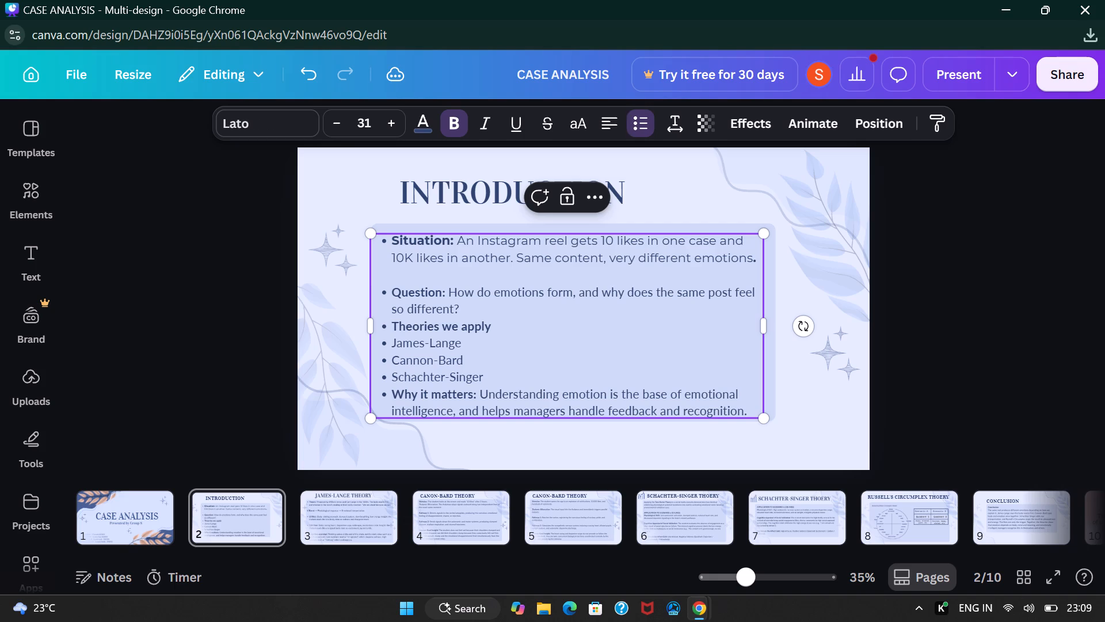
{"action": "key", "text": "BackSpace"}
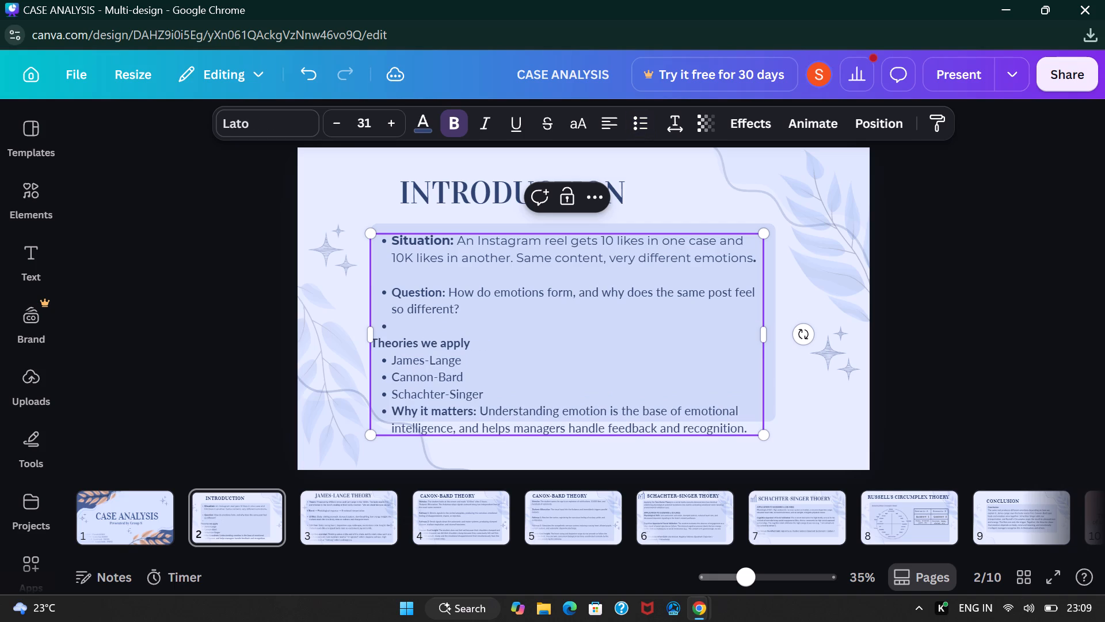
{"action": "key", "text": "ctrl+z"}
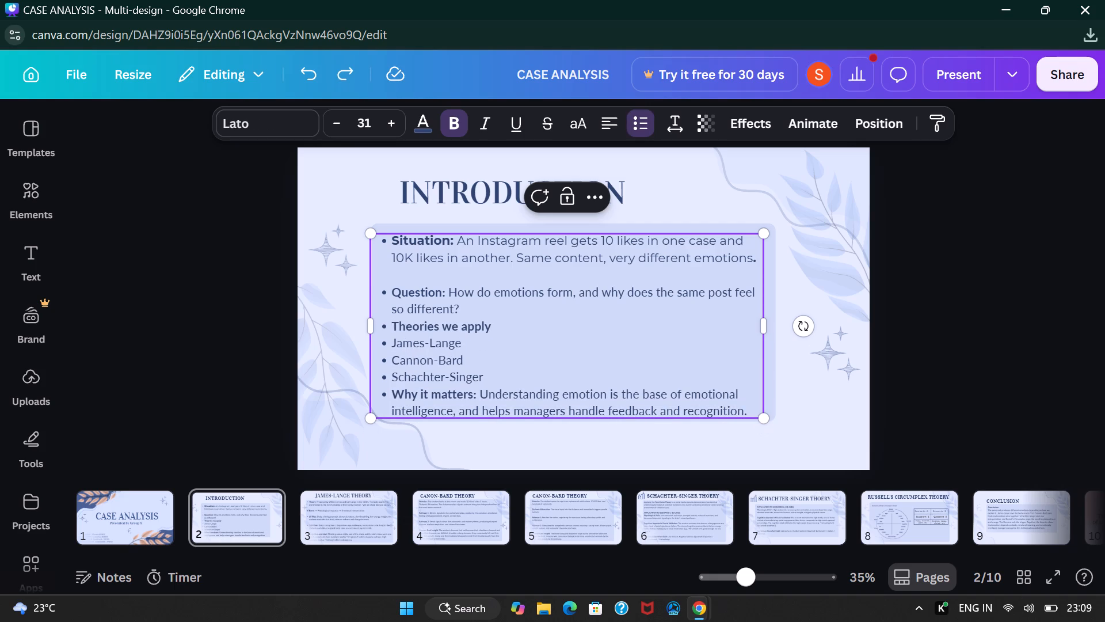
{"action": "key", "text": "Return"}
{"action": "key", "text": "Up"}
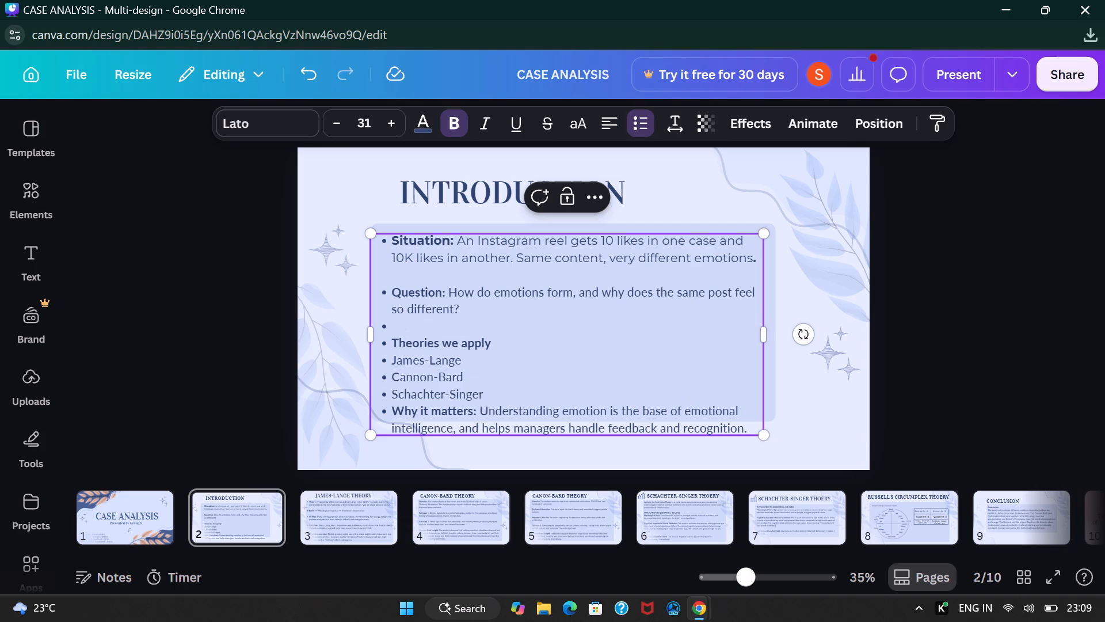
{"action": "key", "text": "BackSpace"}
Insert a blank line without a bullet between "Schachter-Singer" and the "Why it matters:" item.
{"action": "key", "text": "Down"}
{"action": "key", "text": "Down"}
{"action": "key", "text": "Down"}
{"action": "key", "text": "Down"}
{"action": "key", "text": "Down"}
{"action": "key", "text": "Return"}
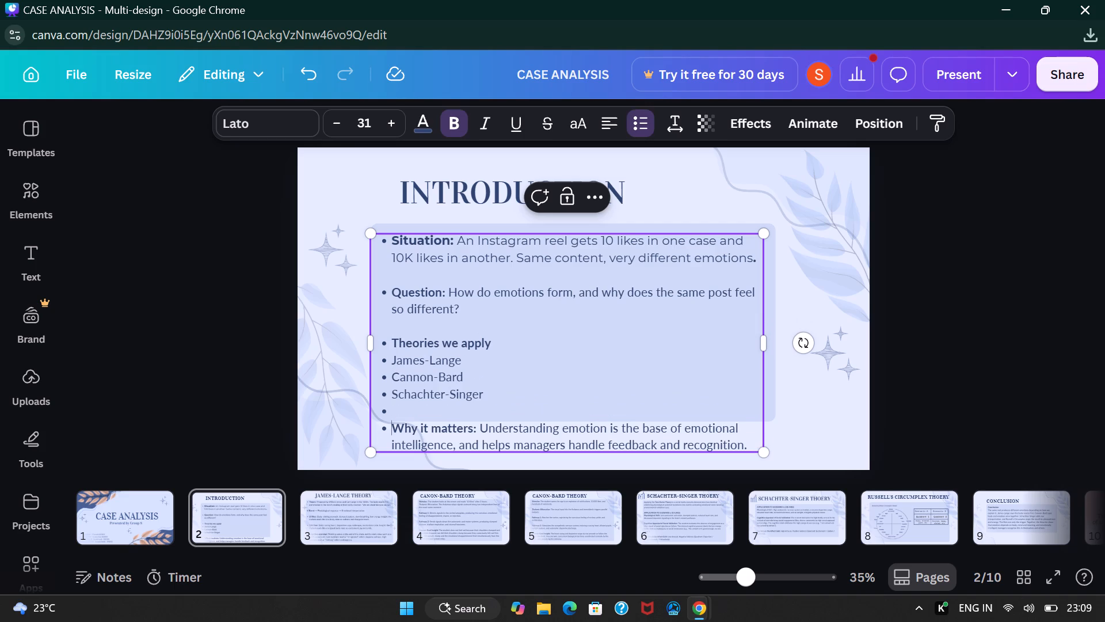
{"action": "key", "text": "Up"}
{"action": "key", "text": "BackSpace"}
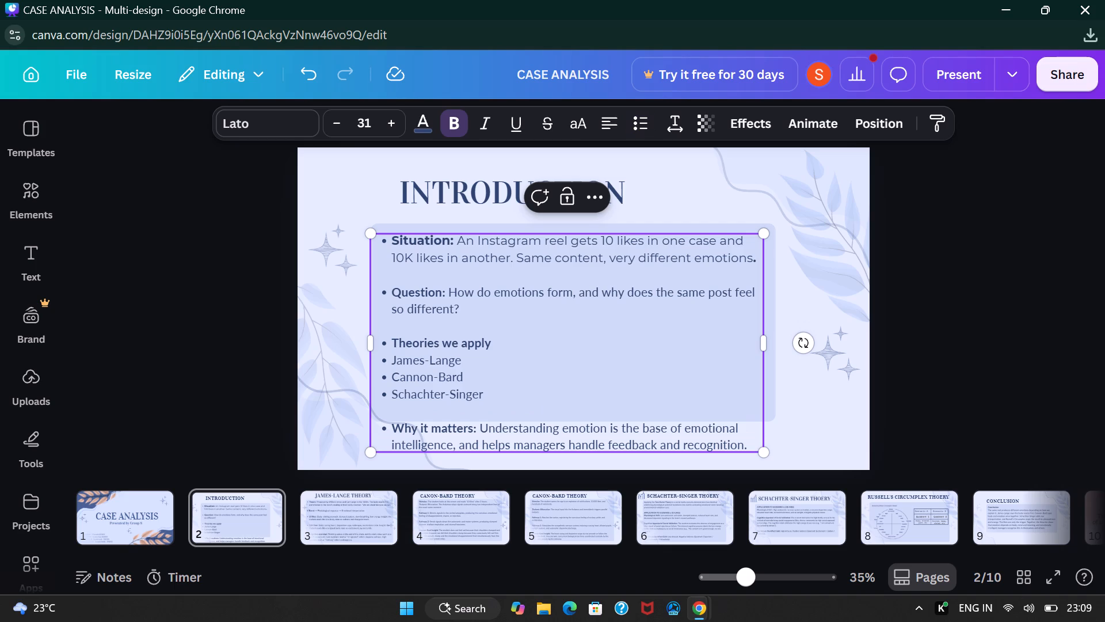
{"action": "left_click", "coordinate": [948, 340]}
Widen the Introduction page's bulleted text box to a width of about 1,472.
{"action": "left_click", "coordinate": [658, 293]}
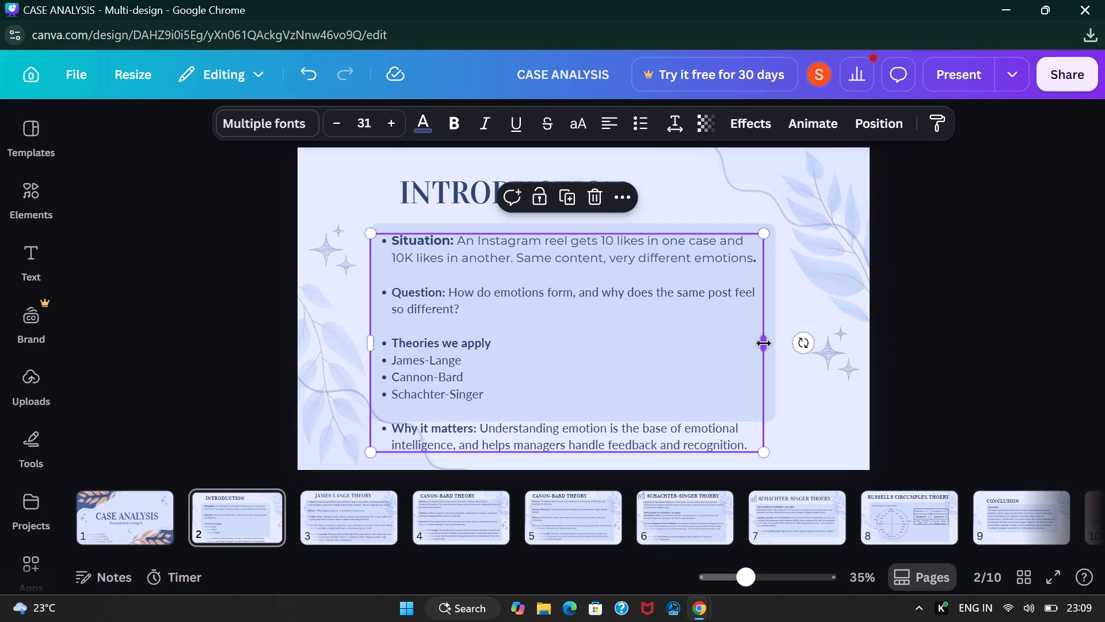
{"action": "left_click_drag", "start_coordinate": [764, 343], "coordinate": [817, 353]}
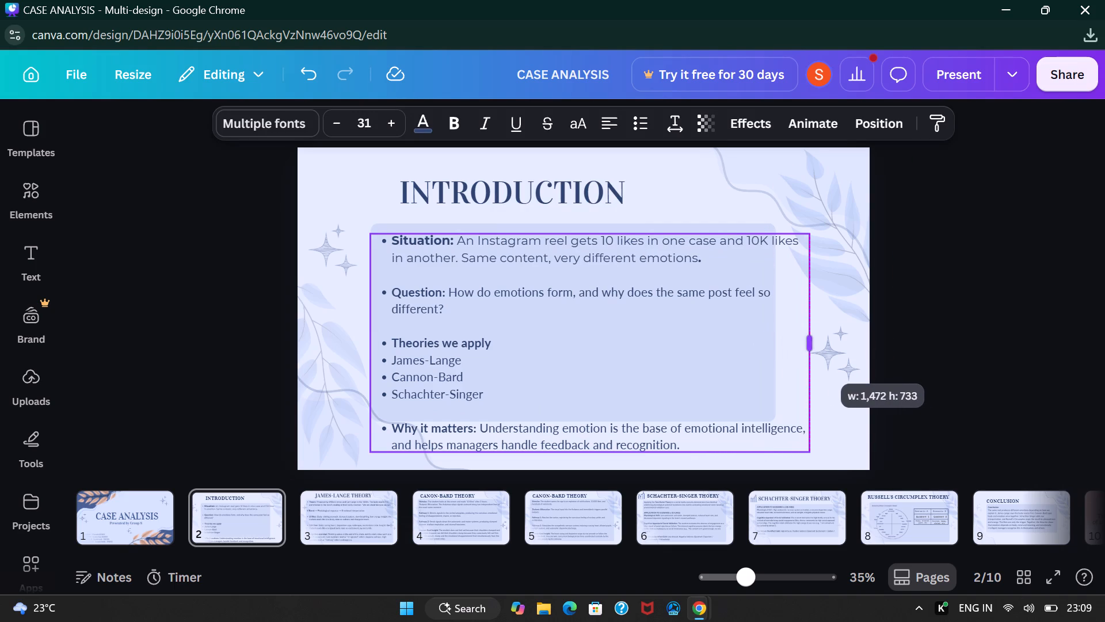
{"action": "left_click_drag", "start_coordinate": [817, 353], "coordinate": [791, 346]}
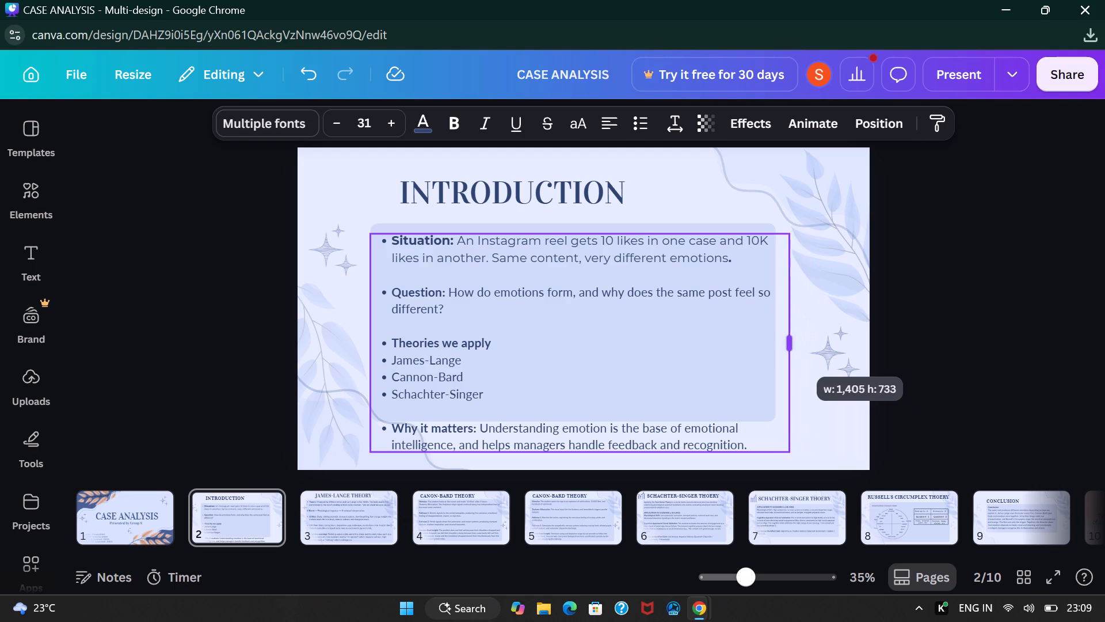
{"action": "left_click_drag", "start_coordinate": [791, 346], "coordinate": [805, 347]}
{"action": "left_click", "coordinate": [970, 294]}
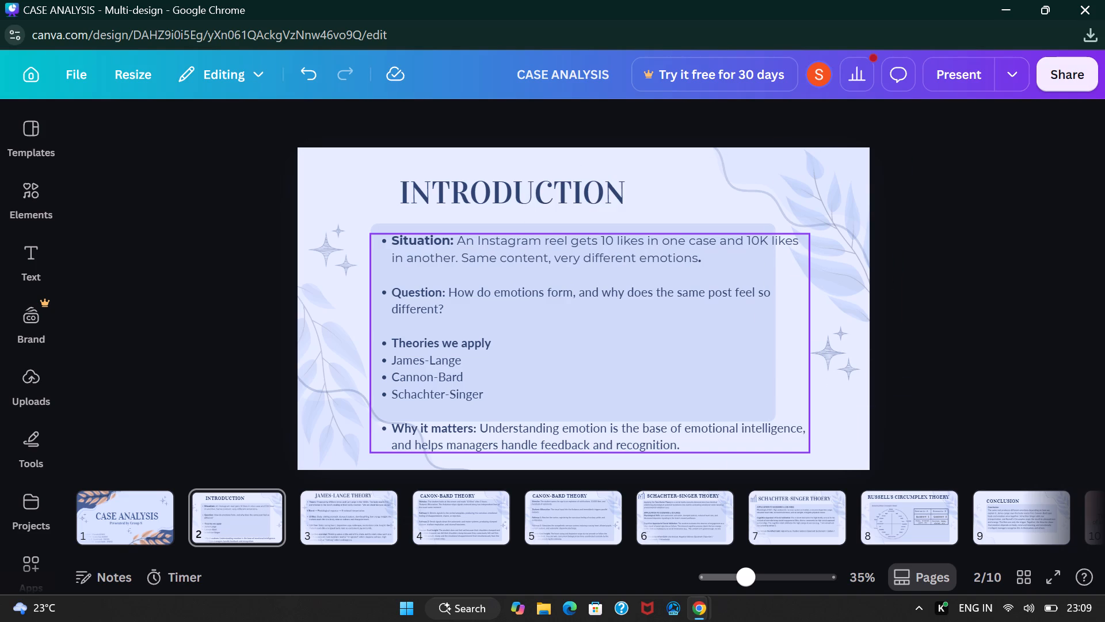
Scale the Introduction page's bulleted text box down to font size 27 and position it inside the blue panel.
{"action": "left_click", "coordinate": [658, 293]}
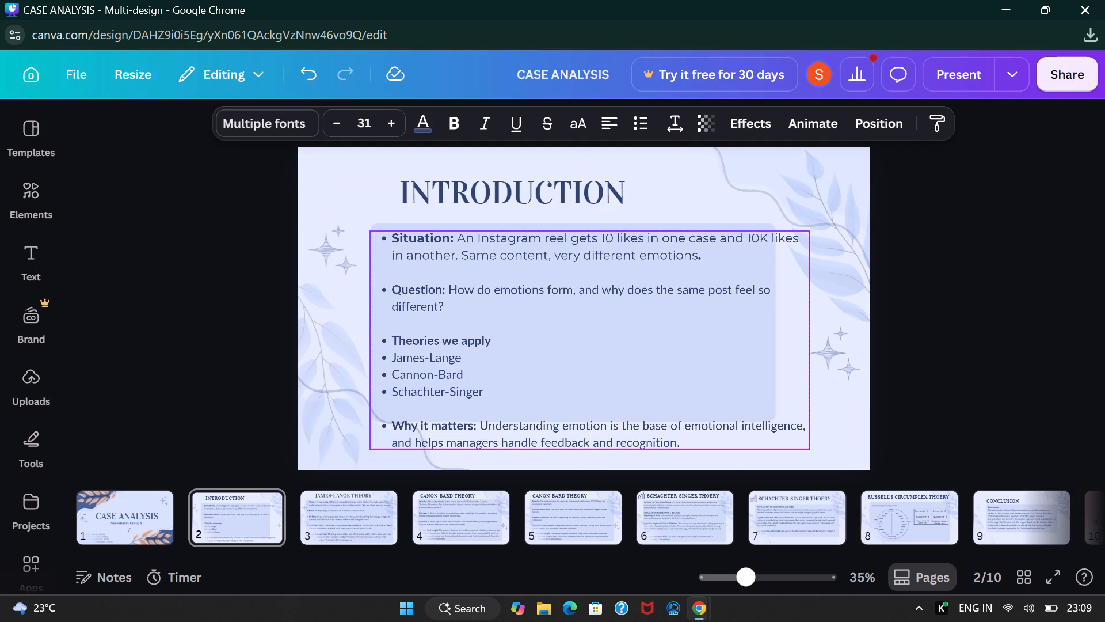
{"action": "left_click_drag", "start_coordinate": [809, 448], "coordinate": [747, 380]}
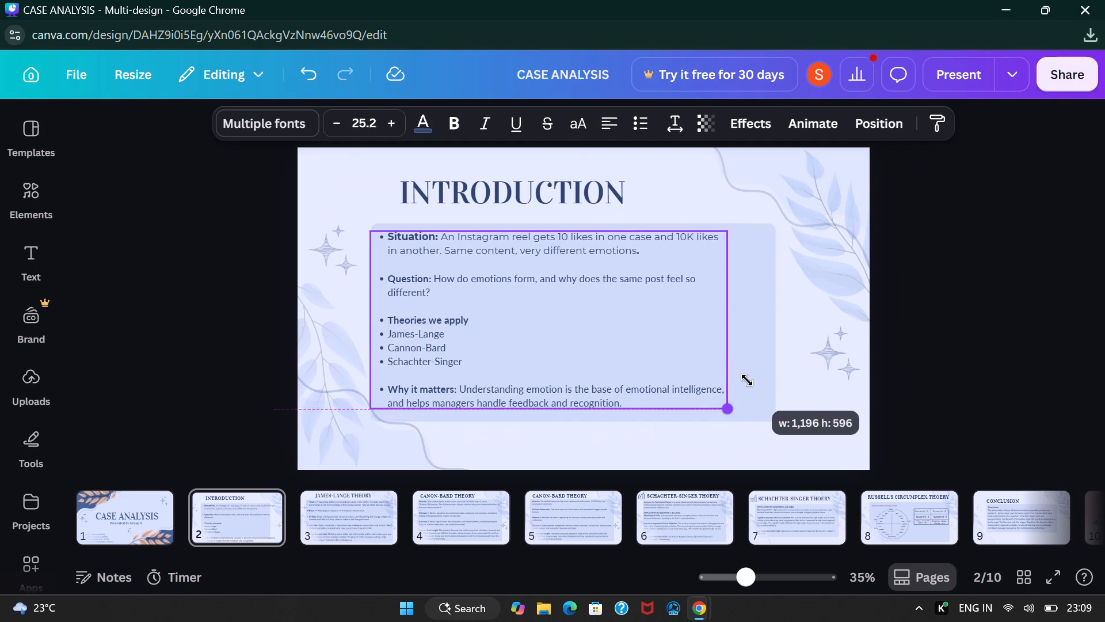
{"action": "left_click_drag", "start_coordinate": [747, 380], "coordinate": [768, 386]}
{"action": "left_click_drag", "start_coordinate": [635, 396], "coordinate": [650, 390]}
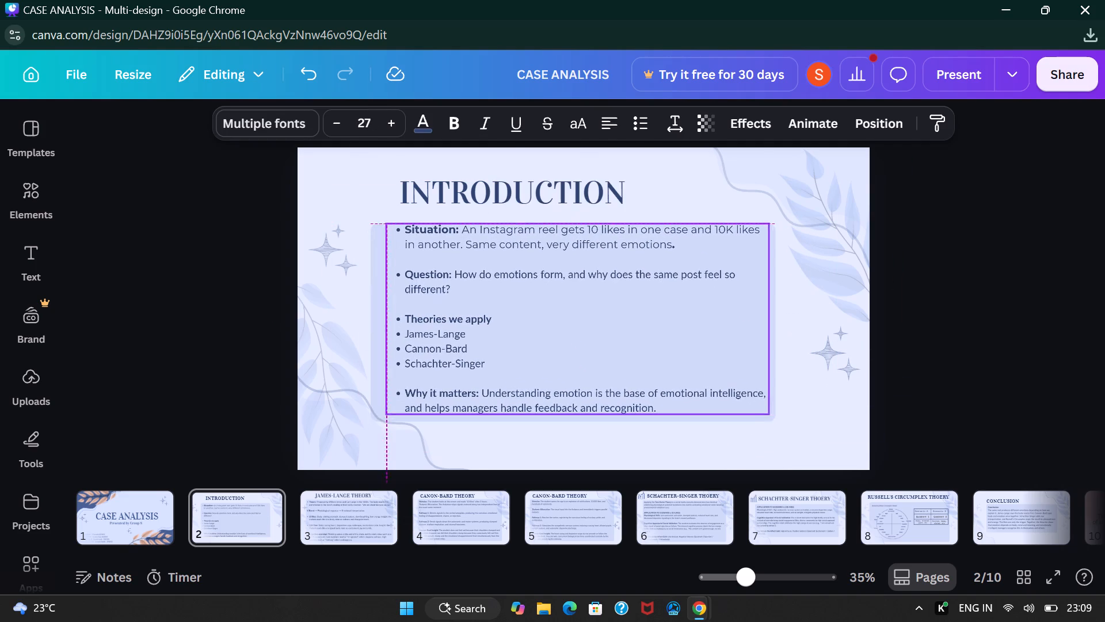
{"action": "left_click_drag", "start_coordinate": [650, 390], "coordinate": [643, 390]}
Make the blue panel behind the Introduction text taller and wider, and shift it left to frame the text evenly.
{"action": "left_click", "coordinate": [664, 418]}
{"action": "left_click_drag", "start_coordinate": [574, 426], "coordinate": [574, 426]}
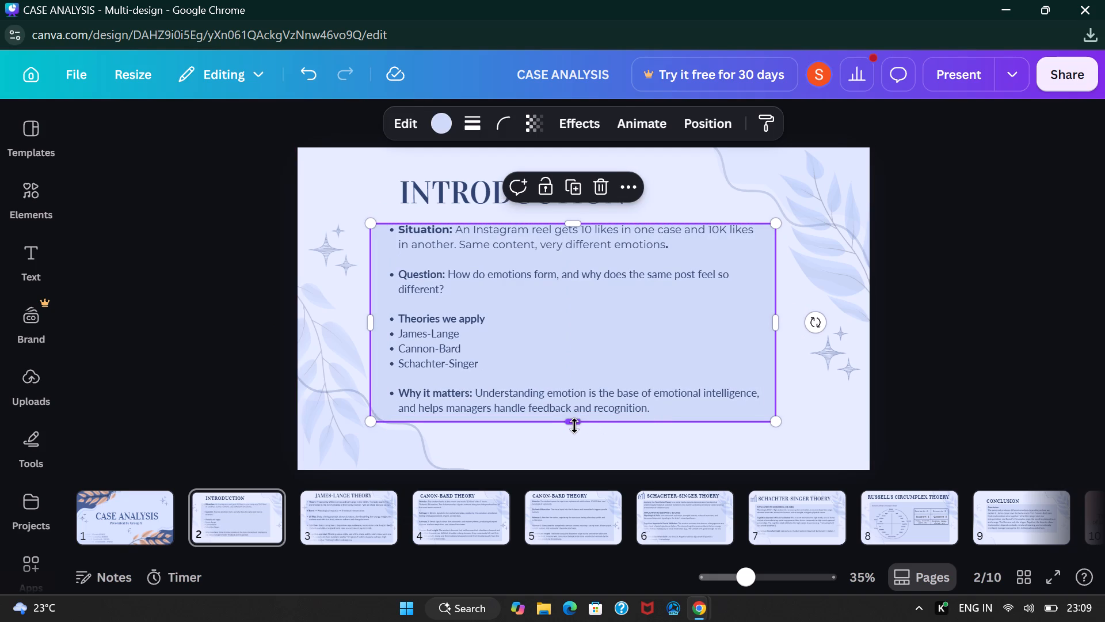
{"action": "left_click_drag", "start_coordinate": [574, 426], "coordinate": [579, 445]}
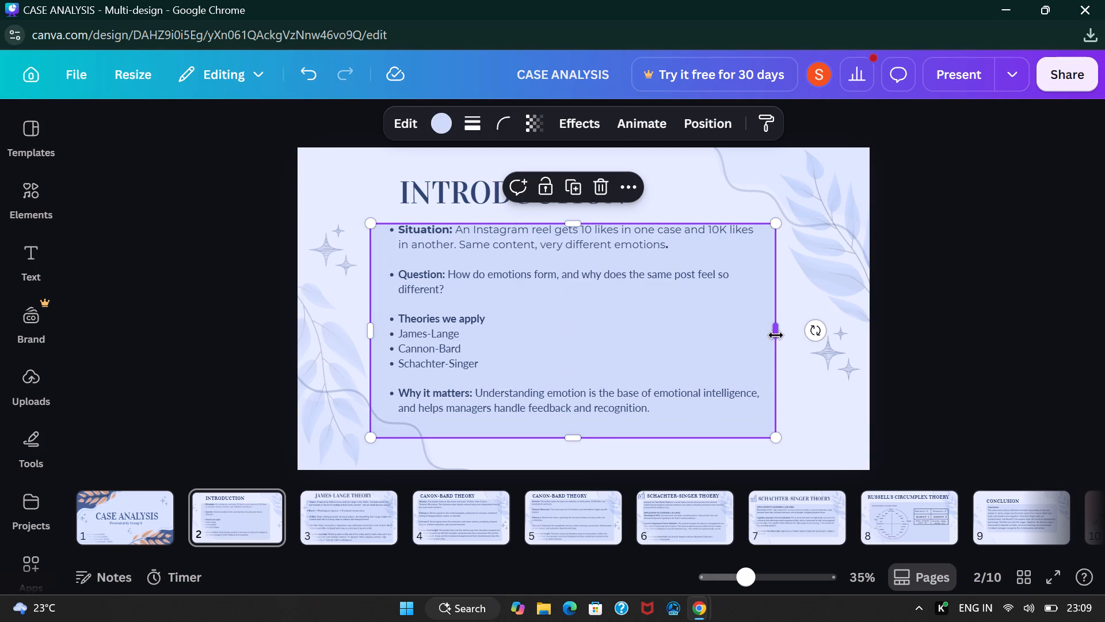
{"action": "left_click_drag", "start_coordinate": [776, 335], "coordinate": [803, 340]}
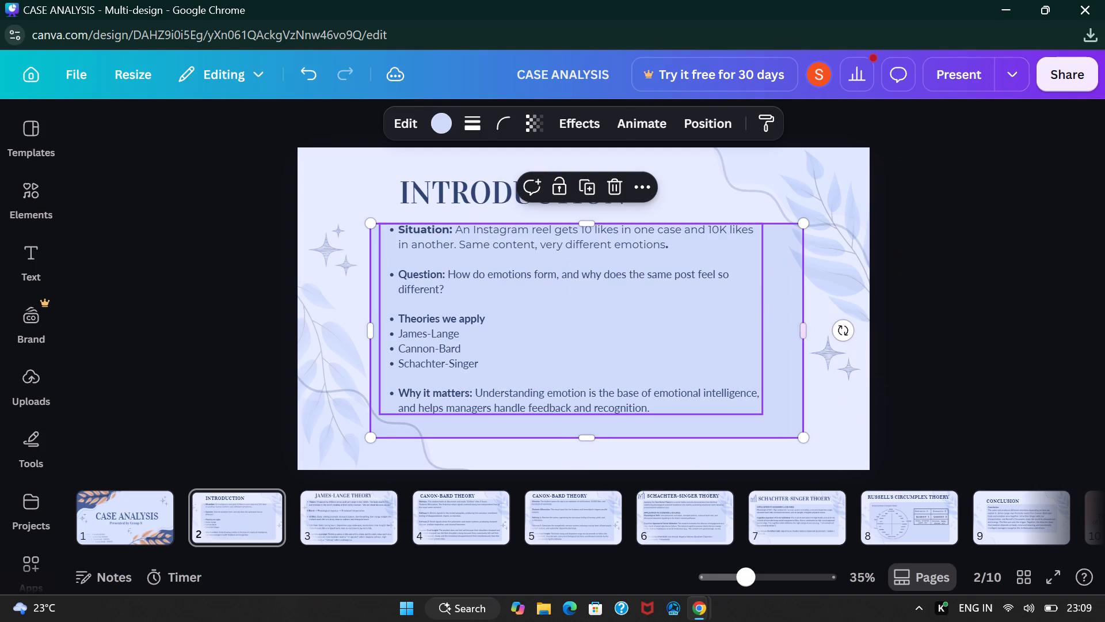
{"action": "left_click", "coordinate": [776, 336]}
{"action": "left_click_drag", "start_coordinate": [779, 358], "coordinate": [771, 356]}
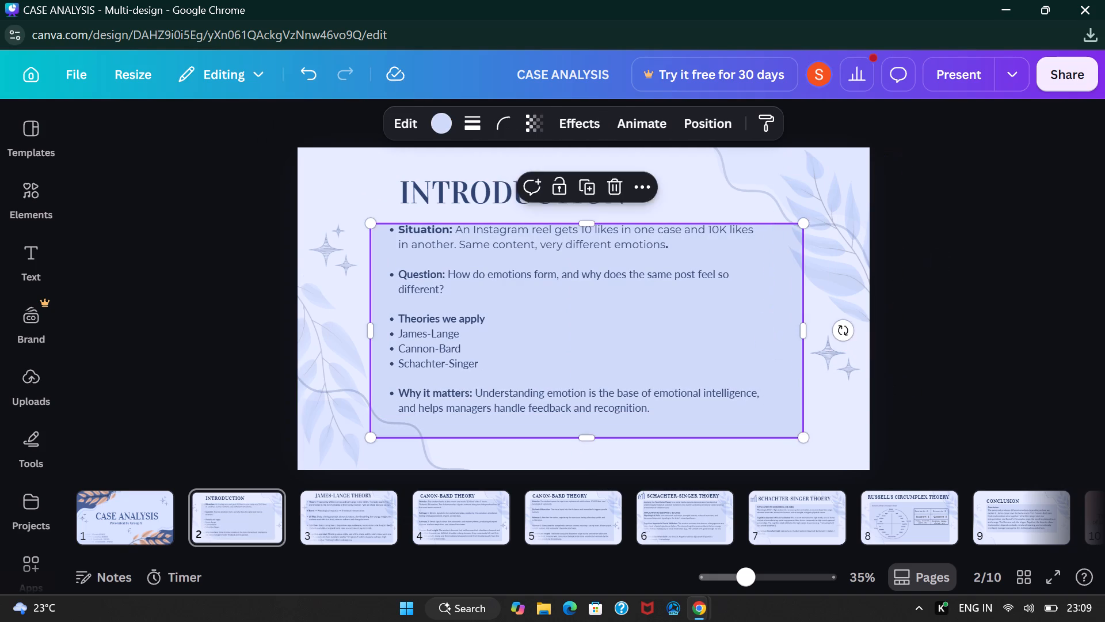
{"action": "left_click_drag", "start_coordinate": [771, 356], "coordinate": [757, 354]}
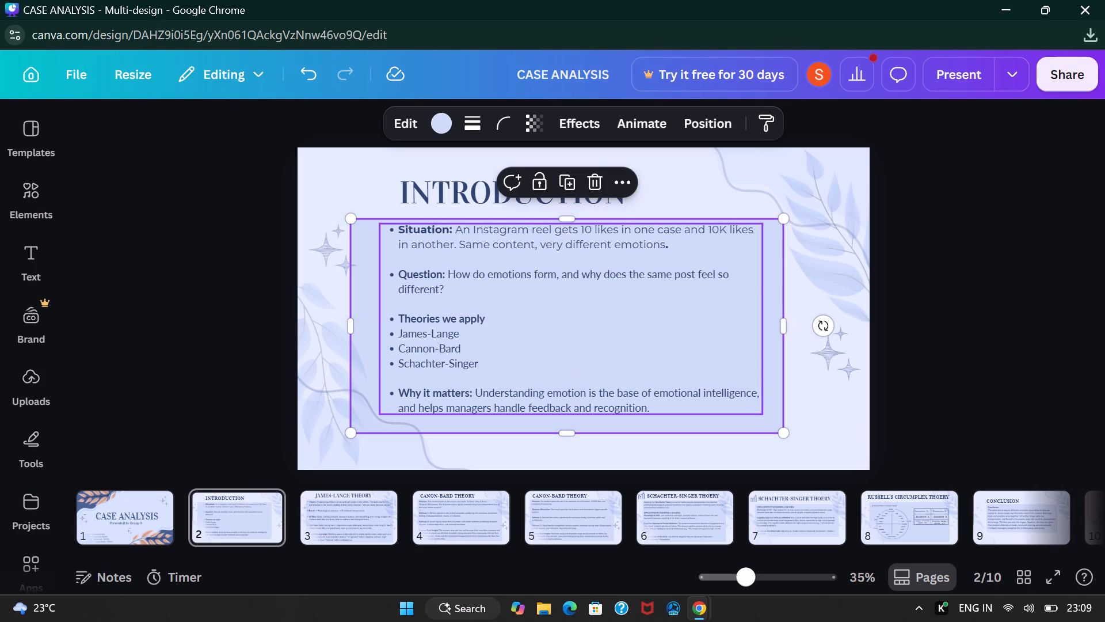
Widen the bulleted text box until the "Question:" item fits on one line, scale it to font size 28.5 and centre it in the panel.
{"action": "left_click_drag", "start_coordinate": [455, 347], "coordinate": [436, 351]}
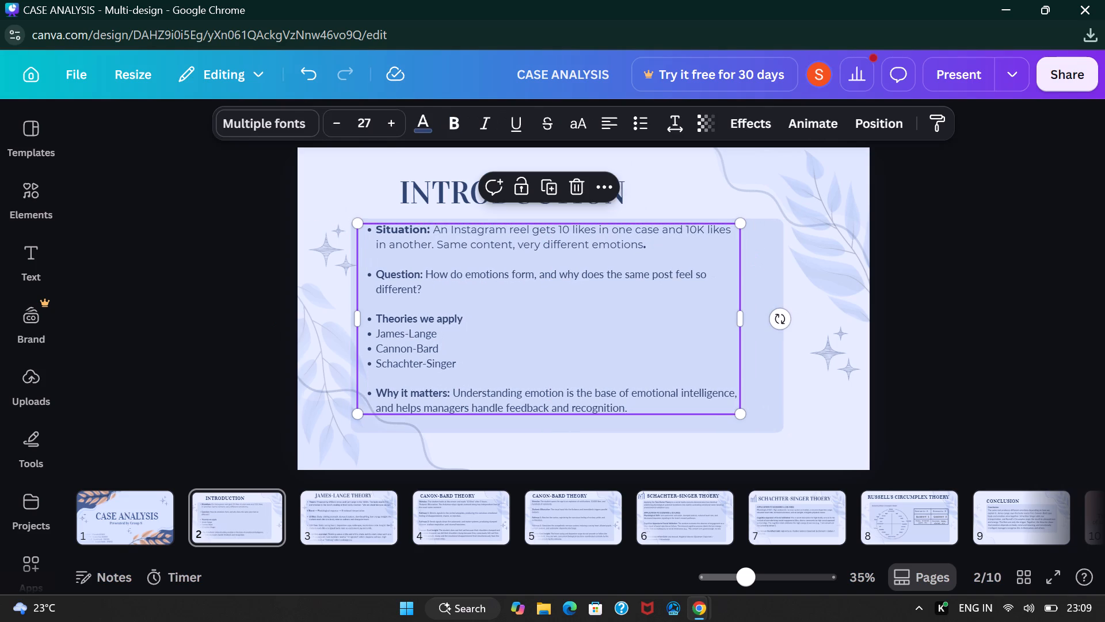
{"action": "left_click_drag", "start_coordinate": [742, 323], "coordinate": [768, 331]}
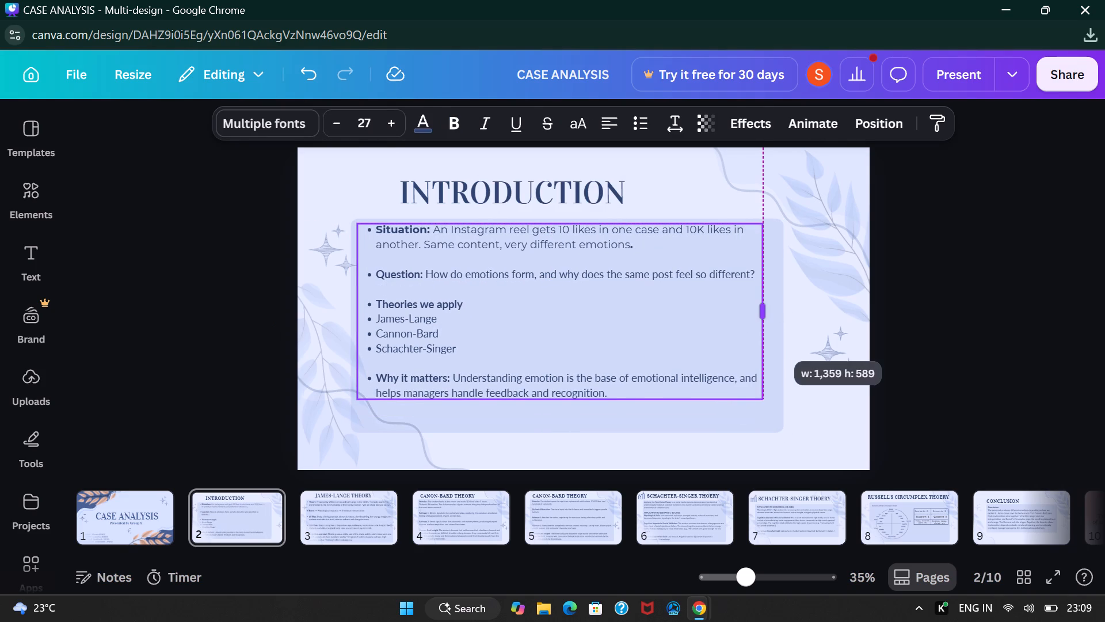
{"action": "left_click_drag", "start_coordinate": [768, 331], "coordinate": [769, 331]}
{"action": "left_click_drag", "start_coordinate": [764, 397], "coordinate": [774, 405]}
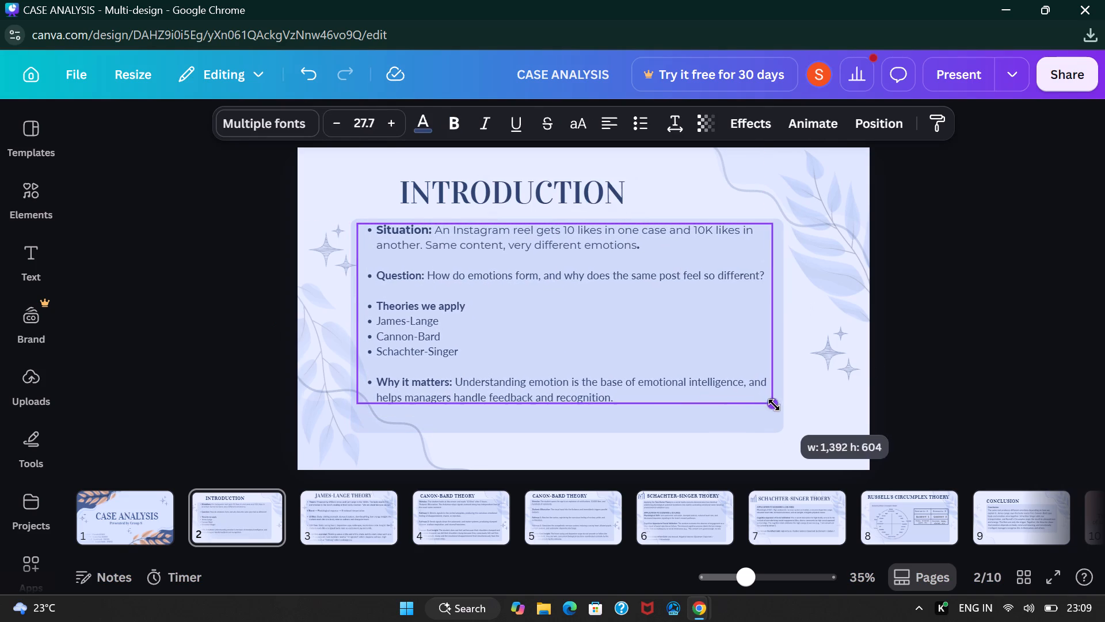
{"action": "left_click_drag", "start_coordinate": [774, 405], "coordinate": [784, 413]}
{"action": "left_click_drag", "start_coordinate": [692, 377], "coordinate": [692, 385]}
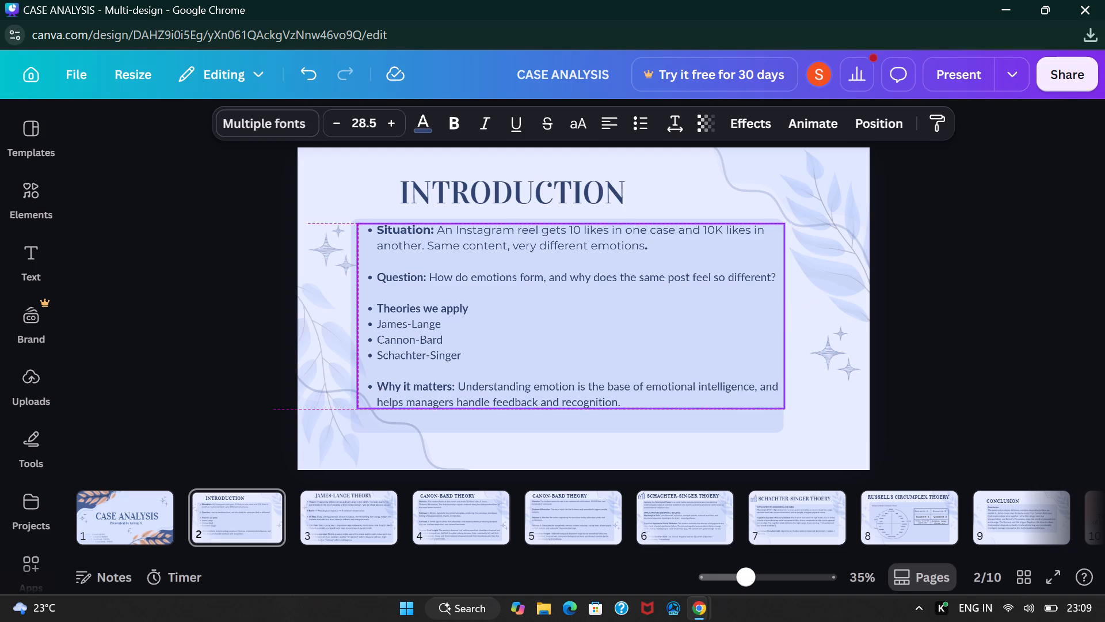
{"action": "left_click_drag", "start_coordinate": [692, 385], "coordinate": [689, 386]}
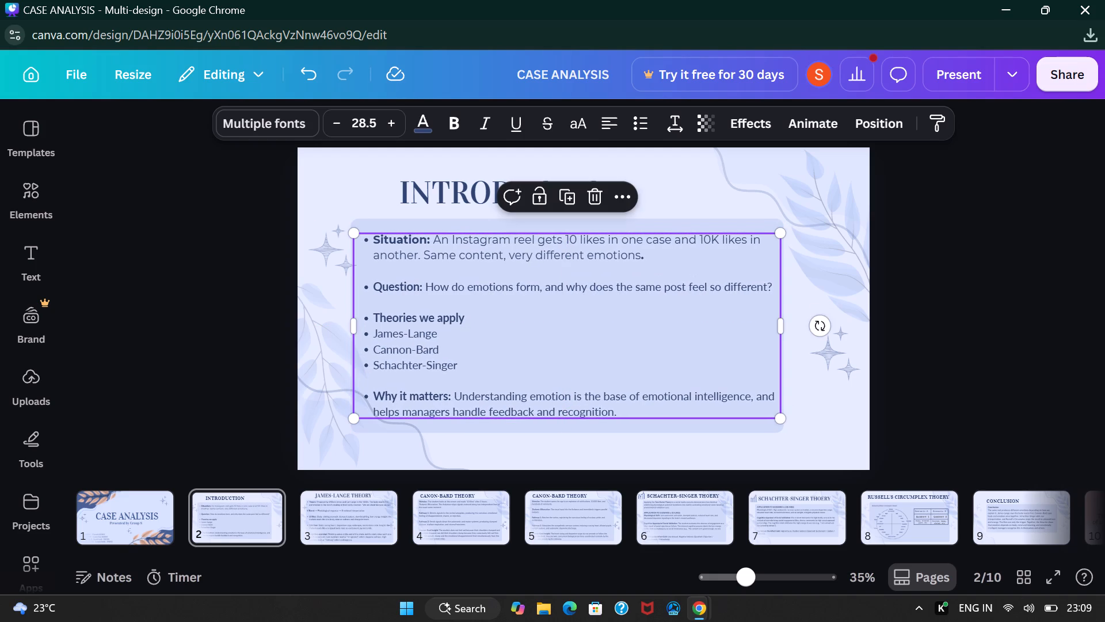
{"action": "left_click", "coordinate": [909, 332]}
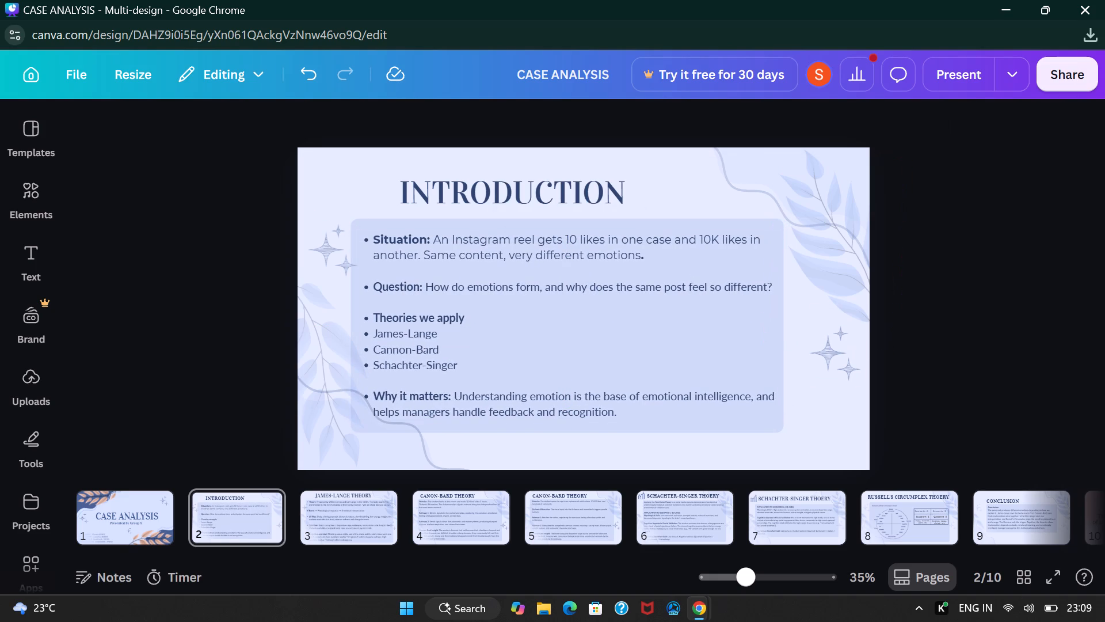
Set the transparency of the wavy line graphic in the Introduction slide's lower-left corner to 25.
{"action": "left_click", "coordinate": [332, 413]}
{"action": "left_click", "coordinate": [416, 449]}
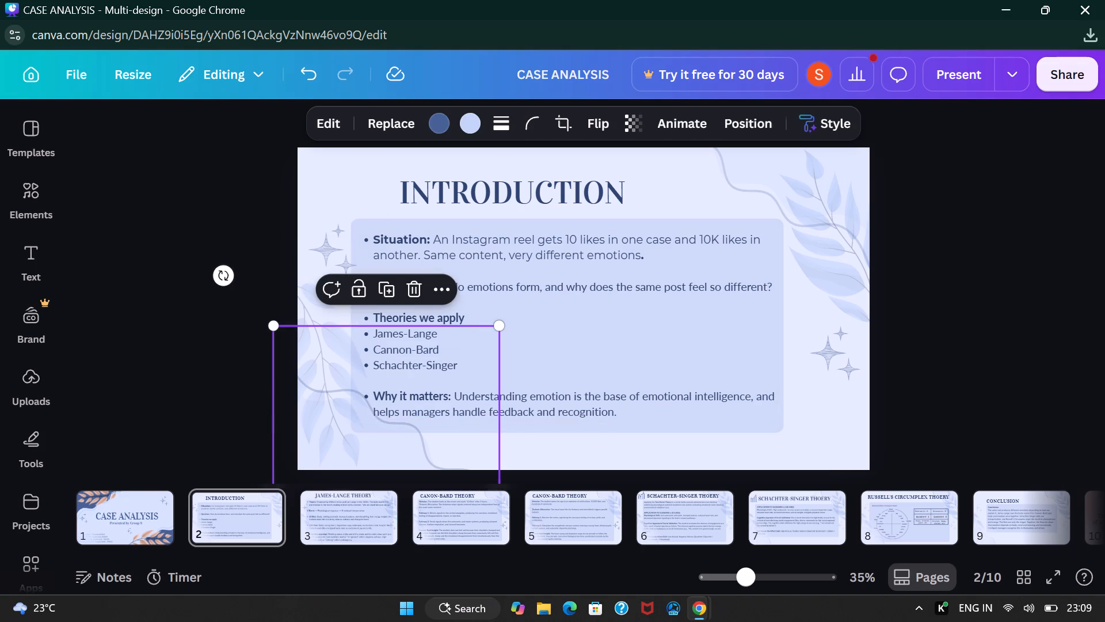
{"action": "left_click", "coordinate": [632, 116]}
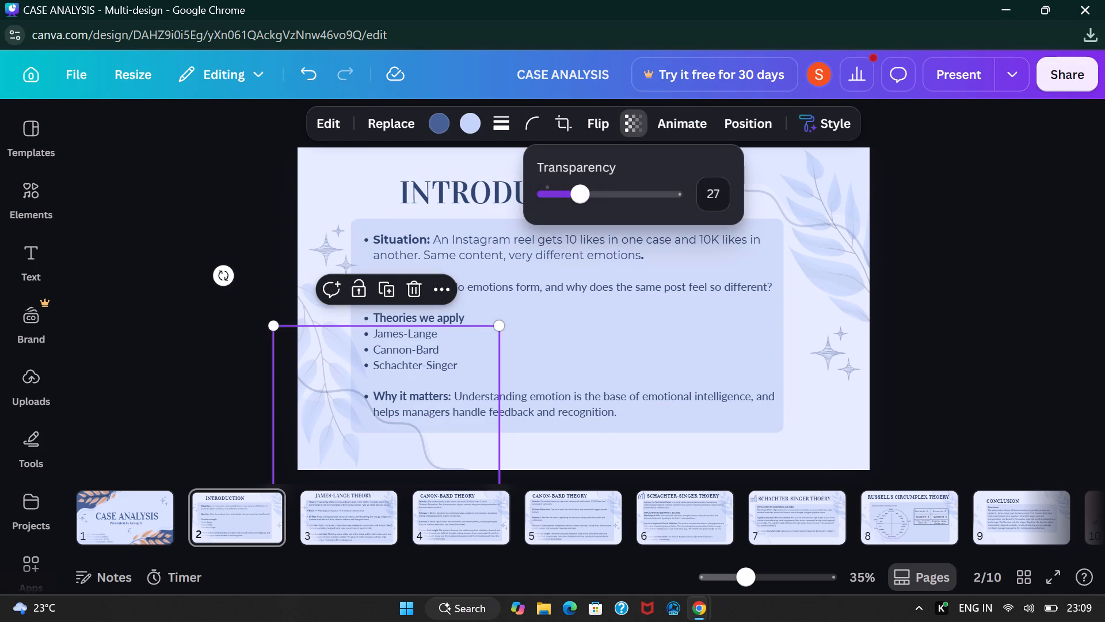
{"action": "left_click", "coordinate": [721, 196]}
{"action": "type", "text": "25"}
{"action": "key", "text": "Return"}
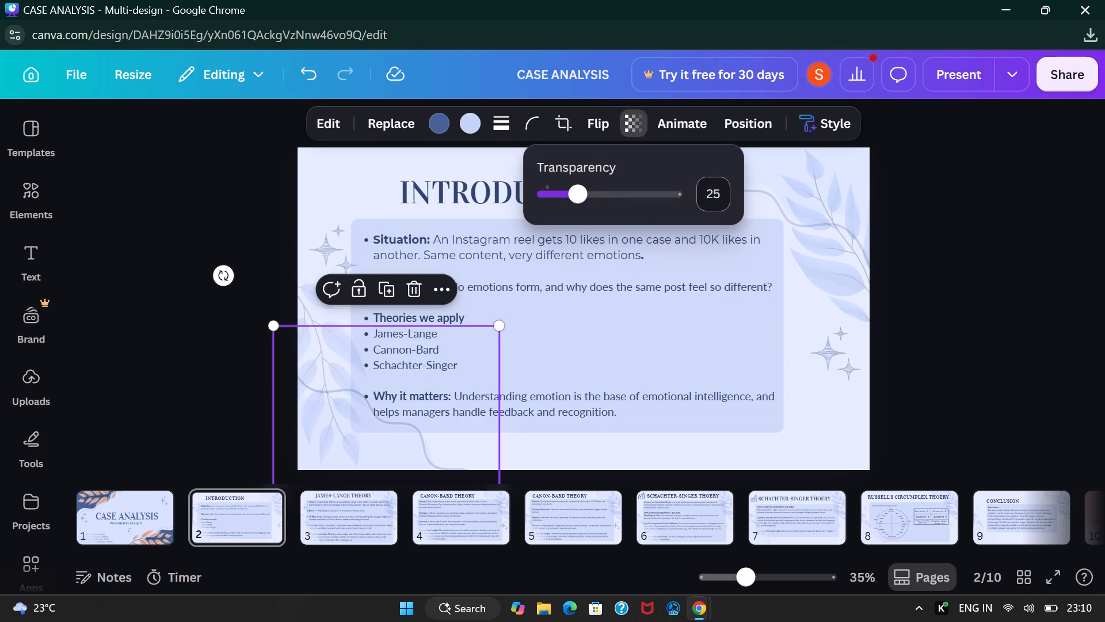
{"action": "left_click", "coordinate": [1018, 243]}
{"action": "left_click", "coordinate": [1018, 242]}
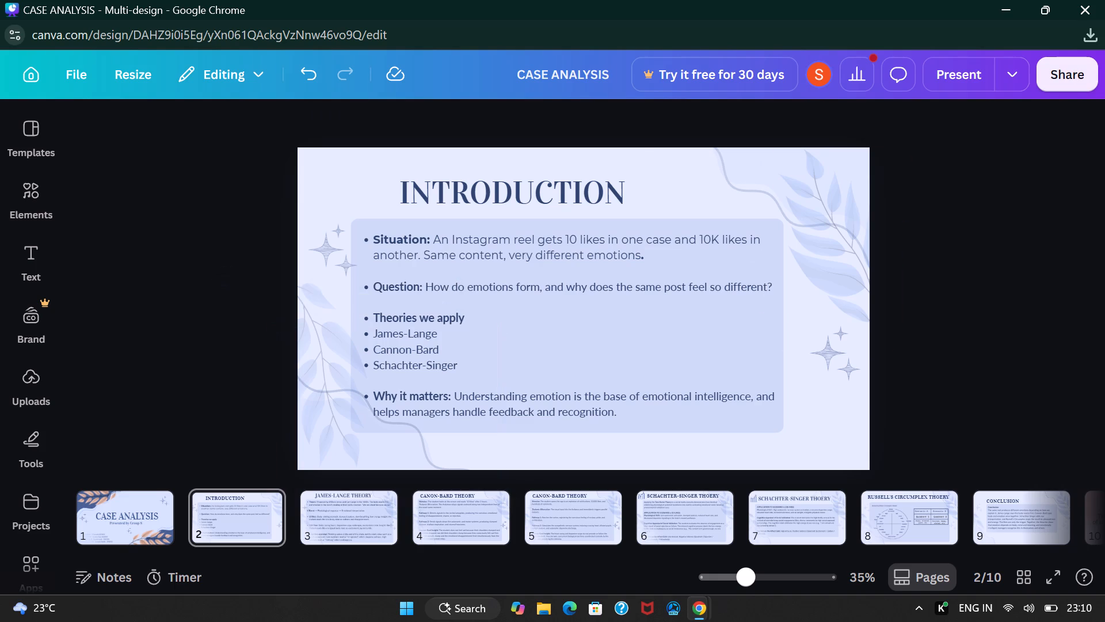
Fade the sparkle graphic at the left edge of the Introduction slide by lowering its transparency value.
{"action": "left_click", "coordinate": [326, 248]}
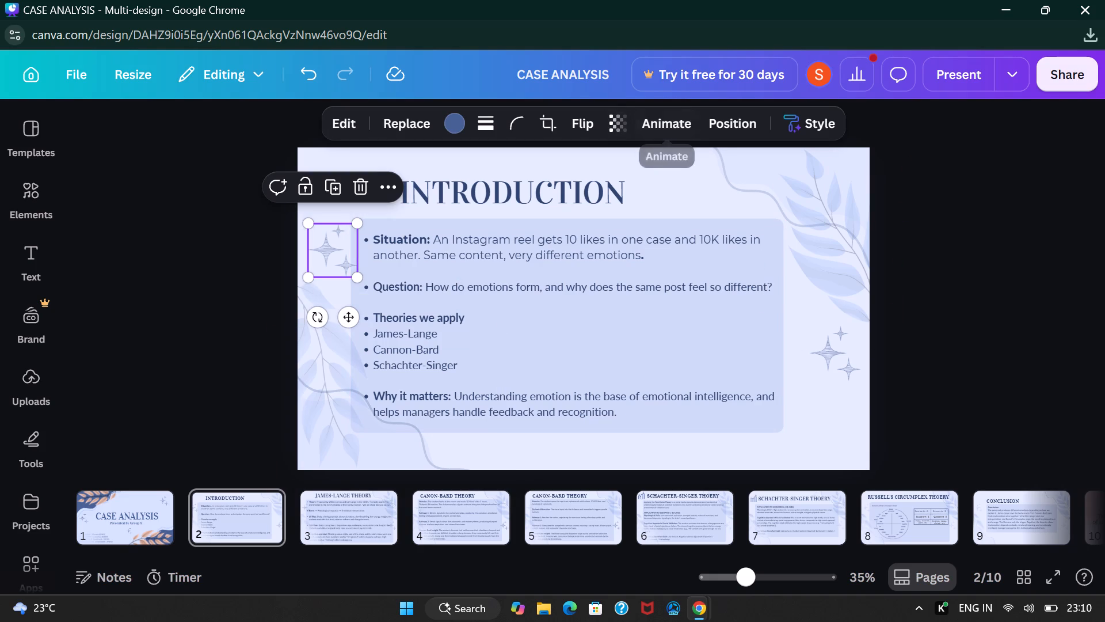
{"action": "left_click", "coordinate": [624, 119]}
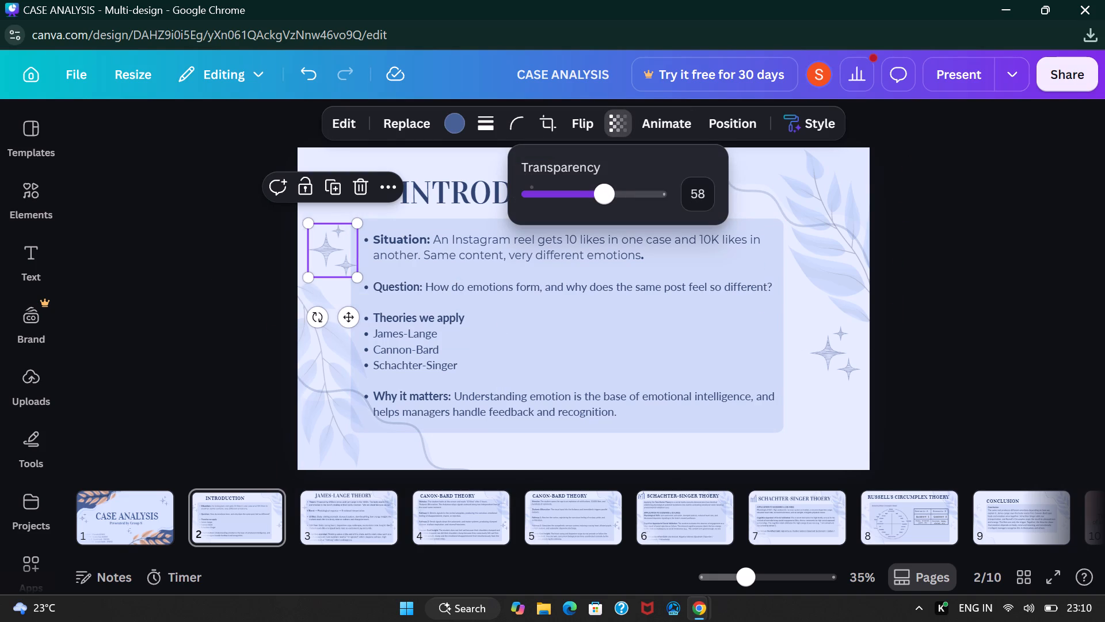
{"action": "left_click_drag", "start_coordinate": [613, 192], "coordinate": [563, 208]}
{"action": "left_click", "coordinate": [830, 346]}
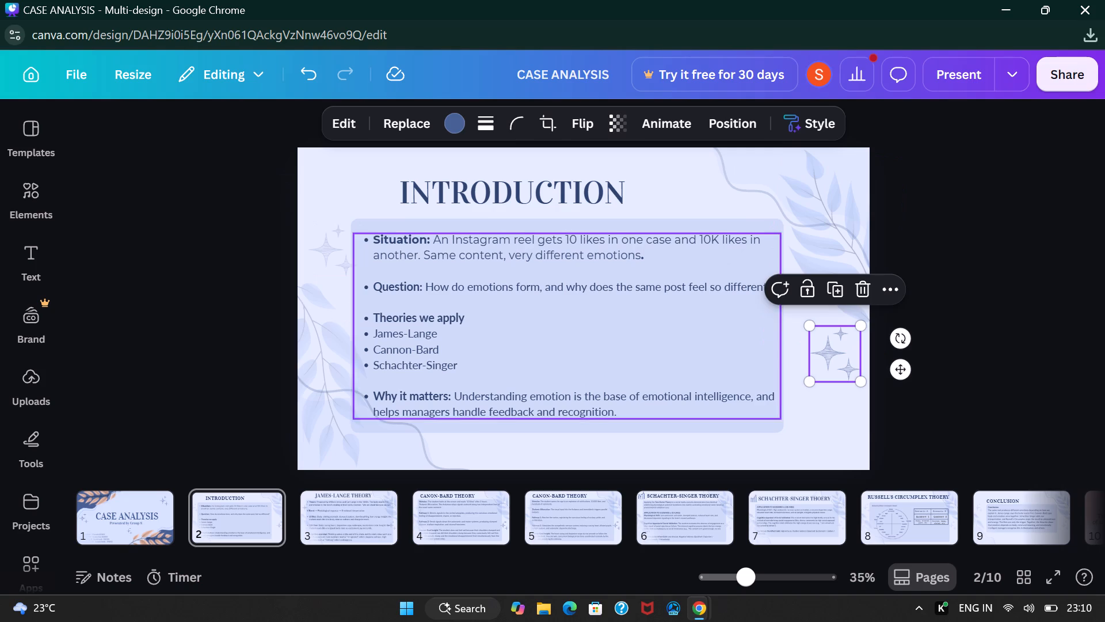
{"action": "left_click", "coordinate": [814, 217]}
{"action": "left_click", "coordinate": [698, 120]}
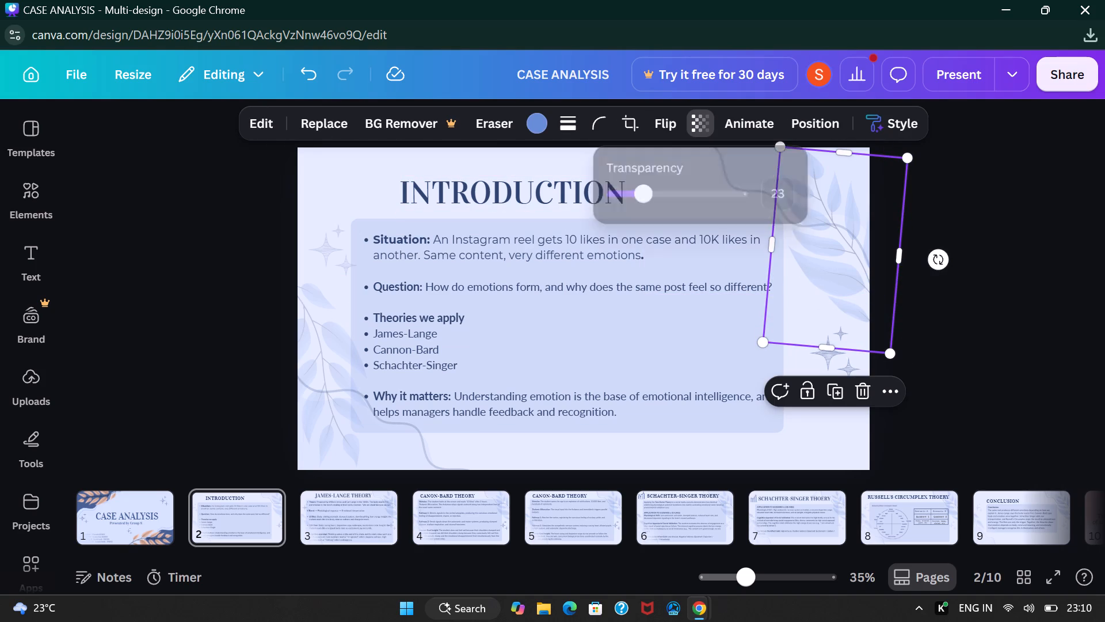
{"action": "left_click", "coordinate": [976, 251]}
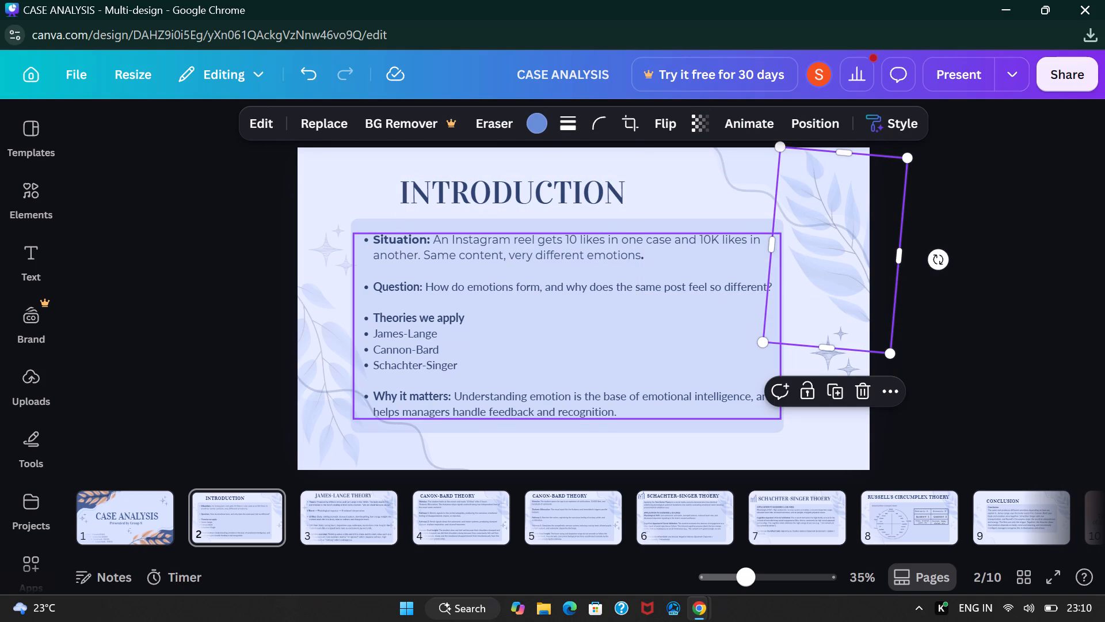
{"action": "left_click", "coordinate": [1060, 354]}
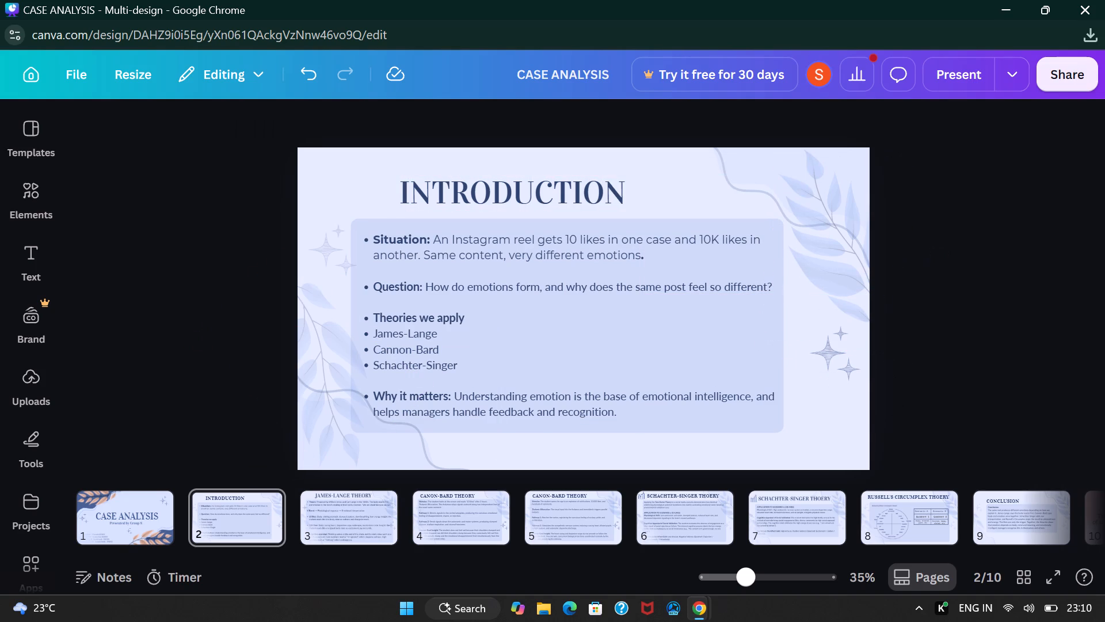
Move the CASE ANALYSIS title on the cover page slightly up, adding space above "Presented by Group 8".
{"action": "left_click", "coordinate": [131, 497]}
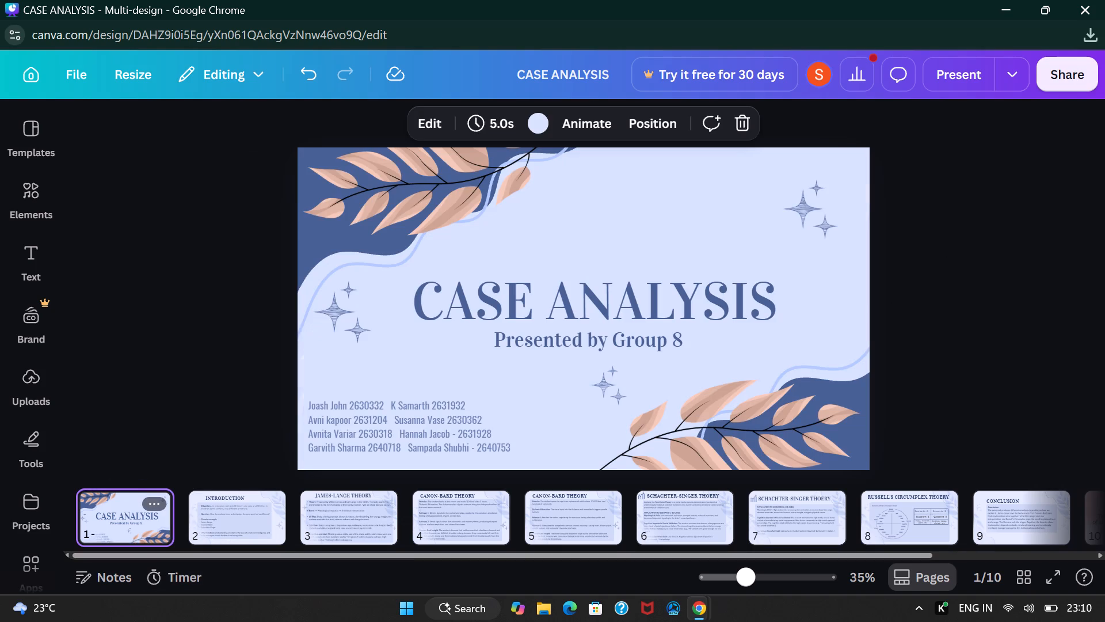
{"action": "left_click", "coordinate": [253, 524]}
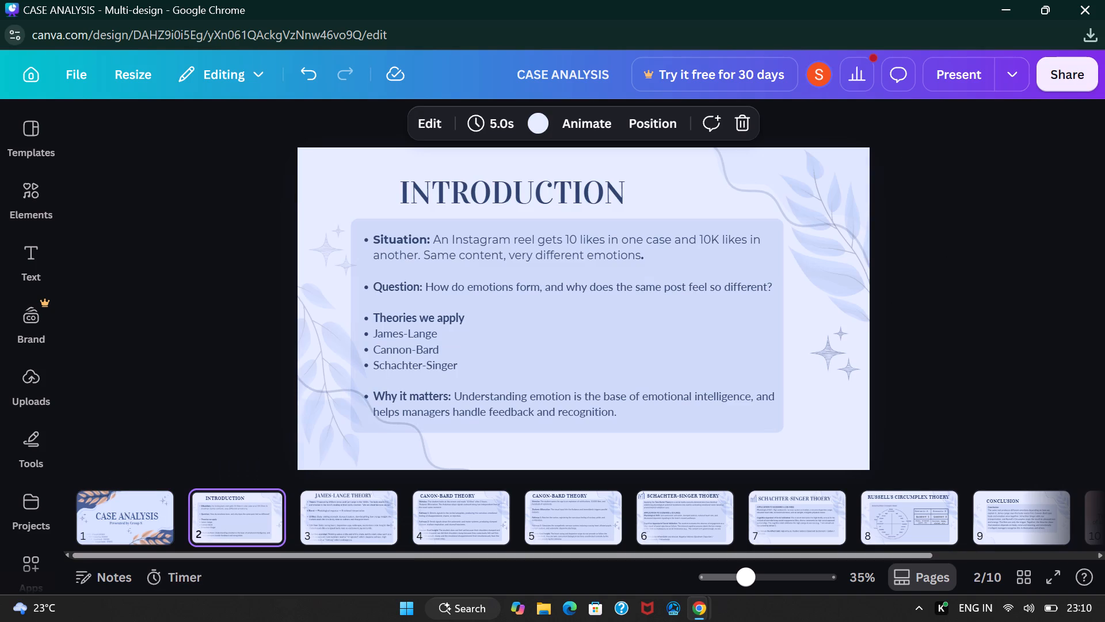
{"action": "left_click", "coordinate": [135, 502]}
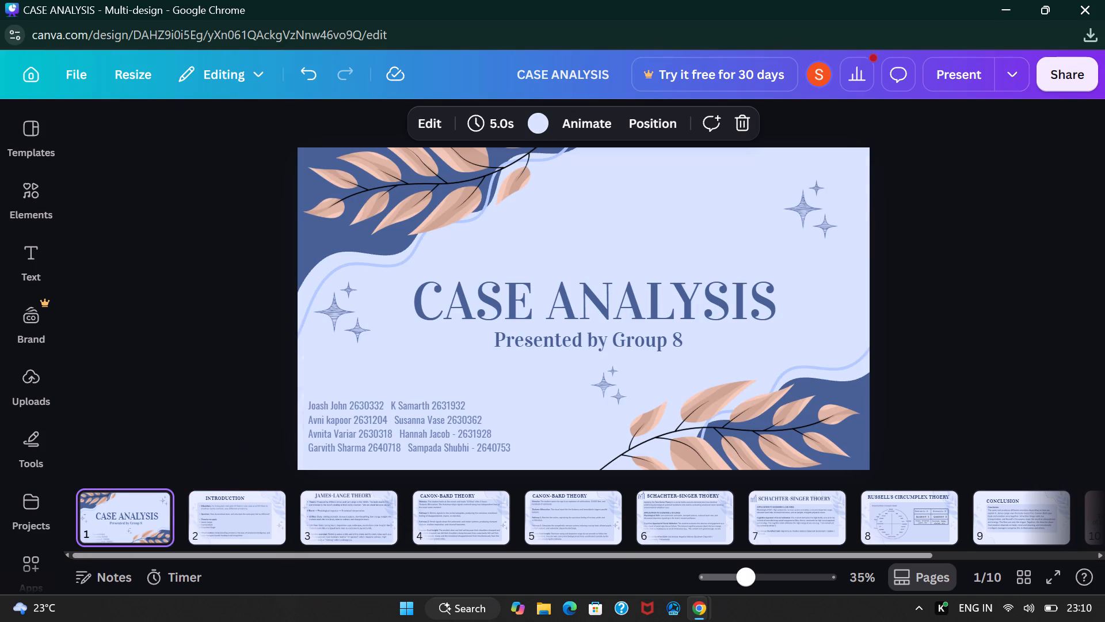
{"action": "left_click_drag", "start_coordinate": [547, 308], "coordinate": [547, 296]}
{"action": "left_click", "coordinate": [973, 272]}
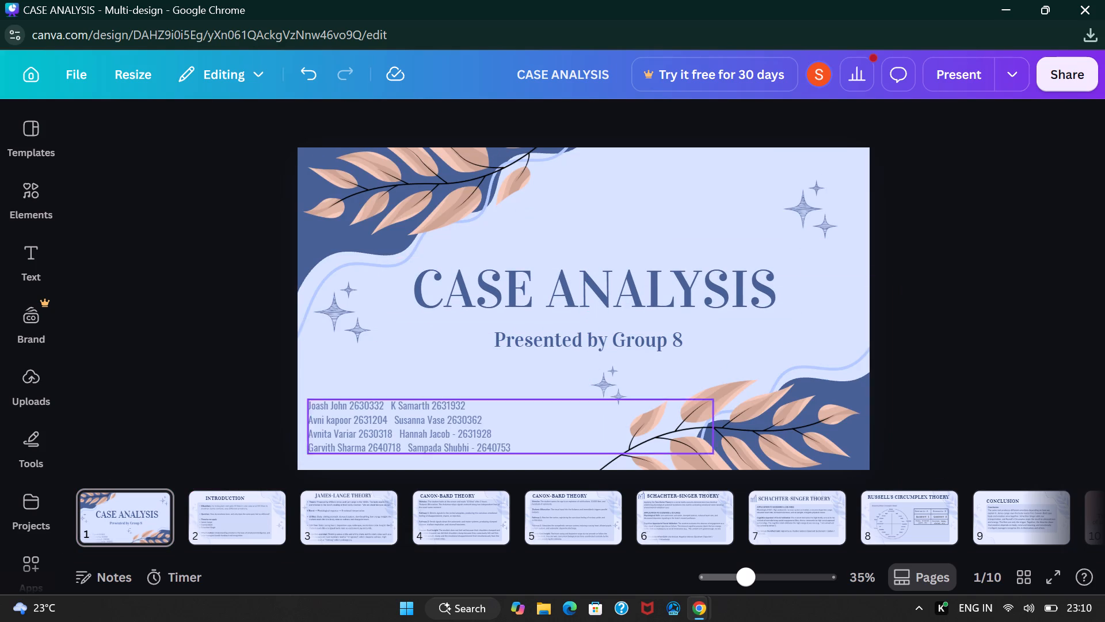
Review the layout and text of the Introduction, James-Lange Theory and first Canon-Bard Theory pages.
{"action": "left_click", "coordinate": [237, 526]}
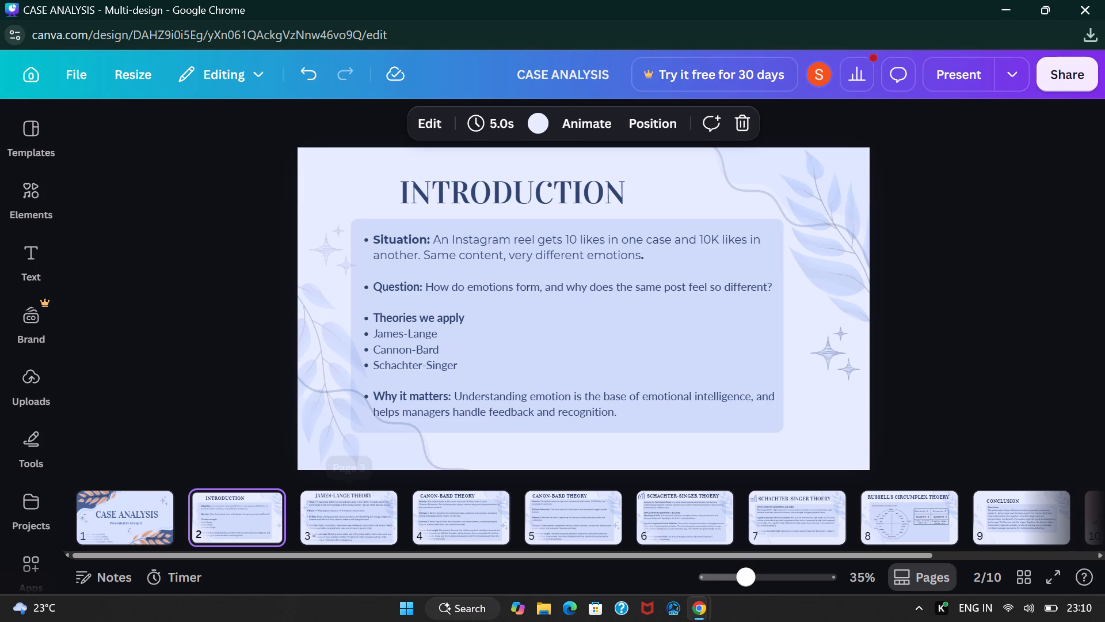
{"action": "left_click", "coordinate": [343, 504]}
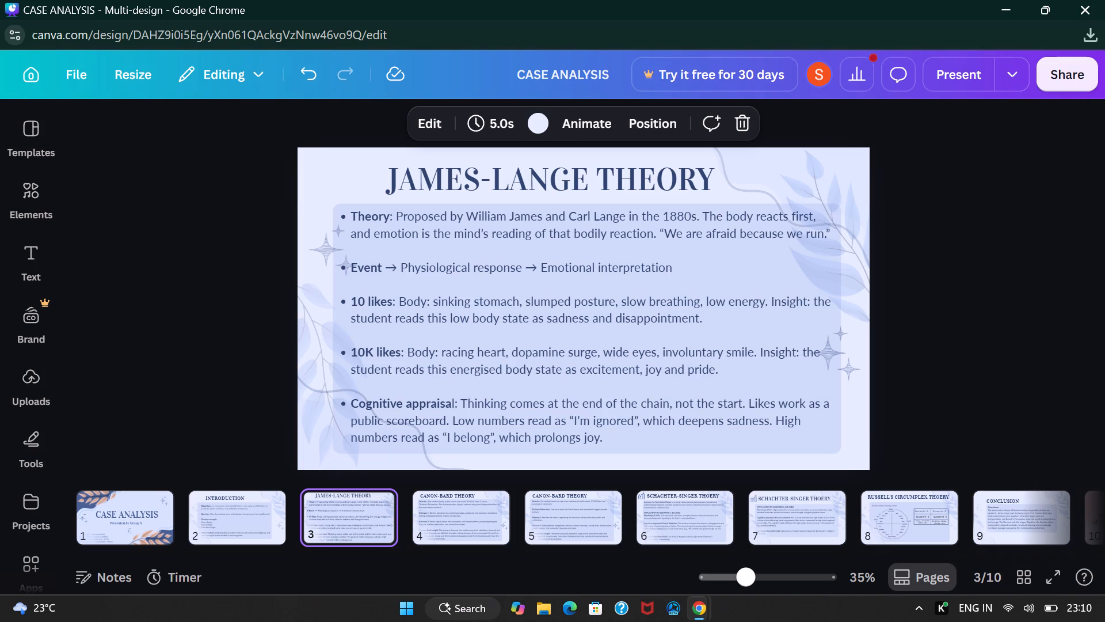
{"action": "left_click", "coordinate": [475, 513]}
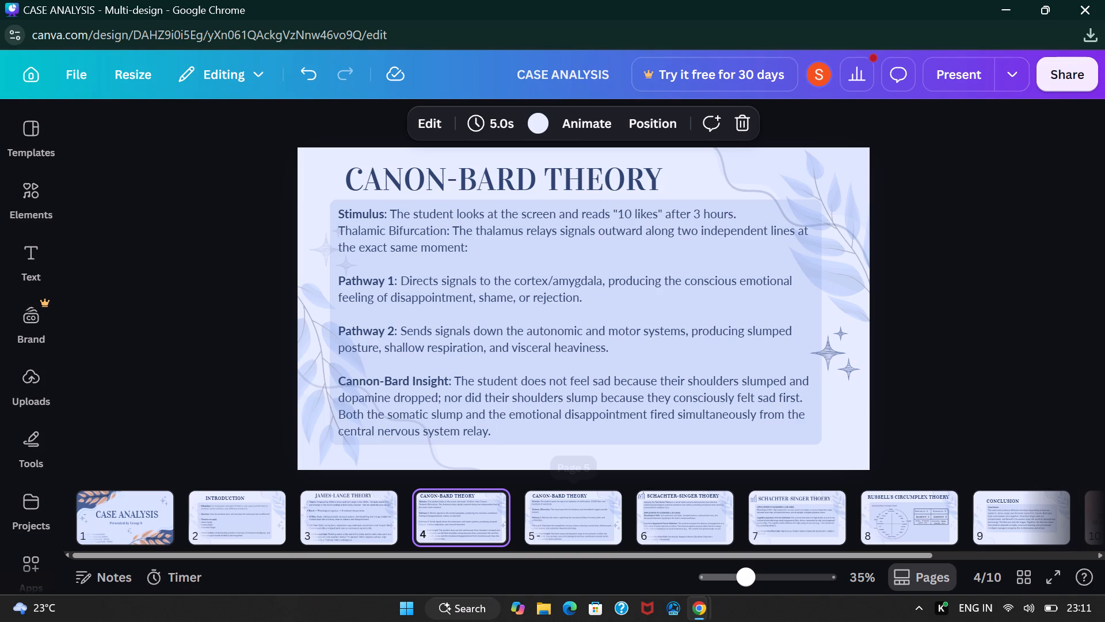
Replace the bold full stop at the end of the Introduction page's "Situation:" item with a regular-weight one.
{"action": "left_click", "coordinate": [218, 516]}
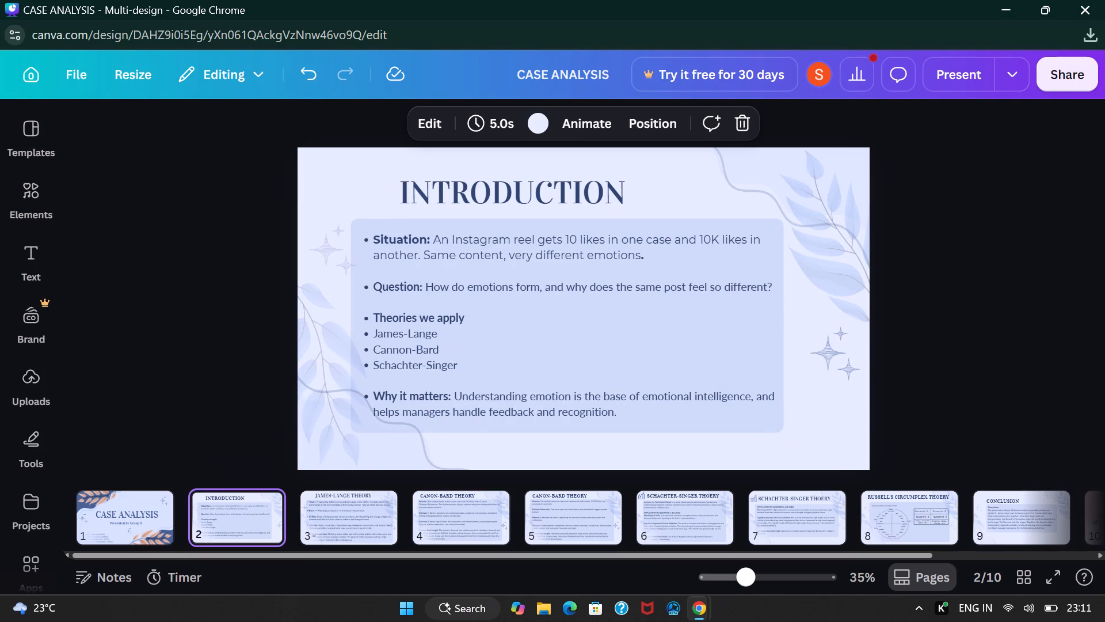
{"action": "left_click", "coordinate": [647, 253]}
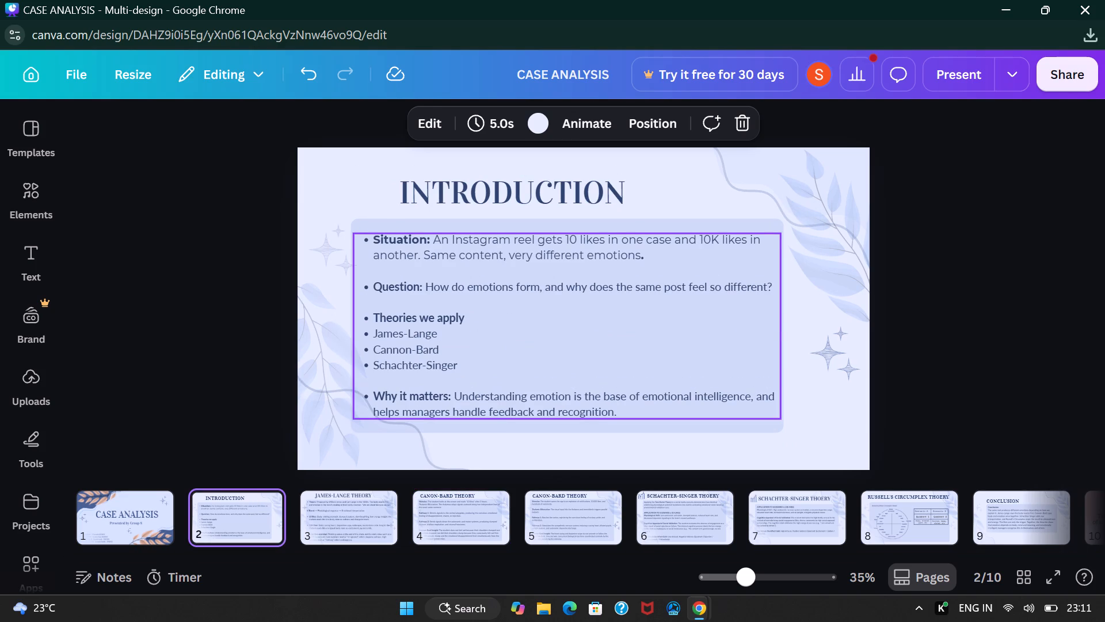
{"action": "left_click", "coordinate": [647, 253]}
{"action": "key", "text": "BackSpace"}
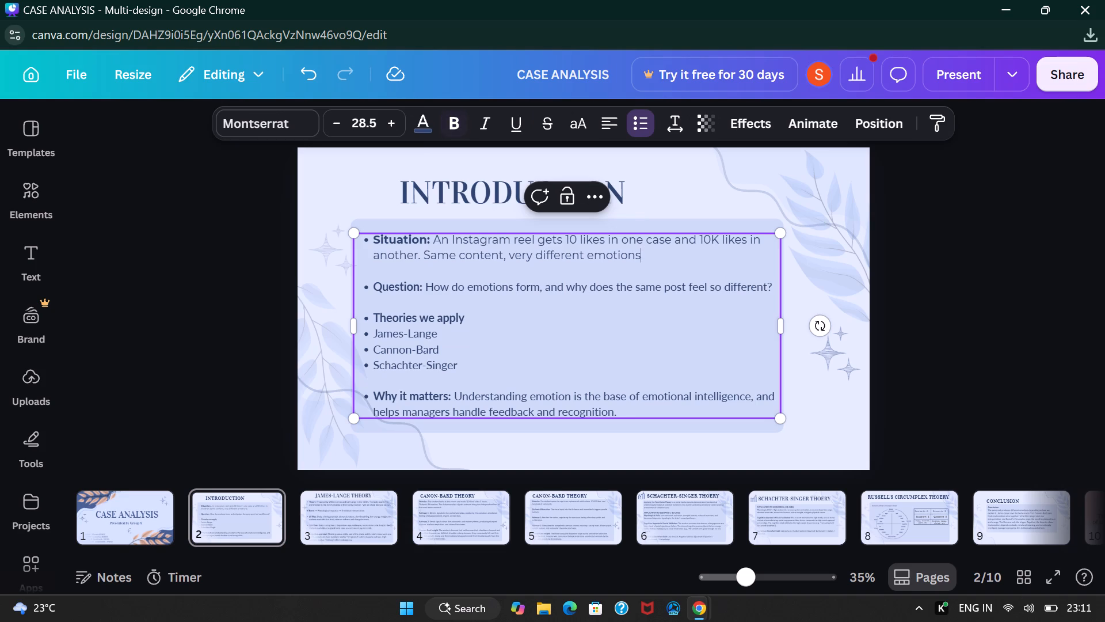
{"action": "key", "text": "period"}
Change the "Situation:" label in the Introduction slide's first bullet to "Situation / Topic:", with a space either side of the slash.
{"action": "left_click", "coordinate": [426, 239]}
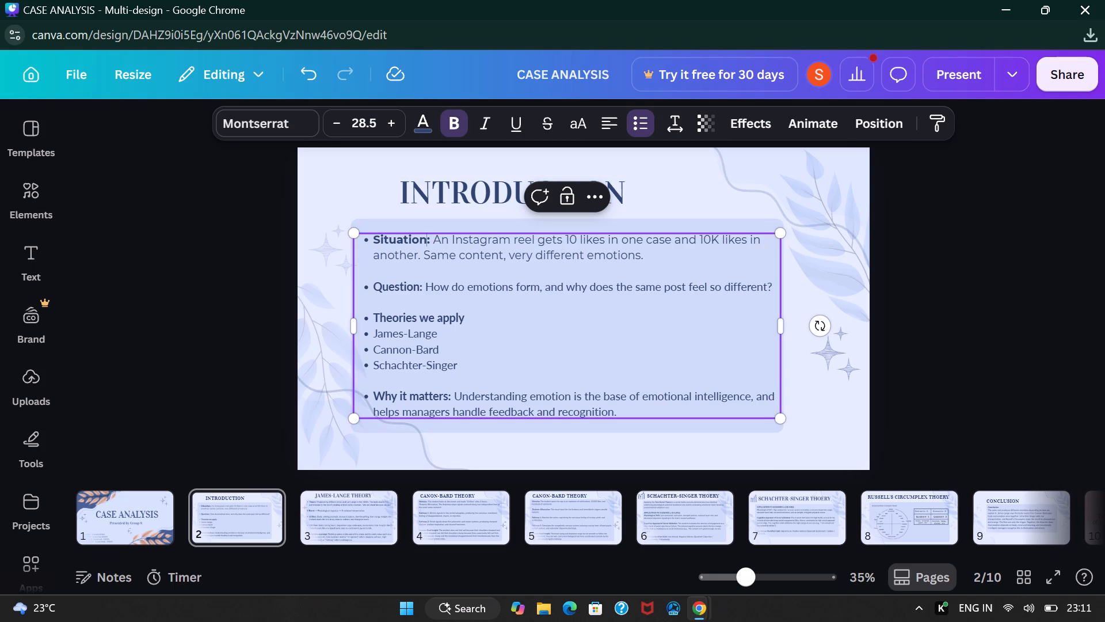
{"action": "left_click", "coordinate": [426, 239]}
{"action": "key", "text": "shift+question"}
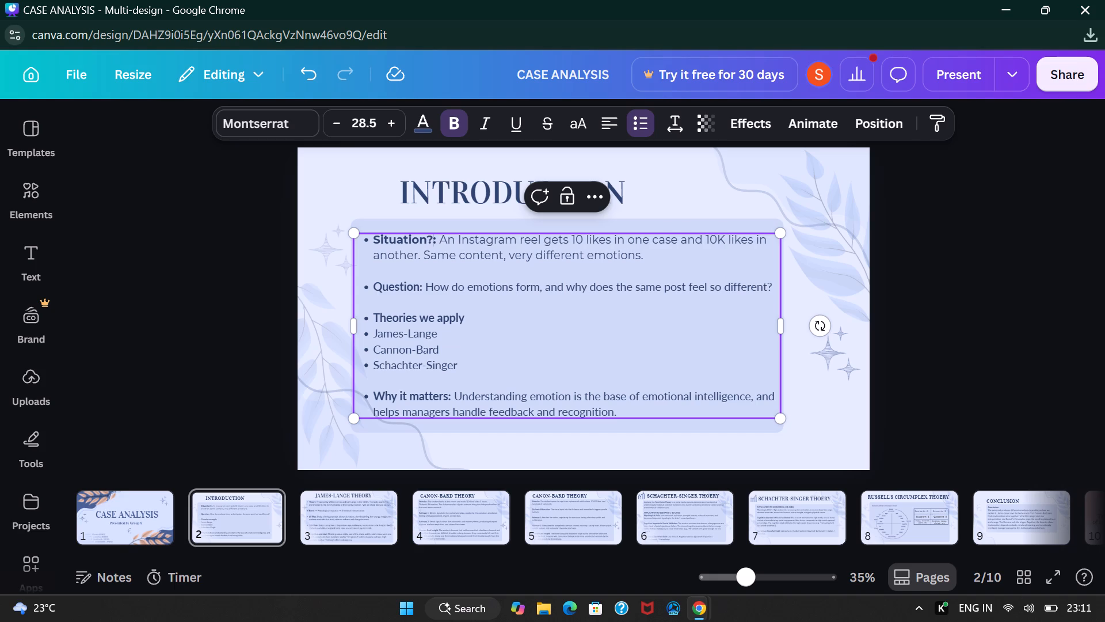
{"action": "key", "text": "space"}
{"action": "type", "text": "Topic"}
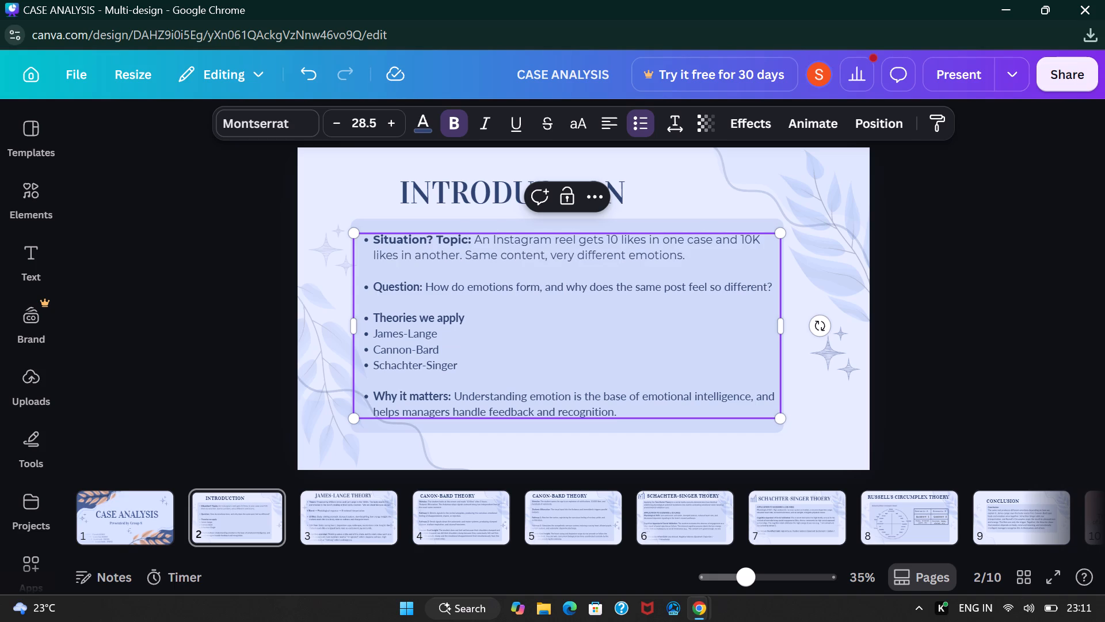
{"action": "left_click", "coordinate": [433, 236]}
{"action": "key", "text": "BackSpace"}
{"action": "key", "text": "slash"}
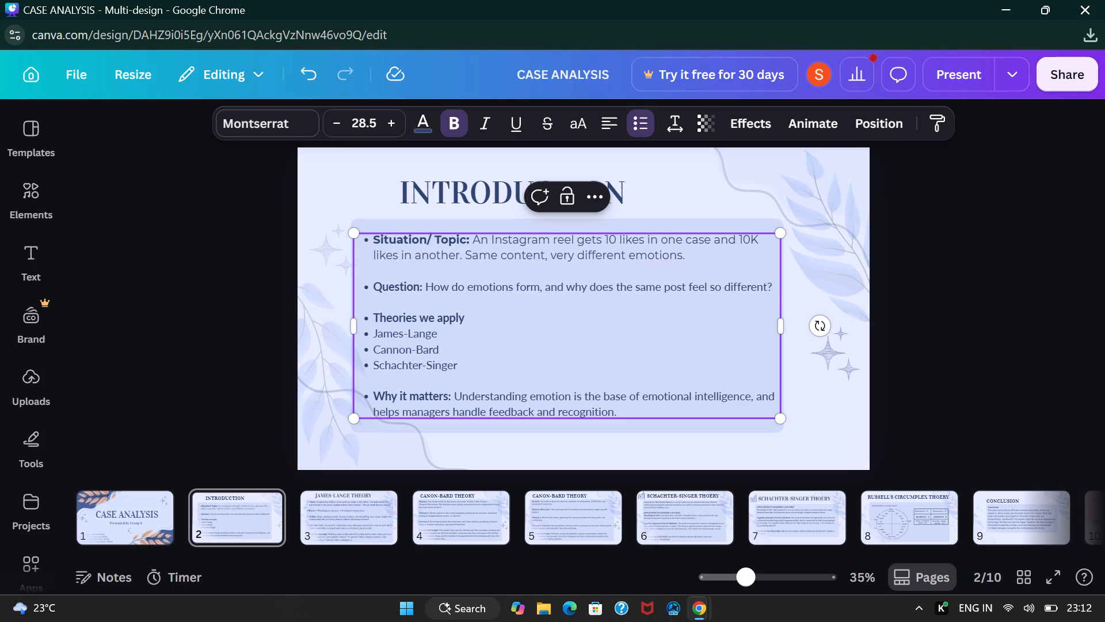
{"action": "left_click", "coordinate": [426, 241]}
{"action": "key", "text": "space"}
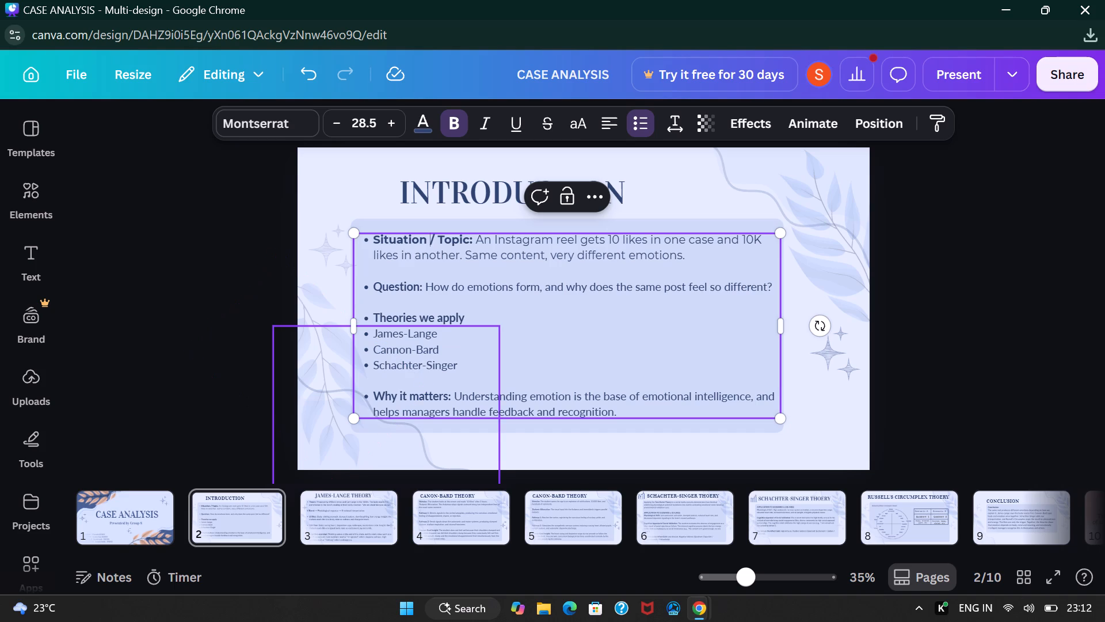
Shift the wavy line, leaf branch and faded sparkles along the Introduction slide's left edge slightly further left, away from the text.
{"action": "left_click_drag", "start_coordinate": [376, 459], "coordinate": [374, 469]}
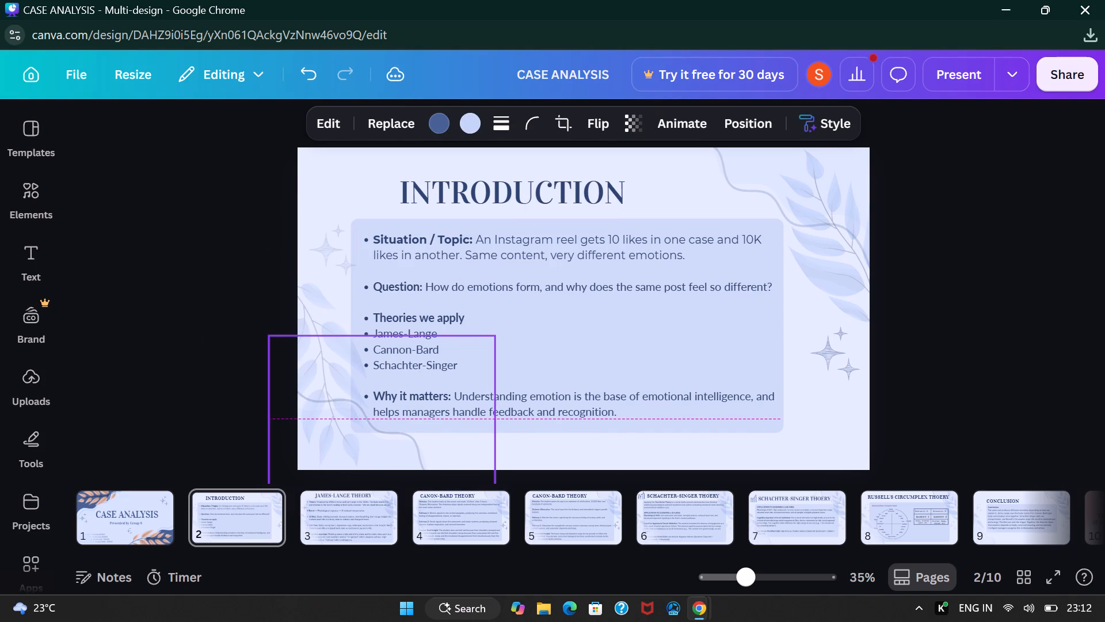
{"action": "left_click_drag", "start_coordinate": [374, 469], "coordinate": [367, 461]}
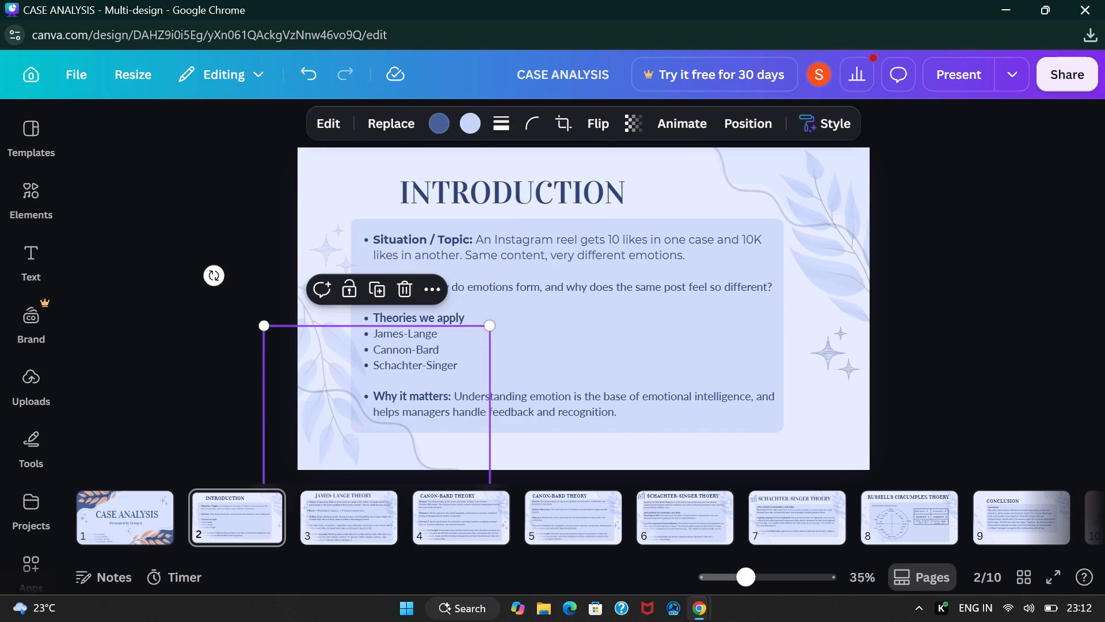
{"action": "left_click", "coordinate": [306, 359]}
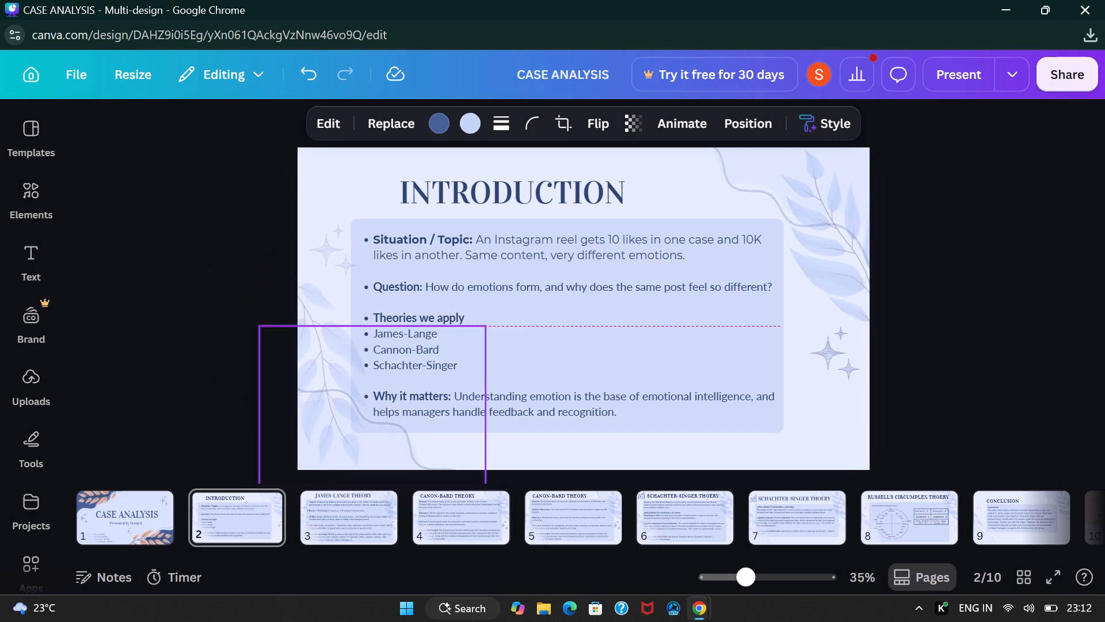
{"action": "left_click_drag", "start_coordinate": [309, 321], "coordinate": [304, 319]}
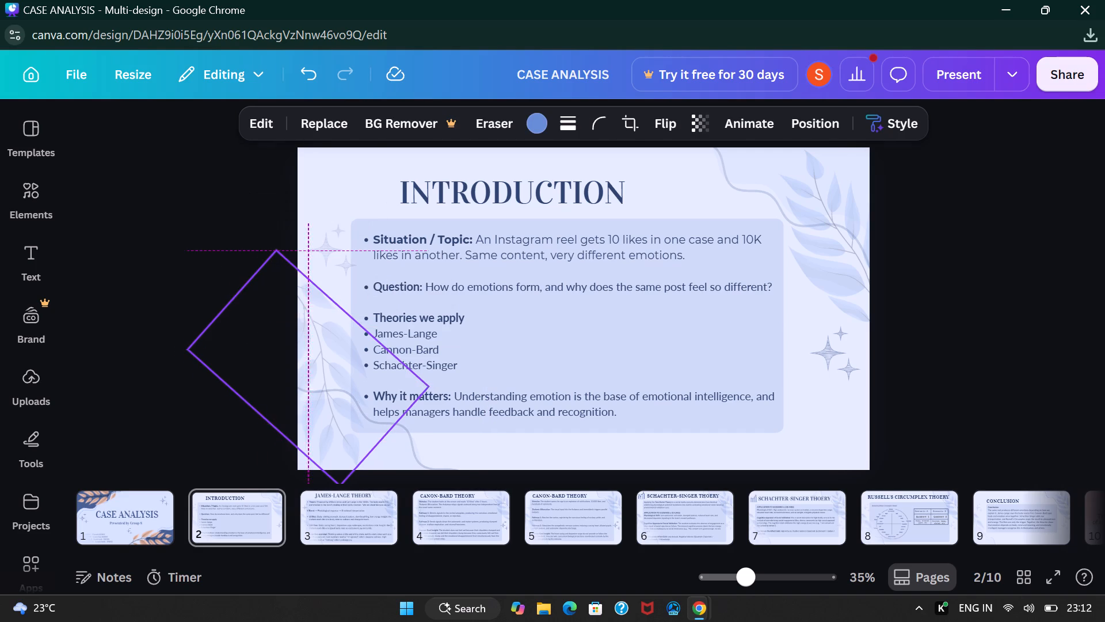
{"action": "left_click_drag", "start_coordinate": [304, 319], "coordinate": [304, 320]}
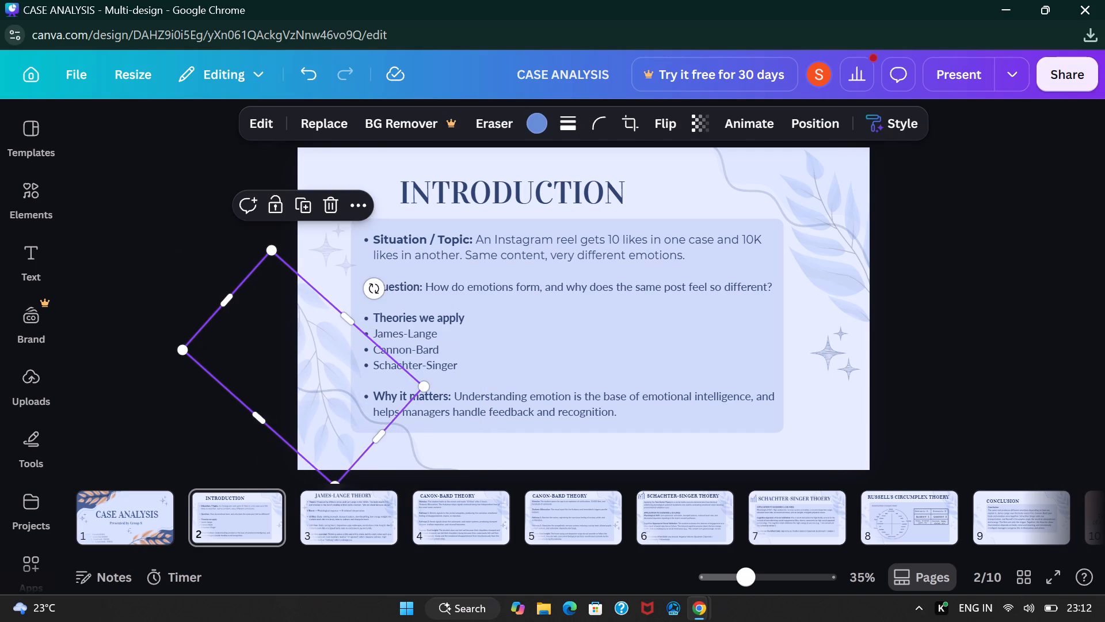
{"action": "left_click", "coordinate": [326, 257]}
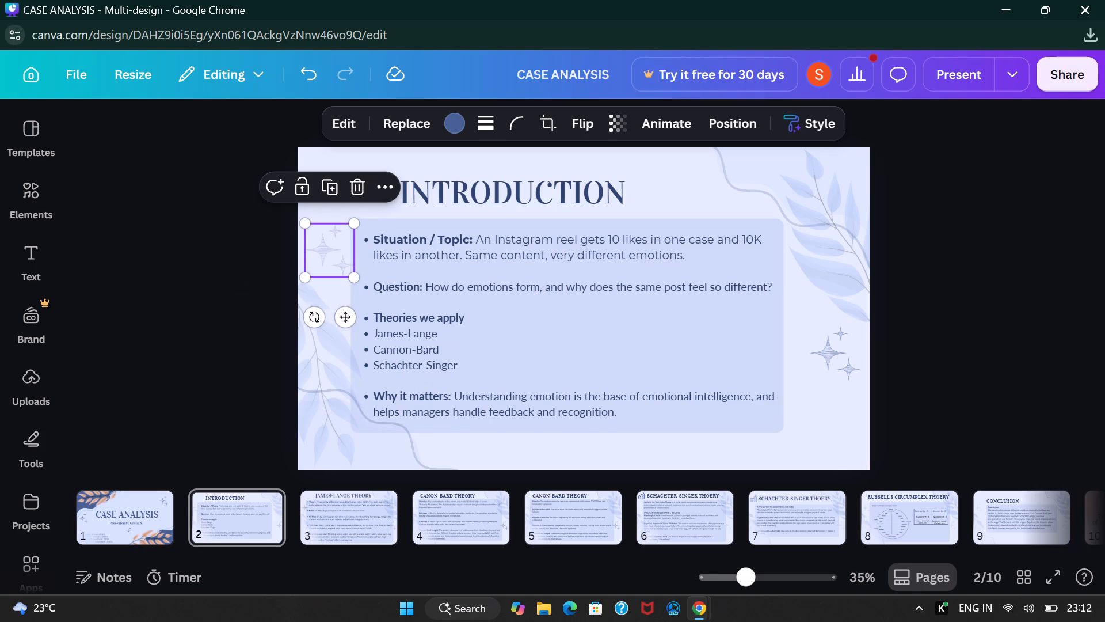
{"action": "left_click", "coordinate": [982, 280]}
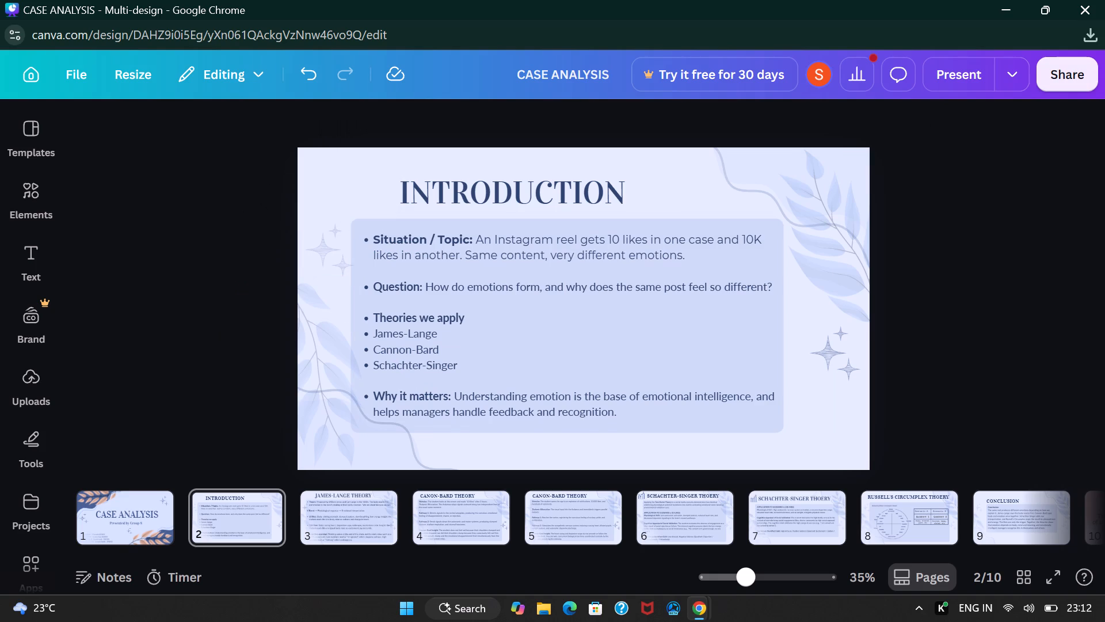
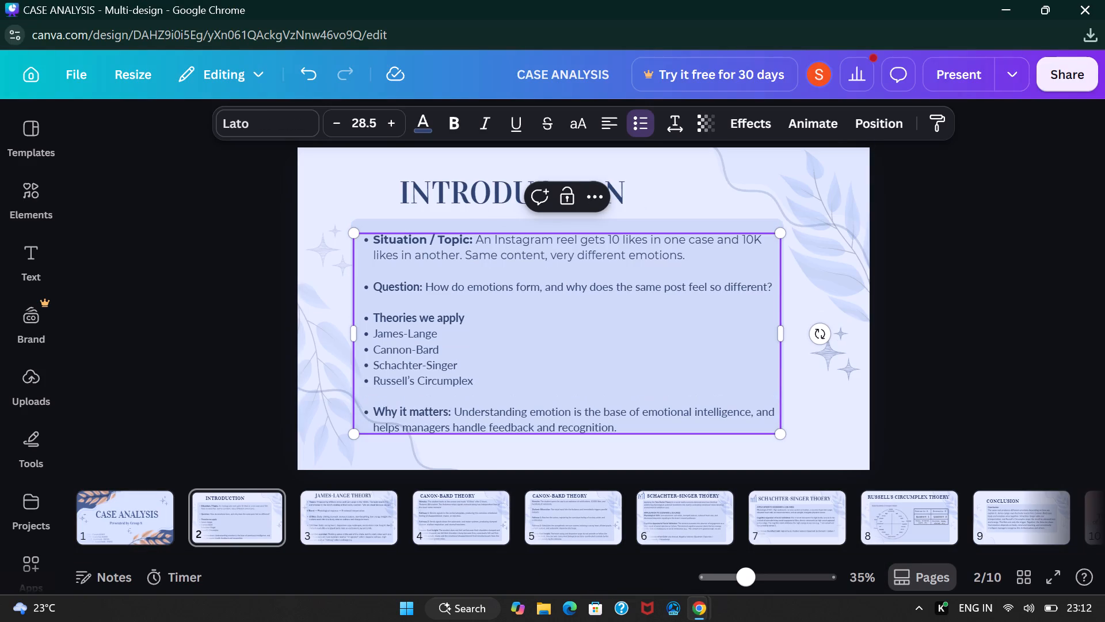
{"action": "left_click", "coordinate": [1004, 282]}
Move the Introduction page's bulleted text block slightly up so that it fits within the blue panel.
{"action": "left_click_drag", "start_coordinate": [540, 375], "coordinate": [540, 371]}
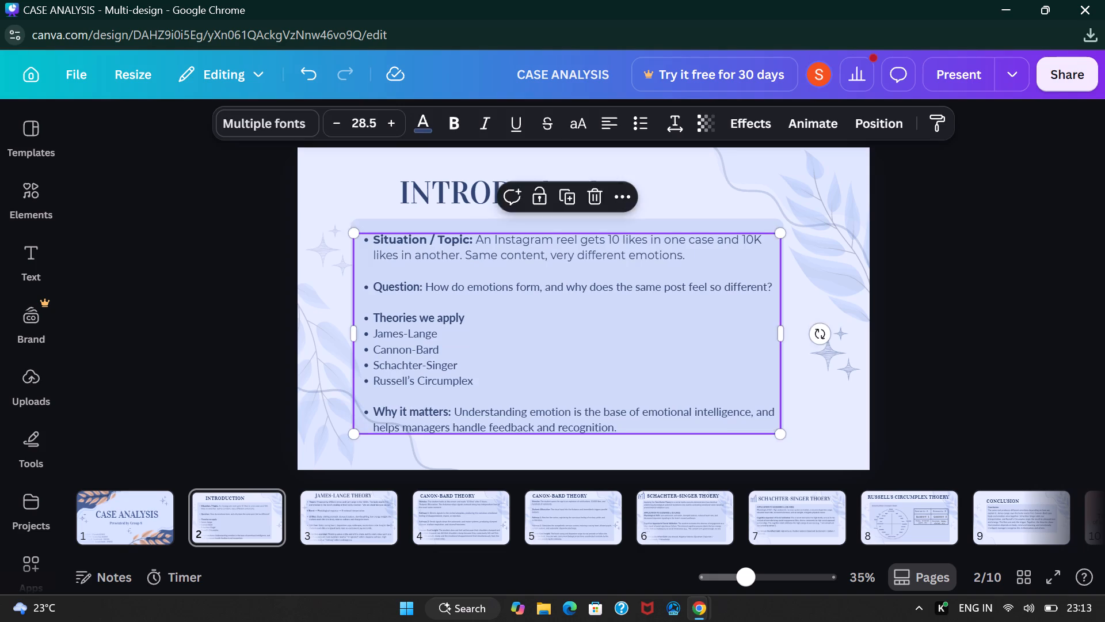
{"action": "left_click_drag", "start_coordinate": [540, 371], "coordinate": [539, 368]}
Shift the curved line graphic in the Introduction page's lower-left corner slightly down, clear of the body text.
{"action": "left_click_drag", "start_coordinate": [363, 460], "coordinate": [356, 469]}
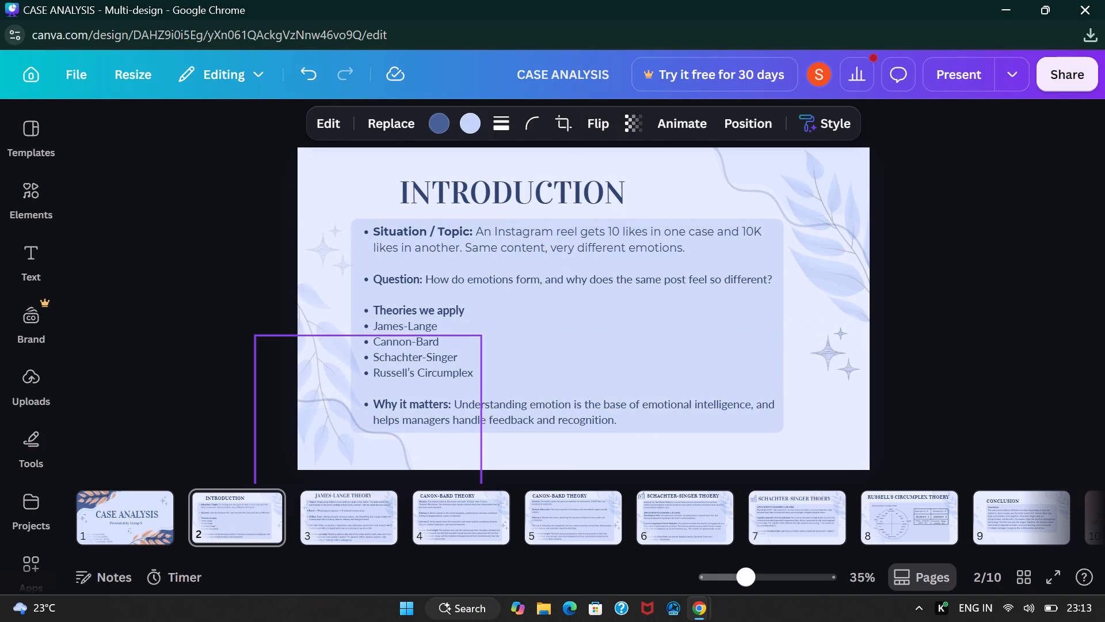
{"action": "left_click_drag", "start_coordinate": [356, 469], "coordinate": [361, 468]}
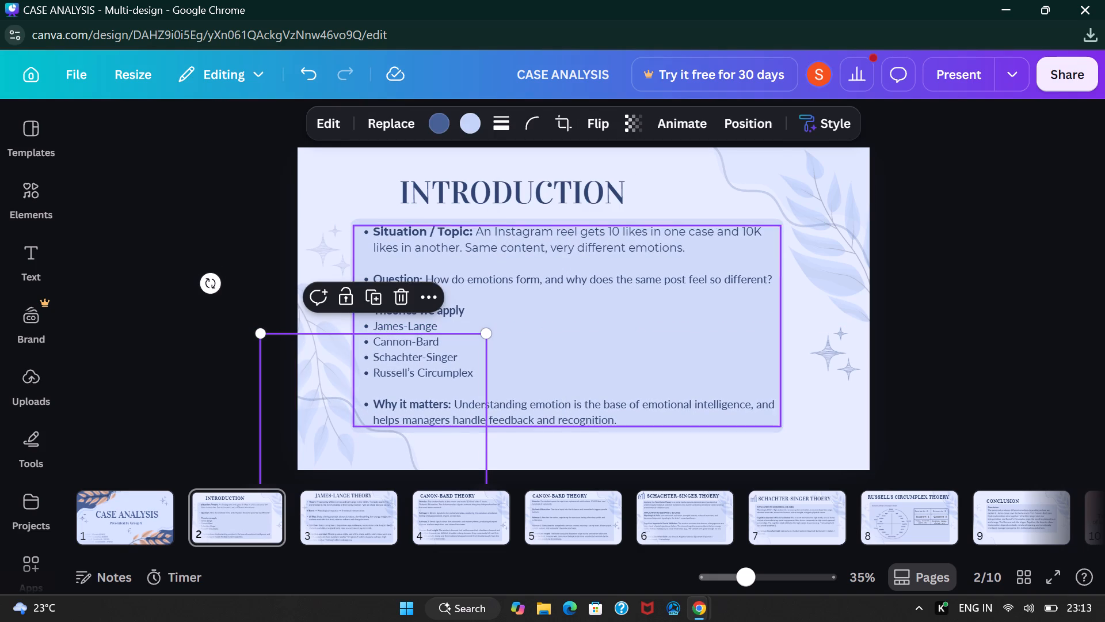
{"action": "left_click", "coordinate": [936, 298]}
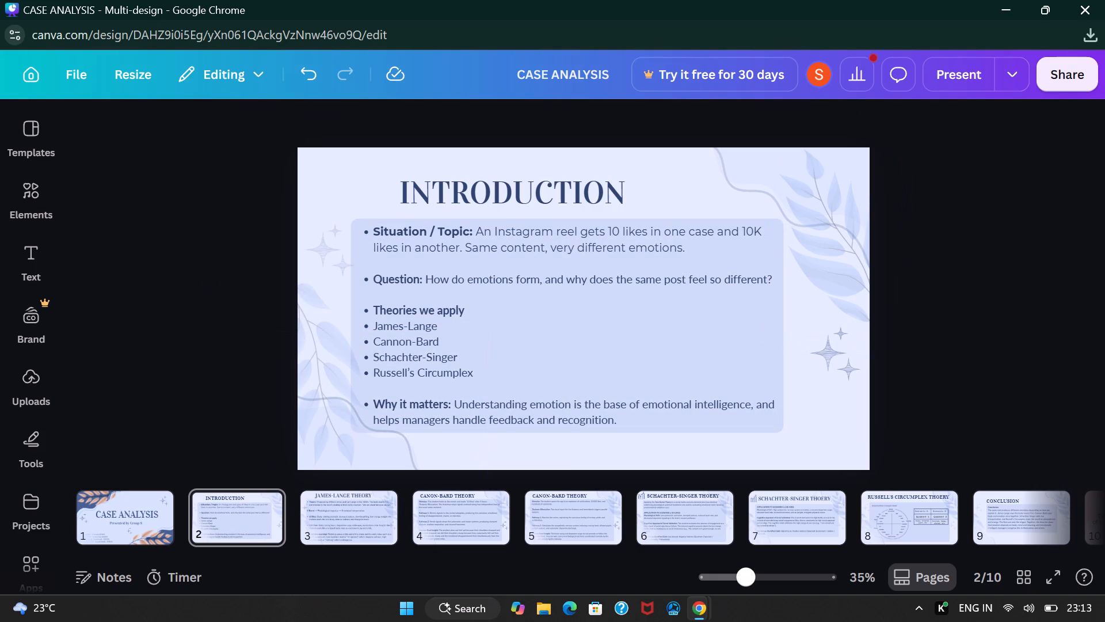
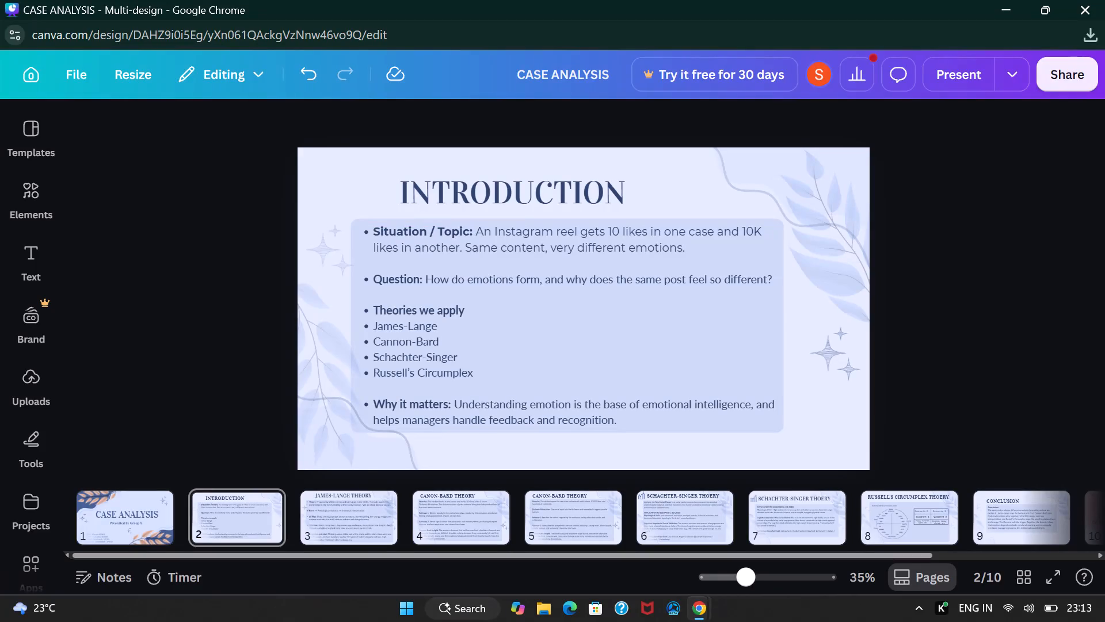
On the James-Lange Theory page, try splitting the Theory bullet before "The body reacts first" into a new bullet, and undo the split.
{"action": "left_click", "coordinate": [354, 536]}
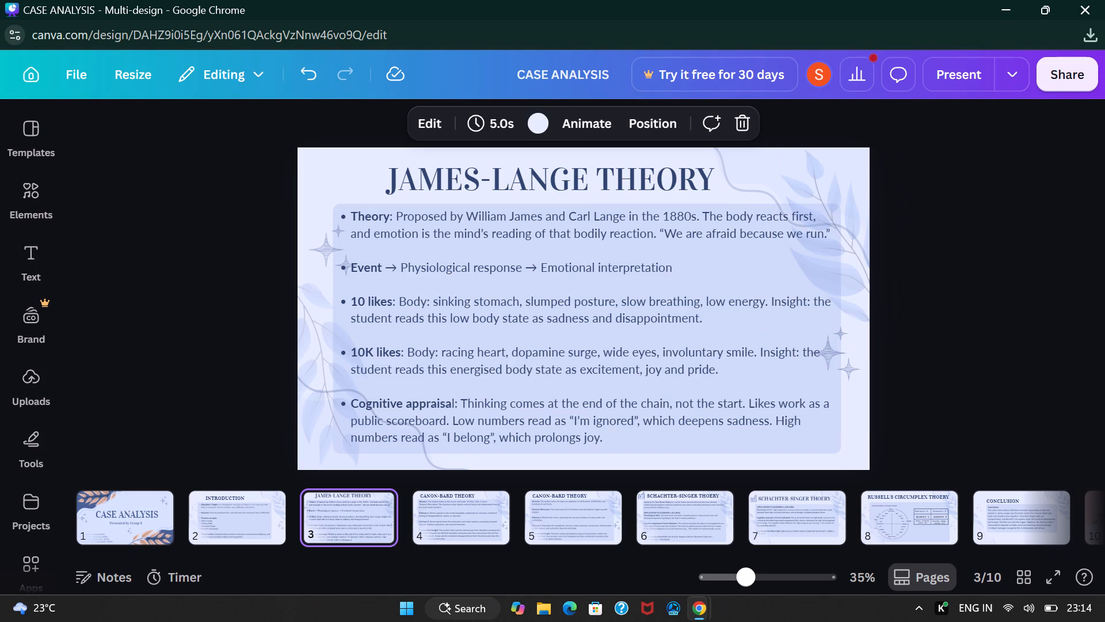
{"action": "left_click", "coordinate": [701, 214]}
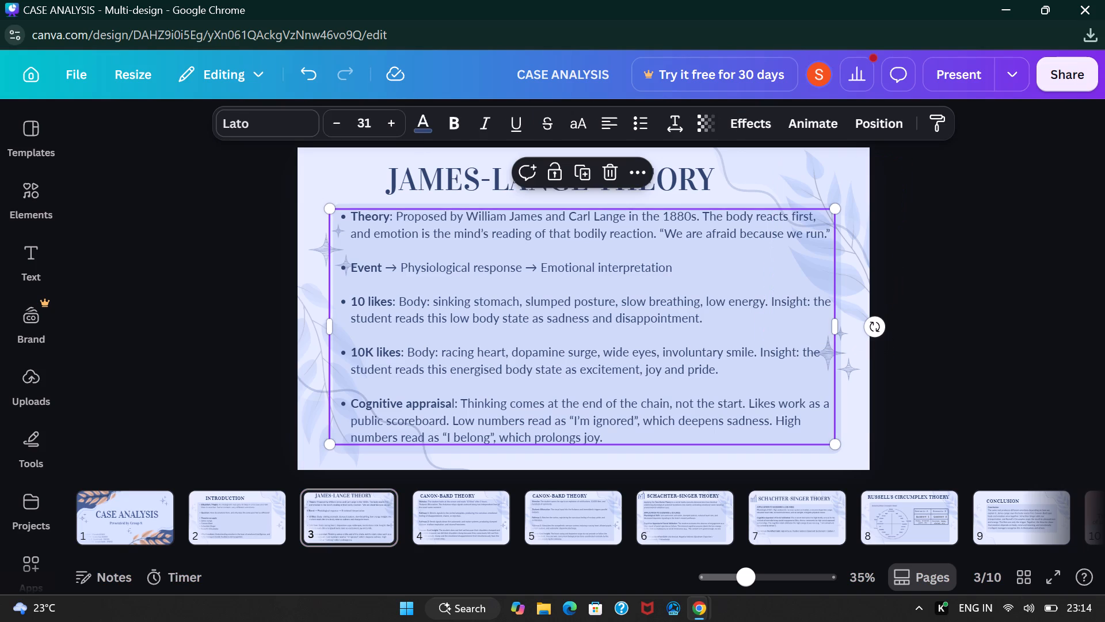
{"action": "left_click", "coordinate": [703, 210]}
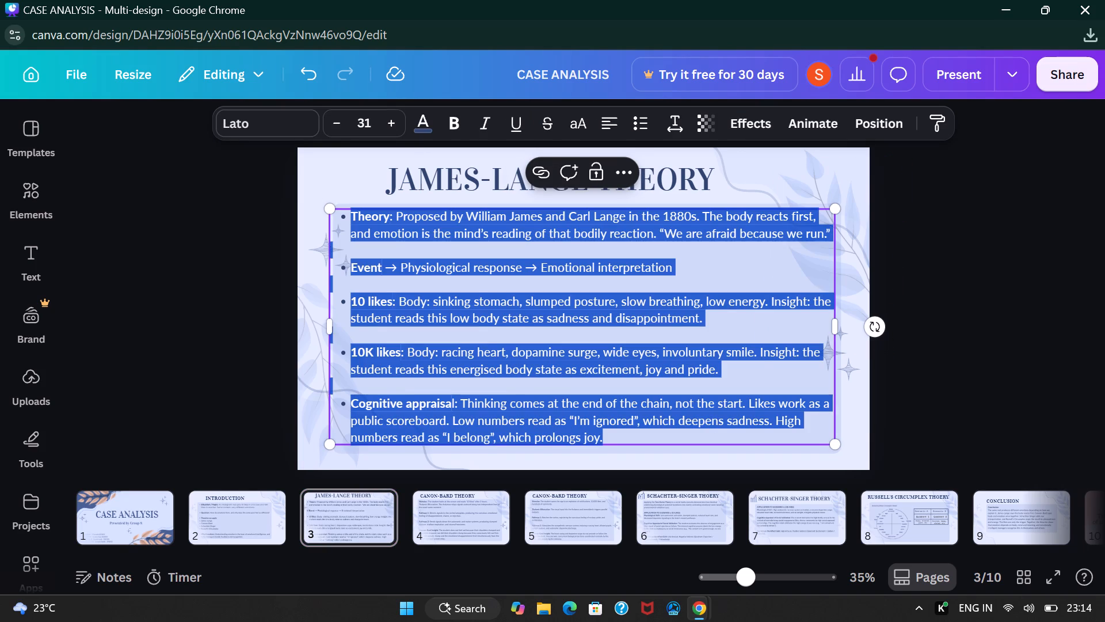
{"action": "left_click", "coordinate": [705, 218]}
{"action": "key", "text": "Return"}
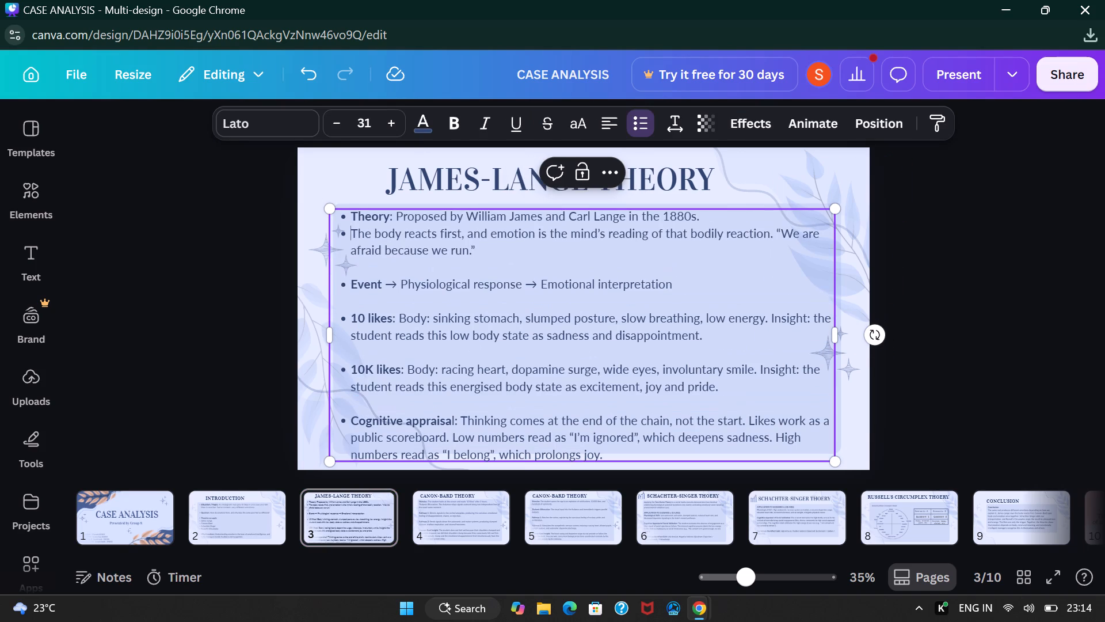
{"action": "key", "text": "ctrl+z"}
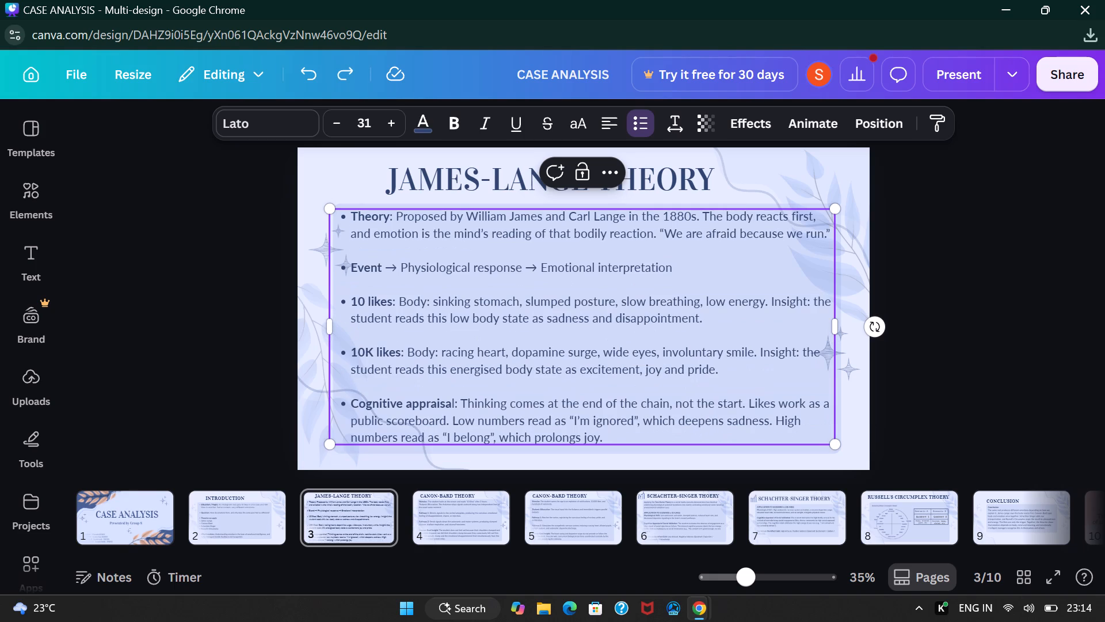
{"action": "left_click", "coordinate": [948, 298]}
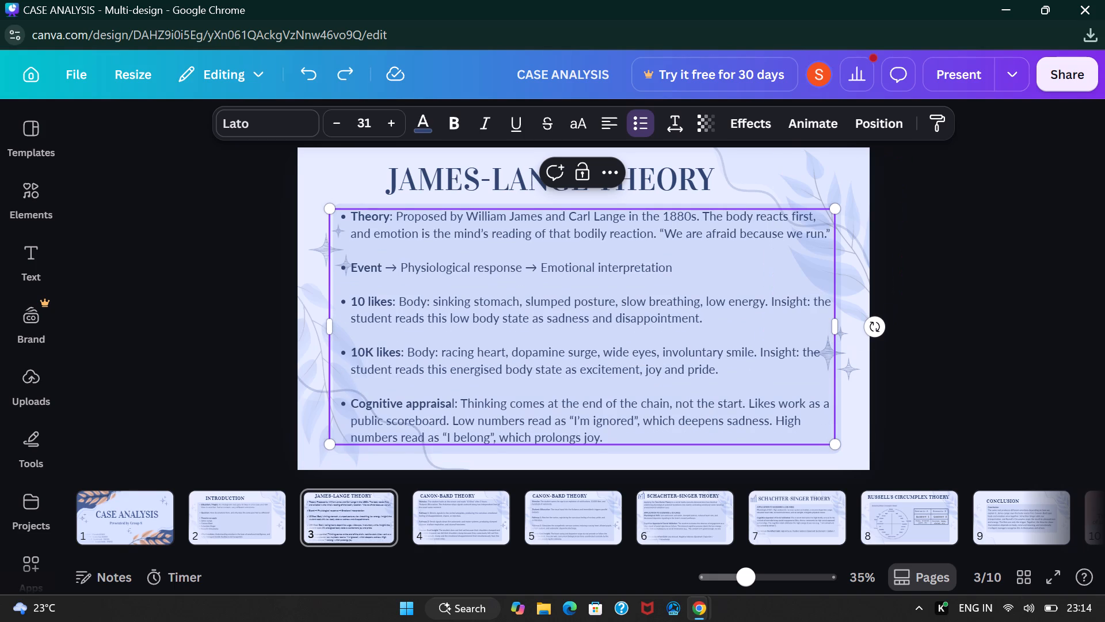
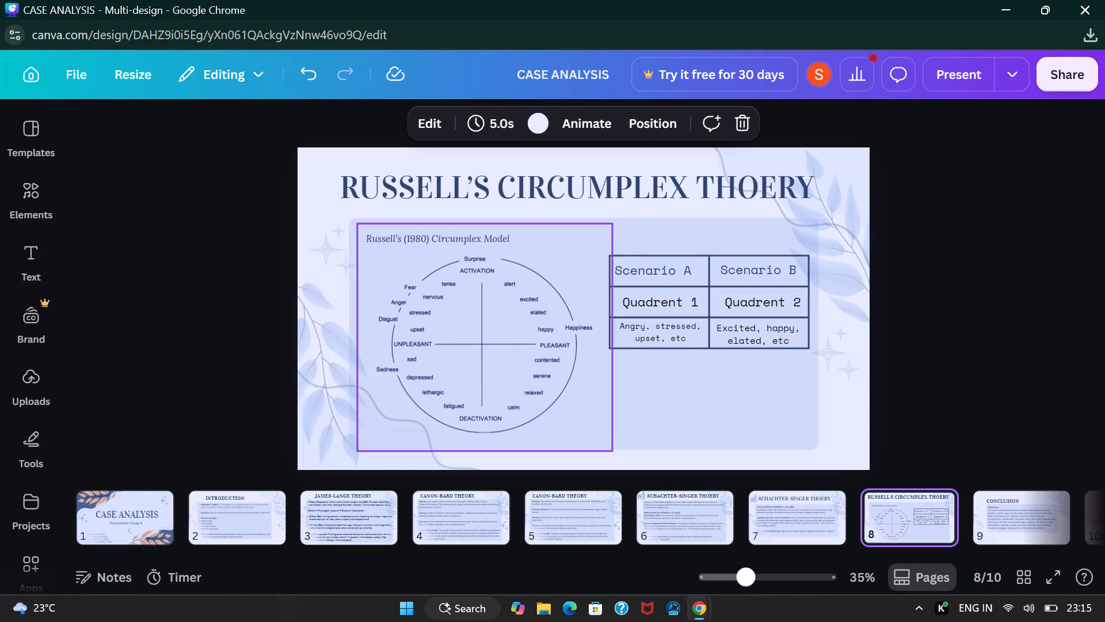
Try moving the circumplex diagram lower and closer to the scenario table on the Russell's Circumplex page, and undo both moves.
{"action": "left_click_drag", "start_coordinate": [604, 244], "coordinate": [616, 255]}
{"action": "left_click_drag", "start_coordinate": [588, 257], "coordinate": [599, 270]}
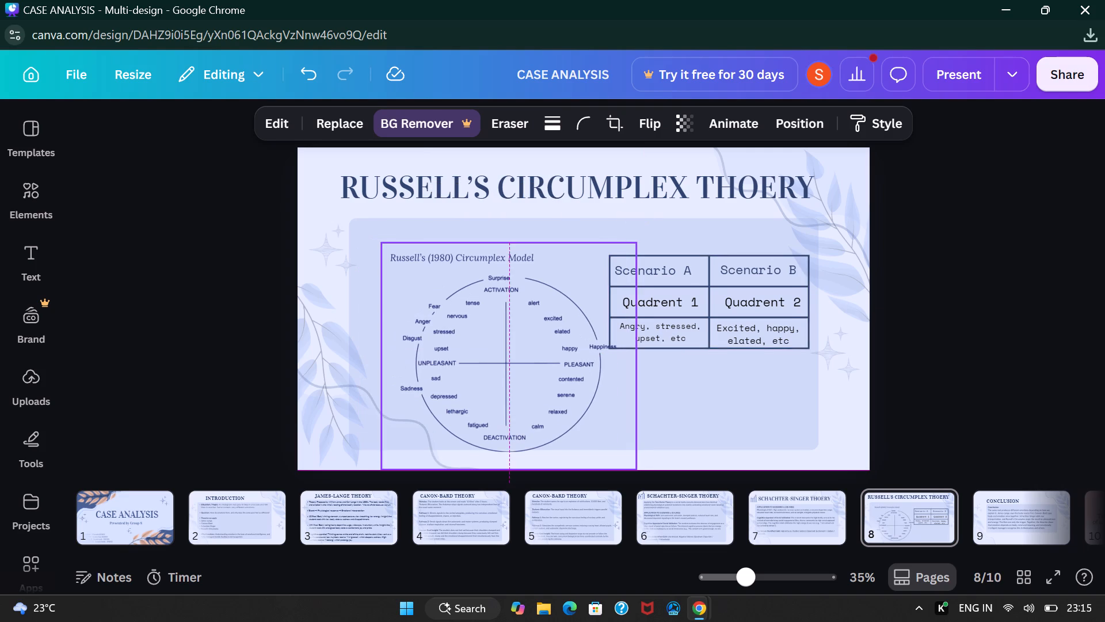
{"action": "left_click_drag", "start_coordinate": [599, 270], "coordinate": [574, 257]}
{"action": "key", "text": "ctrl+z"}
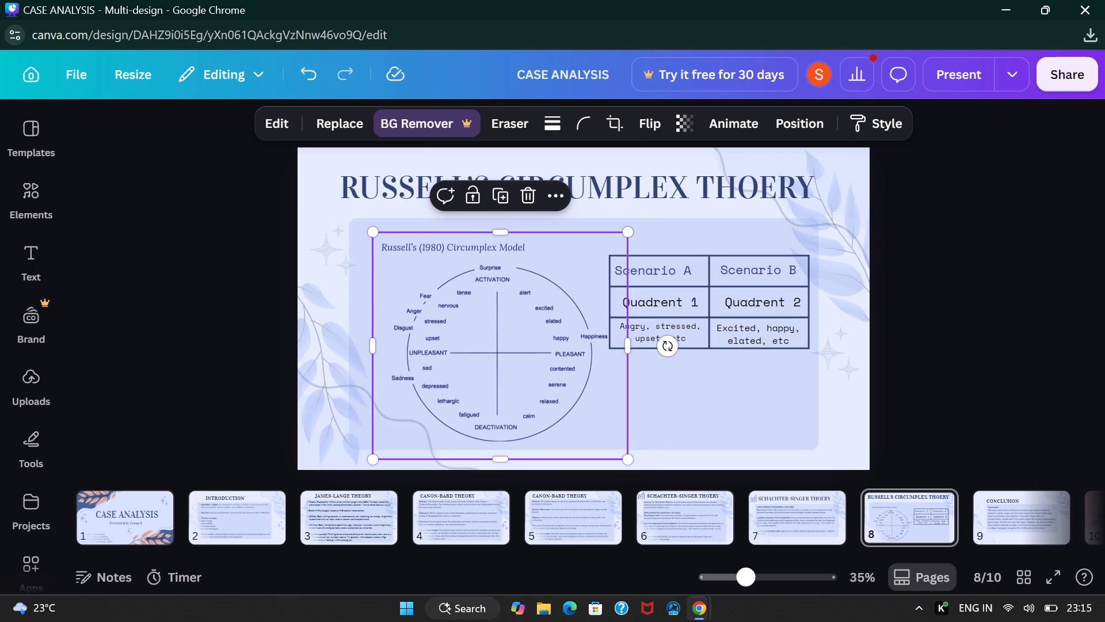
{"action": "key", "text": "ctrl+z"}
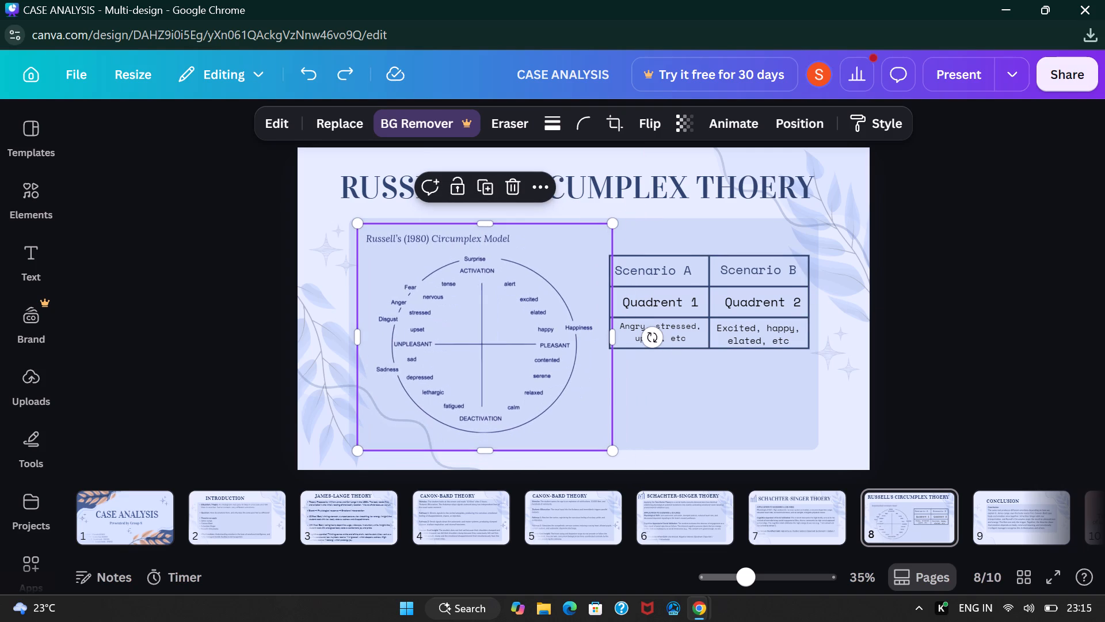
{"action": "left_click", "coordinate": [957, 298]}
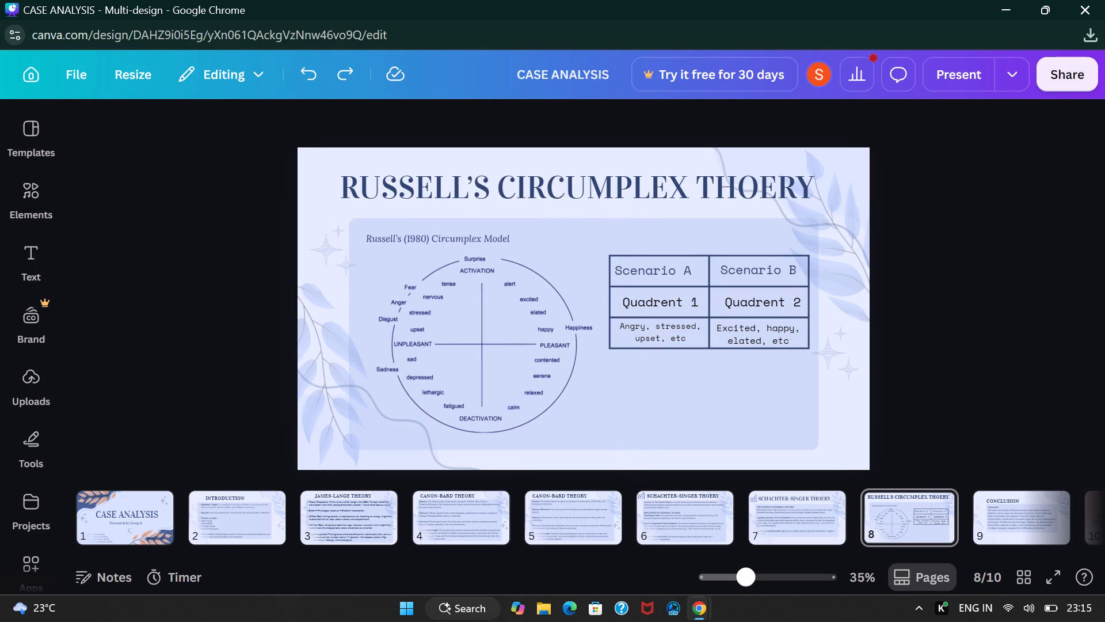
Group the Scenario A/B table, its texts and the curved vine line, leaving out the title, background panel, leaf branch and sparkles.
{"action": "left_click_drag", "start_coordinate": [907, 369], "coordinate": [597, 248]}
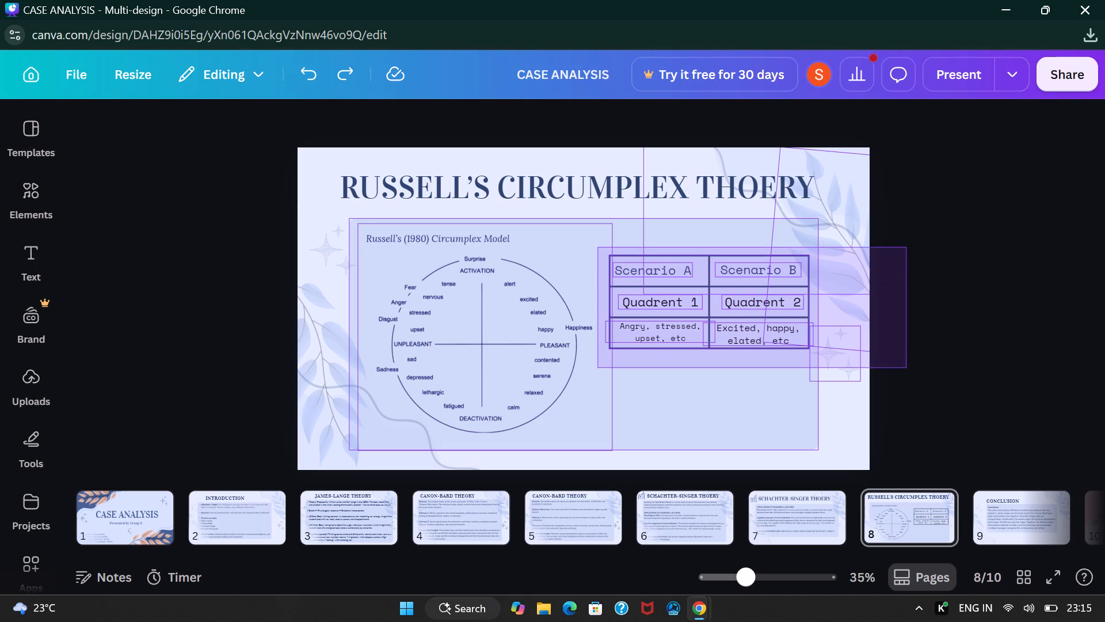
{"action": "left_click_drag", "start_coordinate": [597, 248], "coordinate": [619, 248]}
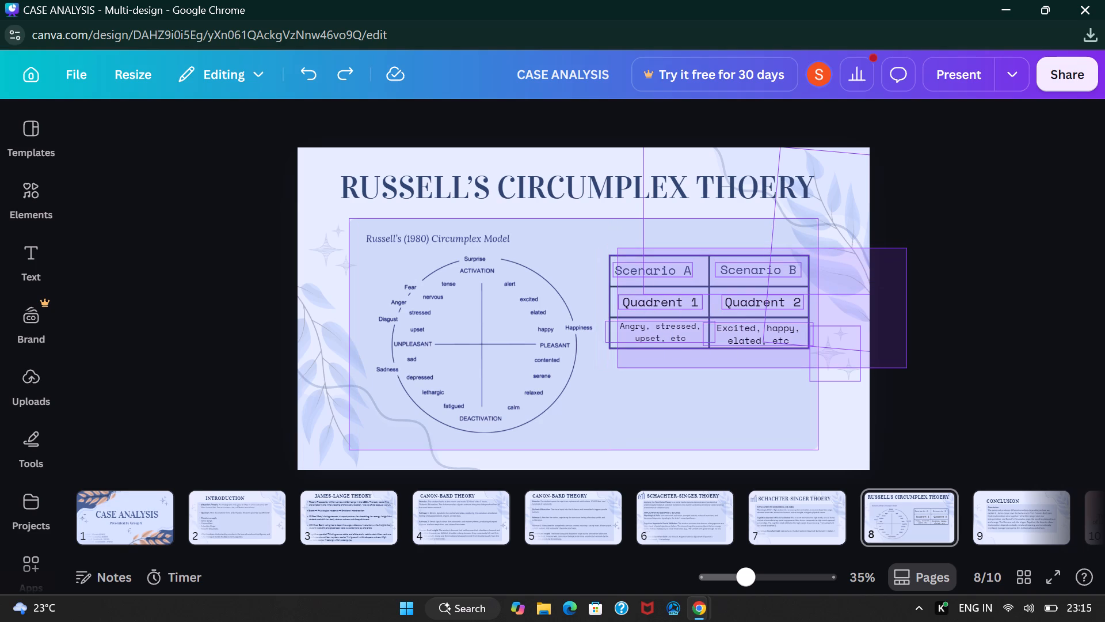
{"action": "left_click_drag", "start_coordinate": [619, 248], "coordinate": [619, 248]}
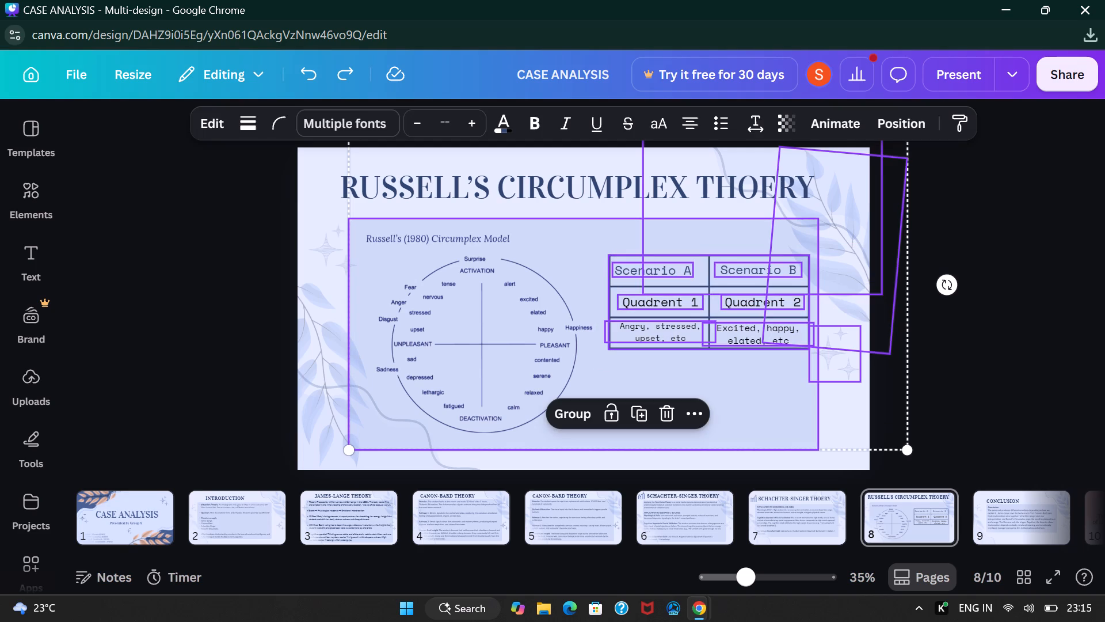
{"action": "left_click", "coordinate": [835, 365], "text": "shift"}
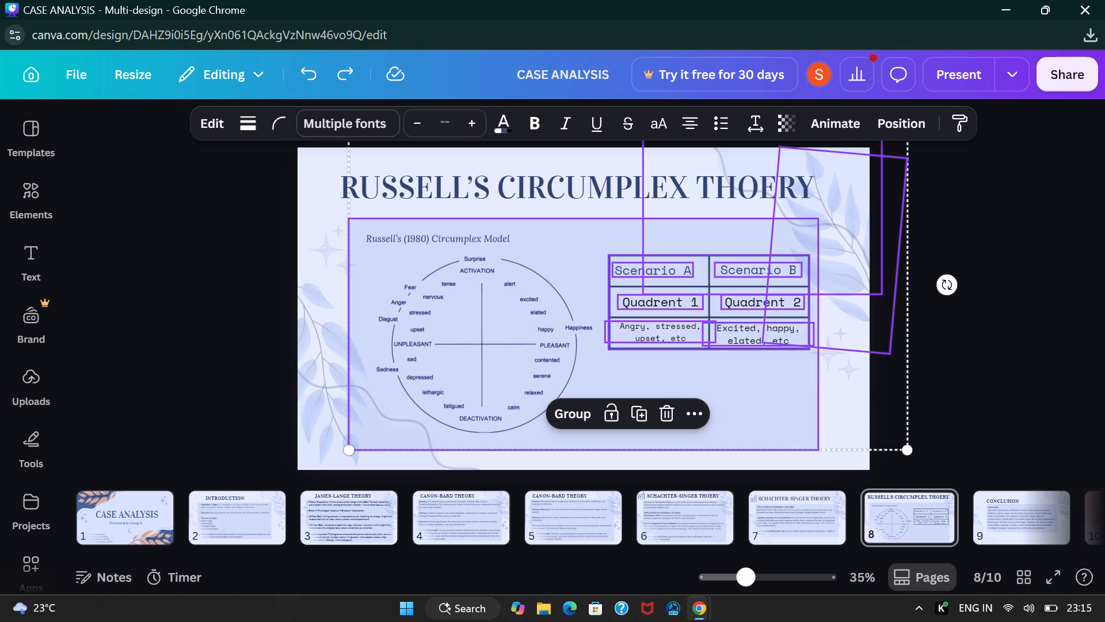
{"action": "left_click", "coordinate": [788, 426], "text": "shift"}
{"action": "left_click", "coordinate": [833, 238], "text": "shift"}
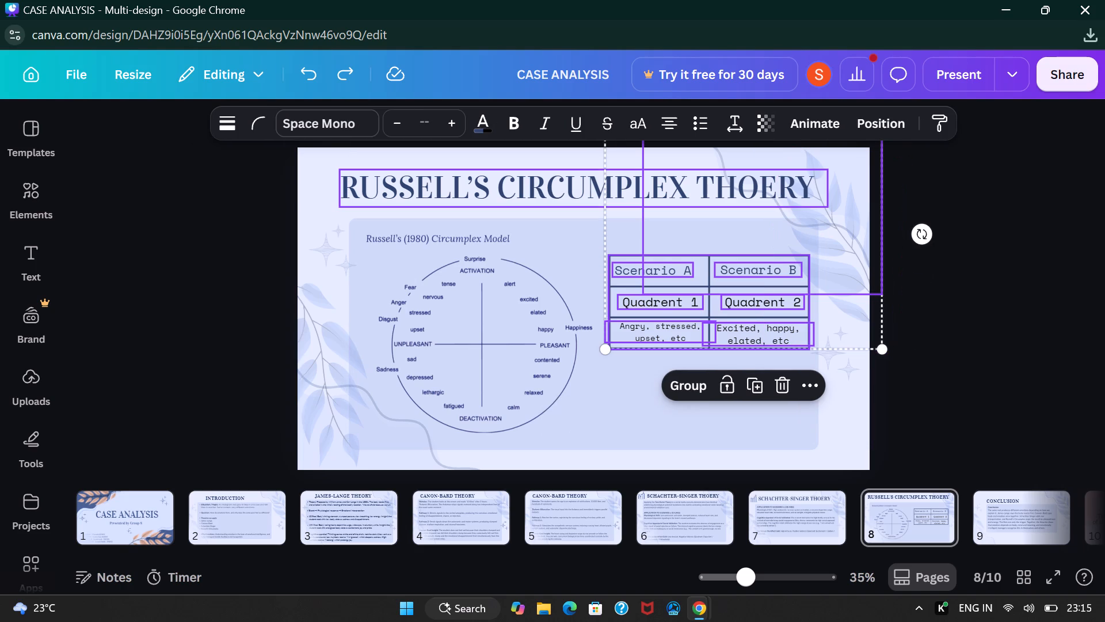
{"action": "left_click", "coordinate": [700, 192], "text": "shift"}
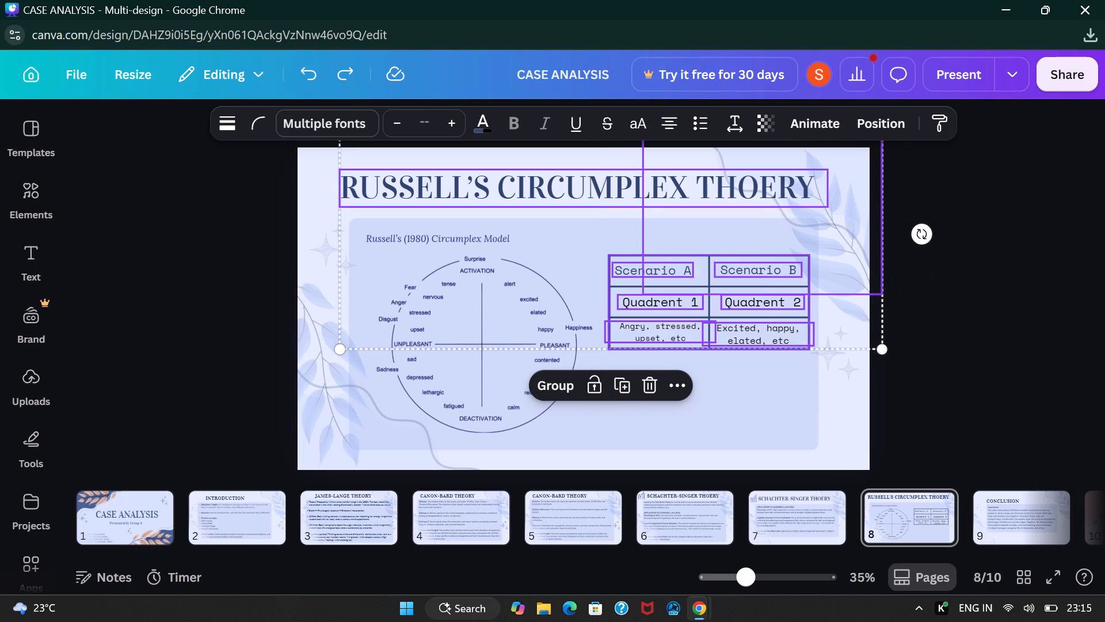
{"action": "left_click", "coordinate": [828, 256], "text": "shift"}
{"action": "left_click", "coordinate": [848, 329], "text": "shift"}
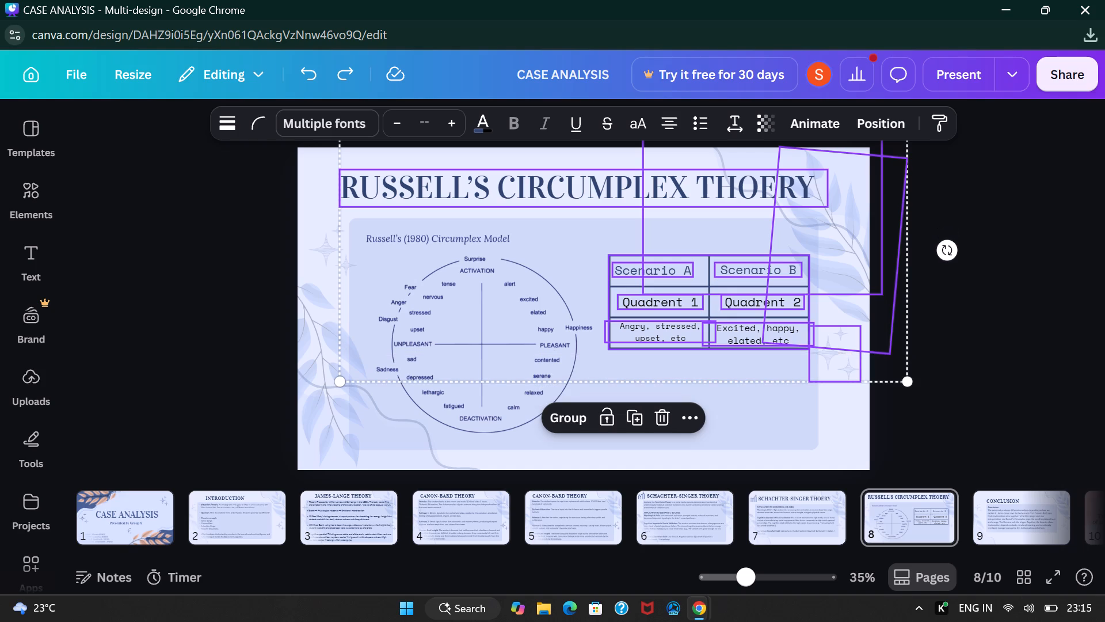
{"action": "left_click", "coordinate": [717, 204], "text": "shift"}
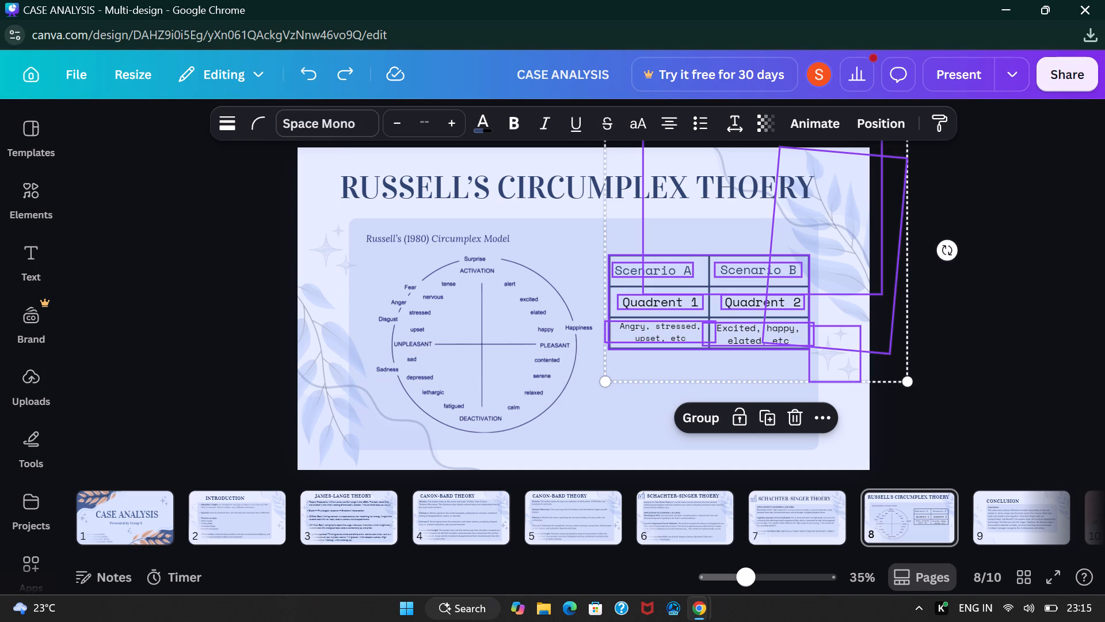
{"action": "left_click", "coordinate": [839, 354], "text": "shift"}
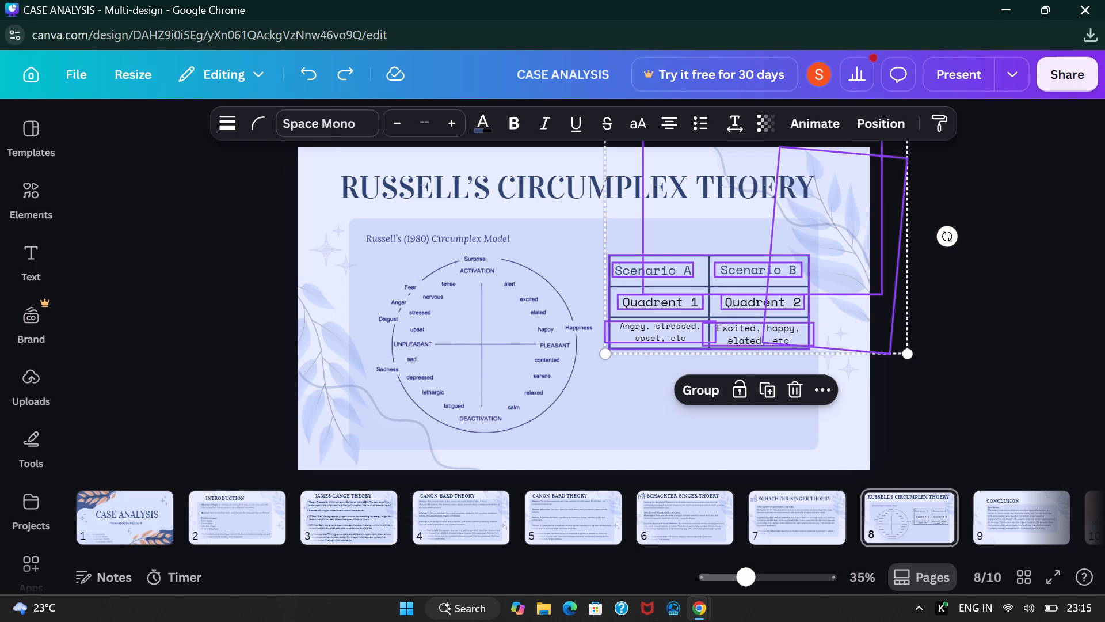
{"action": "left_click", "coordinate": [837, 229], "text": "shift"}
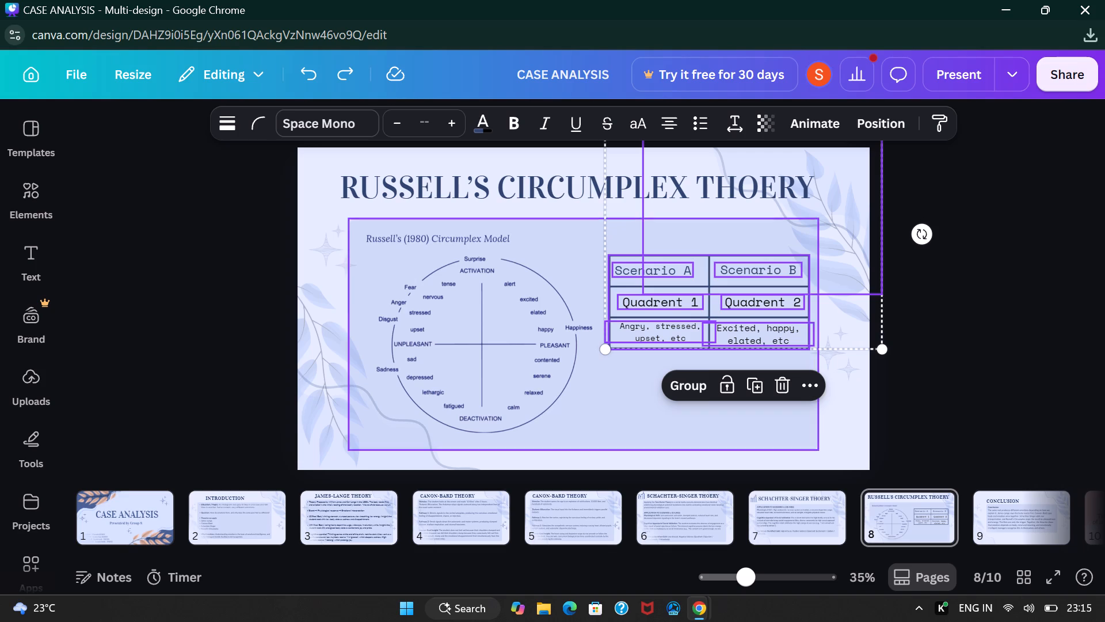
{"action": "left_click", "coordinate": [685, 385]}
Move the grouped scenario table down to about mid-height beside the circumplex diagram, and ungroup it.
{"action": "left_click_drag", "start_coordinate": [690, 312], "coordinate": [690, 320]}
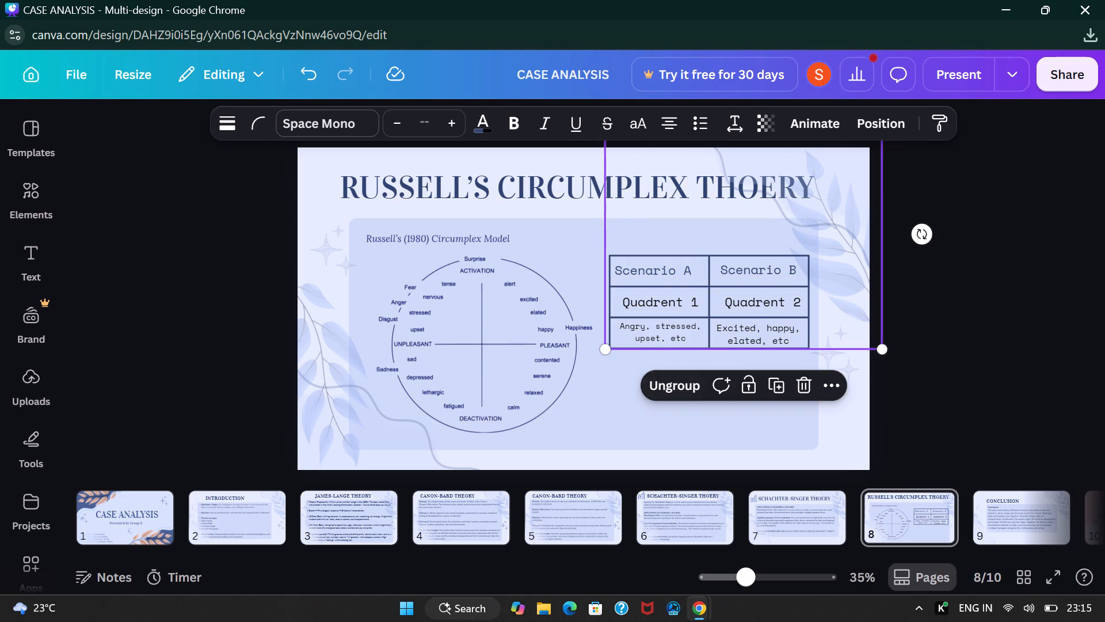
{"action": "left_click_drag", "start_coordinate": [690, 320], "coordinate": [685, 350]}
{"action": "left_click", "coordinate": [669, 420]}
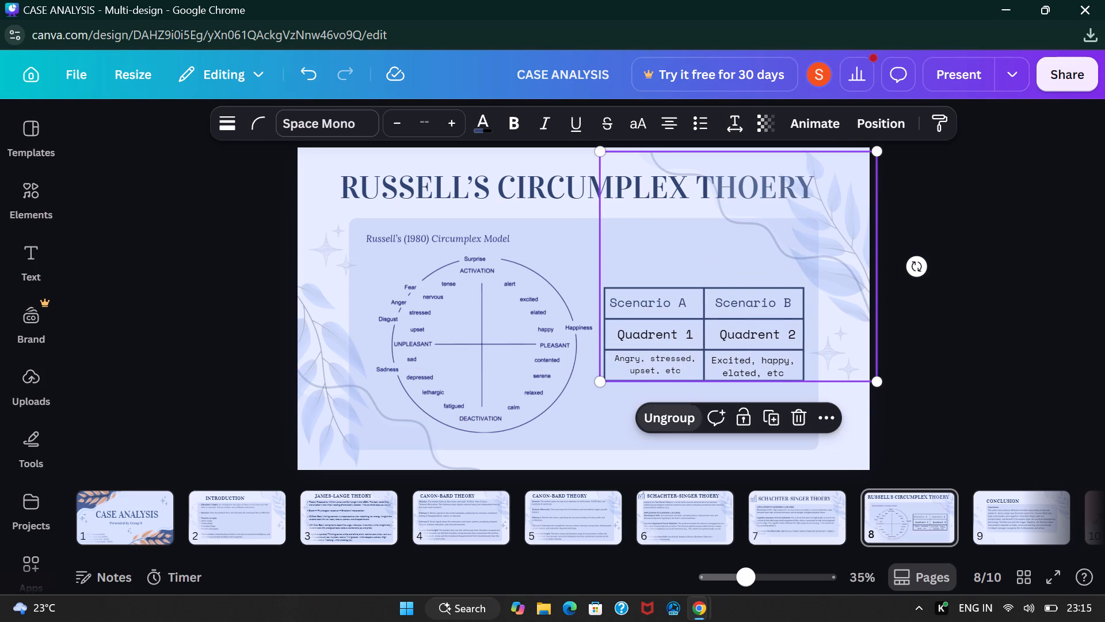
{"action": "left_click", "coordinate": [839, 191]}
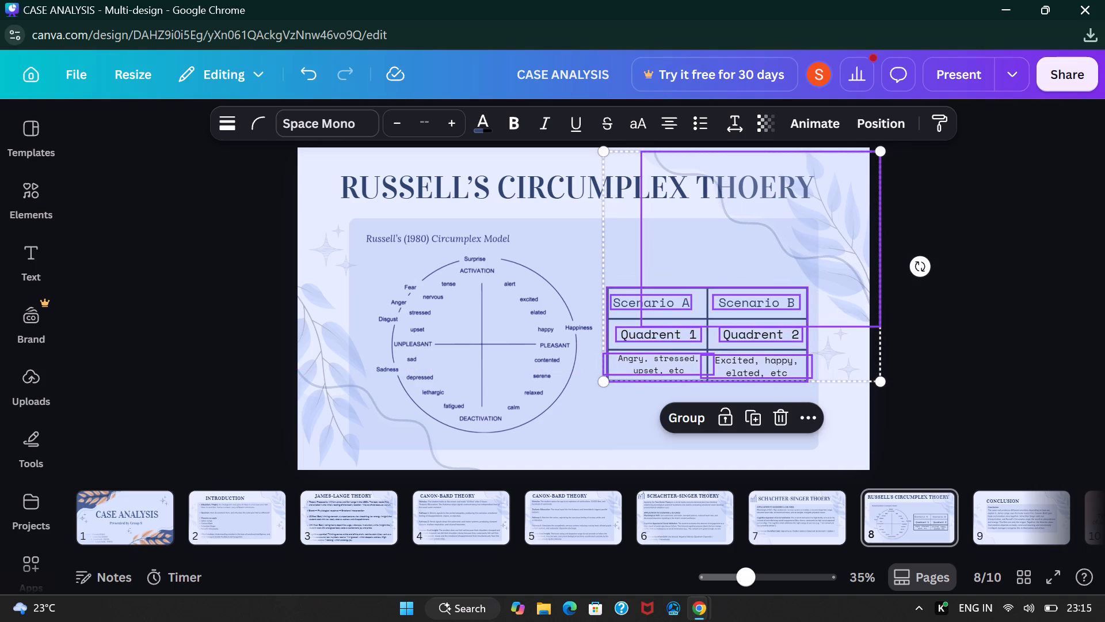
{"action": "key", "text": "ctrl+z"}
{"action": "left_click", "coordinate": [1021, 215]}
Reposition the curved vine line and the leaf branch so they meet at the page's upper right edge.
{"action": "left_click_drag", "start_coordinate": [843, 227], "coordinate": [859, 218]}
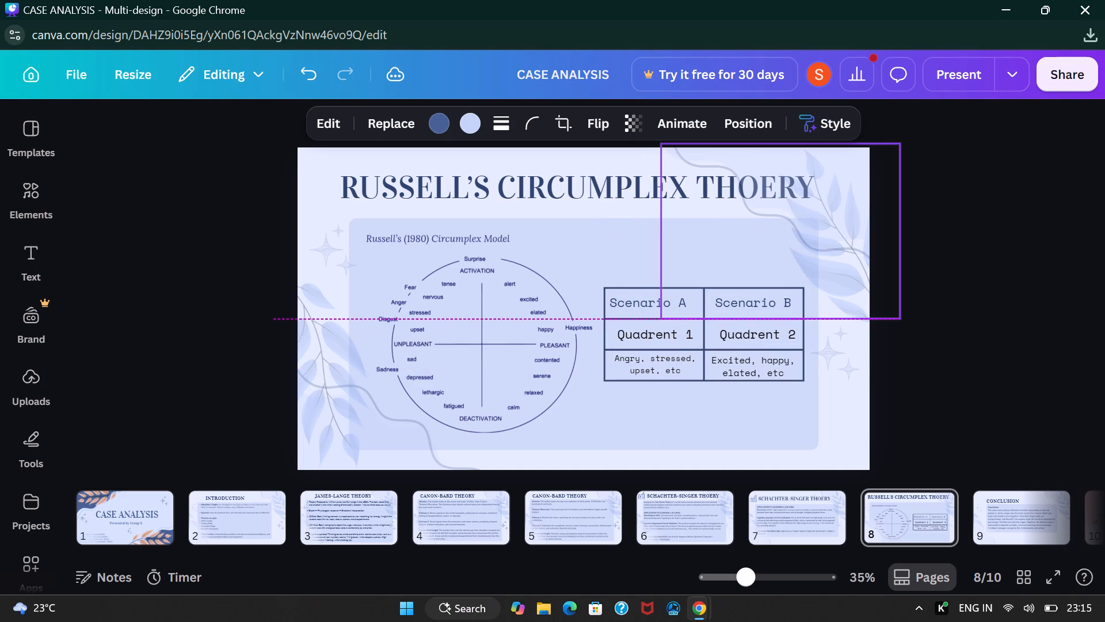
{"action": "left_click_drag", "start_coordinate": [859, 218], "coordinate": [869, 219]}
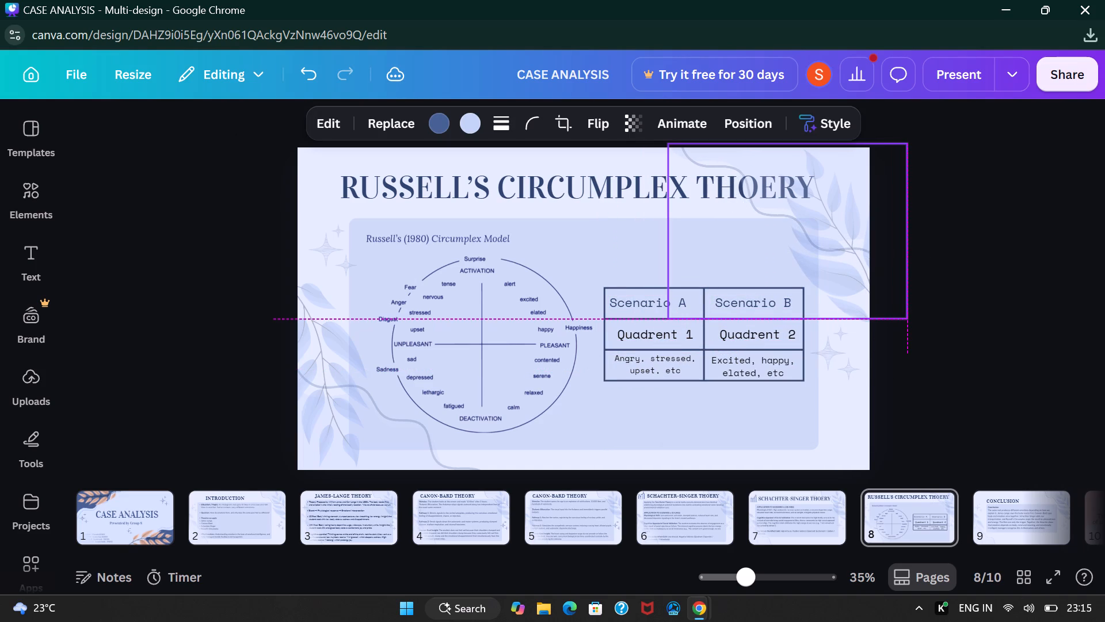
{"action": "left_click_drag", "start_coordinate": [869, 219], "coordinate": [865, 219]}
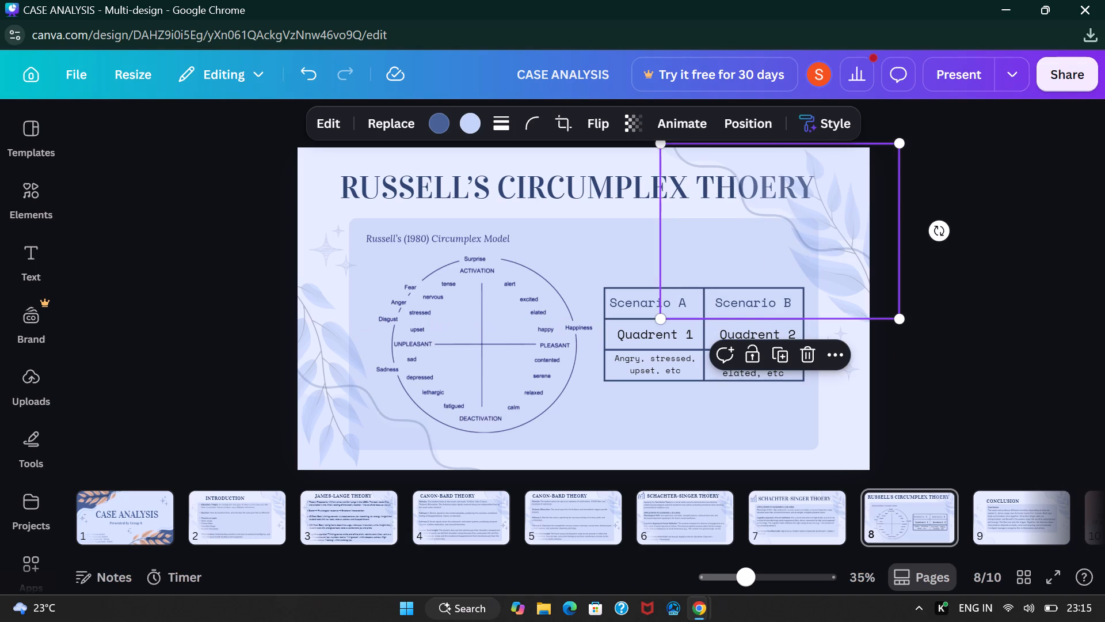
{"action": "left_click_drag", "start_coordinate": [864, 324], "coordinate": [866, 339]}
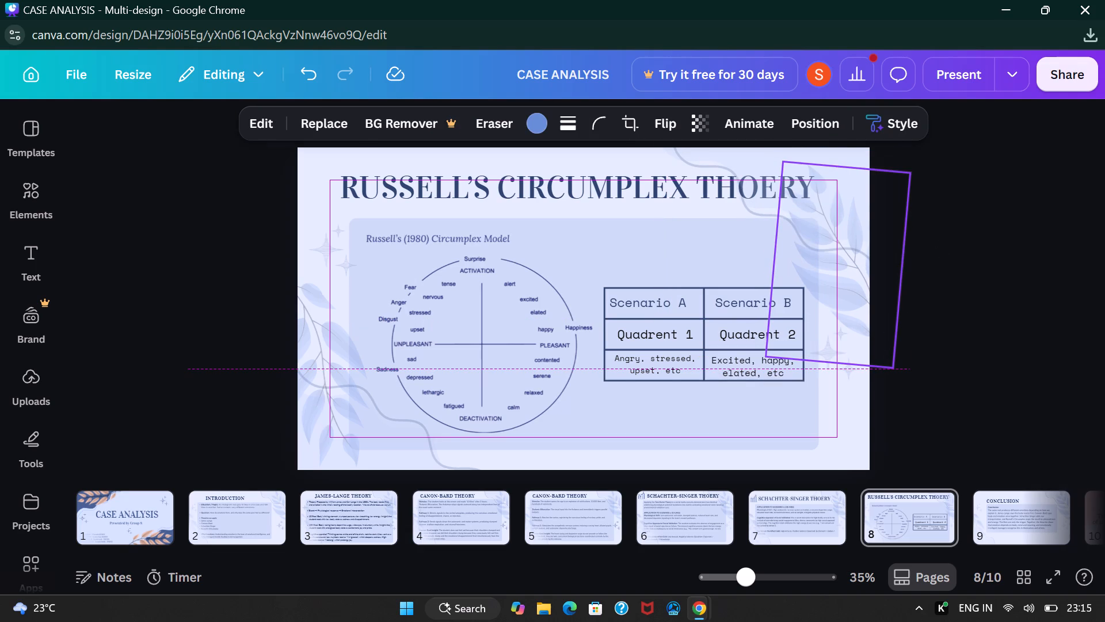
{"action": "left_click_drag", "start_coordinate": [866, 339], "coordinate": [876, 331]}
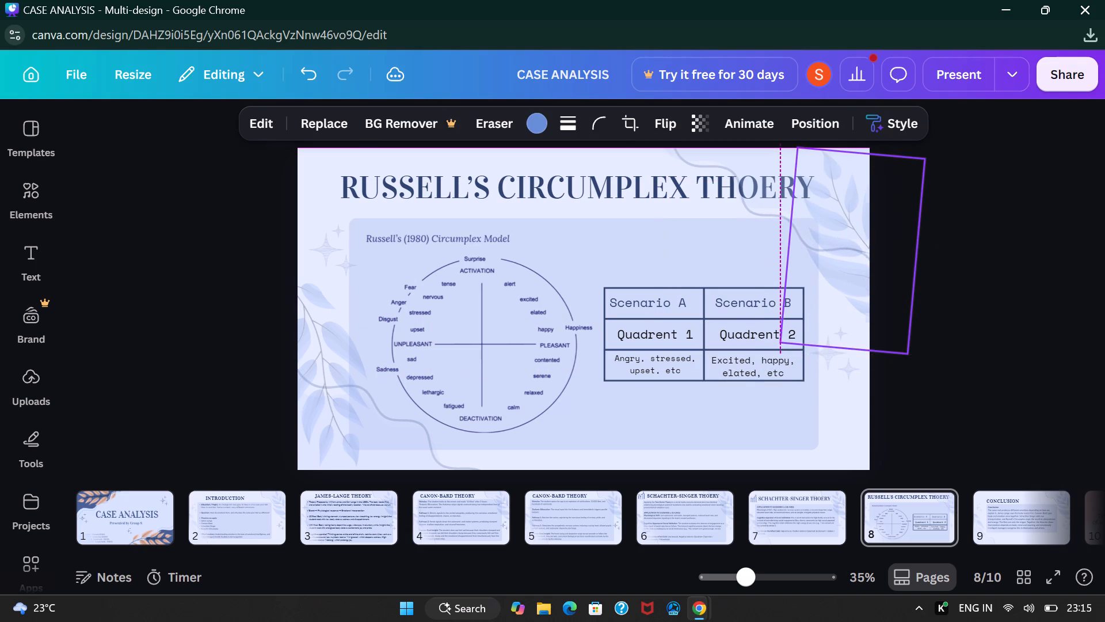
{"action": "left_click_drag", "start_coordinate": [876, 331], "coordinate": [876, 332]}
{"action": "left_click", "coordinate": [1001, 329]}
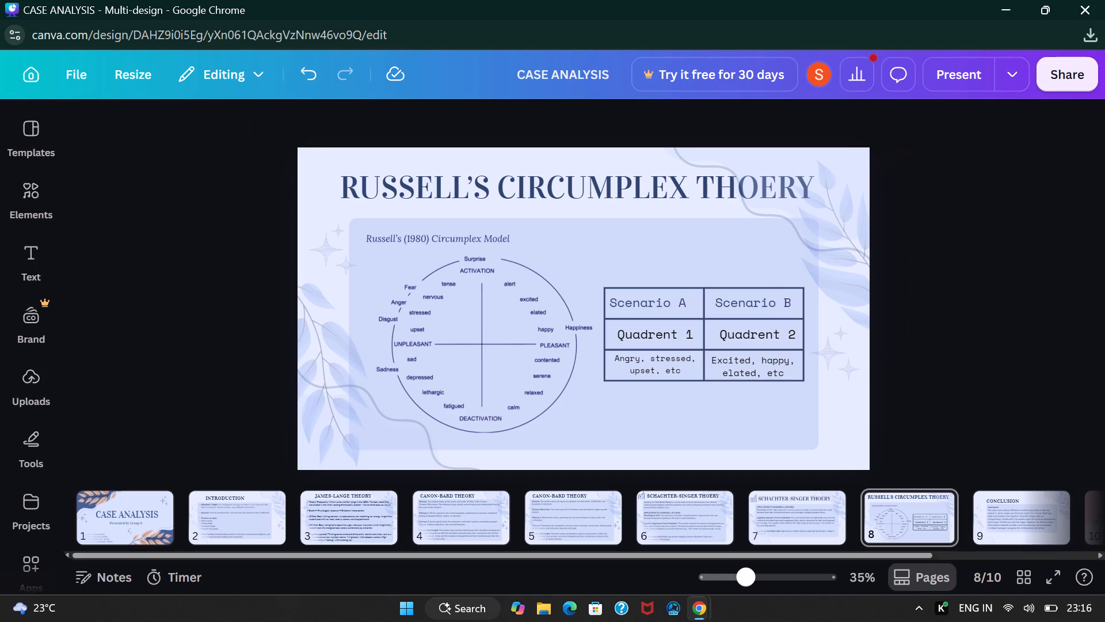
View the Conclusion page and play the video on the closing "That's the end of our presentation" page.
{"action": "left_click_drag", "start_coordinate": [730, 554], "coordinate": [984, 529]}
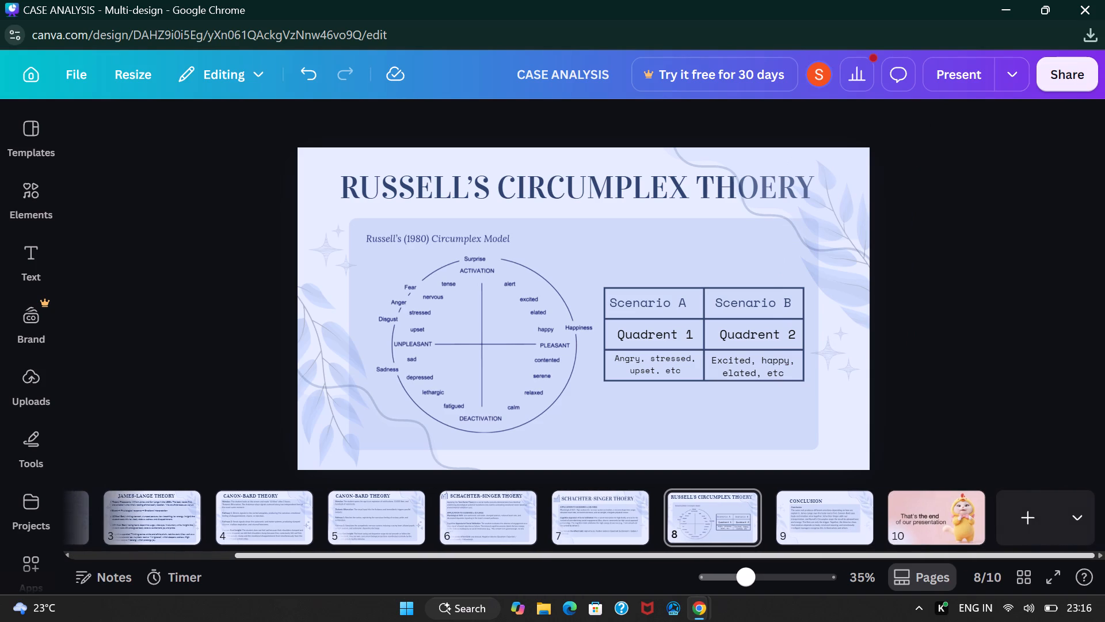
{"action": "left_click_drag", "start_coordinate": [984, 529], "coordinate": [984, 529]}
{"action": "left_click", "coordinate": [840, 524]}
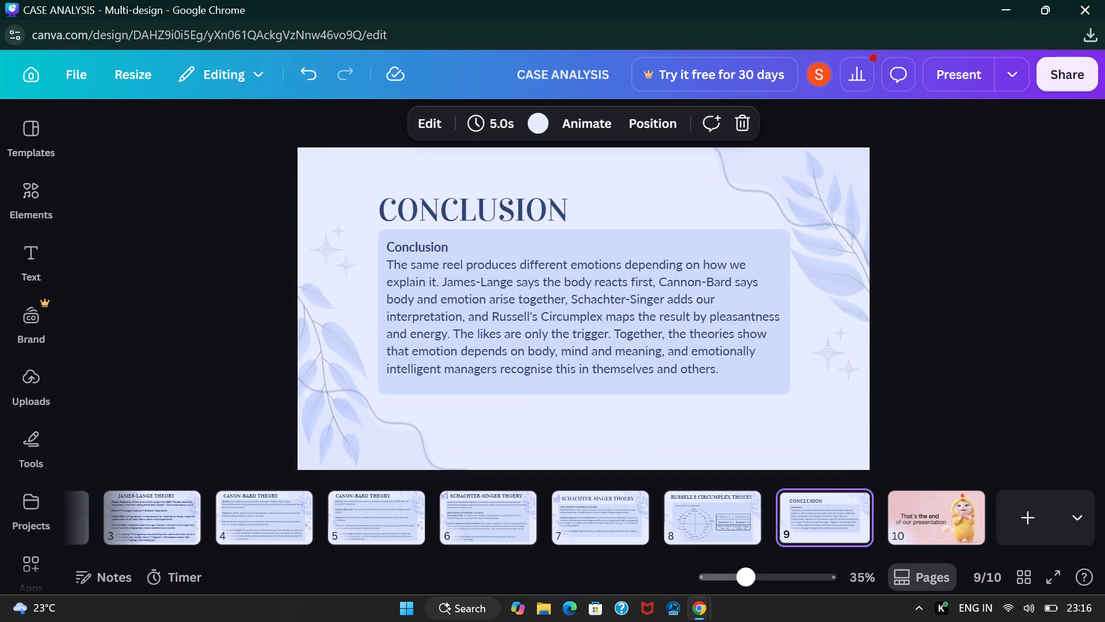
{"action": "left_click", "coordinate": [920, 505]}
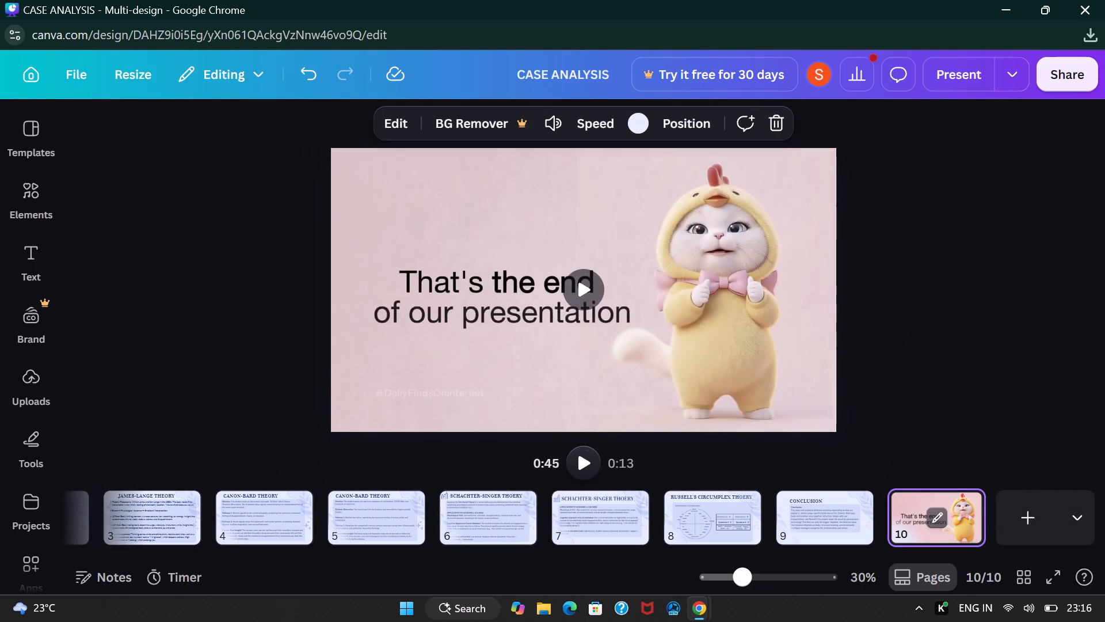
{"action": "left_click", "coordinate": [577, 273]}
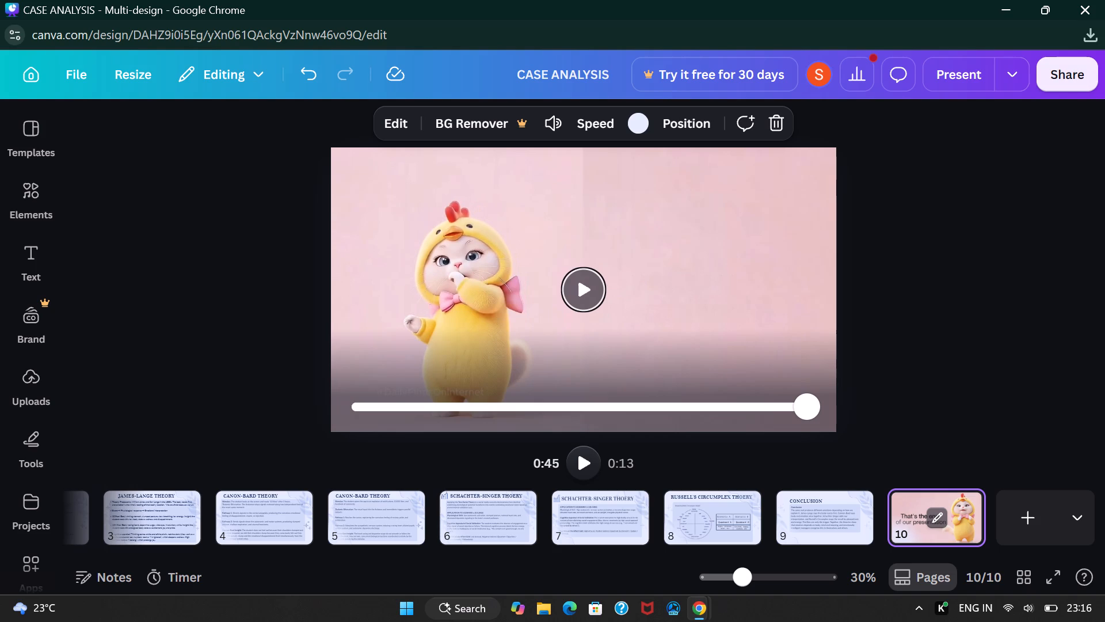
{"action": "left_click", "coordinate": [578, 278]}
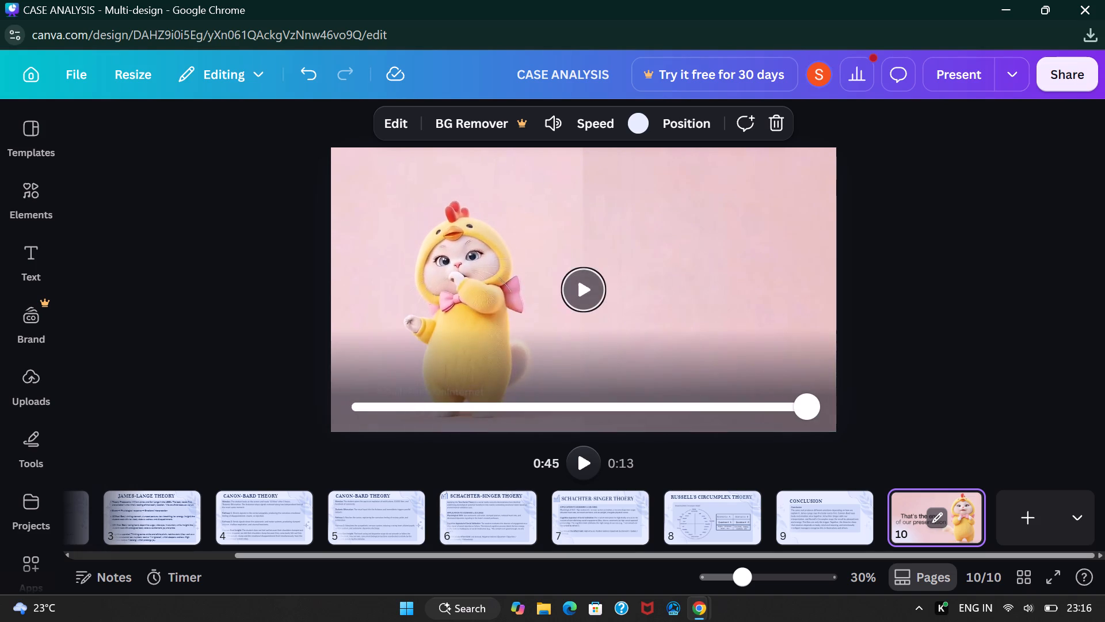
Review the pages backward from the Conclusion through the theory pages to the Introduction, and return to the James-Lange Theory page.
{"action": "left_click", "coordinate": [830, 519]}
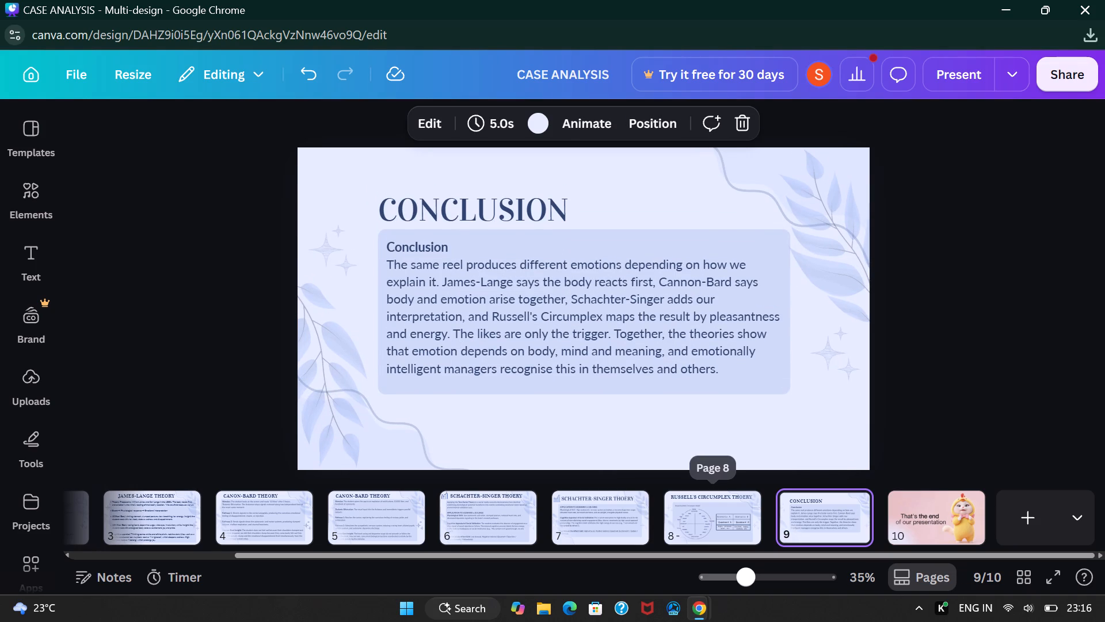
{"action": "left_click", "coordinate": [730, 514]}
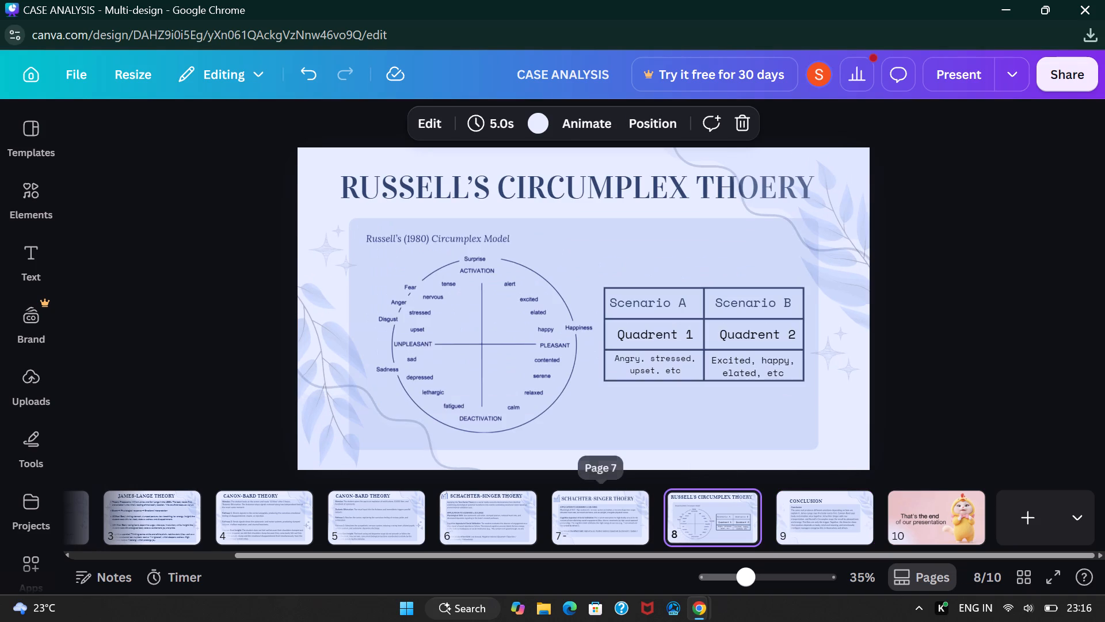
{"action": "left_click", "coordinate": [590, 527]}
{"action": "left_click", "coordinate": [708, 523]}
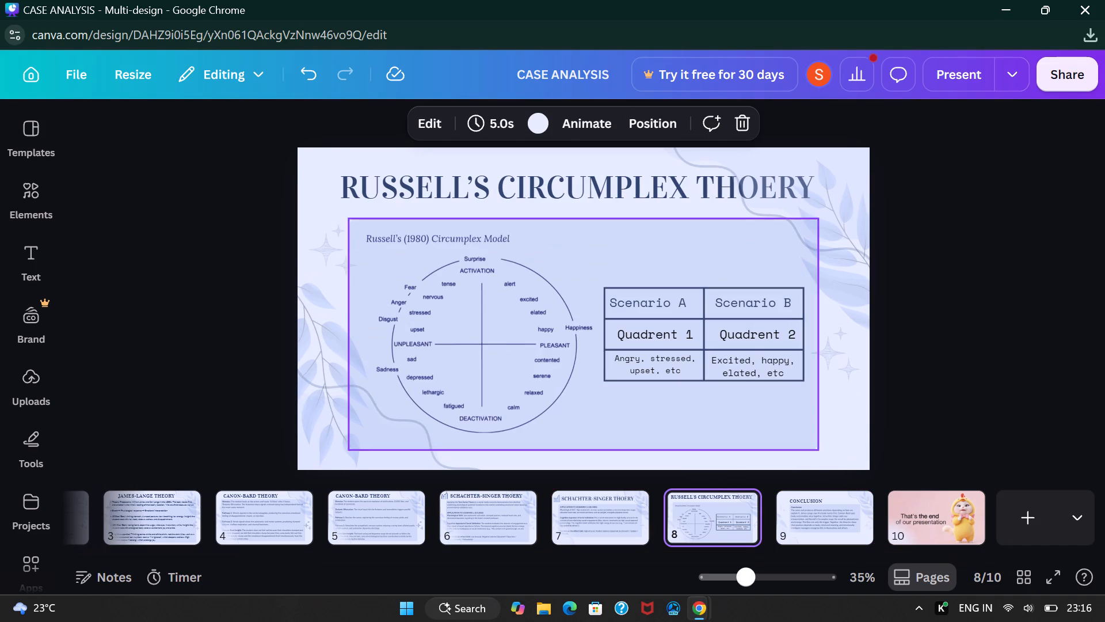
{"action": "left_click", "coordinate": [608, 506]}
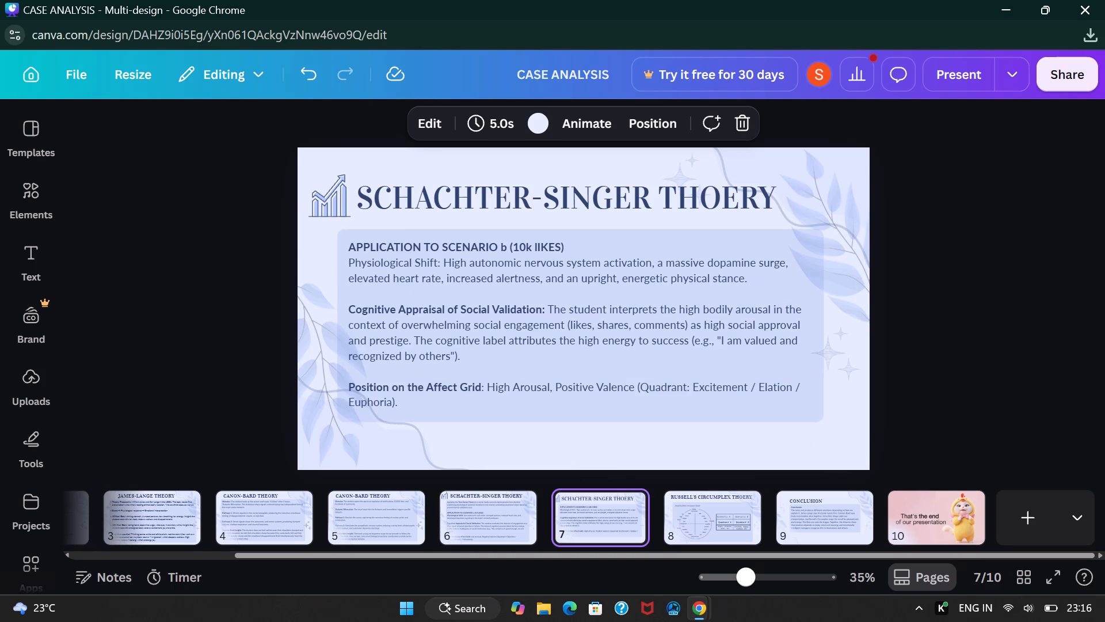
{"action": "left_click_drag", "start_coordinate": [595, 555], "coordinate": [565, 556]}
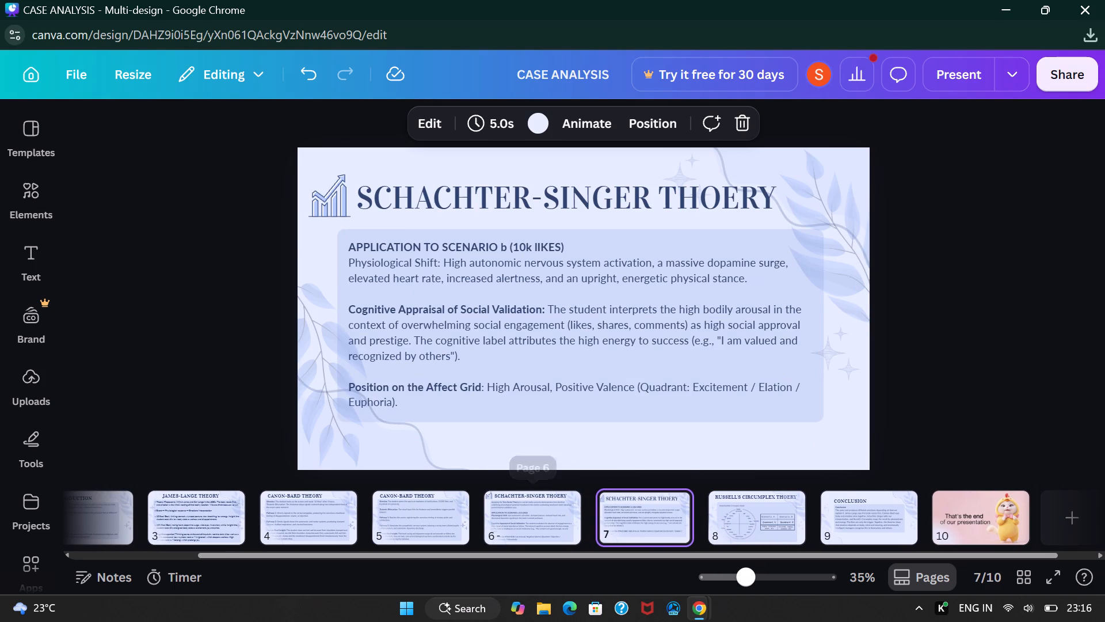
{"action": "left_click", "coordinate": [544, 518]}
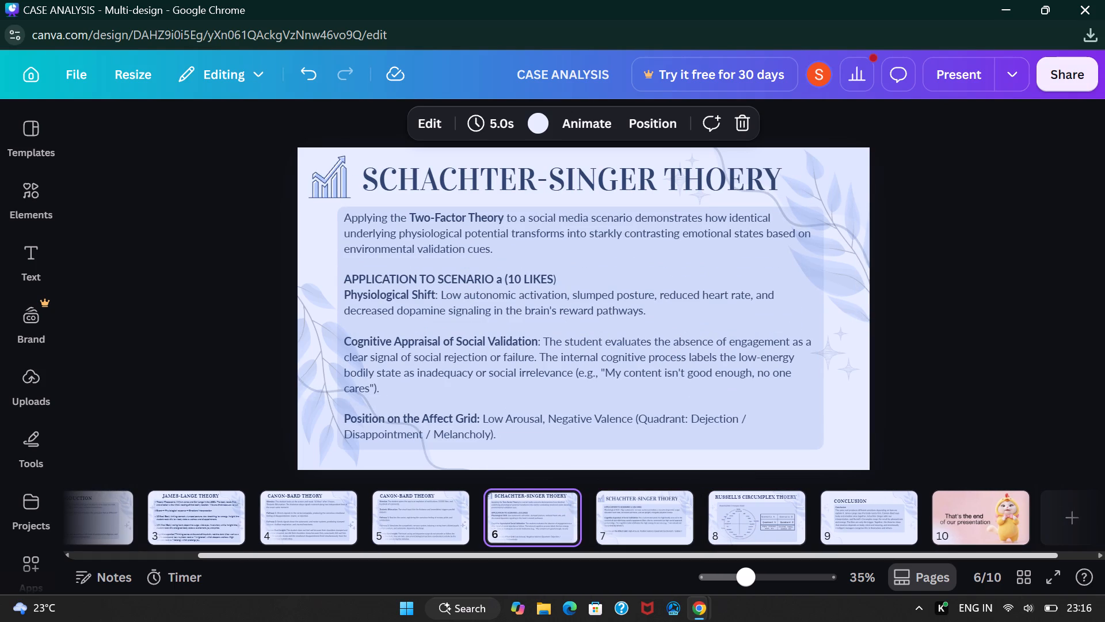
{"action": "left_click_drag", "start_coordinate": [544, 555], "coordinate": [505, 552]}
{"action": "left_click", "coordinate": [497, 526]}
{"action": "left_click_drag", "start_coordinate": [501, 553], "coordinate": [493, 554]}
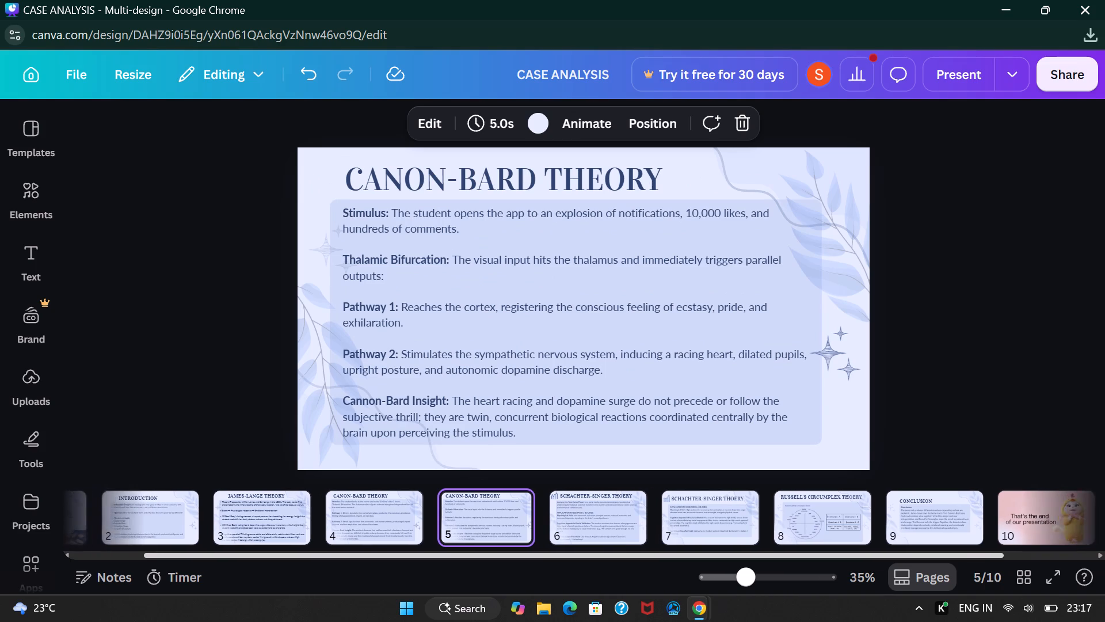
{"action": "left_click_drag", "start_coordinate": [493, 554], "coordinate": [287, 583]}
{"action": "left_click", "coordinate": [481, 513]}
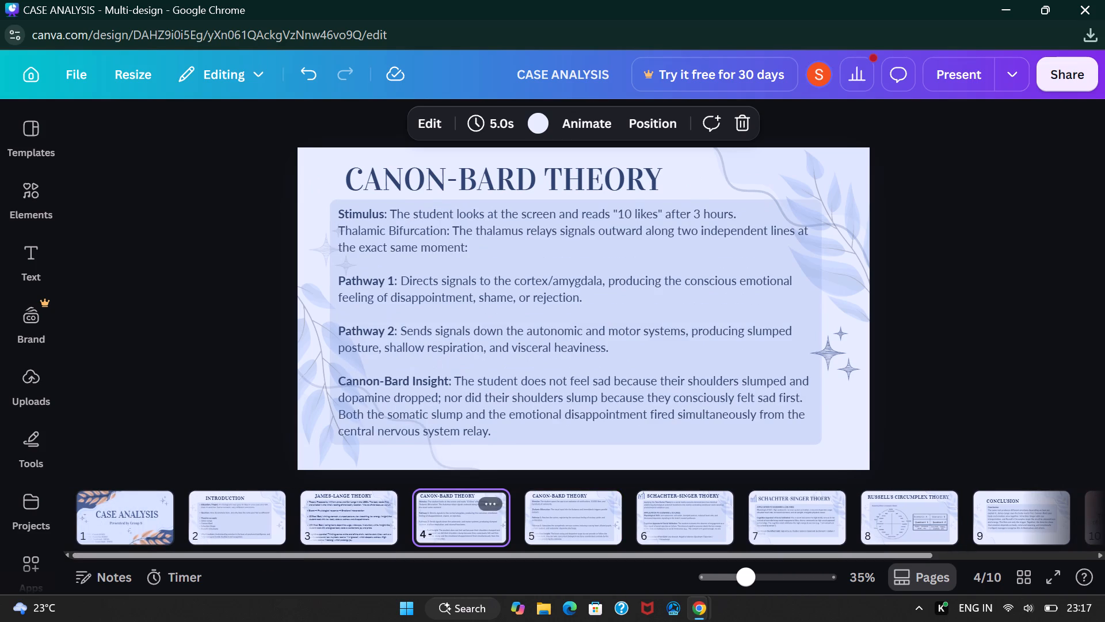
{"action": "left_click", "coordinate": [344, 532]}
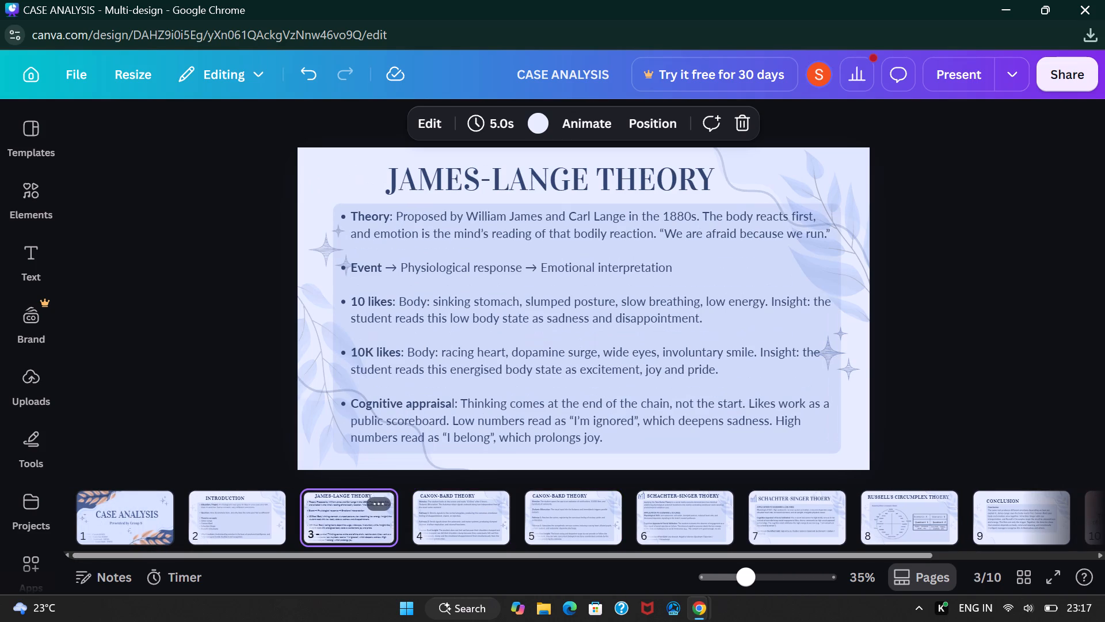
{"action": "left_click_drag", "start_coordinate": [356, 551], "coordinate": [340, 556]}
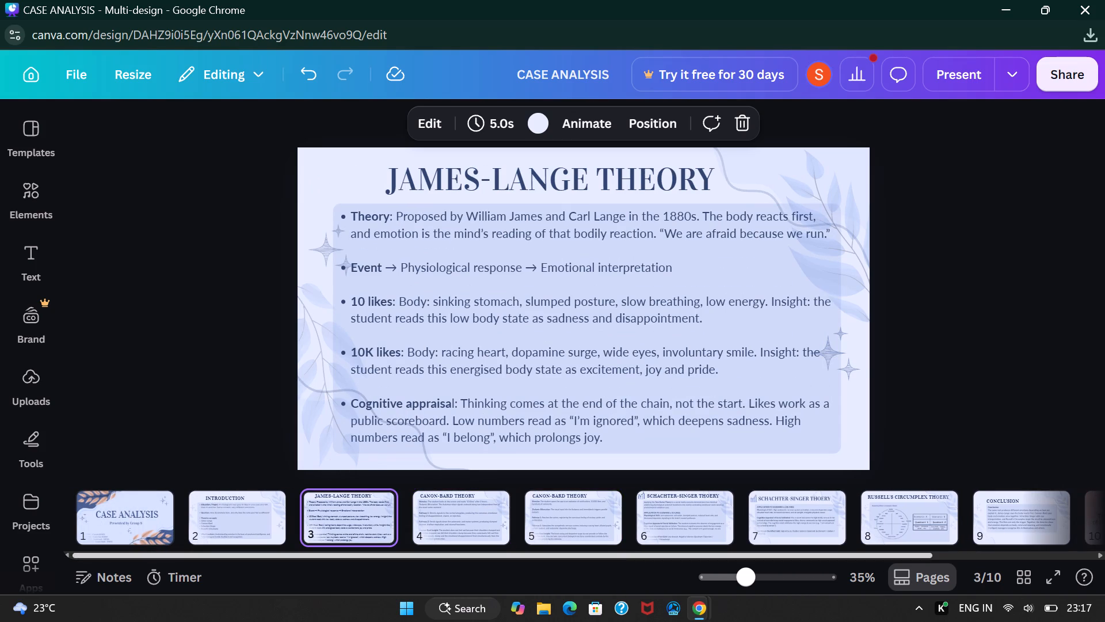
{"action": "left_click", "coordinate": [213, 517]}
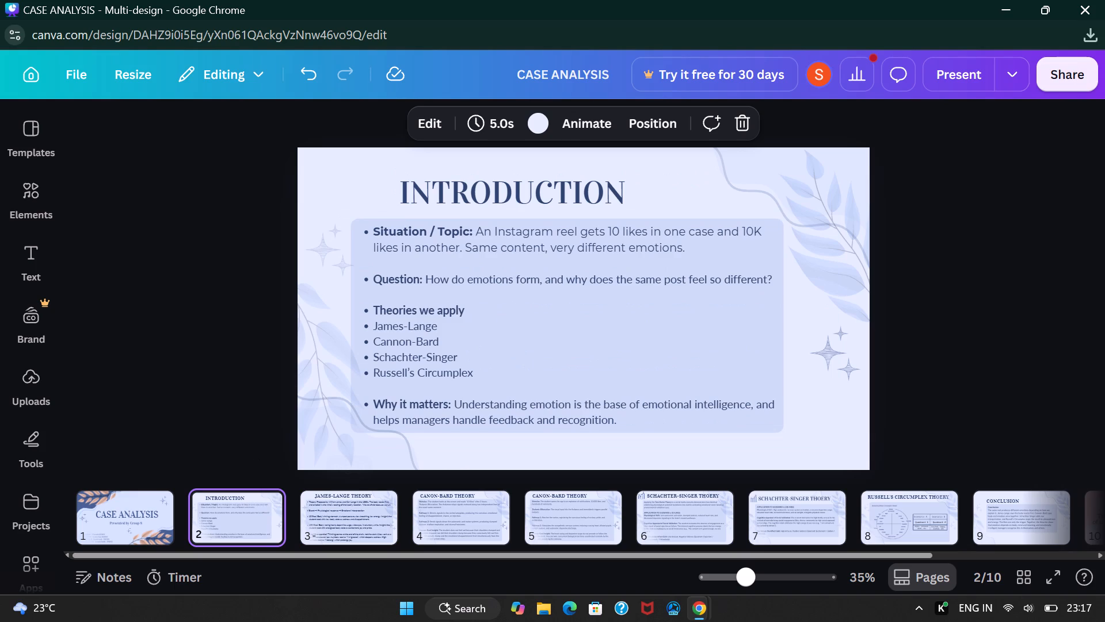
{"action": "left_click", "coordinate": [338, 510]}
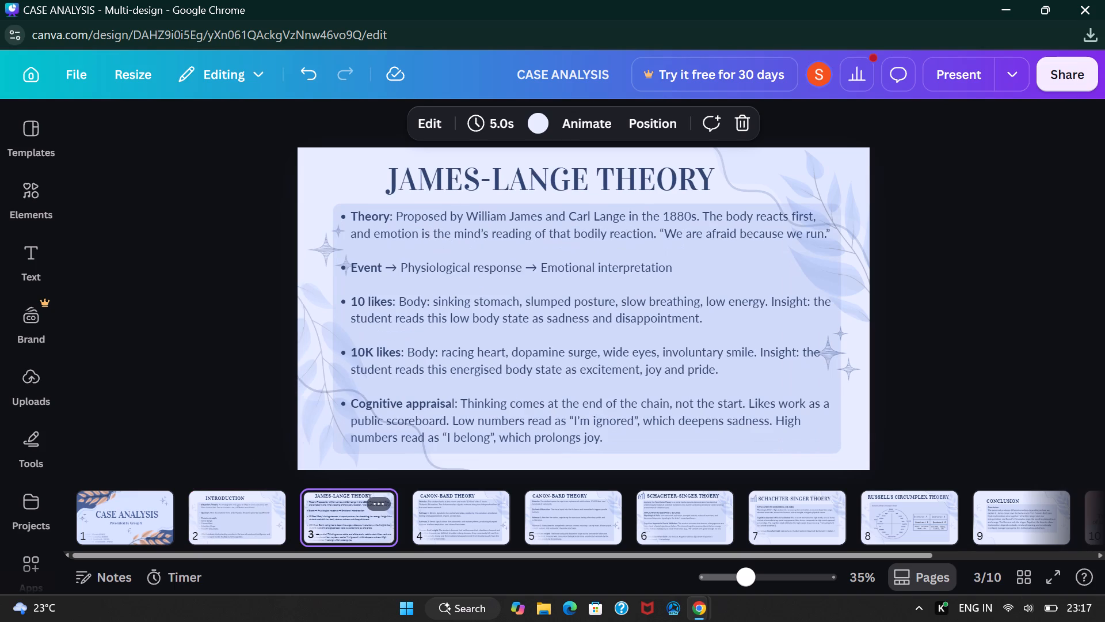
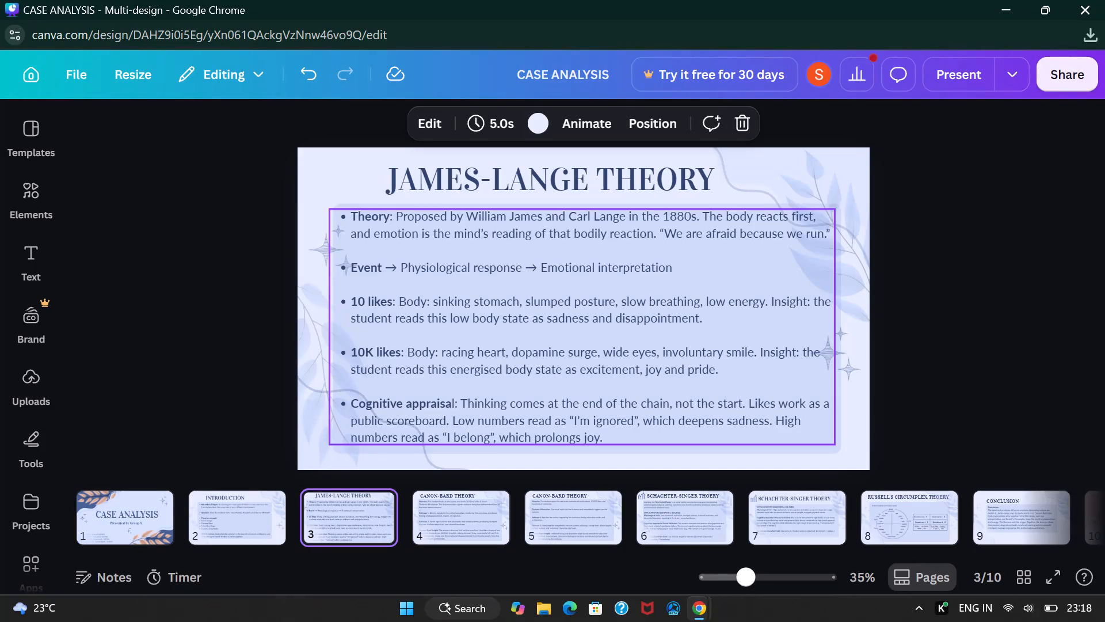
Move the star cluster at the upper left of the James-Lange Theory page outward to the page edge, and fine-tune its position.
{"action": "left_click_drag", "start_coordinate": [319, 252], "coordinate": [311, 238]}
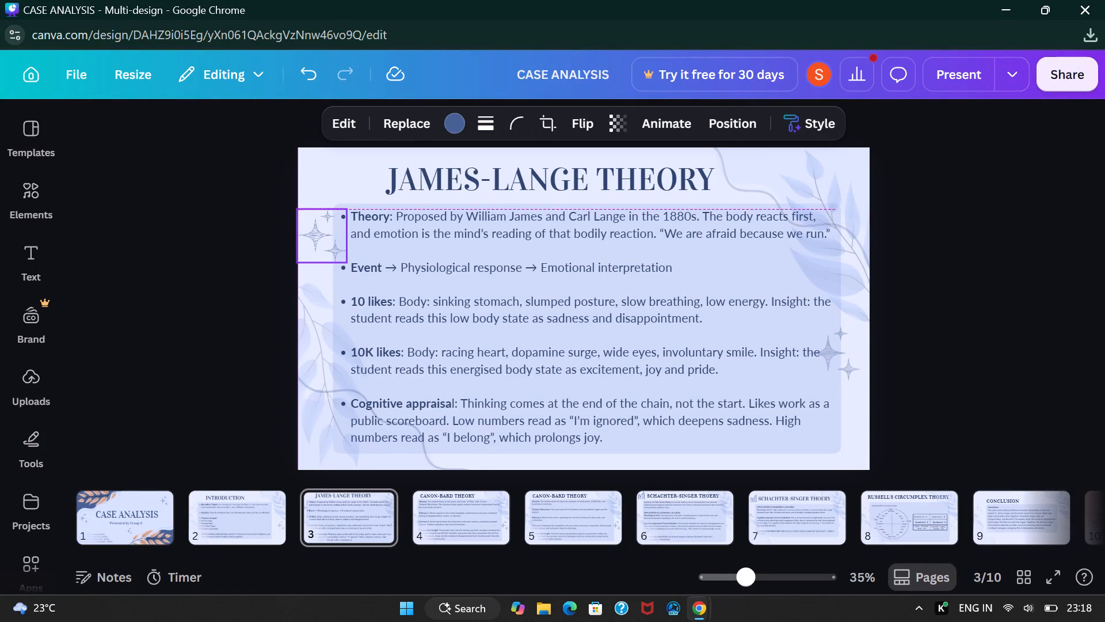
{"action": "left_click_drag", "start_coordinate": [311, 238], "coordinate": [310, 235]}
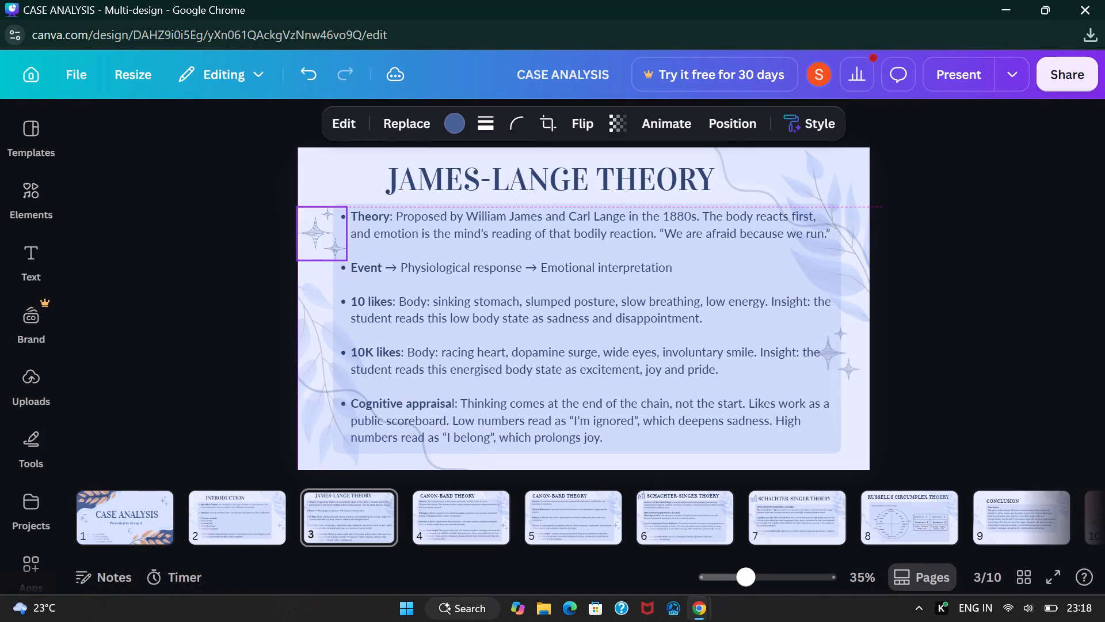
{"action": "left_click_drag", "start_coordinate": [310, 235], "coordinate": [311, 237]}
{"action": "key", "text": "Right"}
{"action": "key", "text": "Right"}
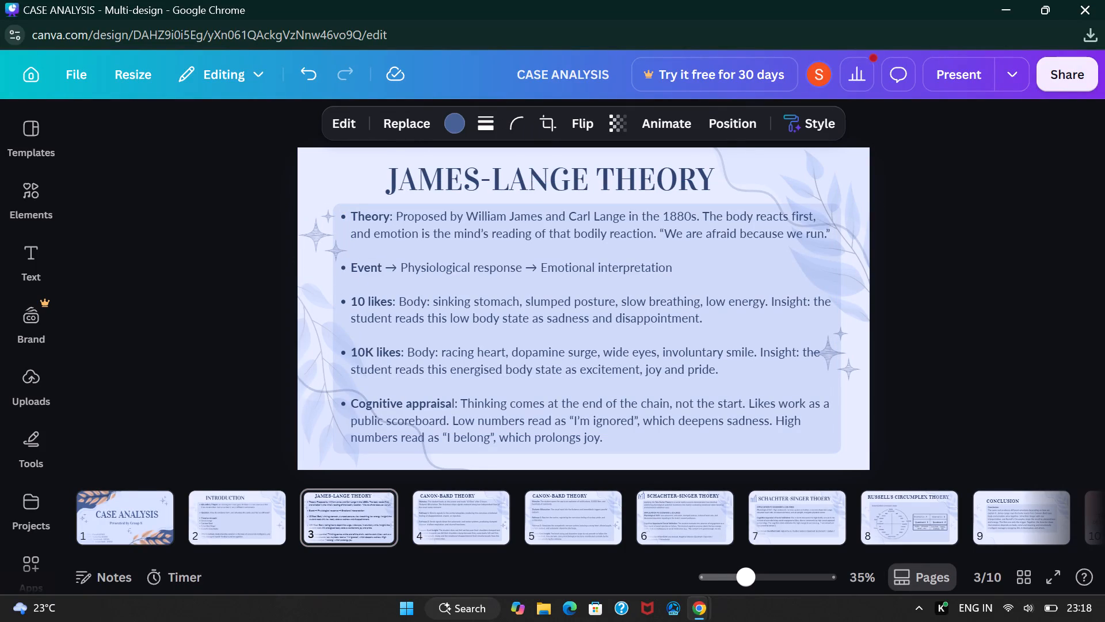
{"action": "key", "text": "Right"}
{"action": "key", "text": "Right"}
{"action": "key", "text": "Right"}
{"action": "key", "text": "Right"}
{"action": "key", "text": "Down"}
{"action": "key", "text": "Down"}
{"action": "key", "text": "Down"}
{"action": "key", "text": "Down"}
{"action": "key", "text": "Down"}
{"action": "key", "text": "Down"}
{"action": "key", "text": "Down"}
{"action": "key", "text": "Down"}
{"action": "key", "text": "Down"}
{"action": "left_click", "coordinate": [969, 286]}
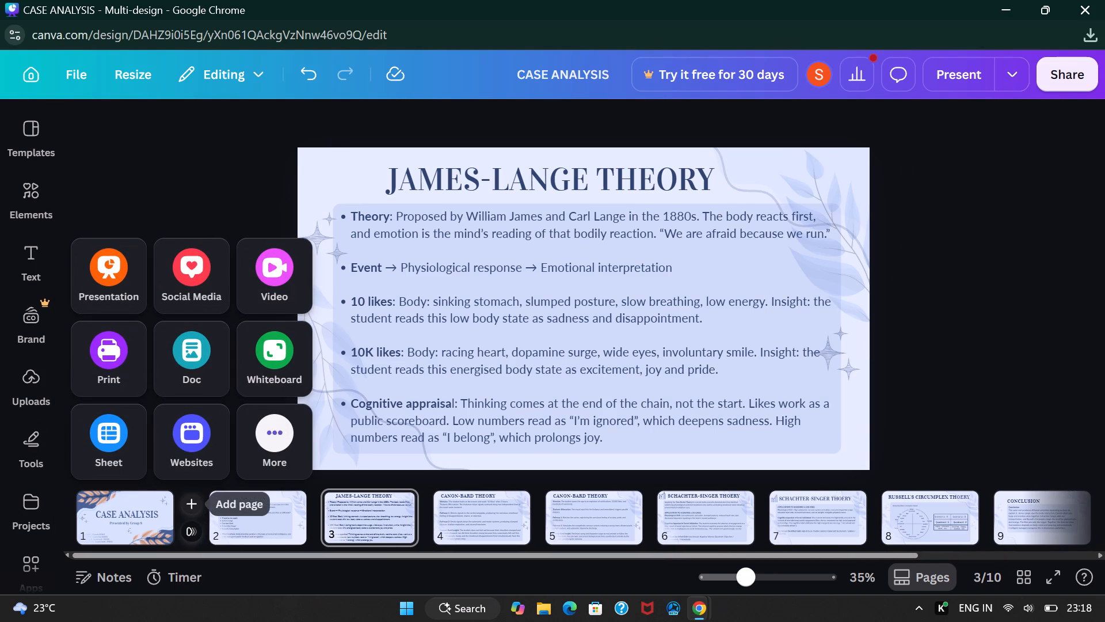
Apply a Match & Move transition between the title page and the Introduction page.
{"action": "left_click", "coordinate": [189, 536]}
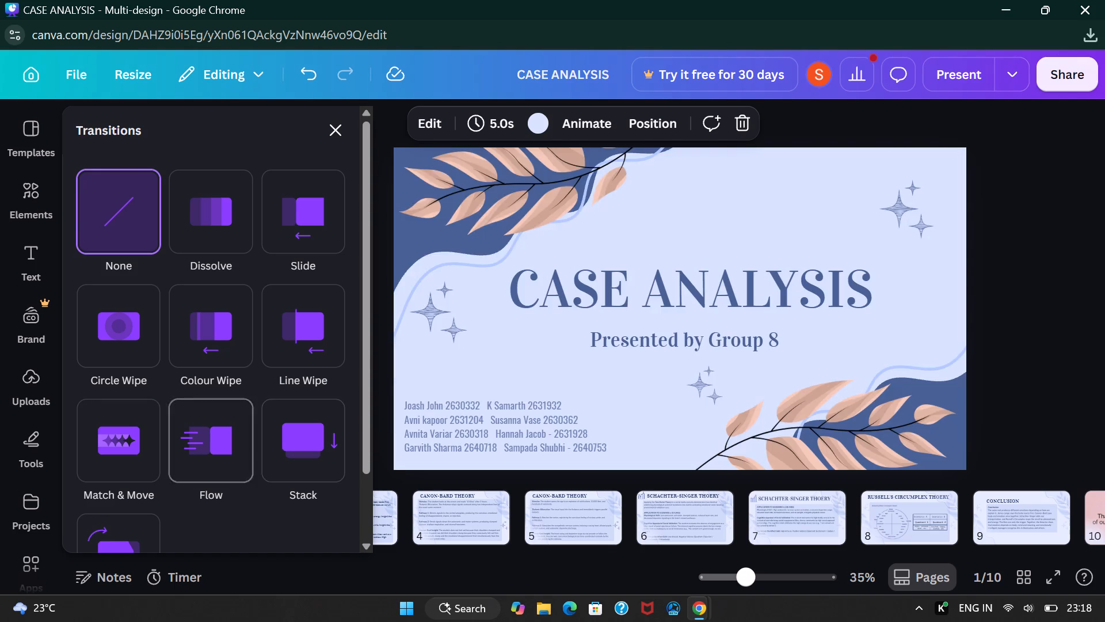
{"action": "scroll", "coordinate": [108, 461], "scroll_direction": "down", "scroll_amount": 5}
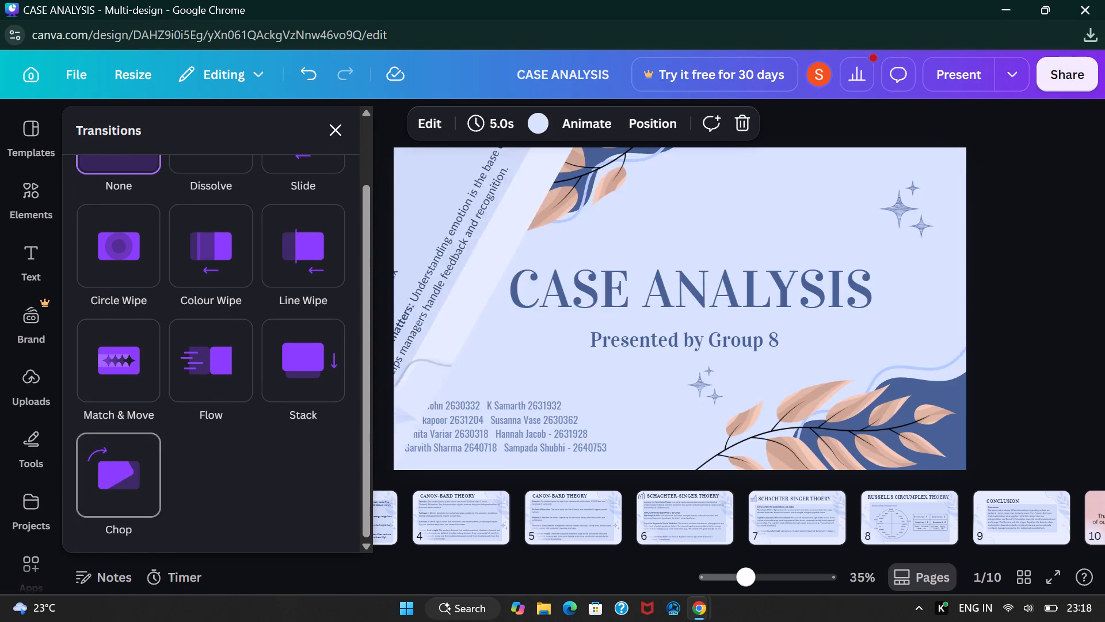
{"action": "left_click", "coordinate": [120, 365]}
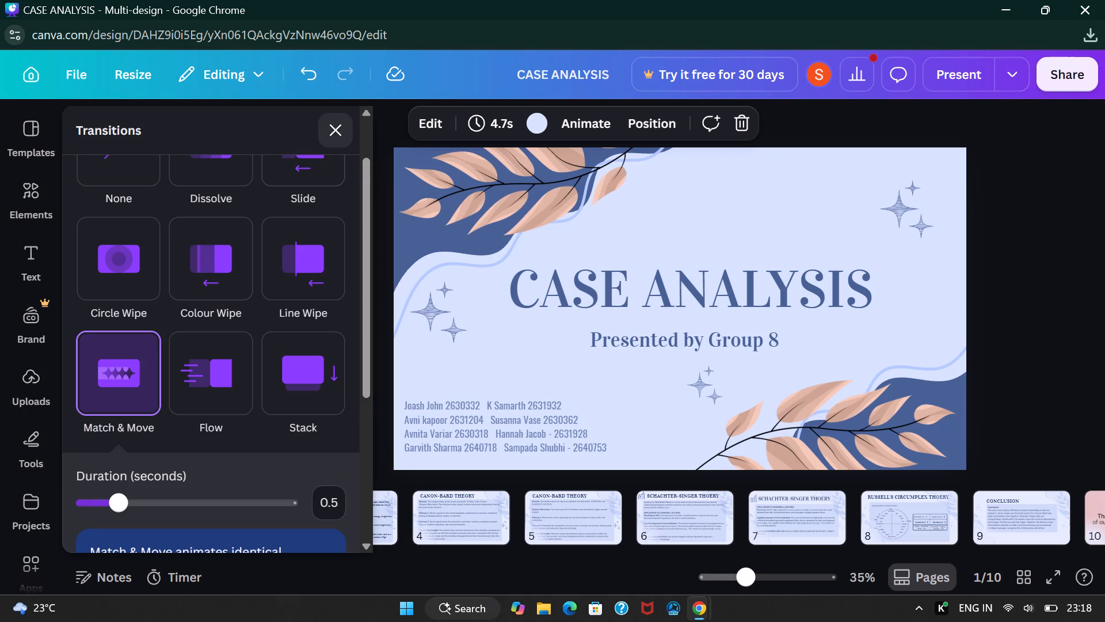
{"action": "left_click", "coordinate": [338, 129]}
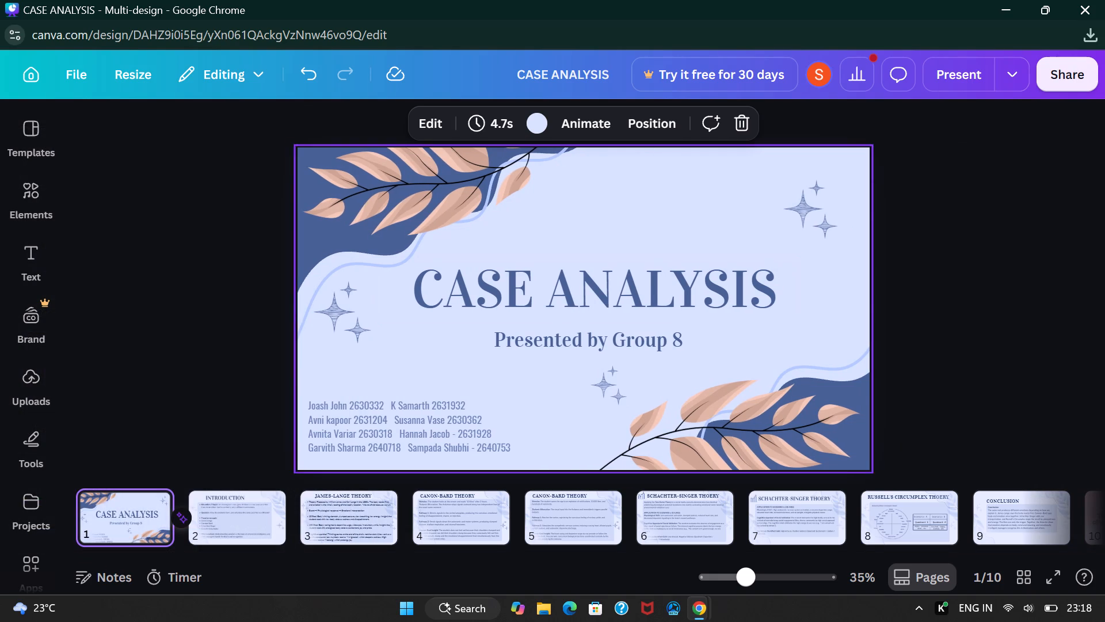
Present the slideshow full screen from the title page through to the closing video, and return to the editor.
{"action": "left_click", "coordinate": [947, 68]}
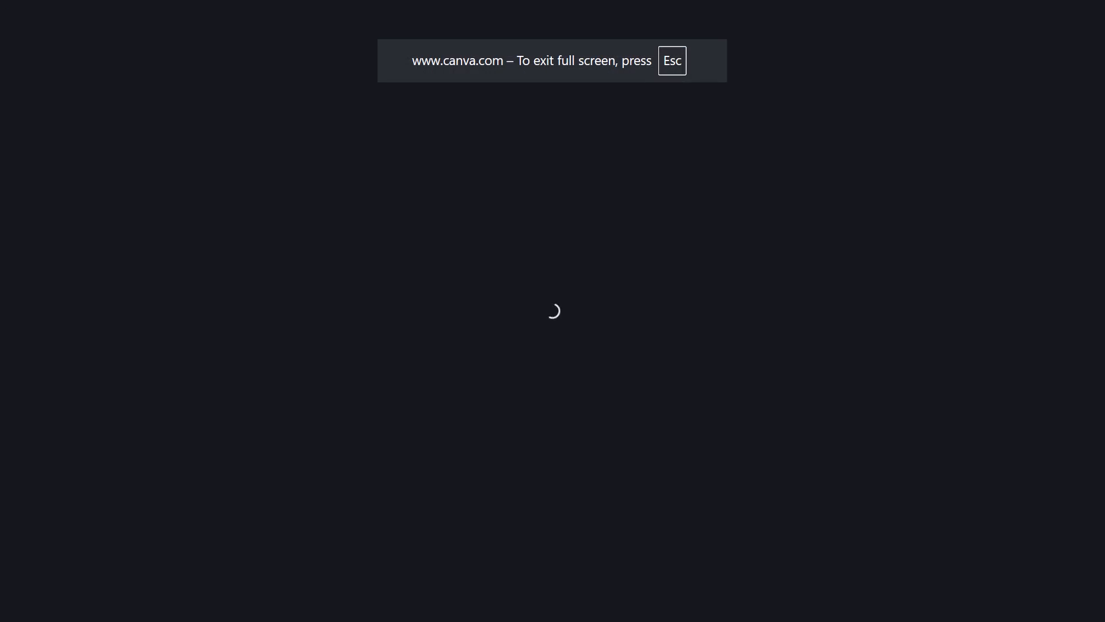
{"action": "scroll", "coordinate": [1045, 233], "scroll_direction": "down", "scroll_amount": 1}
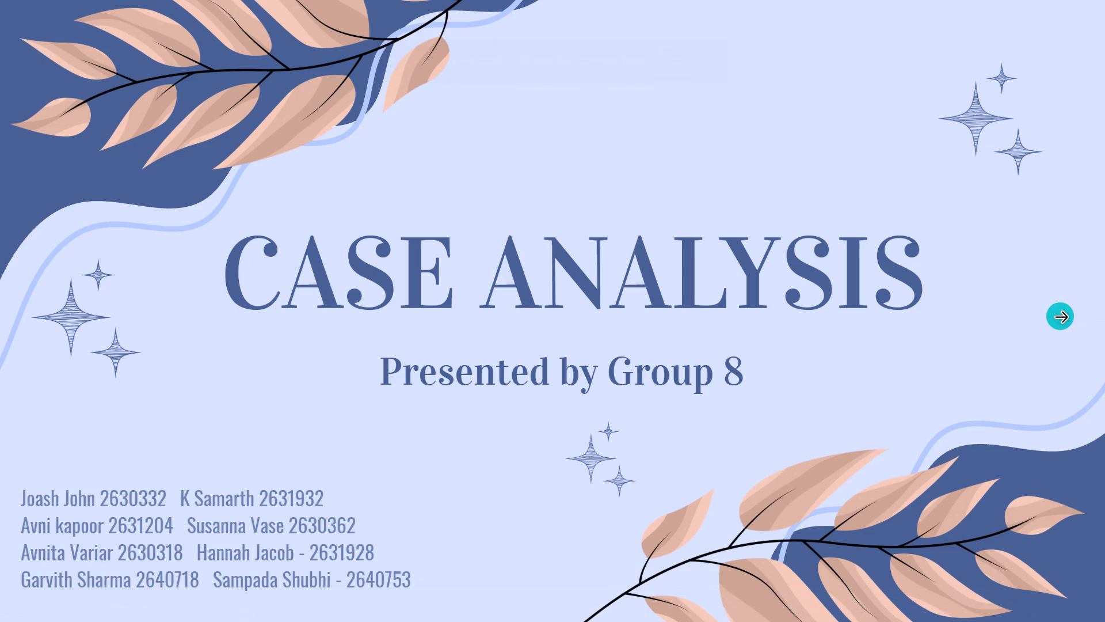
{"action": "key", "text": "Right"}
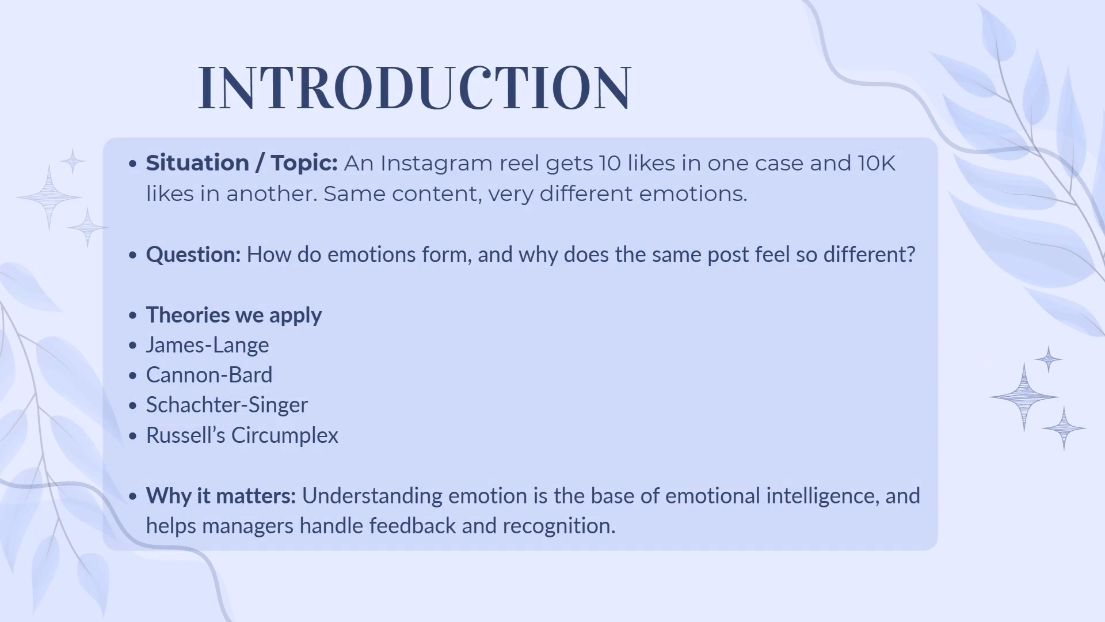
{"action": "key", "text": "Right"}
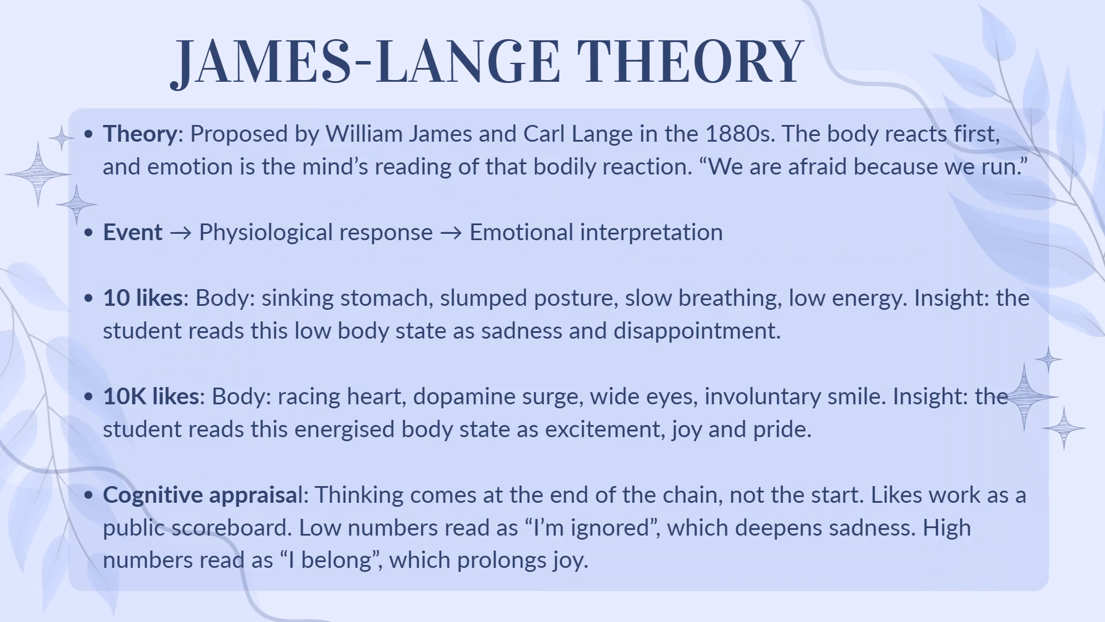
{"action": "key", "text": "Right"}
{"action": "key", "text": "Right"}
{"action": "key", "text": "Right"}
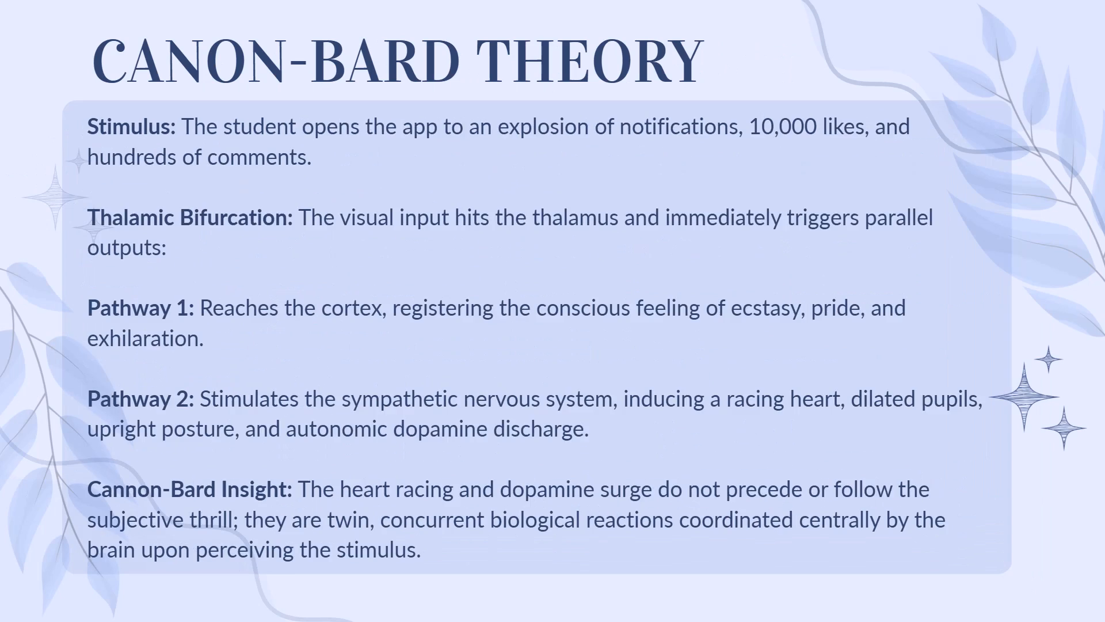
{"action": "key", "text": "Right"}
{"action": "key", "text": "Right"}
{"action": "key", "text": "Right"}
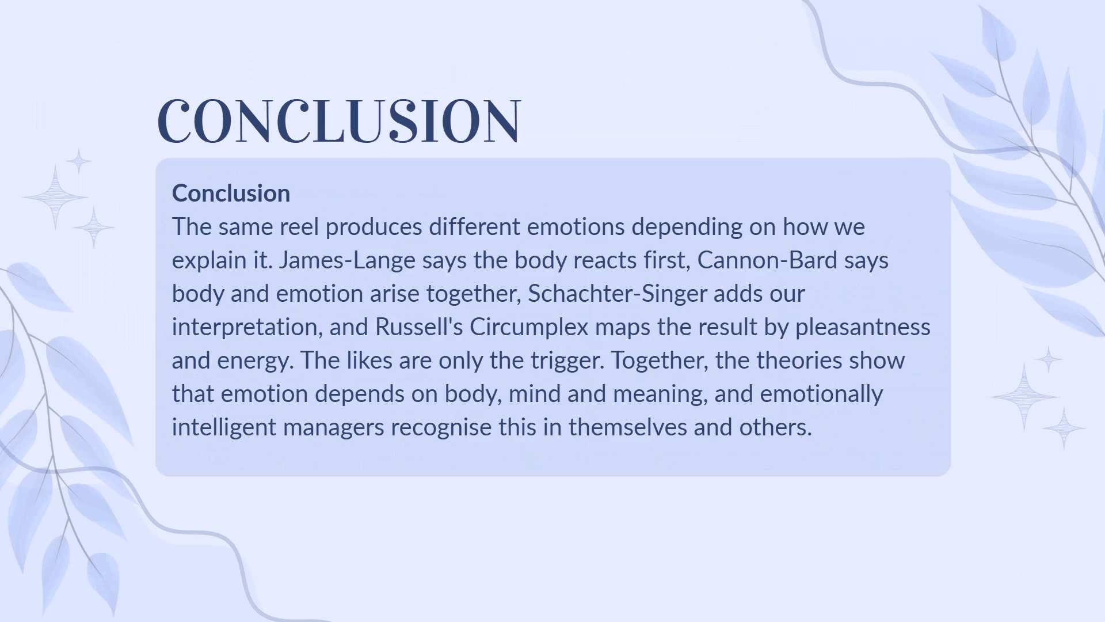
{"action": "key", "text": "Right"}
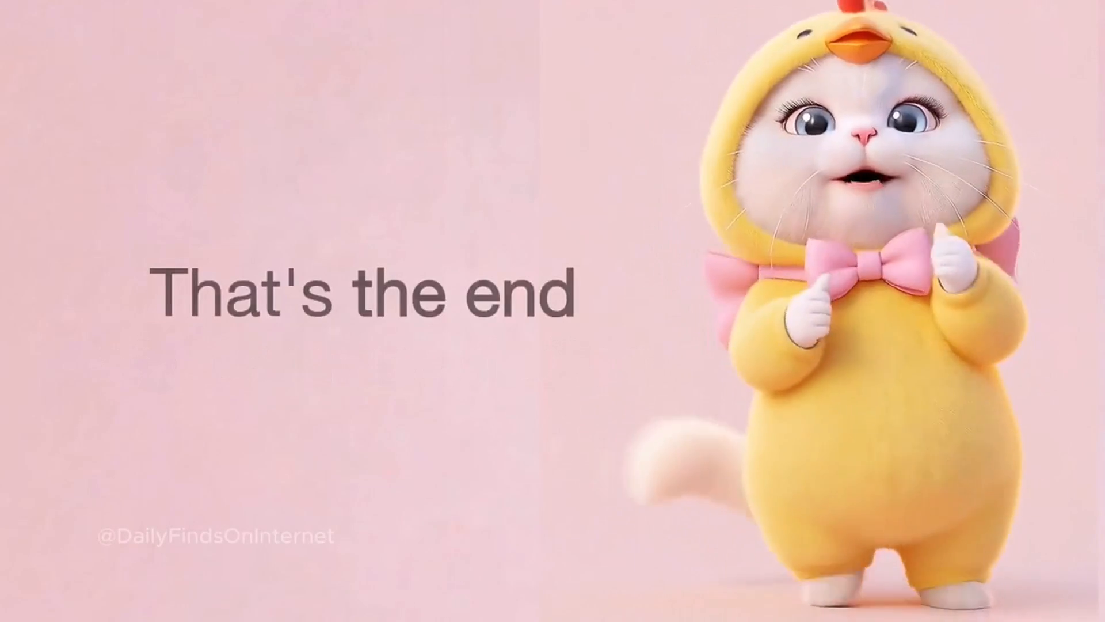
{"action": "key", "text": "Escape"}
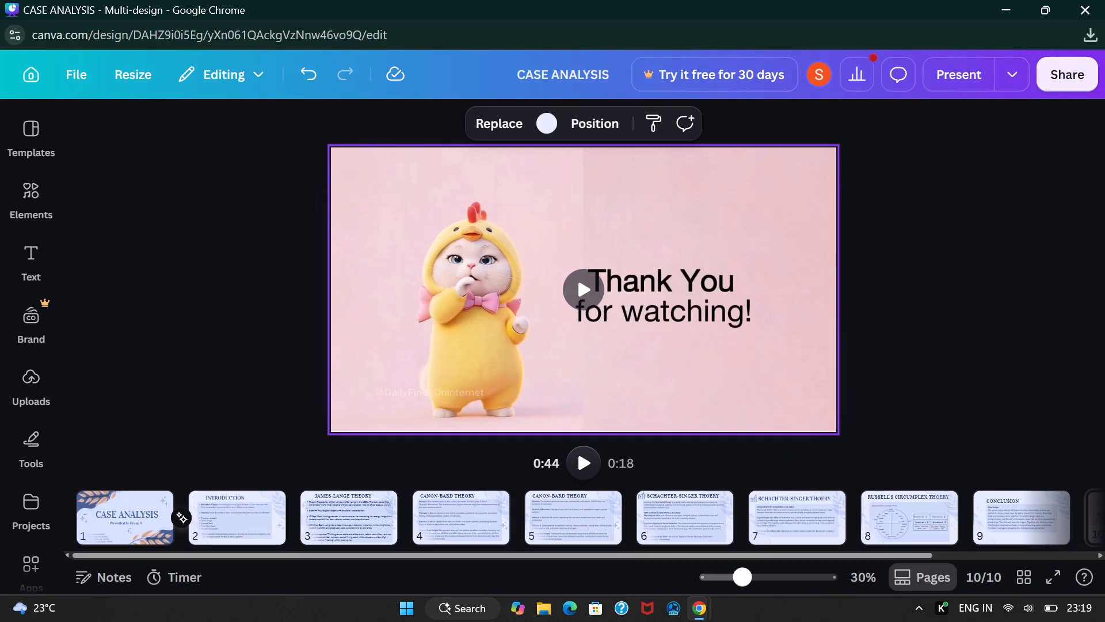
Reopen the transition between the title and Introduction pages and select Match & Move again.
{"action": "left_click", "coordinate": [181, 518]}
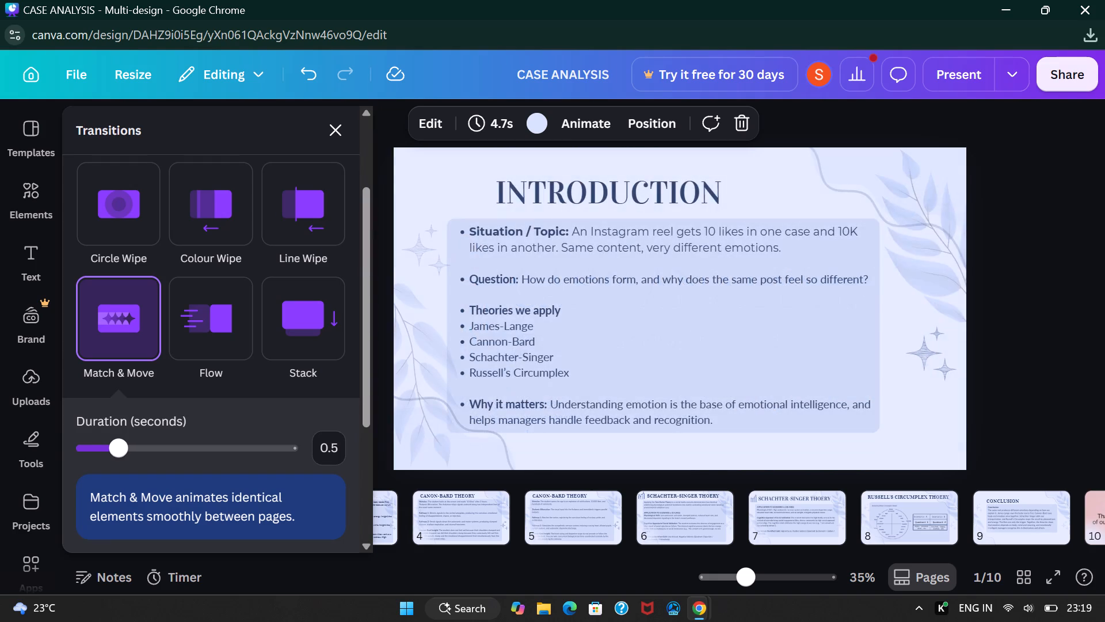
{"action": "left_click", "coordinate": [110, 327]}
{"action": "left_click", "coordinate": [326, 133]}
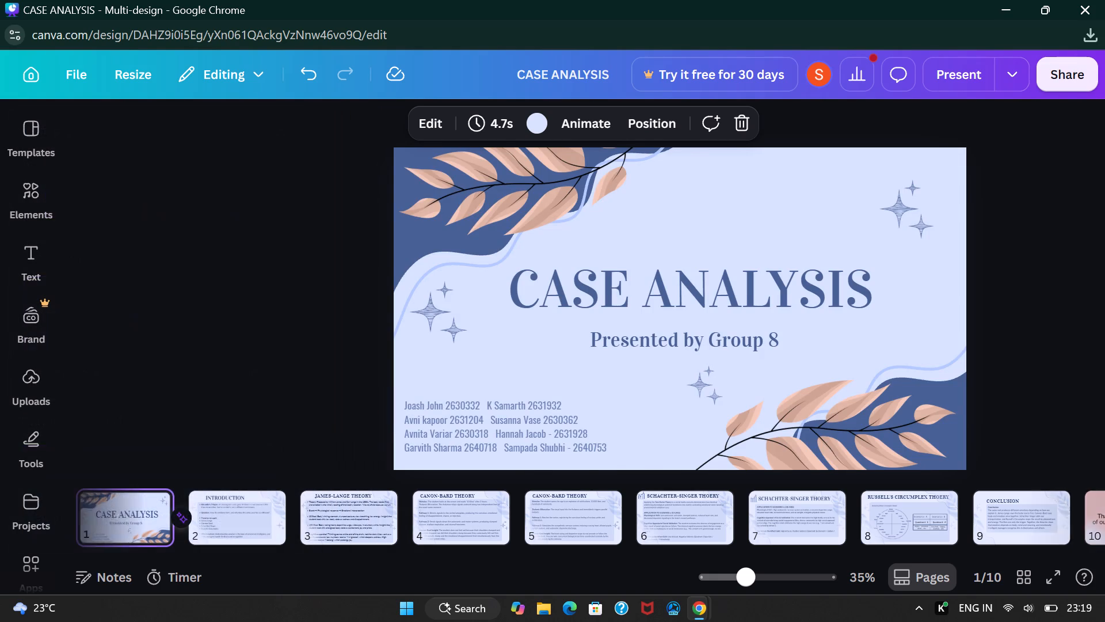
Apply a Match & Move transition between the Introduction and James-Lange Theory pages with a duration of 0.8 seconds.
{"action": "left_click", "coordinate": [295, 529]}
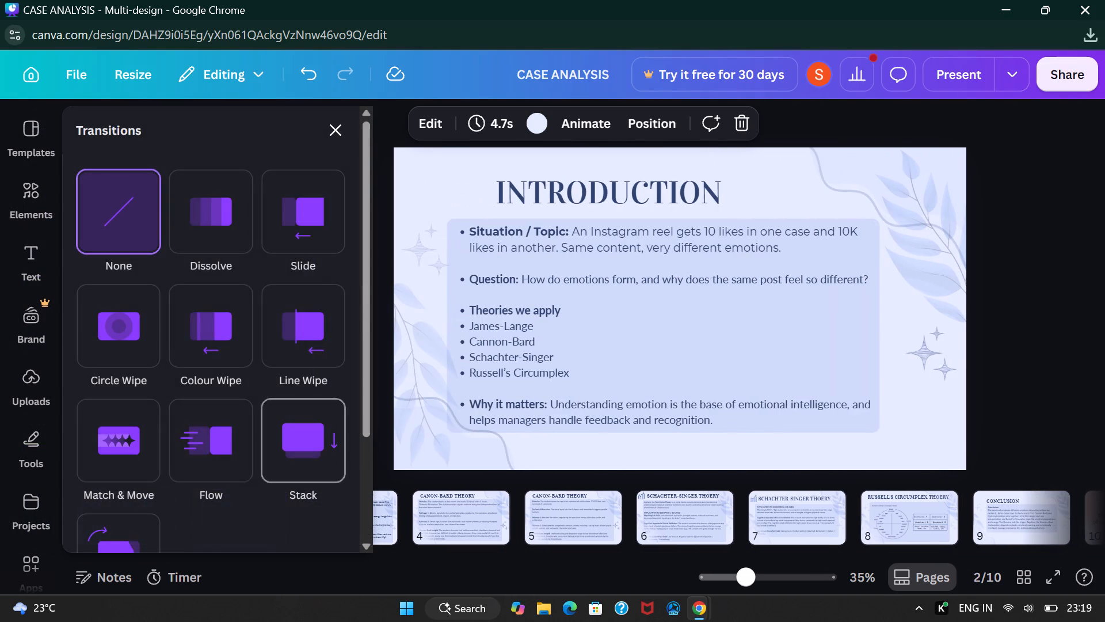
{"action": "left_click", "coordinate": [134, 457]}
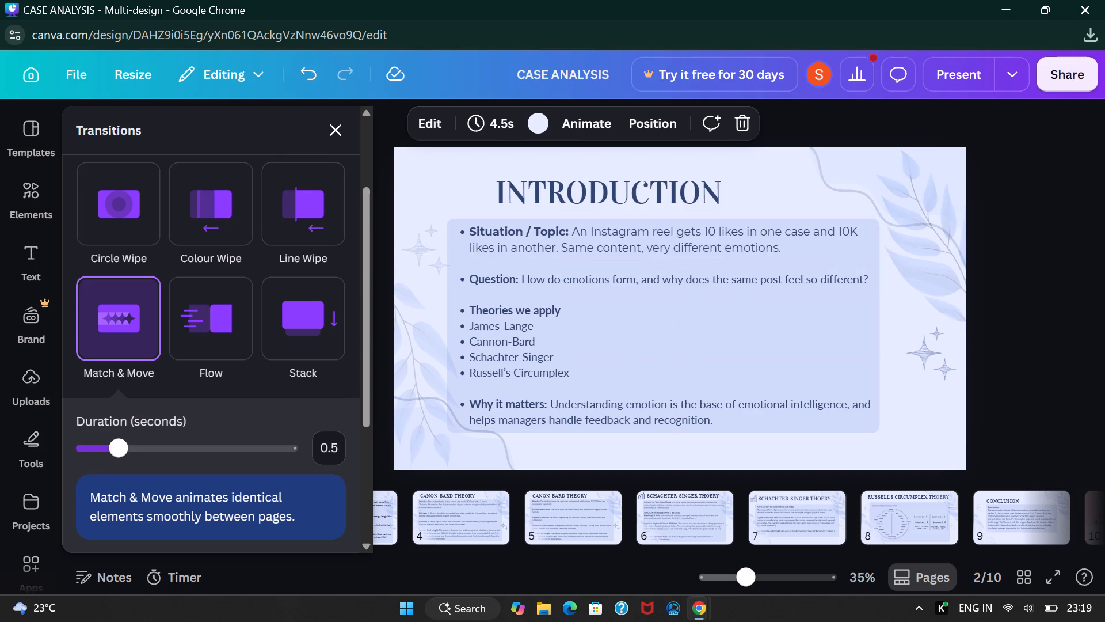
{"action": "left_click_drag", "start_coordinate": [124, 451], "coordinate": [183, 472]}
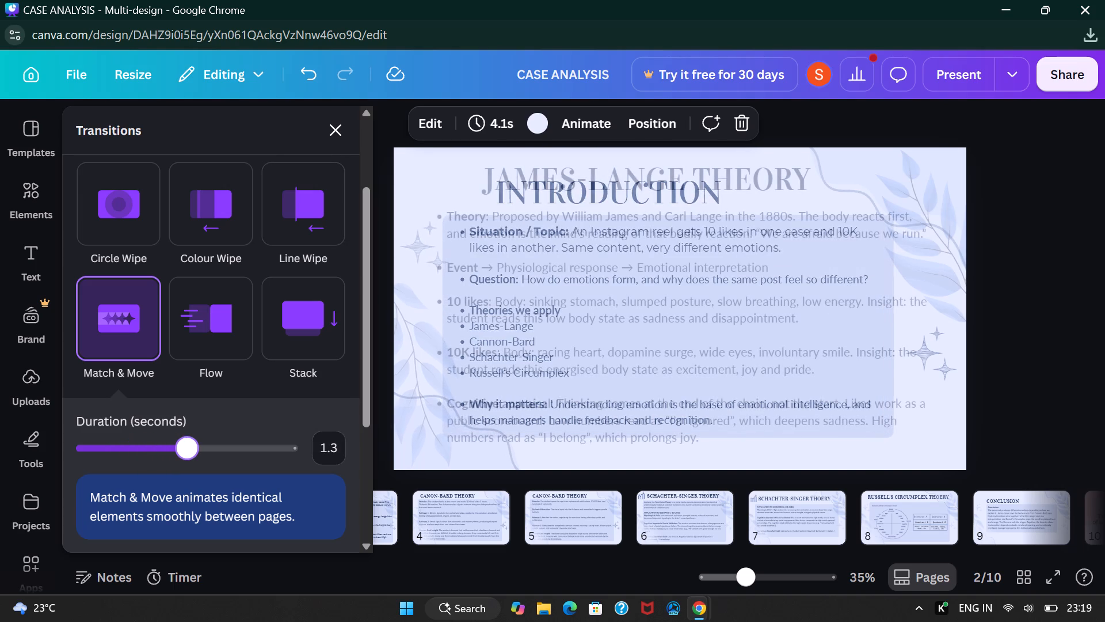
{"action": "left_click_drag", "start_coordinate": [184, 452], "coordinate": [167, 456]}
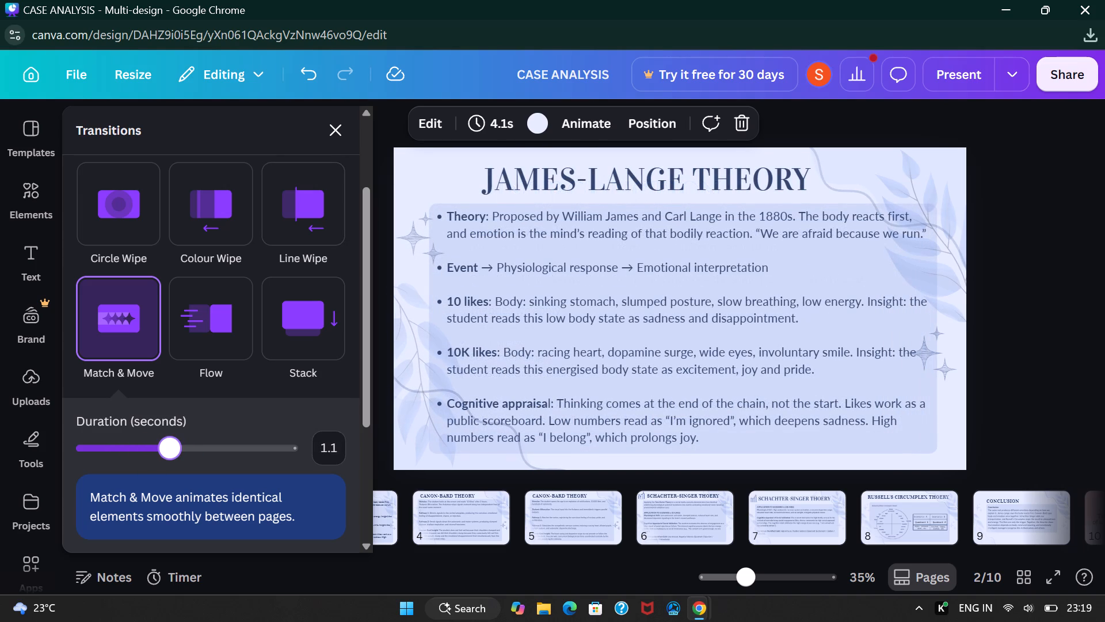
{"action": "left_click_drag", "start_coordinate": [167, 456], "coordinate": [164, 457]}
{"action": "left_click_drag", "start_coordinate": [163, 457], "coordinate": [162, 457]}
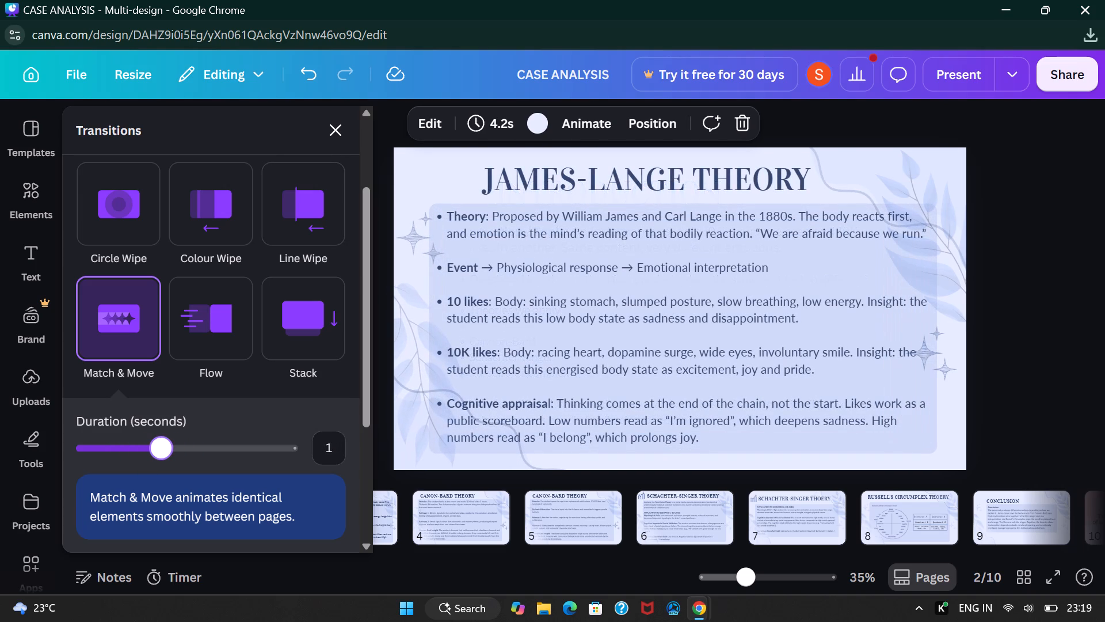
{"action": "left_click_drag", "start_coordinate": [162, 457], "coordinate": [143, 458]}
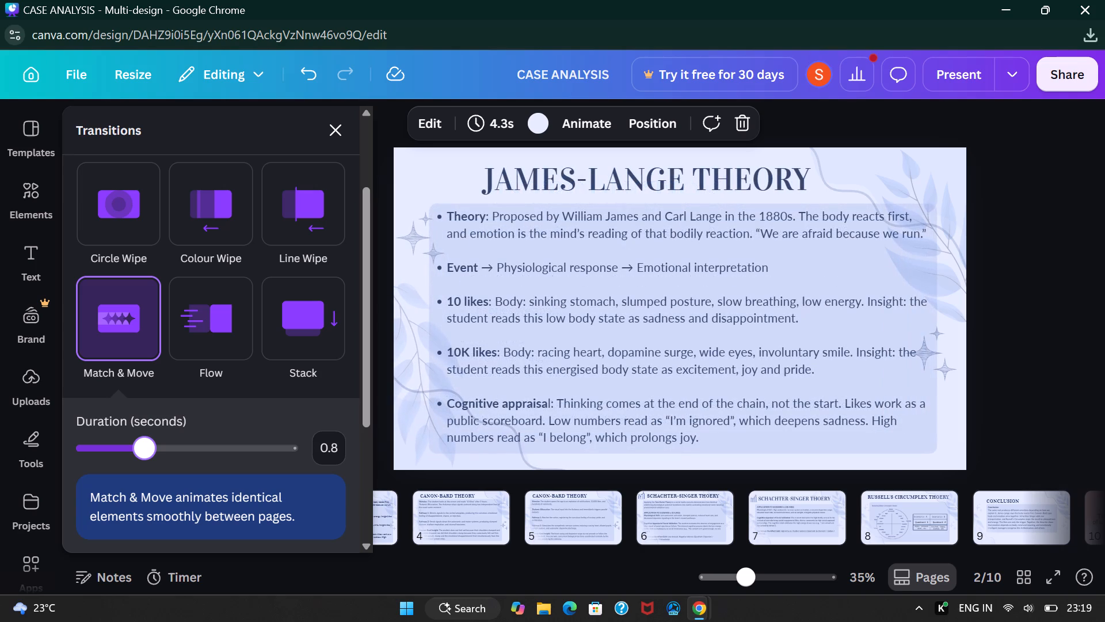
Change the transition between the Introduction and James-Lange Theory pages to Flow with leftward direction.
{"action": "left_click", "coordinate": [214, 338]}
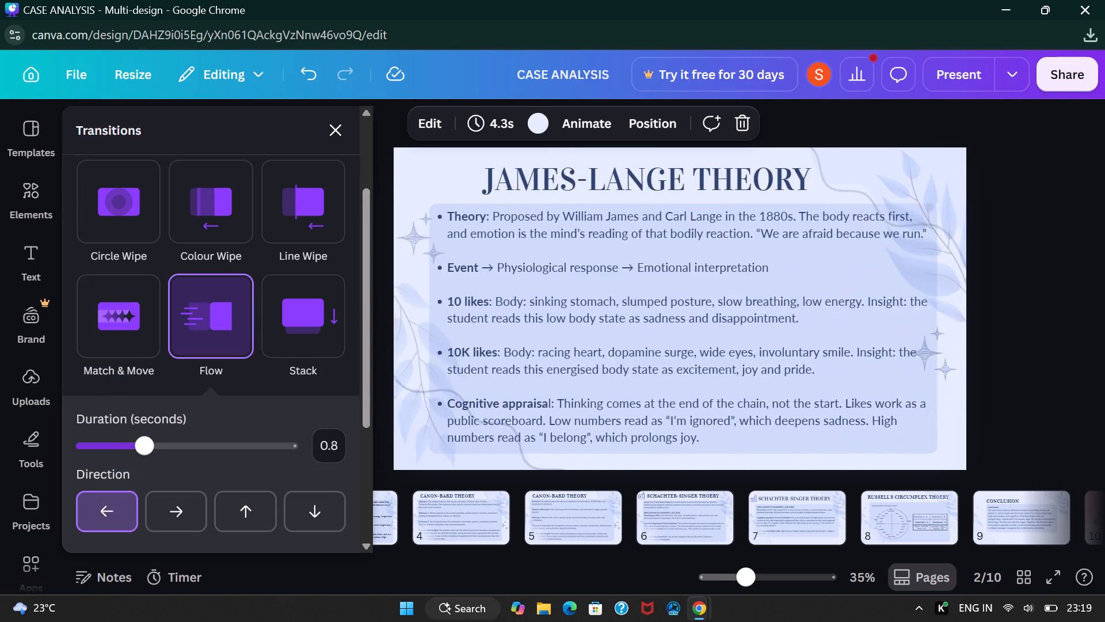
{"action": "left_click", "coordinate": [105, 500]}
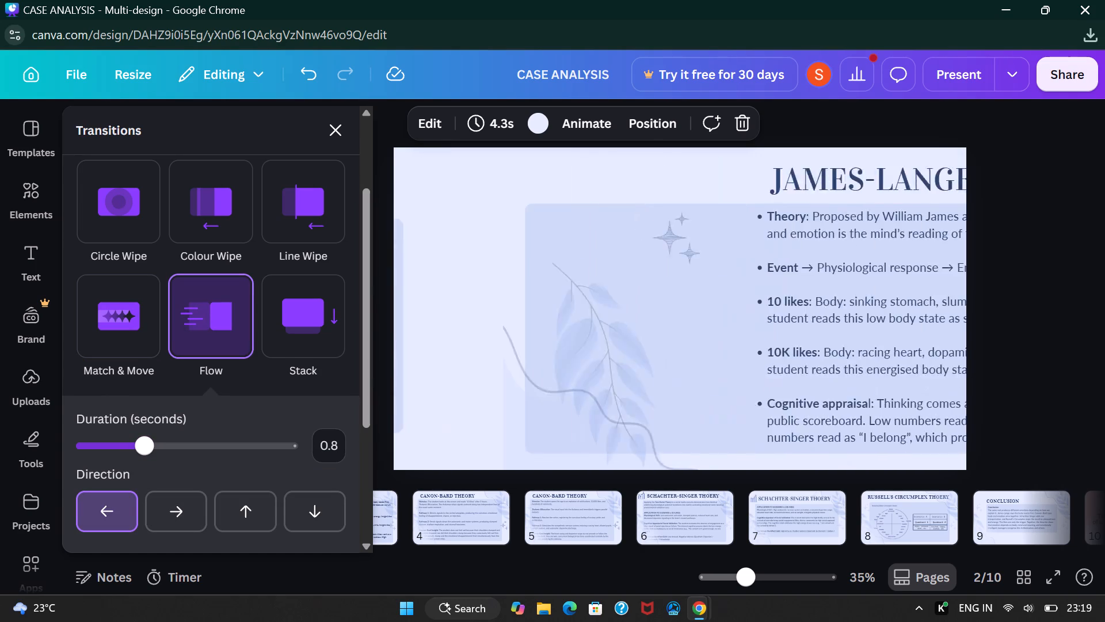
{"action": "left_click", "coordinate": [329, 134]}
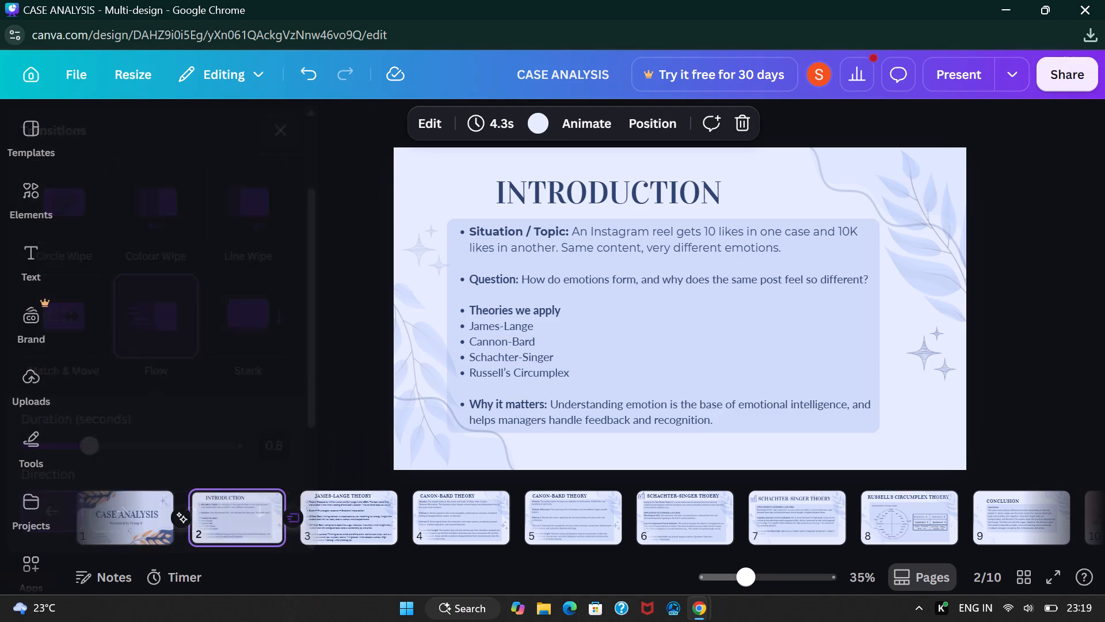
Change the transition between the title and Introduction pages to Flow with a duration of 0.8 seconds.
{"action": "left_click", "coordinate": [182, 519]}
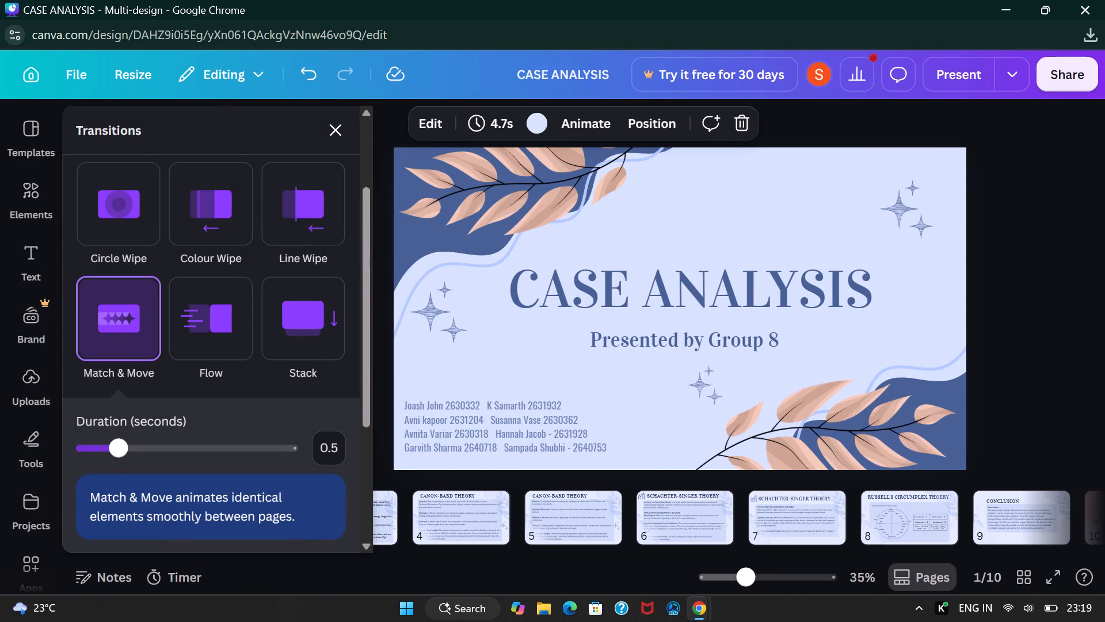
{"action": "left_click", "coordinate": [195, 338]}
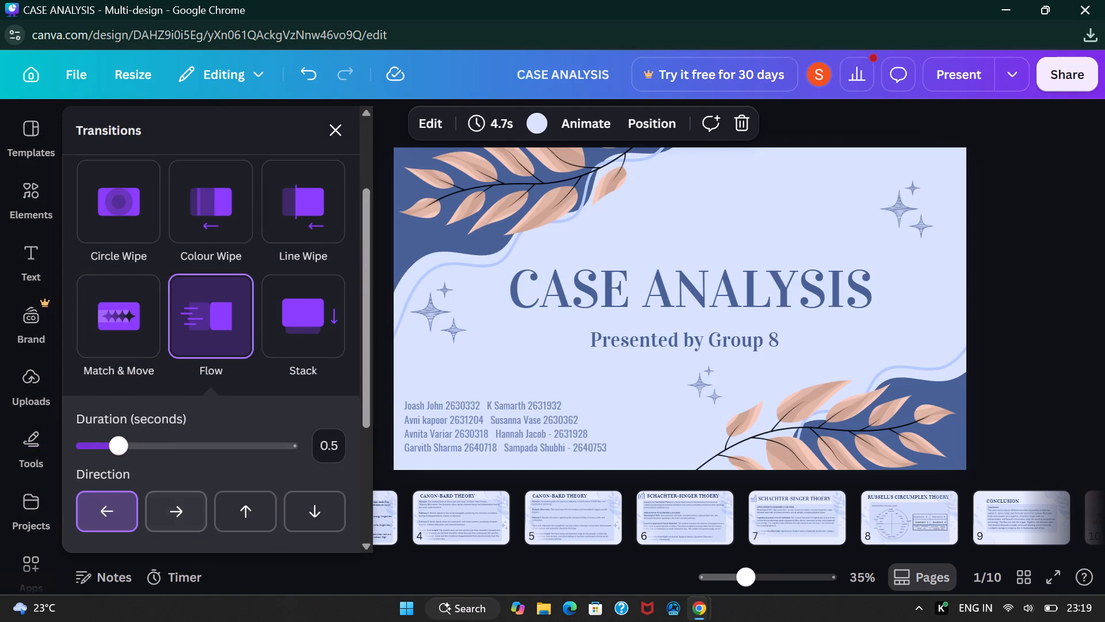
{"action": "left_click", "coordinate": [138, 446]}
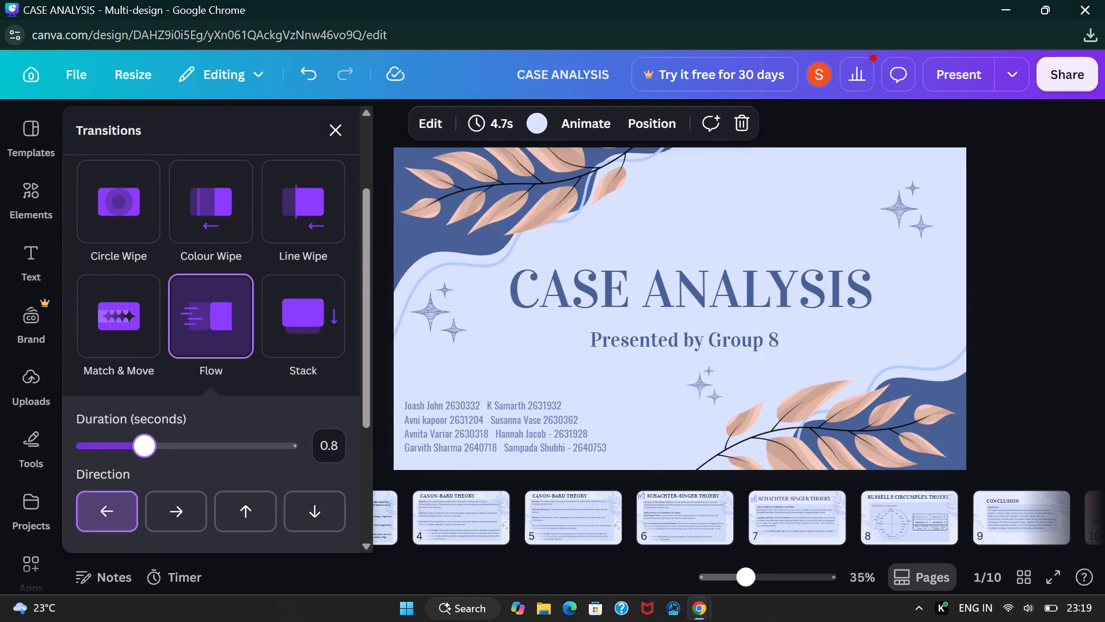
{"action": "left_click", "coordinate": [331, 131]}
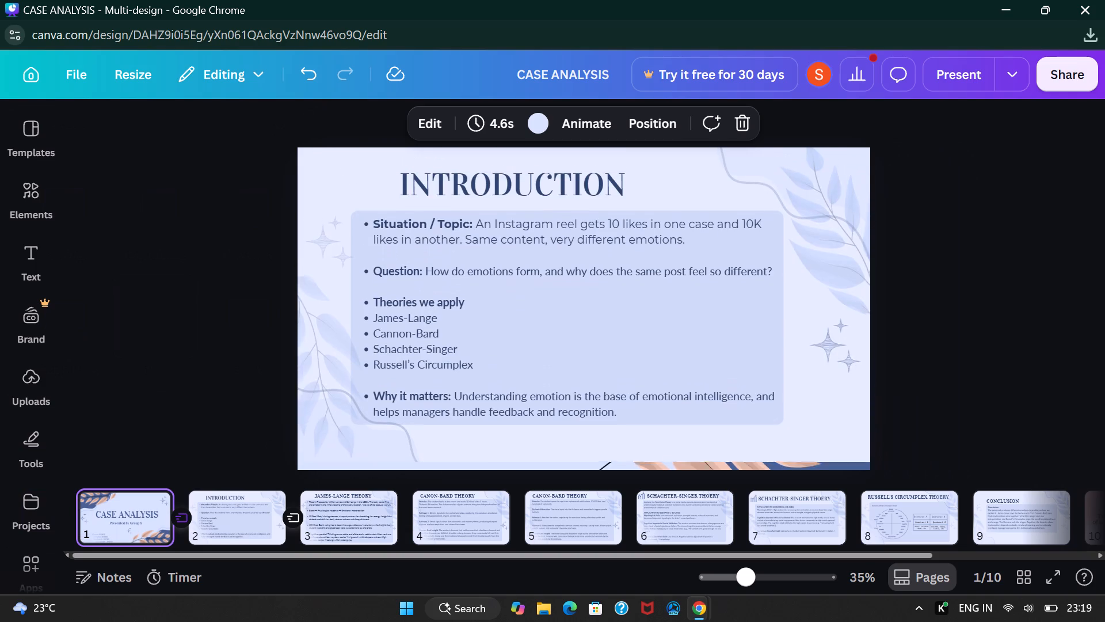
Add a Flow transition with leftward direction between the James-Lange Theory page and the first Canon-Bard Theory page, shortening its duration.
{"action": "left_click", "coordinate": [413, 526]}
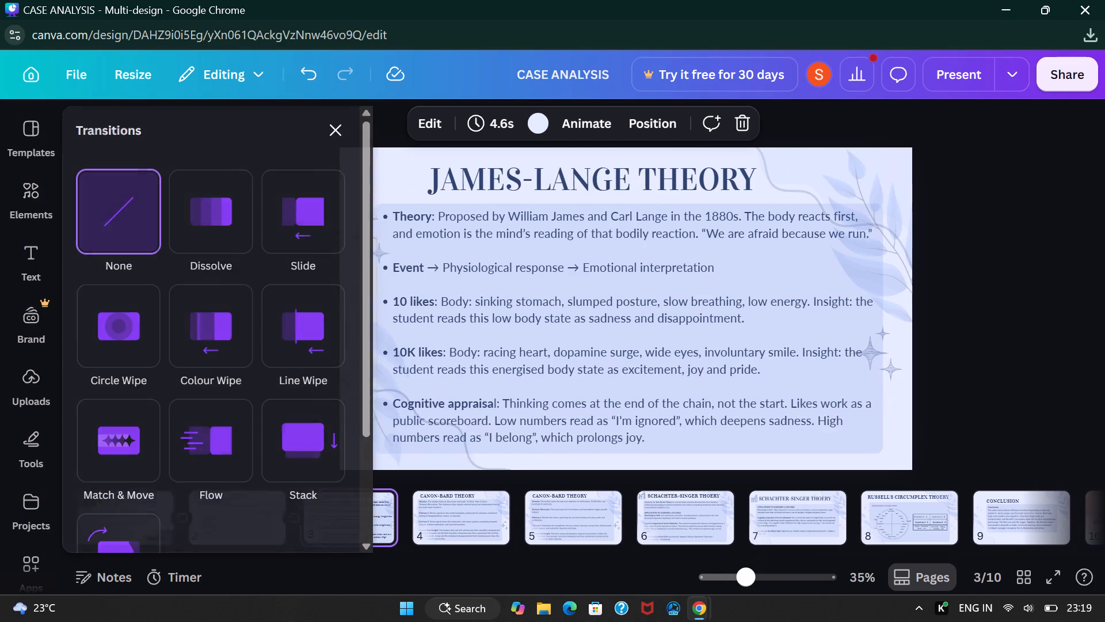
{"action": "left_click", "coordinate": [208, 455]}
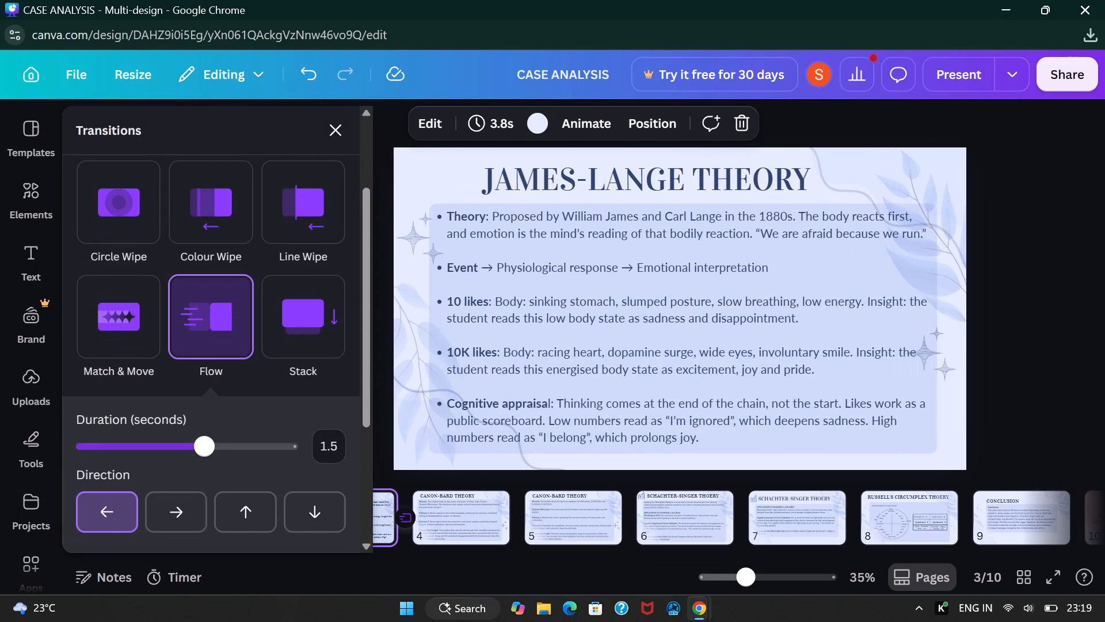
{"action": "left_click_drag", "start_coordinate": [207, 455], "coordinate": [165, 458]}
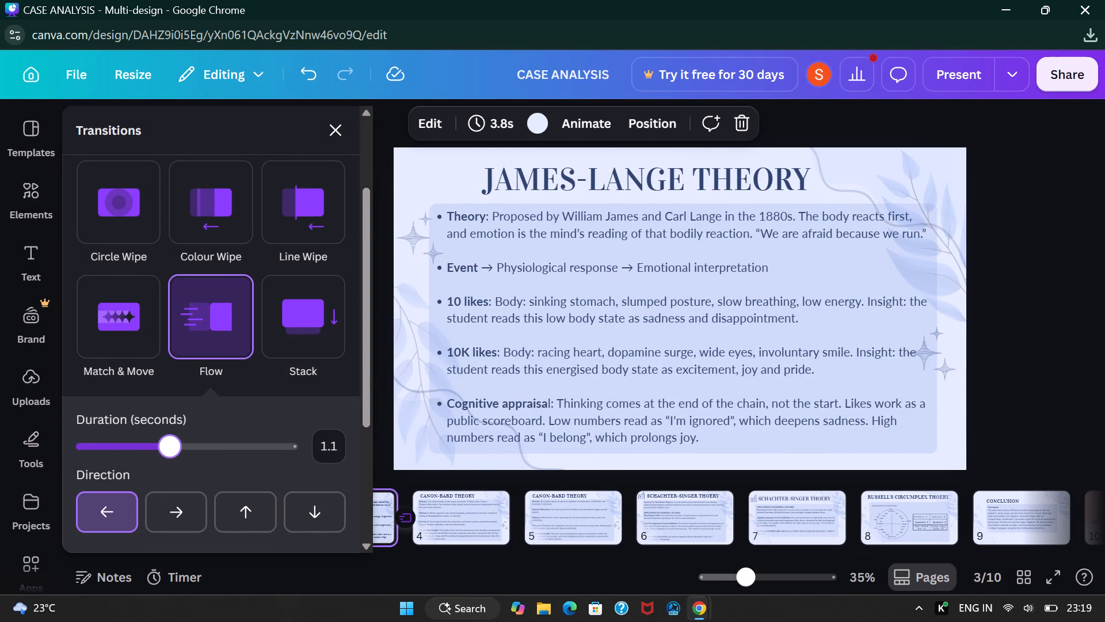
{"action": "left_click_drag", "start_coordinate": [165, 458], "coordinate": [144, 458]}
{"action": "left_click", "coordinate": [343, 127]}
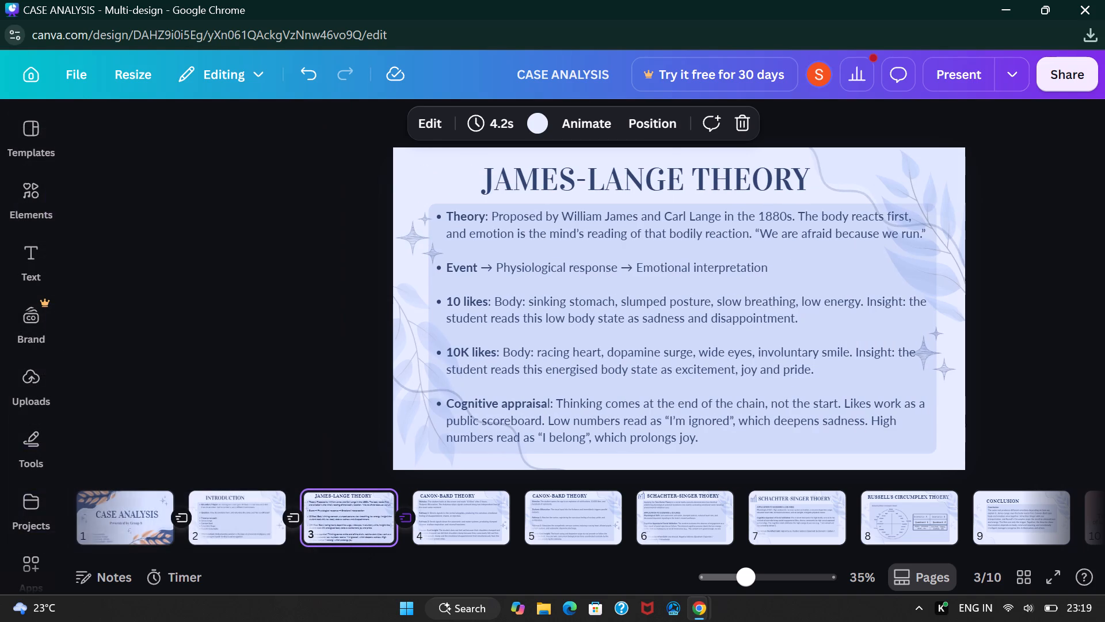
Preview the opening pages in full-screen presentation from the title page to check how the Flow transitions play.
{"action": "left_click", "coordinate": [238, 512]}
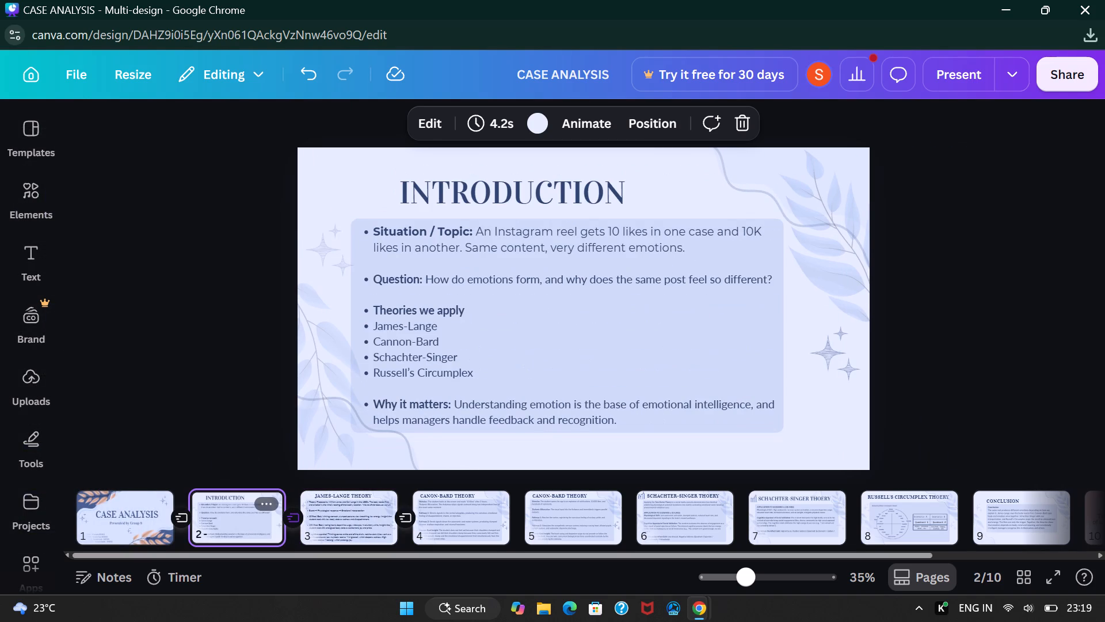
{"action": "key", "text": "Right"}
{"action": "key", "text": "Left"}
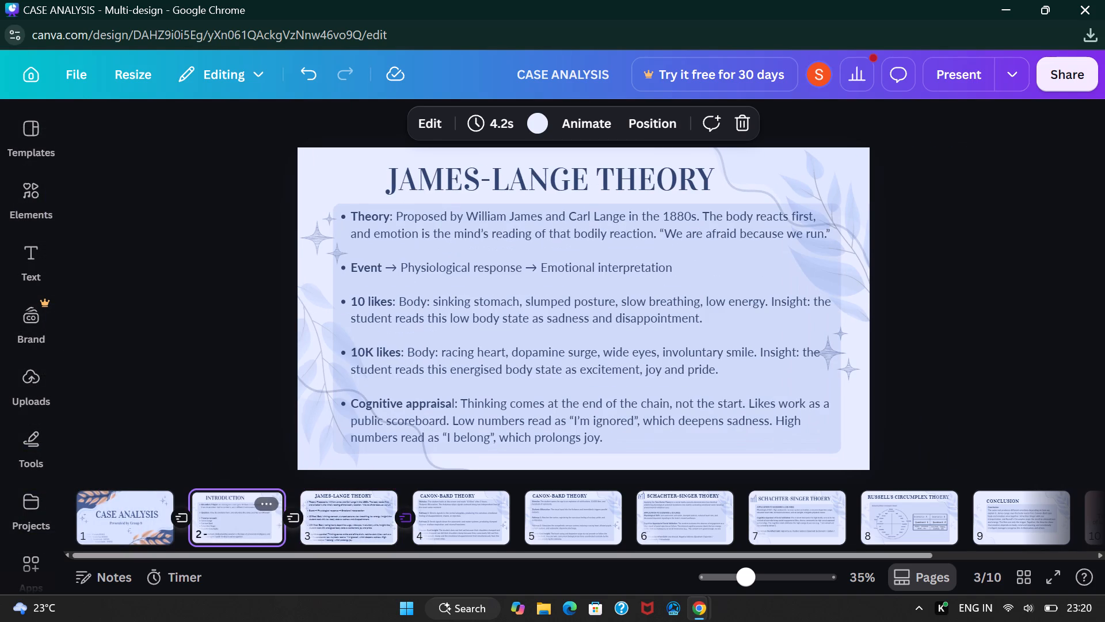
{"action": "left_click", "coordinate": [113, 523]}
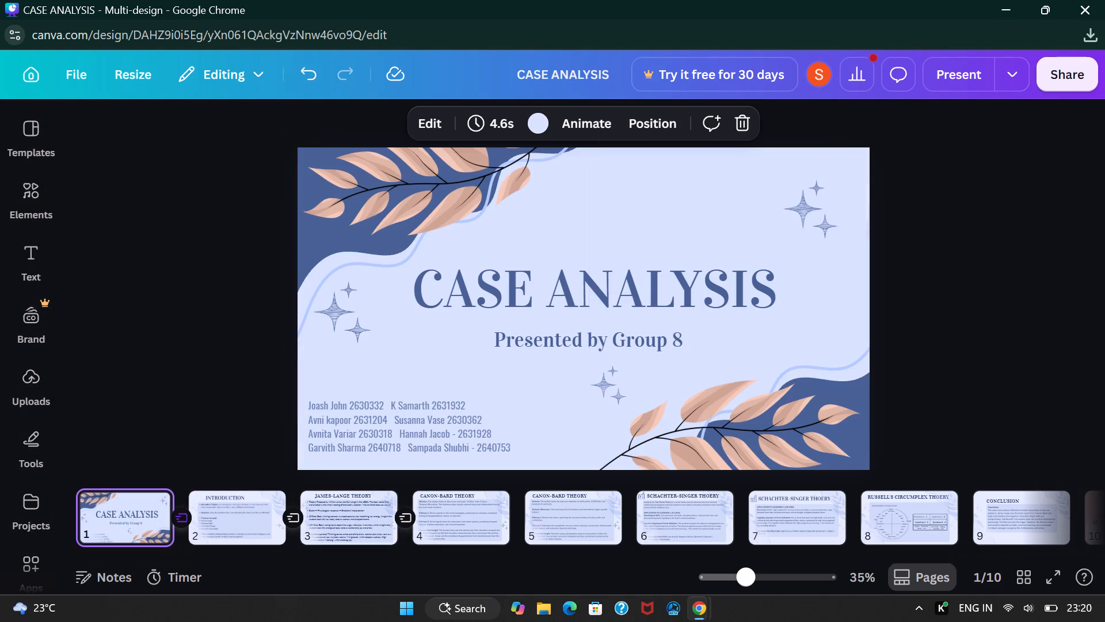
{"action": "left_click", "coordinate": [974, 71]}
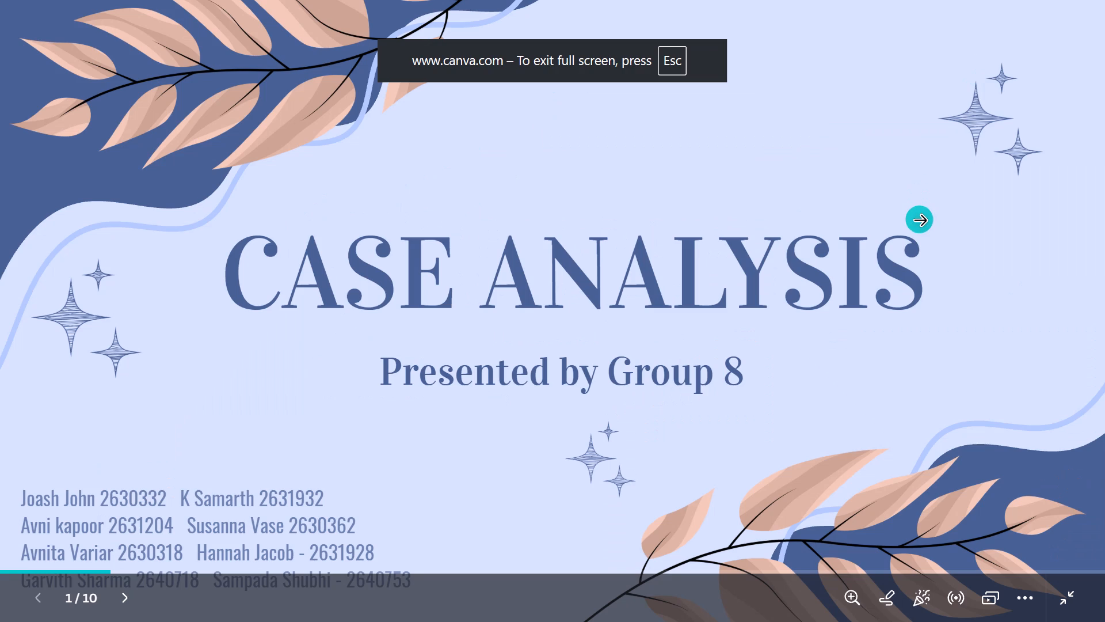
{"action": "key", "text": "Right"}
{"action": "key", "text": "Right"}
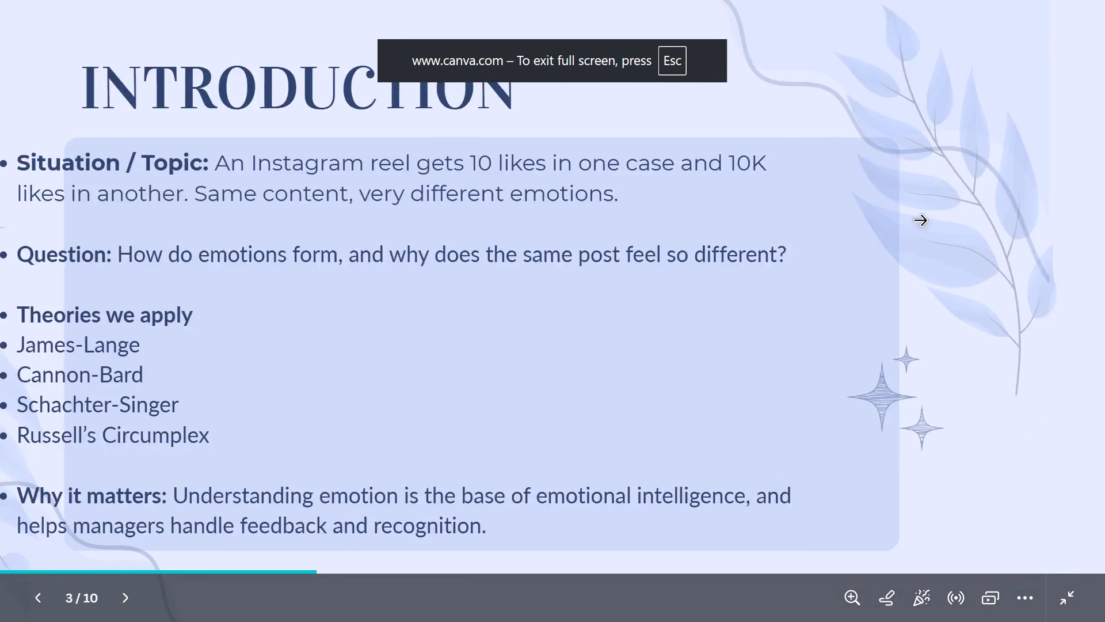
{"action": "key", "text": "Escape"}
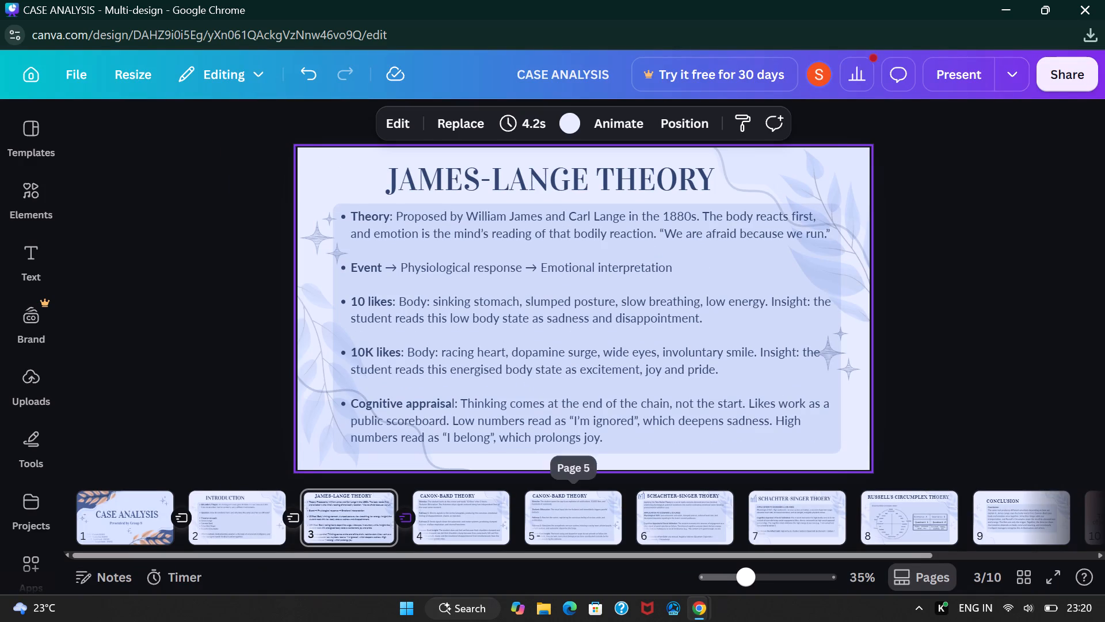
Set a leftward Flow transition of 0.7 seconds between the two Canon-Bard Theory pages and apply it between all pages.
{"action": "left_click", "coordinate": [529, 528]}
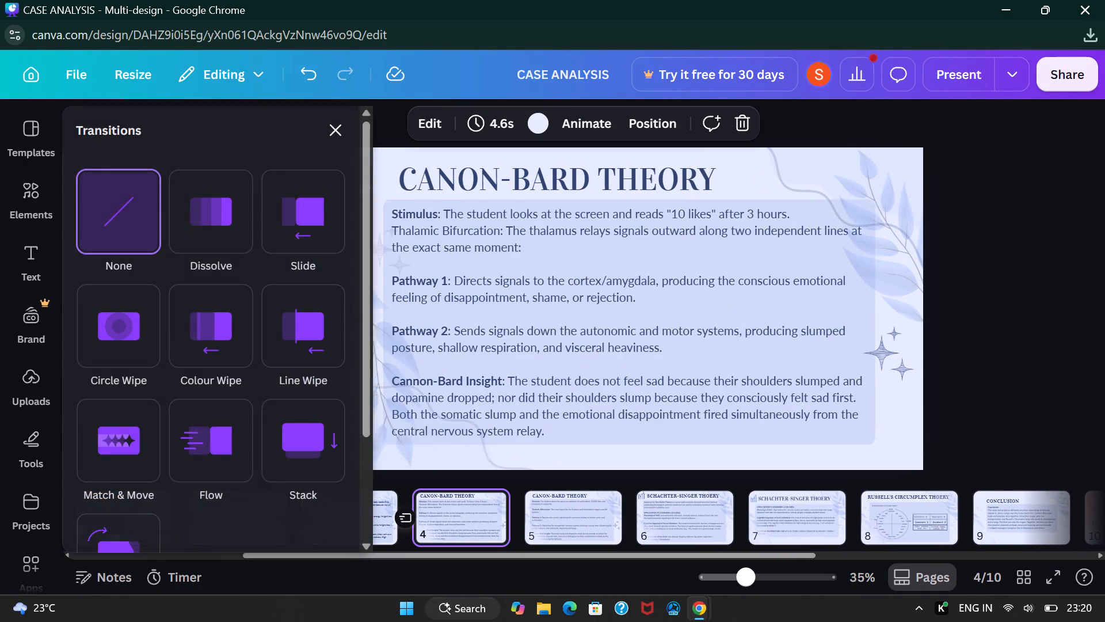
{"action": "left_click", "coordinate": [223, 467]}
{"action": "scroll", "coordinate": [219, 401], "scroll_direction": "up", "scroll_amount": 6}
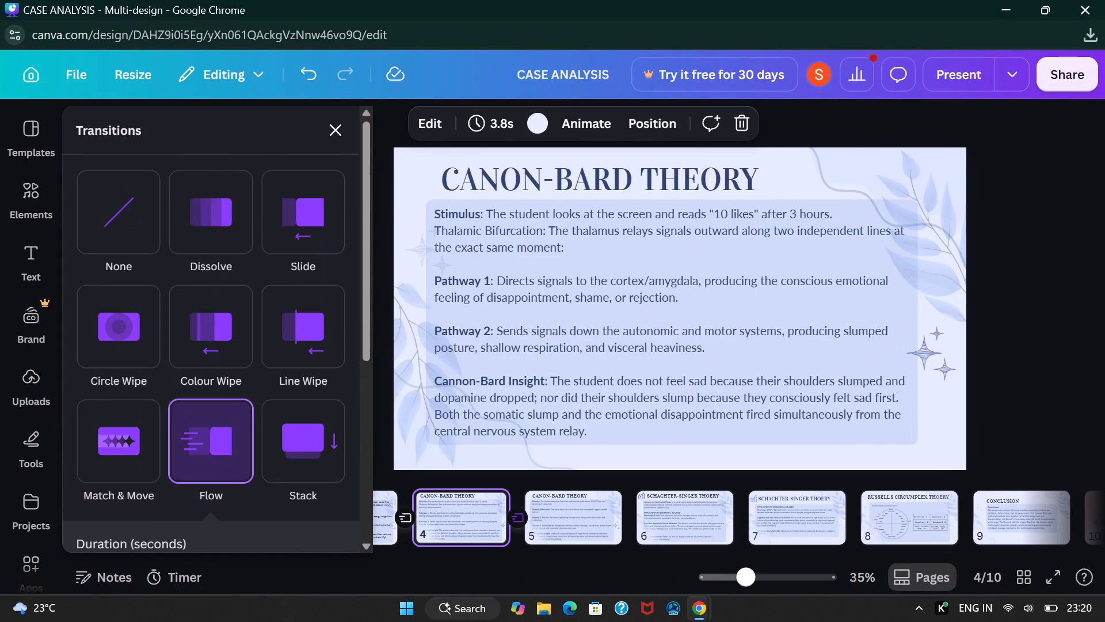
{"action": "scroll", "coordinate": [219, 399], "scroll_direction": "down", "scroll_amount": 7}
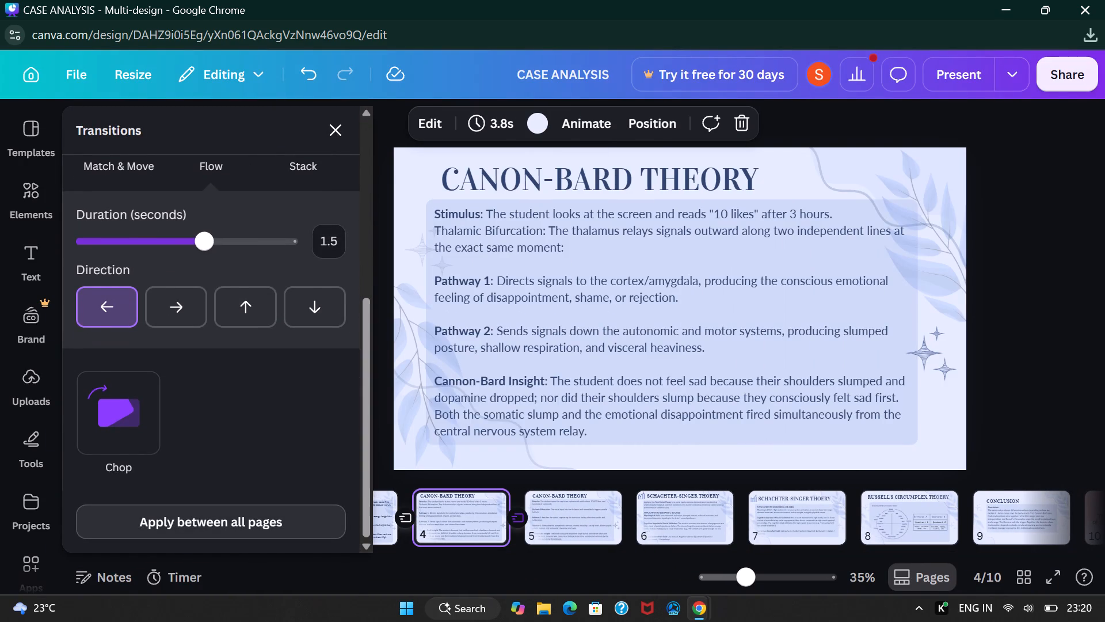
{"action": "left_click_drag", "start_coordinate": [207, 232], "coordinate": [201, 246]}
{"action": "left_click_drag", "start_coordinate": [201, 248], "coordinate": [201, 248]}
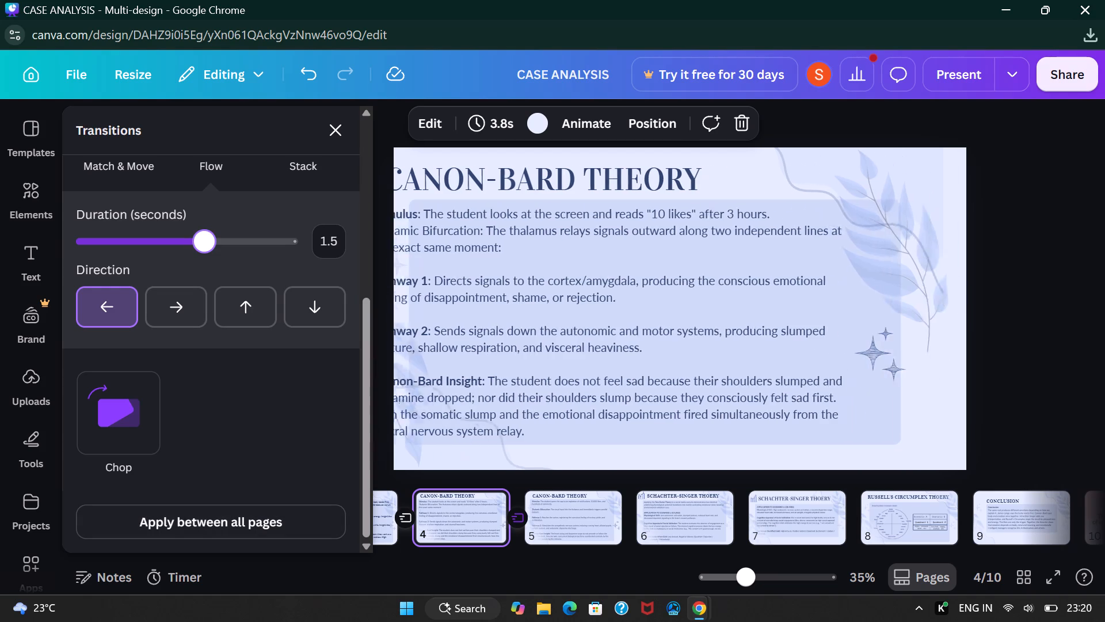
{"action": "left_click_drag", "start_coordinate": [201, 248], "coordinate": [141, 252]}
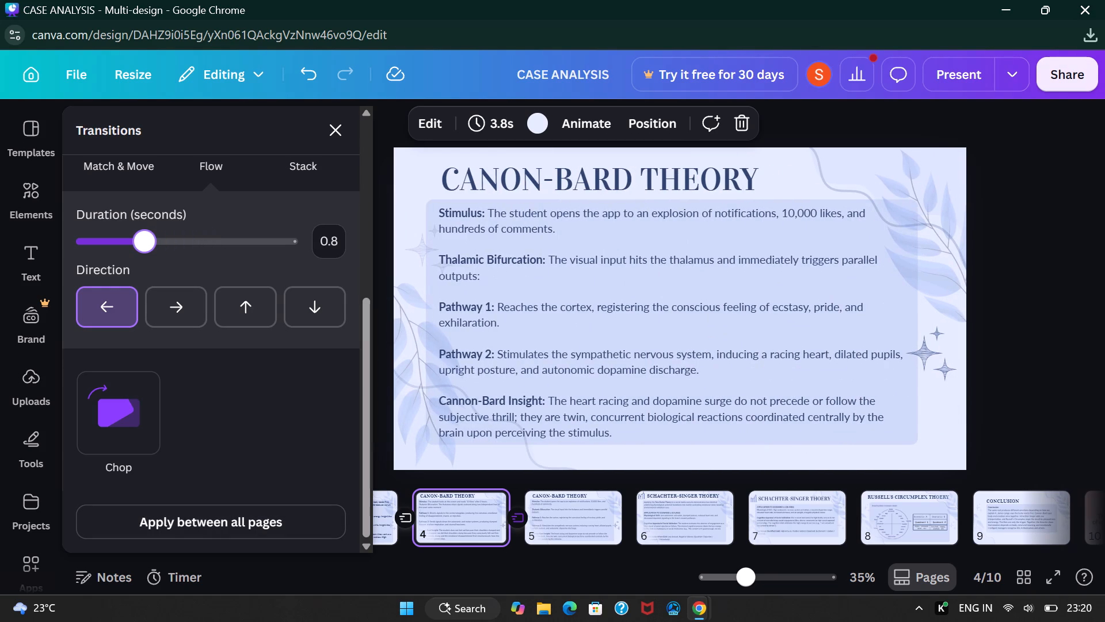
{"action": "left_click_drag", "start_coordinate": [141, 252], "coordinate": [138, 252]}
{"action": "left_click", "coordinate": [195, 518]}
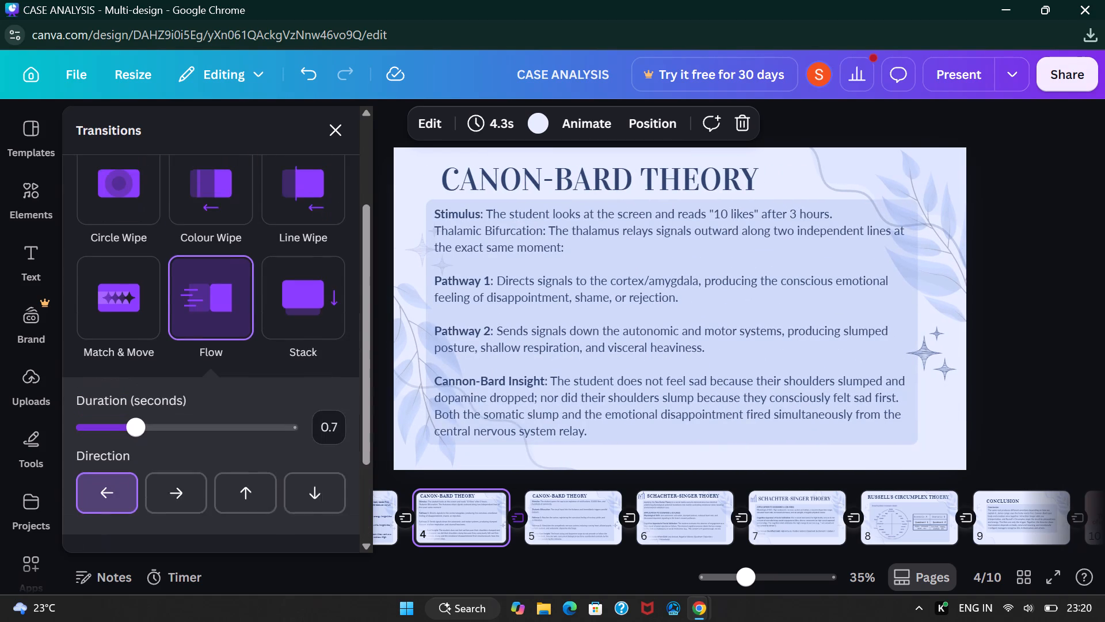
{"action": "left_click", "coordinate": [333, 124]}
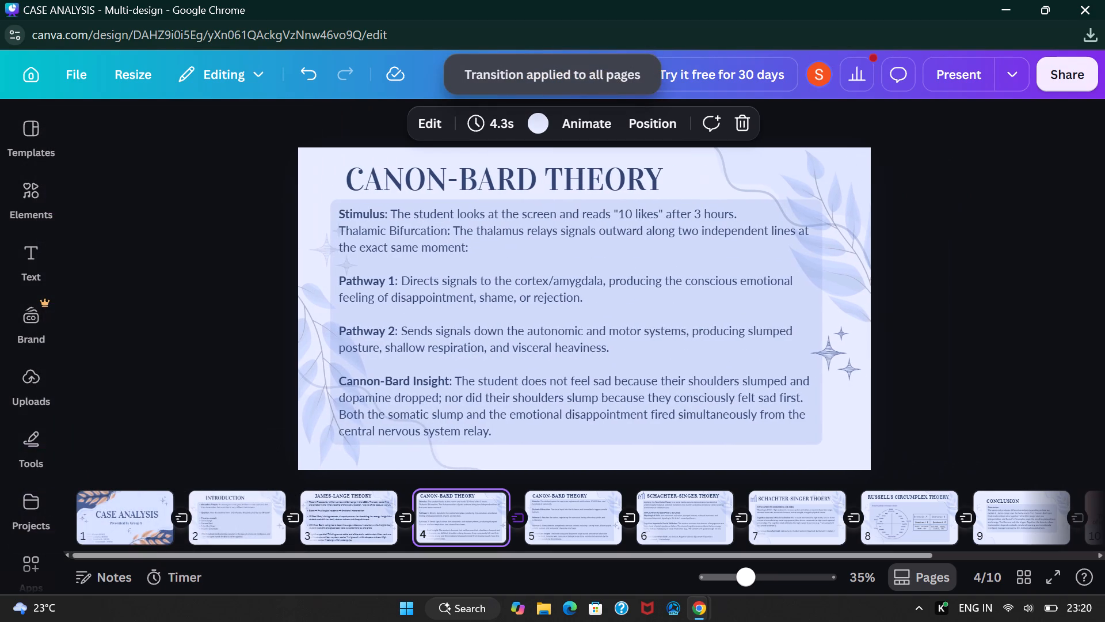
Play the whole presentation in full screen from the title page to the closing video page to check the transitions.
{"action": "left_click", "coordinate": [958, 67]}
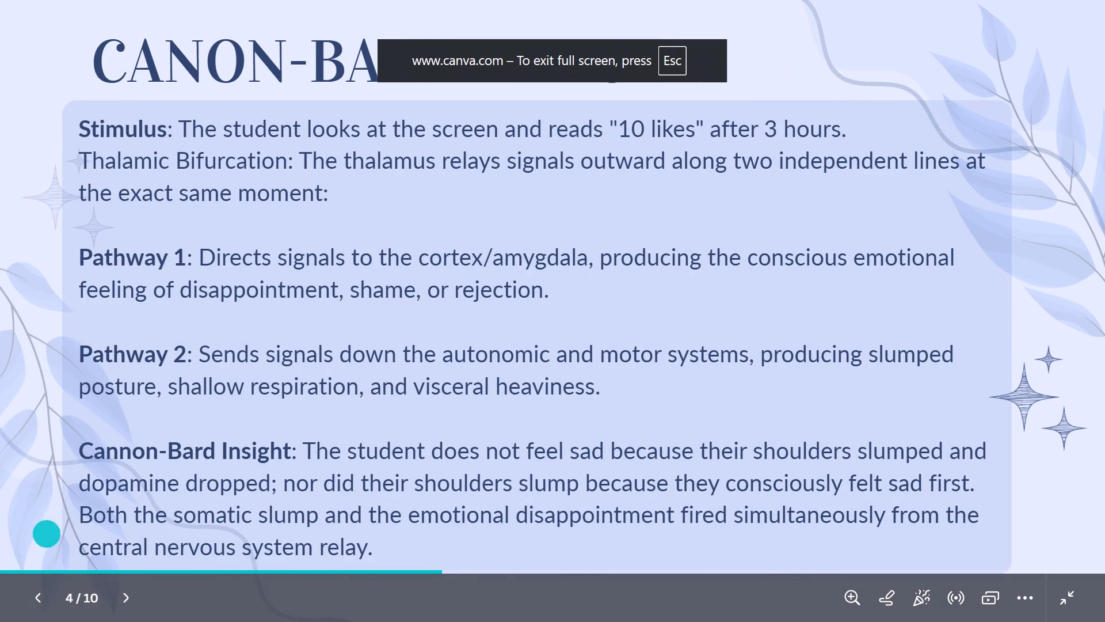
{"action": "triple_click", "coordinate": [35, 604]}
{"action": "triple_click", "coordinate": [36, 604]}
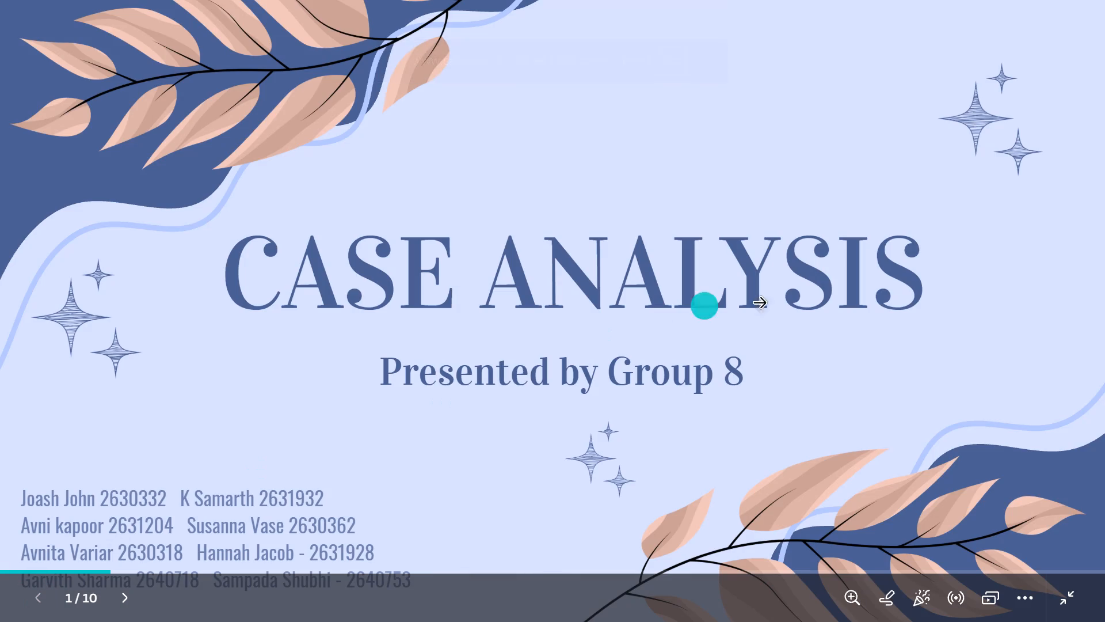
{"action": "key", "text": "Right"}
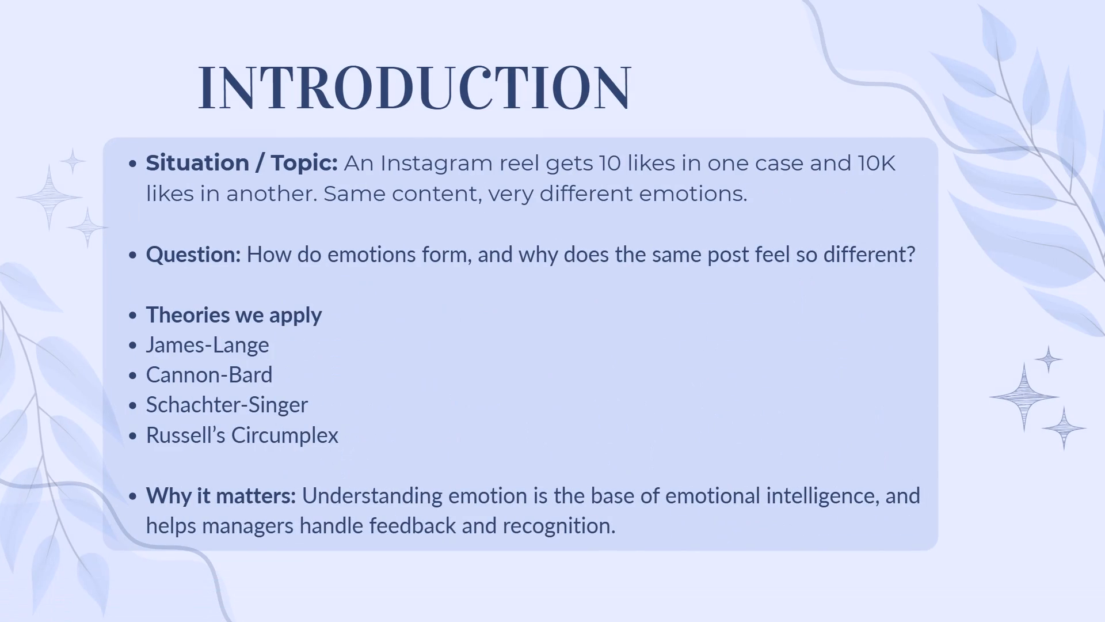
{"action": "key", "text": "Right"}
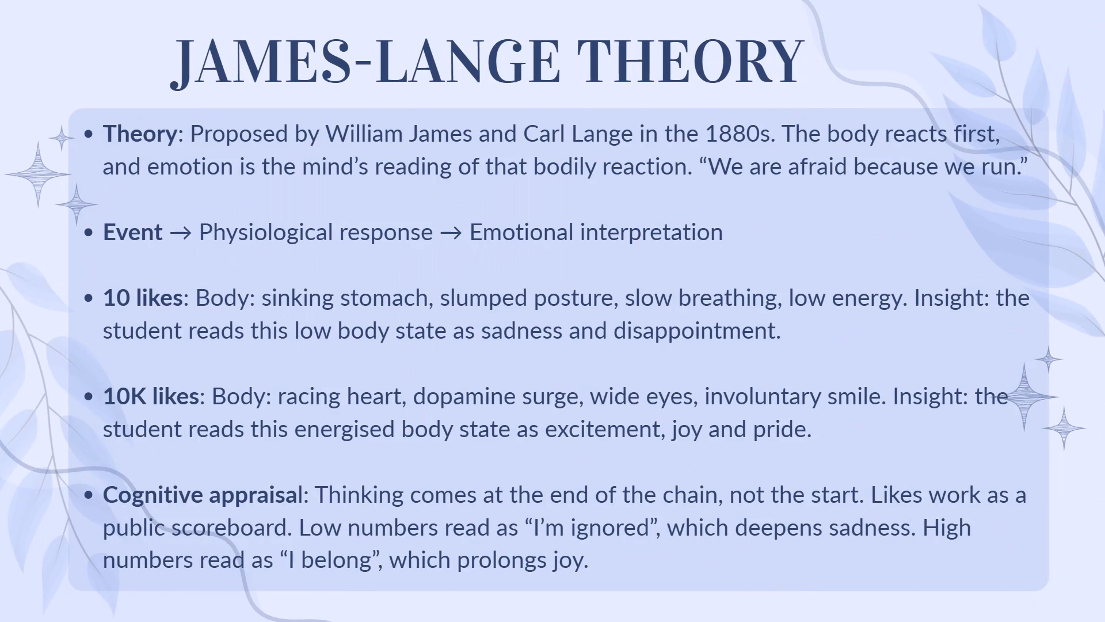
{"action": "key", "text": "Right"}
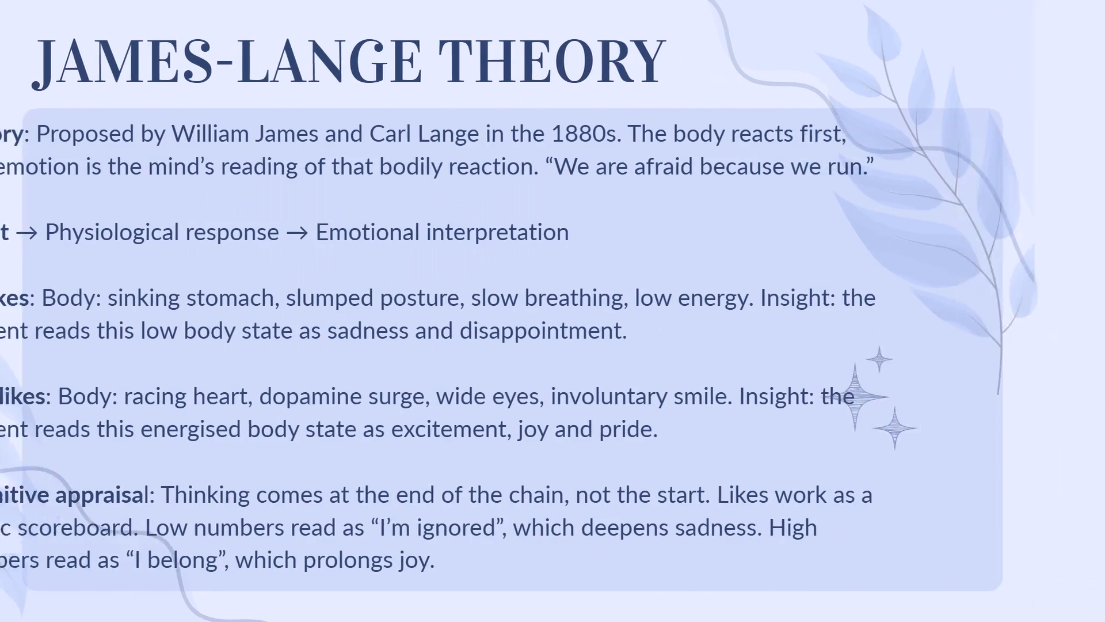
{"action": "key", "text": "Right"}
{"action": "key", "text": "Right"}
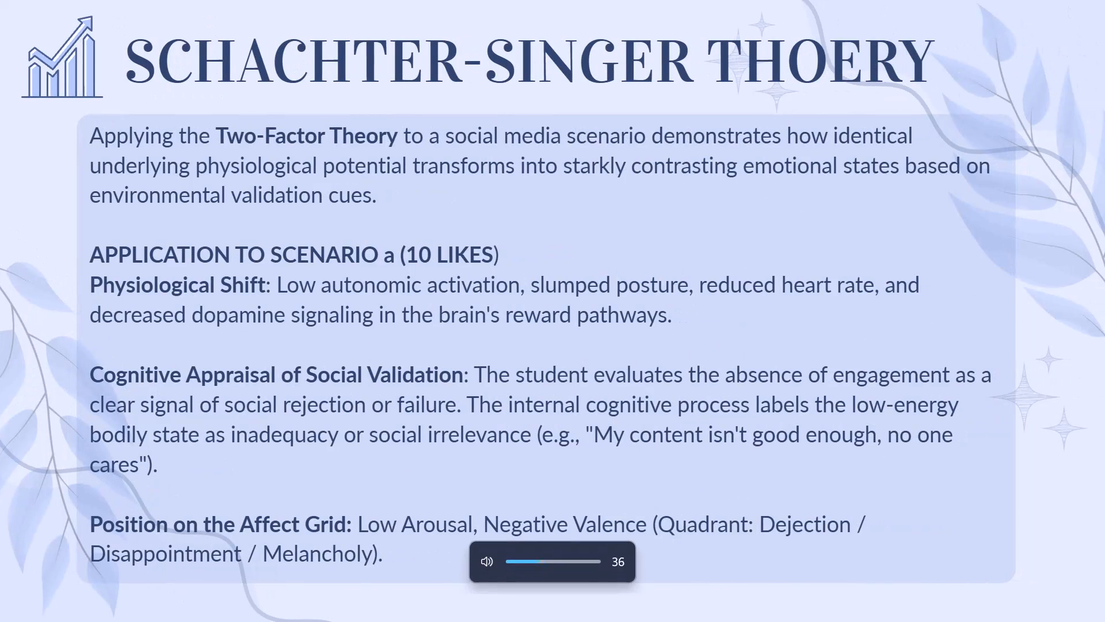
{"action": "key", "text": "Right"}
{"action": "key", "text": "Right"}
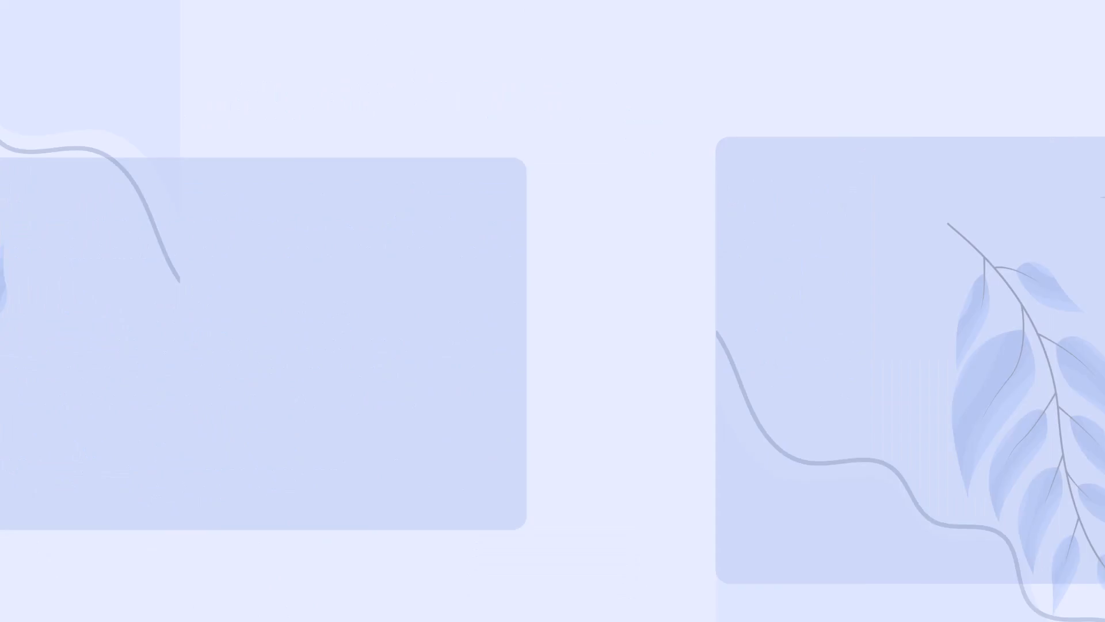
{"action": "key", "text": "Right"}
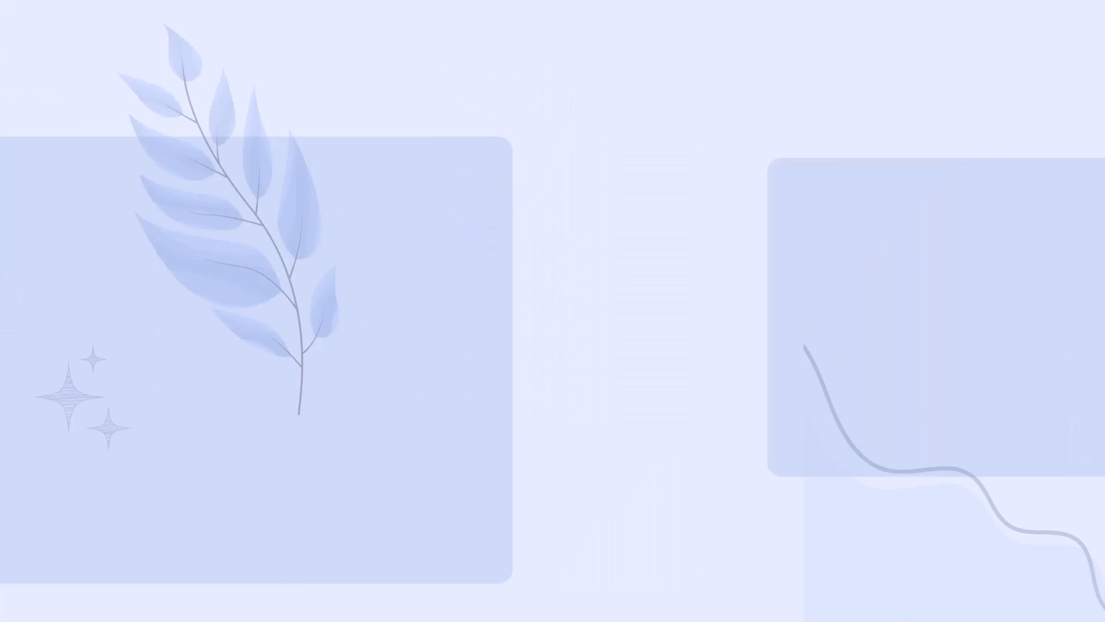
{"action": "key", "text": "Right"}
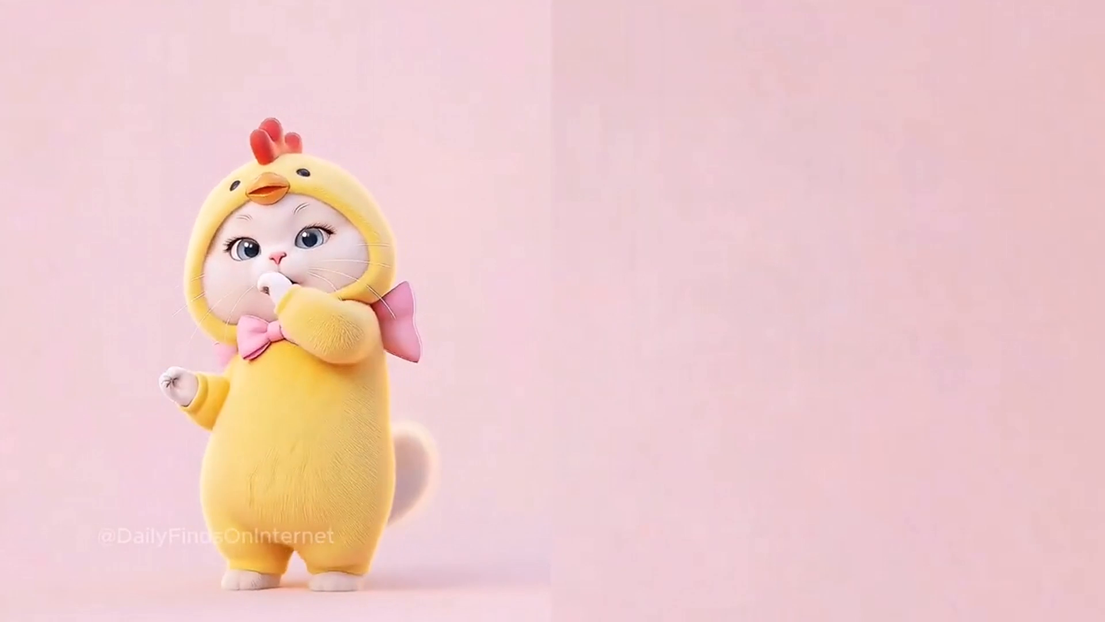
{"action": "key", "text": "Escape"}
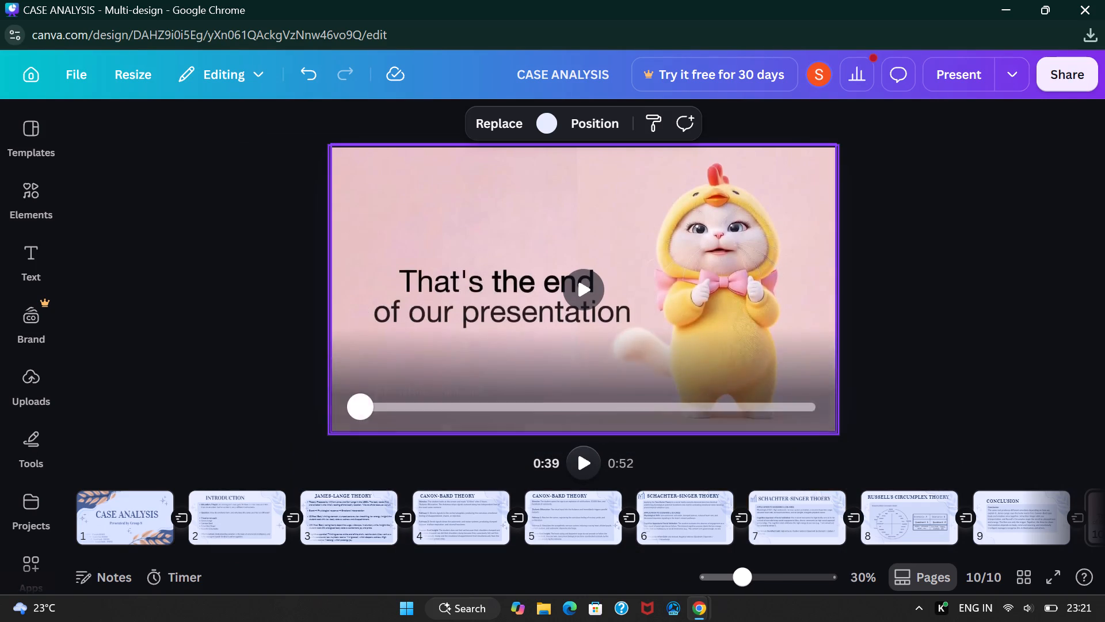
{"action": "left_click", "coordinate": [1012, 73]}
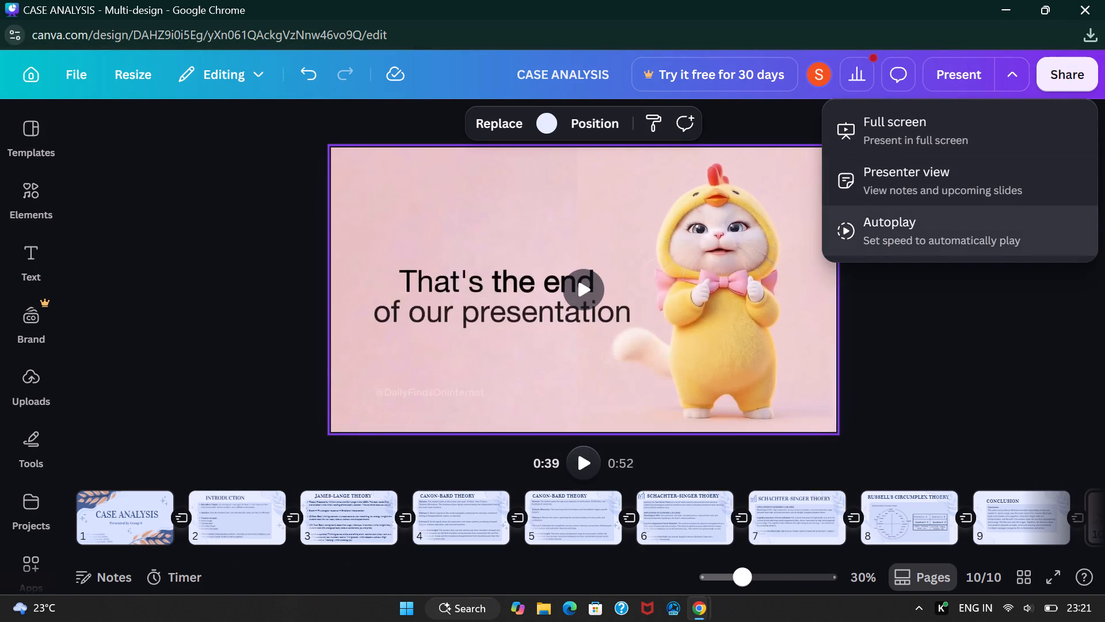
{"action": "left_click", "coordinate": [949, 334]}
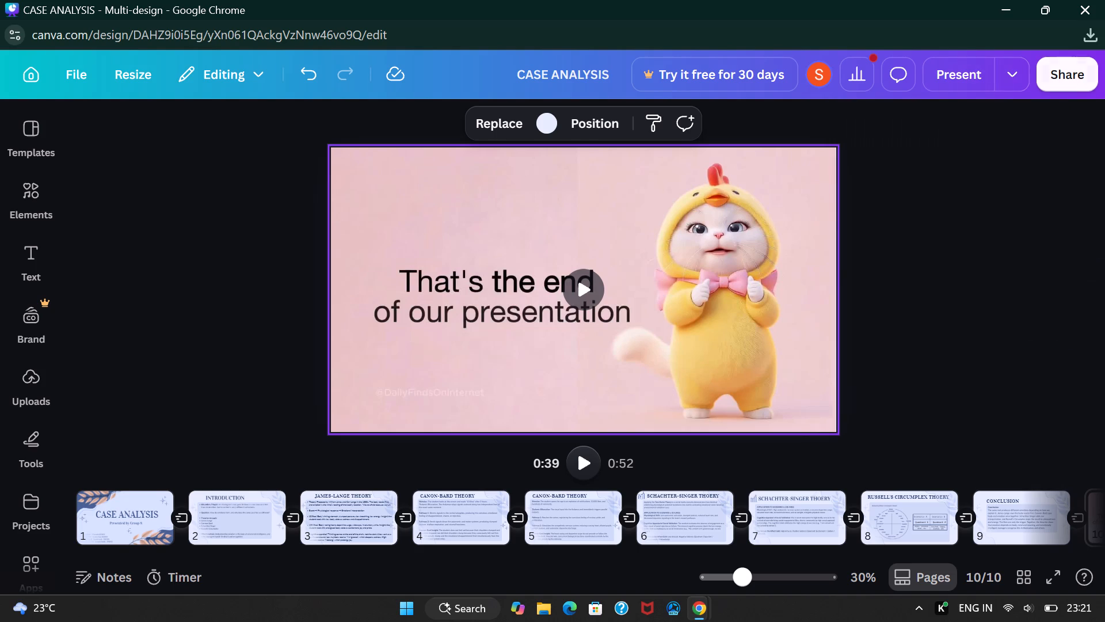
Download all pages of the CASE ANALYSIS design as a PPTX file.
{"action": "left_click", "coordinate": [1058, 67]}
{"action": "scroll", "coordinate": [896, 340], "scroll_direction": "down", "scroll_amount": 1}
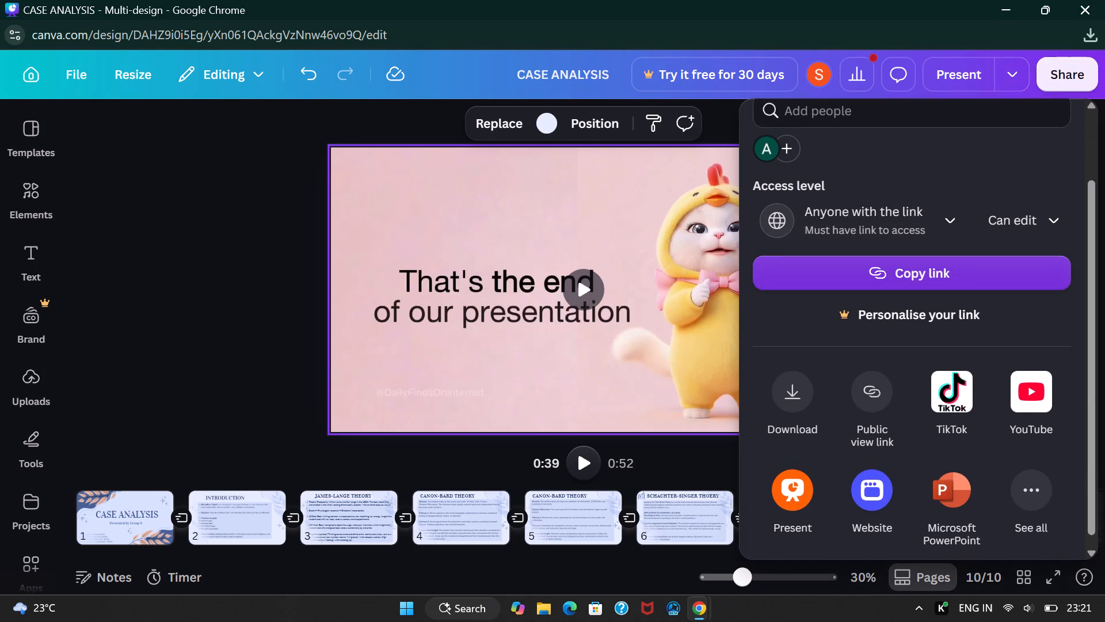
{"action": "left_click", "coordinate": [797, 408]}
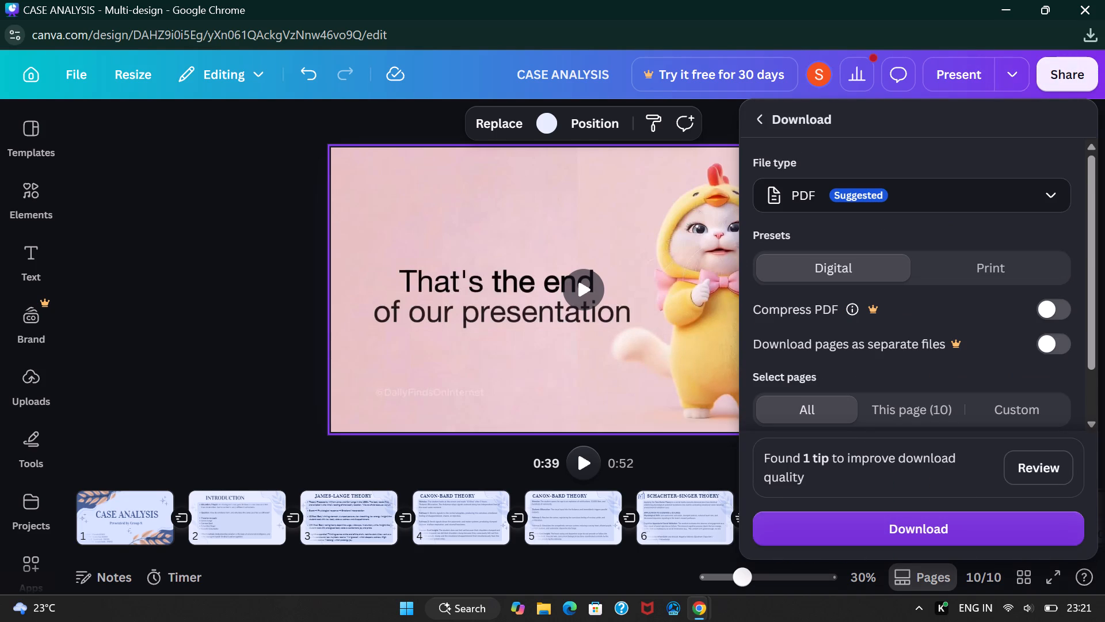
{"action": "scroll", "coordinate": [885, 364], "scroll_direction": "down", "scroll_amount": 3}
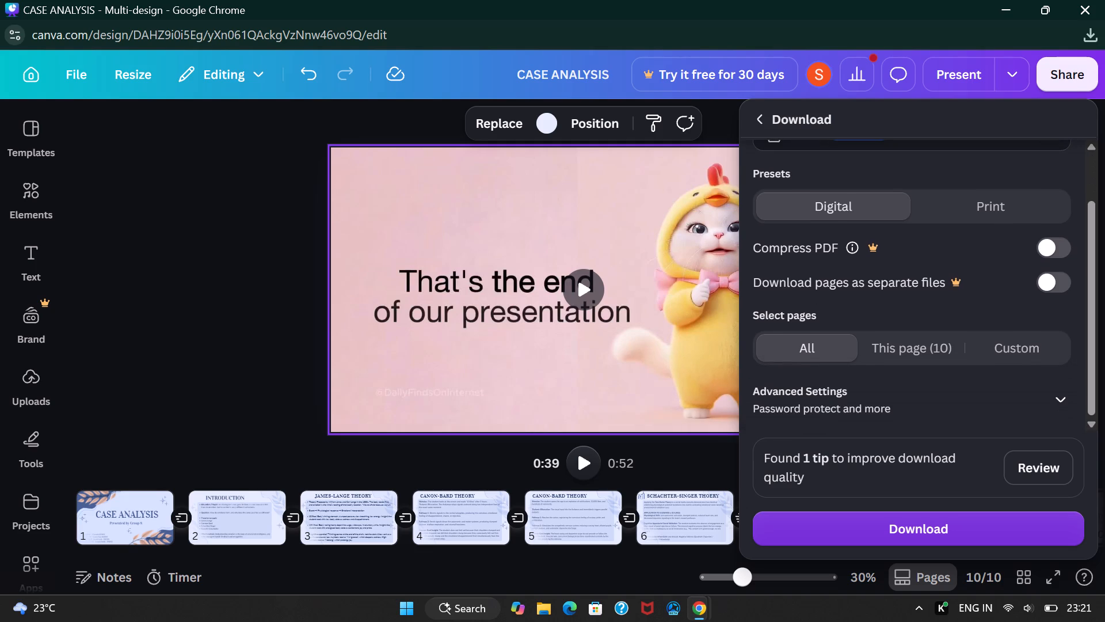
{"action": "scroll", "coordinate": [952, 245], "scroll_direction": "up", "scroll_amount": 4}
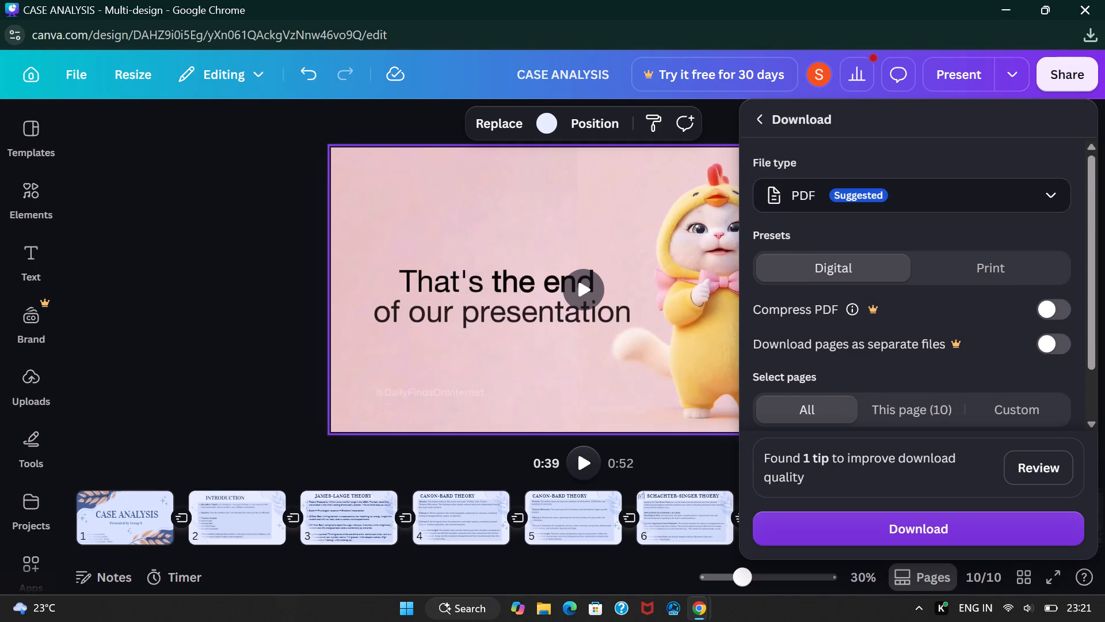
{"action": "left_click", "coordinate": [955, 196]}
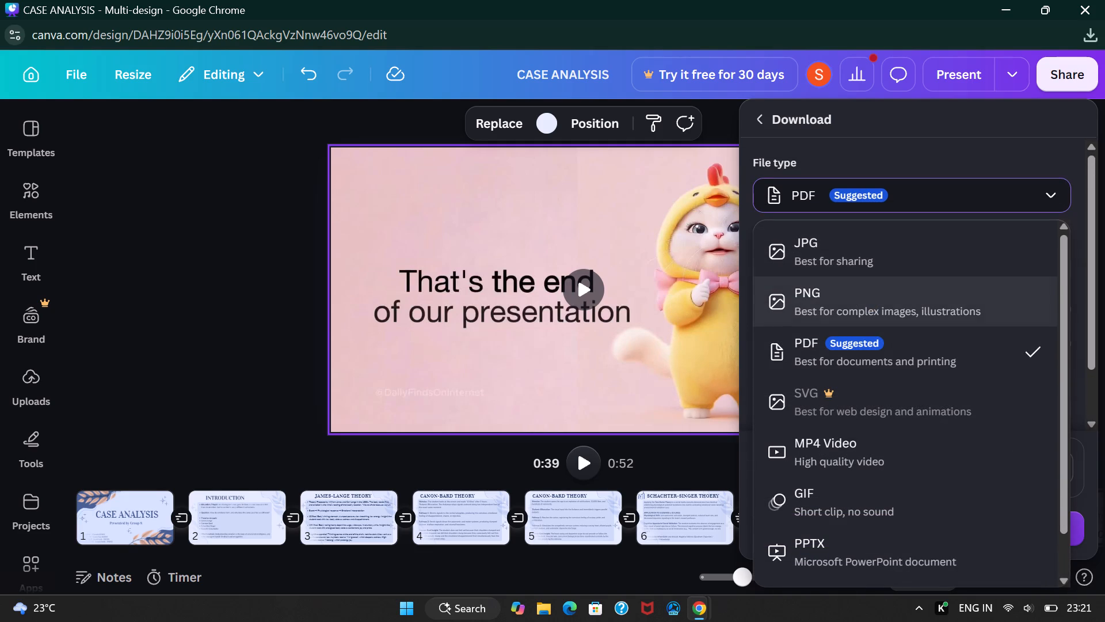
{"action": "left_click", "coordinate": [920, 557]}
{"action": "scroll", "coordinate": [907, 292], "scroll_direction": "down", "scroll_amount": 3}
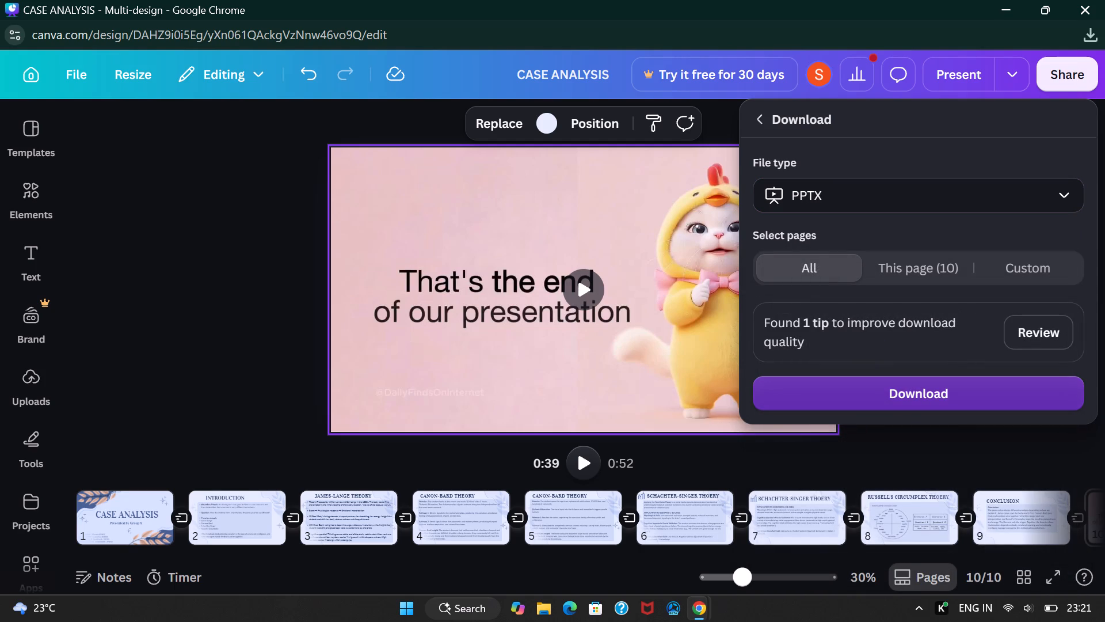
{"action": "left_click", "coordinate": [932, 392]}
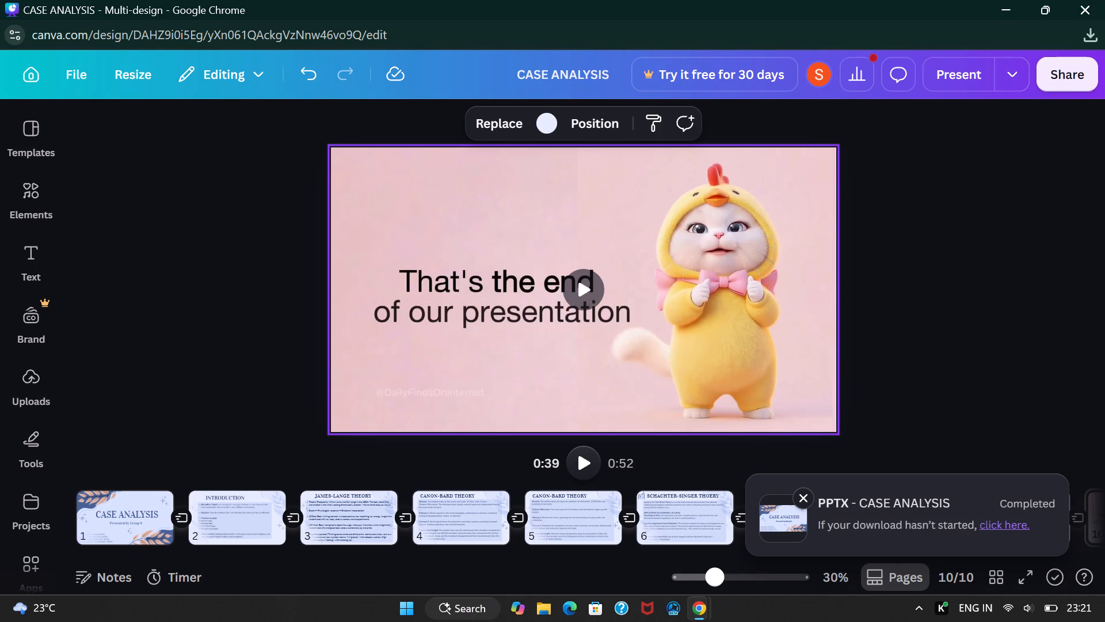
Try to open the downloaded CASE ANALYSIS.pptx from the Downloads folder in PowerPoint, declining the repair and closing PowerPoint and the folder.
{"action": "left_click", "coordinate": [1003, 1]}
{"action": "left_click", "coordinate": [999, 22]}
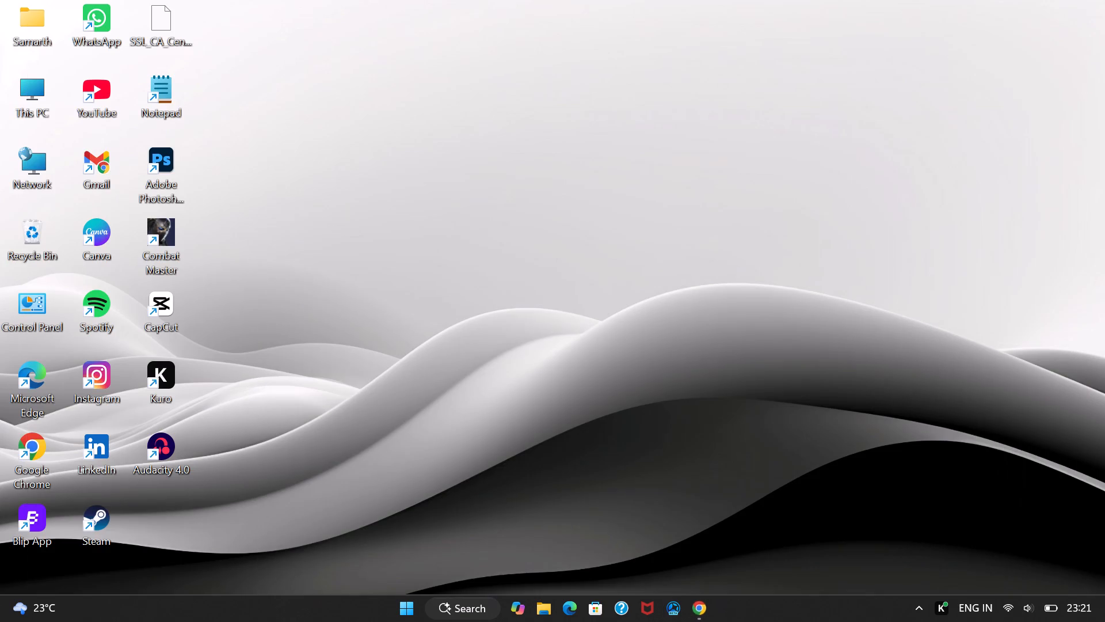
{"action": "left_click", "coordinate": [543, 604]}
{"action": "left_click", "coordinate": [547, 600]}
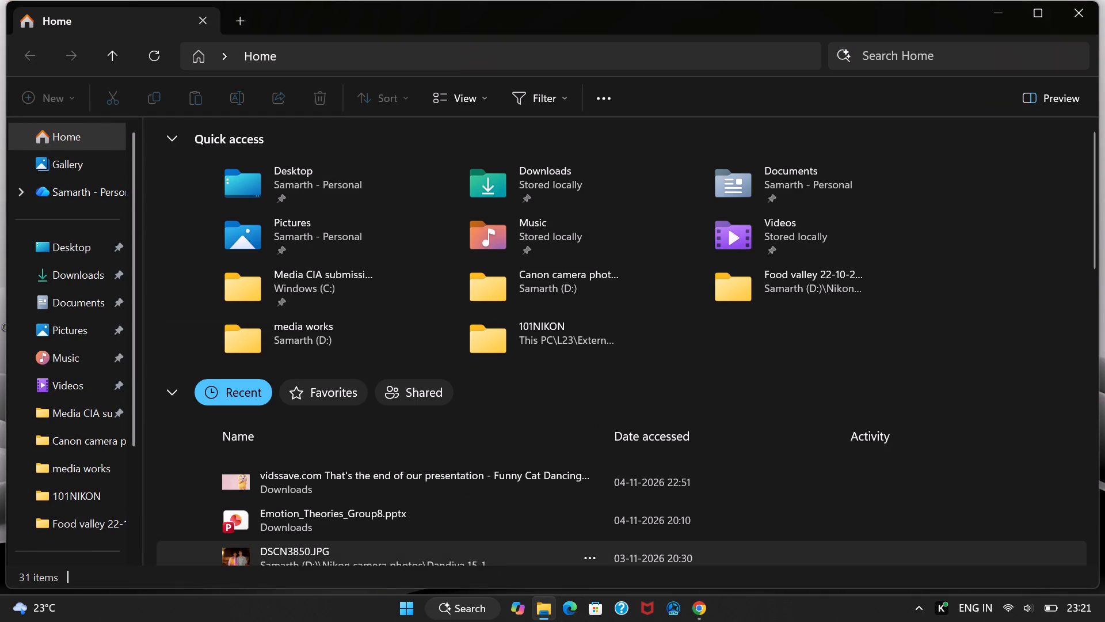
{"action": "left_click", "coordinate": [83, 269]}
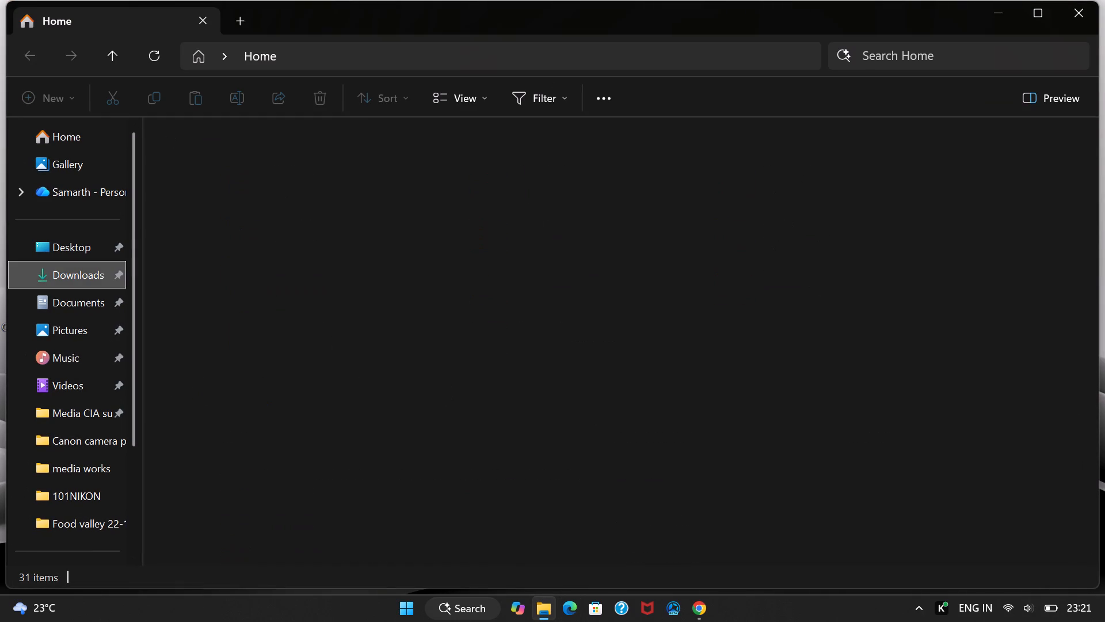
{"action": "left_click", "coordinate": [258, 149]}
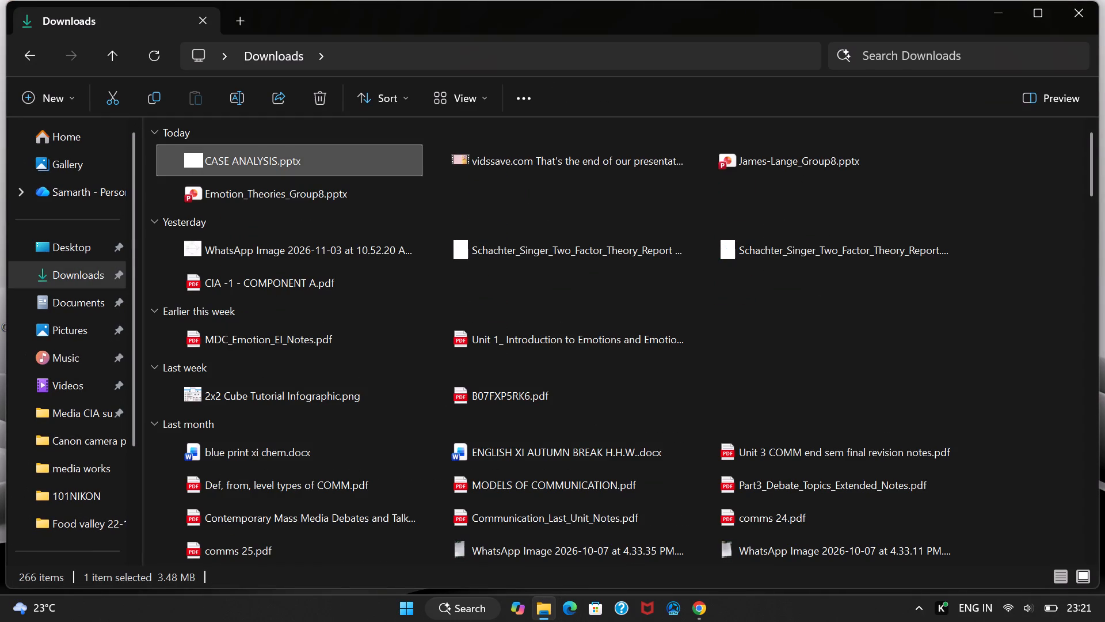
{"action": "double_click", "coordinate": [261, 157]}
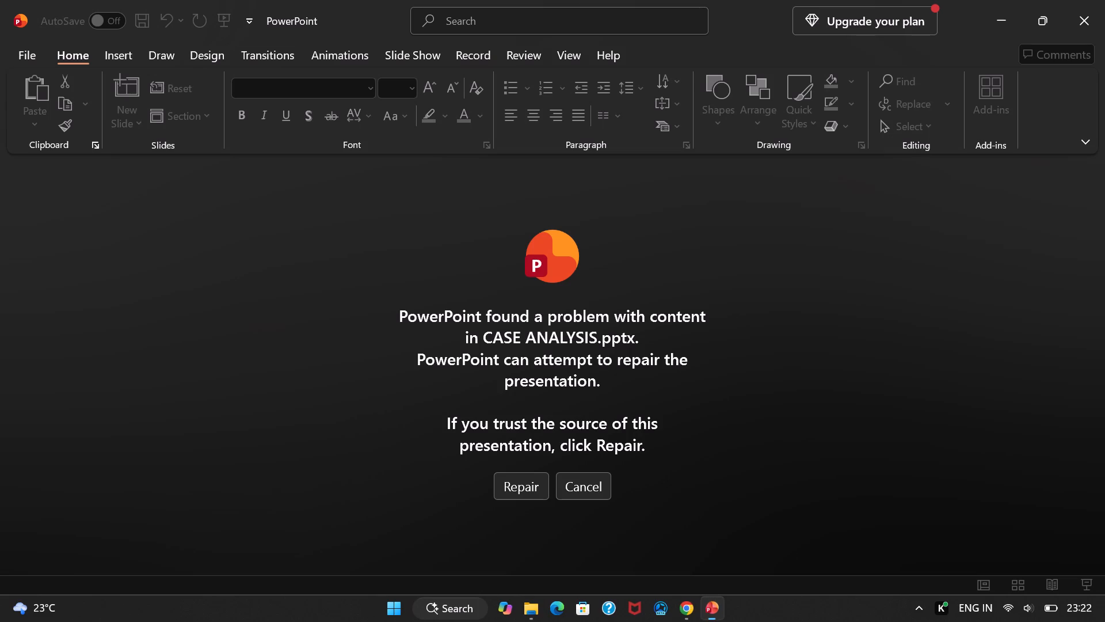
{"action": "left_click", "coordinate": [567, 481]}
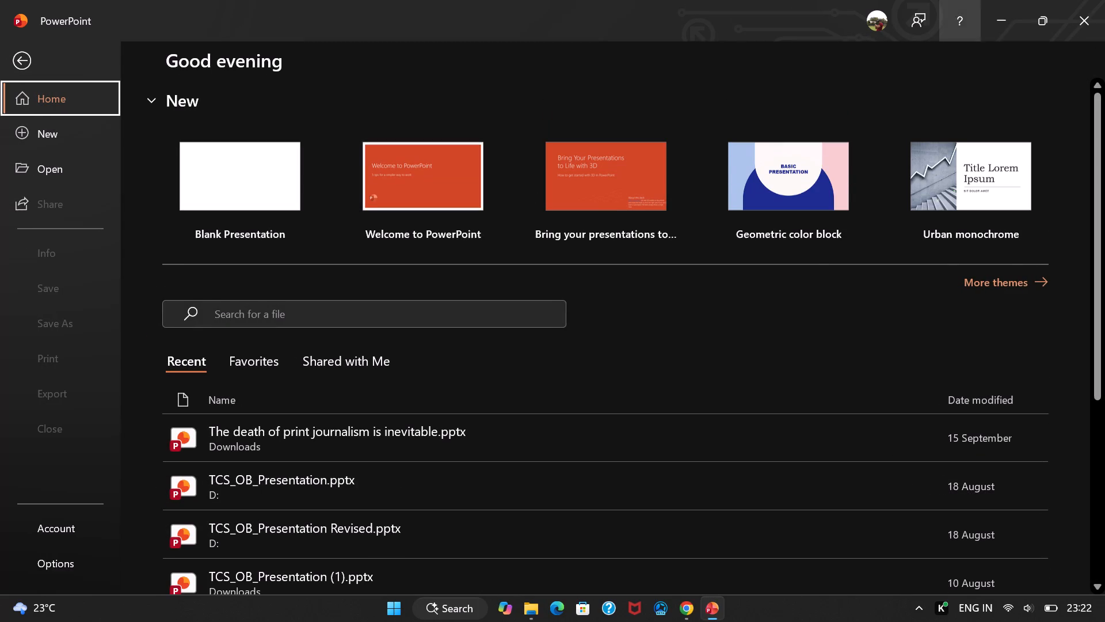
{"action": "left_click", "coordinate": [1071, 14]}
{"action": "left_click", "coordinate": [1071, 14]}
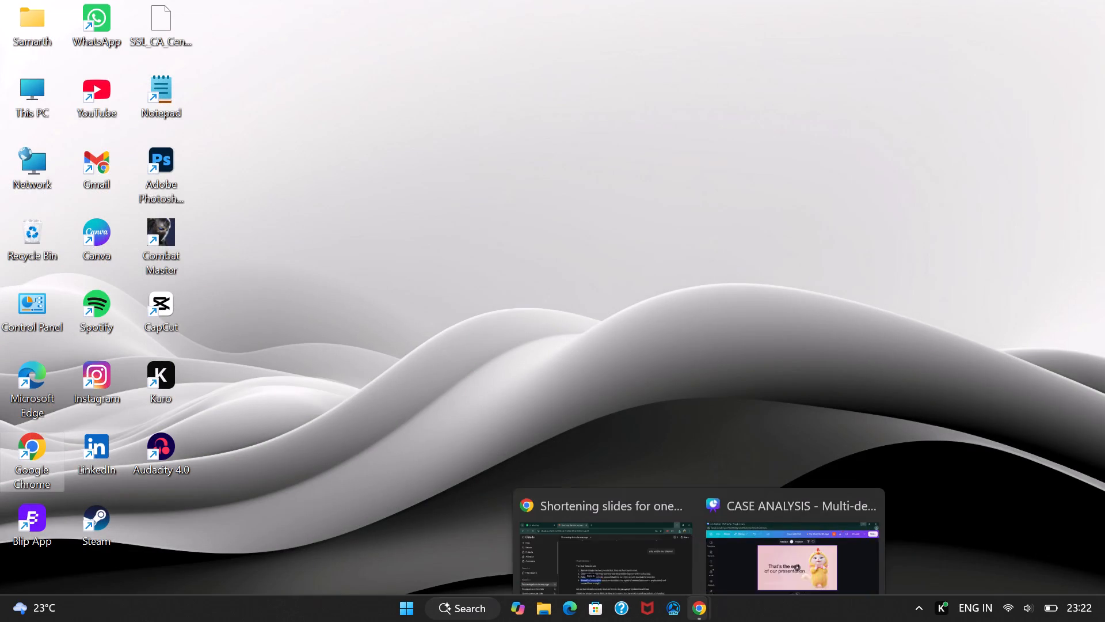
Return to the CASE ANALYSIS design in Canva, download all its pages as a PDF, and dismiss the download notices.
{"action": "left_click", "coordinate": [752, 529]}
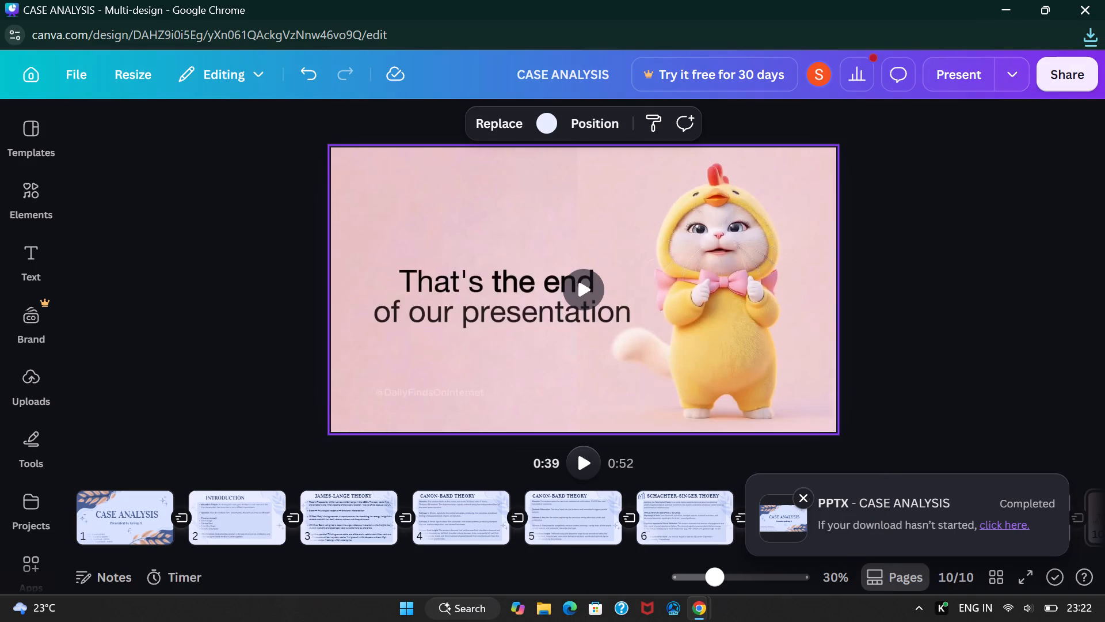
{"action": "left_click", "coordinate": [969, 74]}
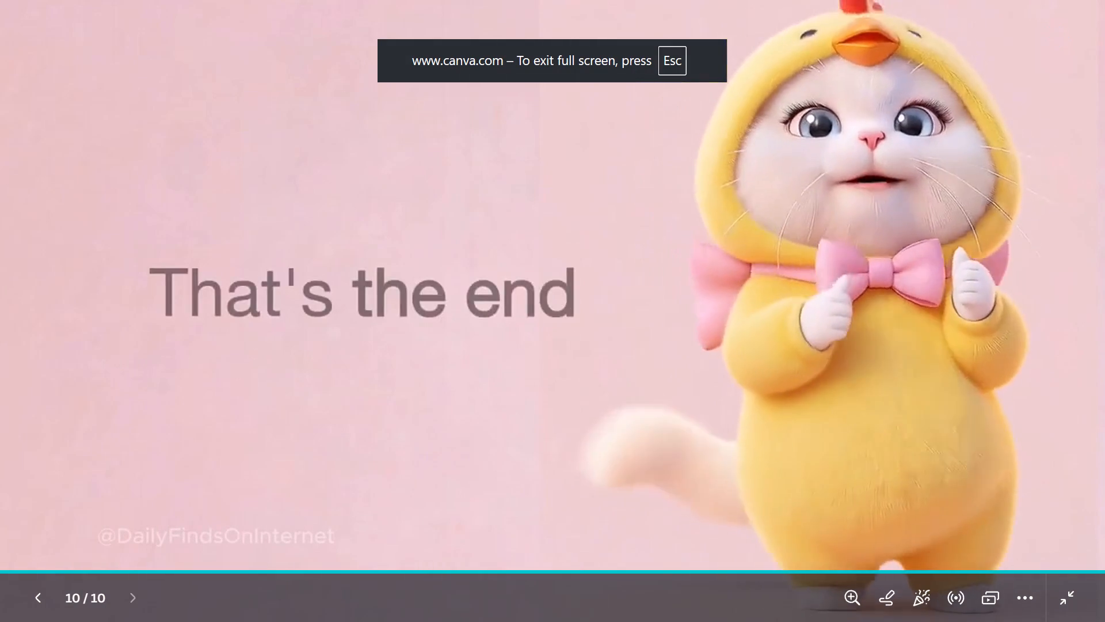
{"action": "key", "text": "Escape"}
{"action": "left_click", "coordinate": [1061, 73]}
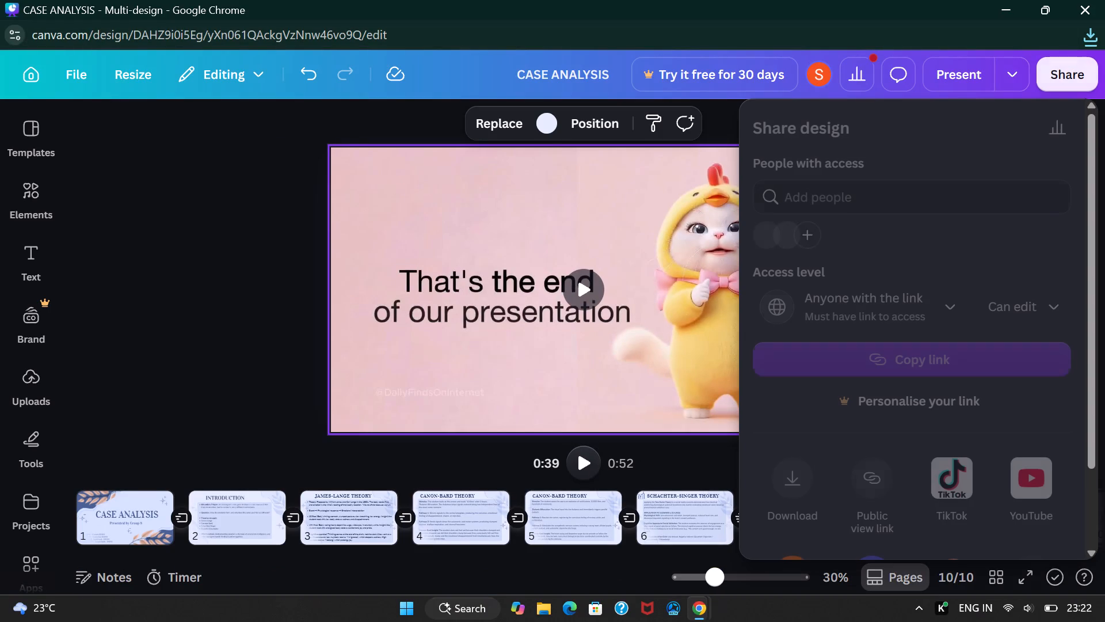
{"action": "scroll", "coordinate": [881, 447], "scroll_direction": "down", "scroll_amount": 1}
{"action": "left_click", "coordinate": [805, 405]}
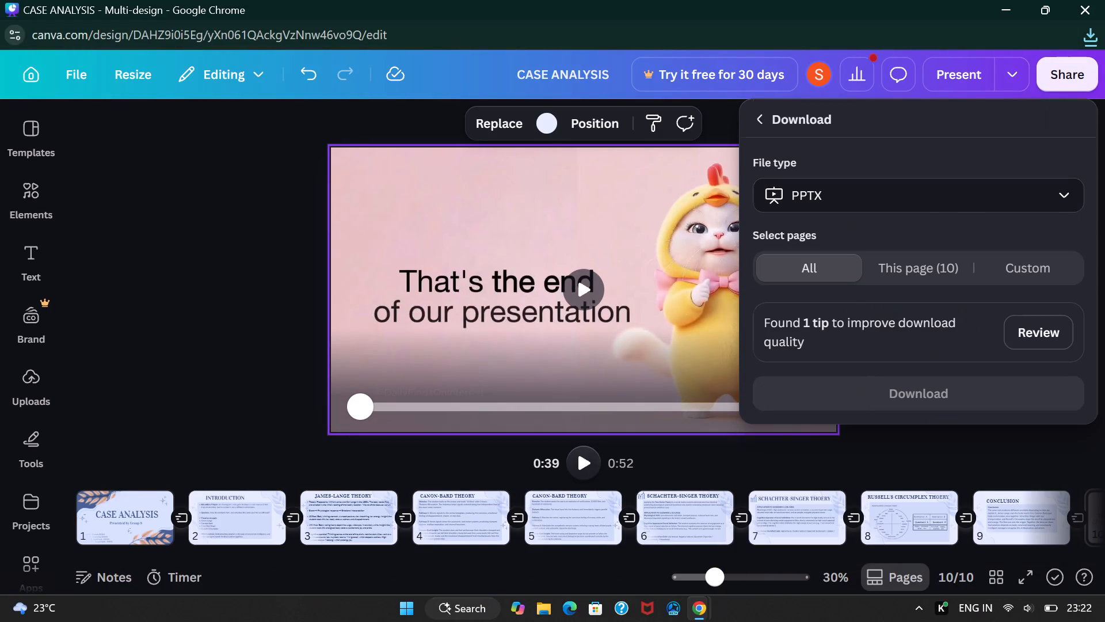
{"action": "left_click", "coordinate": [832, 188]}
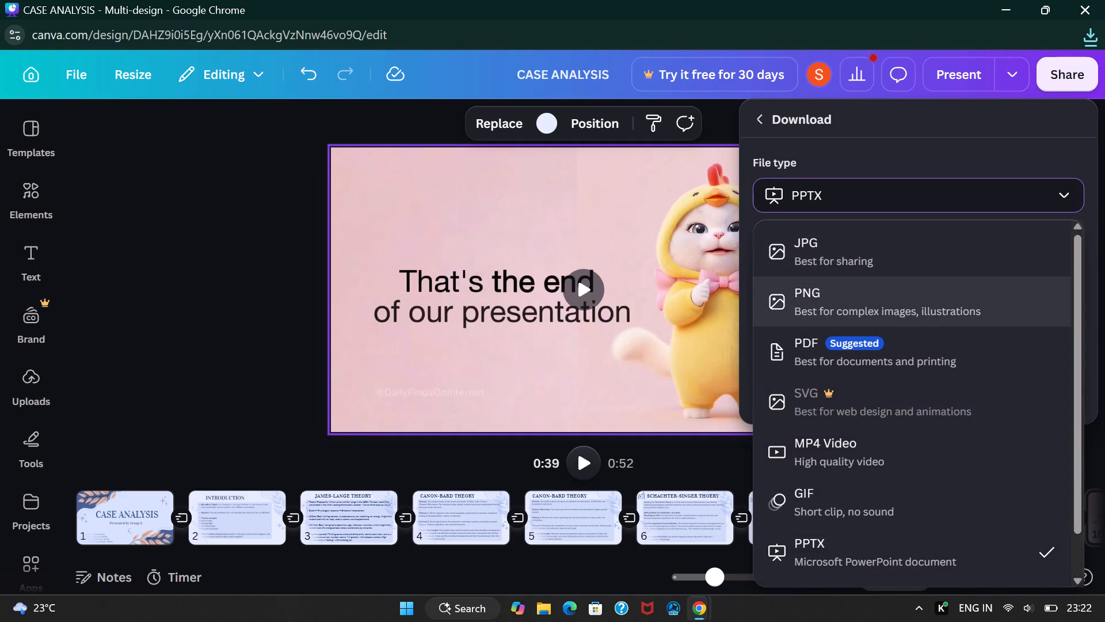
{"action": "left_click", "coordinate": [870, 357]}
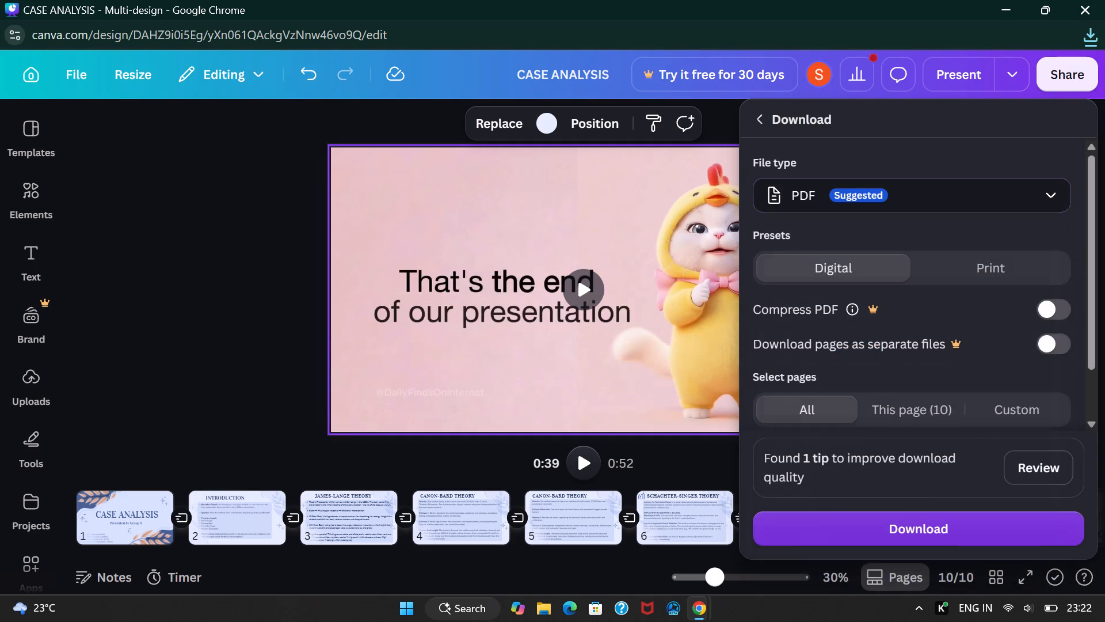
{"action": "left_click", "coordinate": [887, 523]}
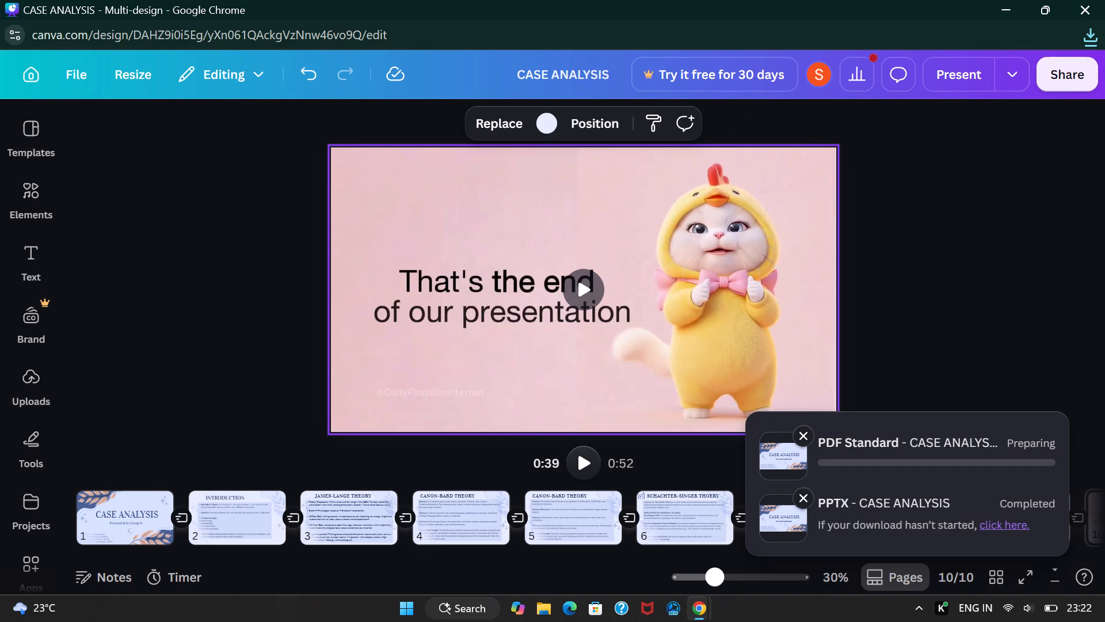
{"action": "left_click", "coordinate": [810, 496]}
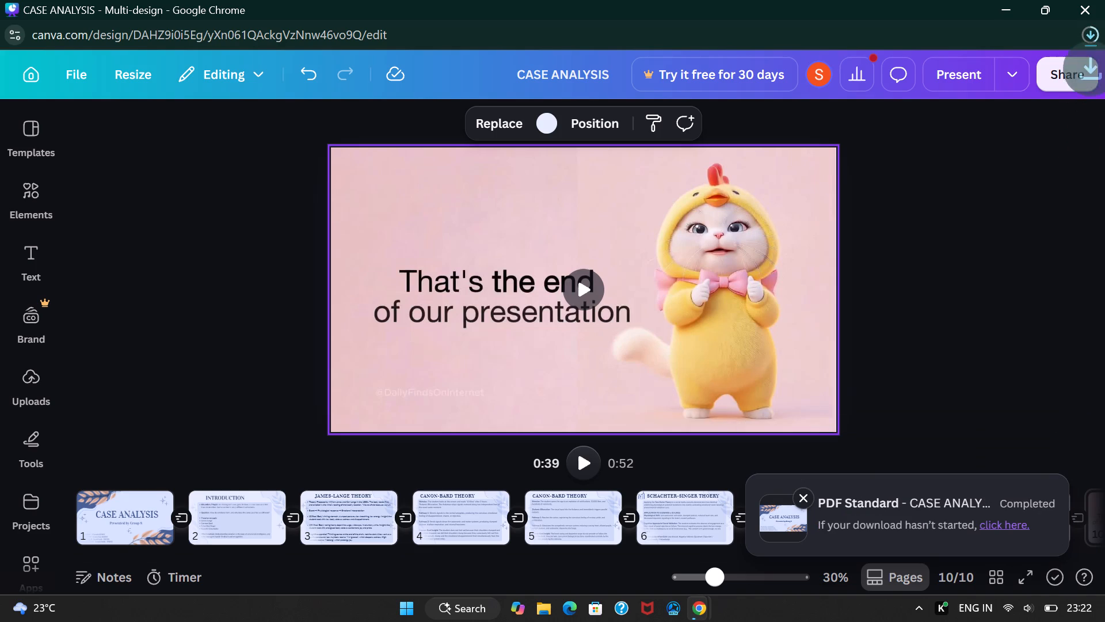
{"action": "left_click", "coordinate": [801, 498]}
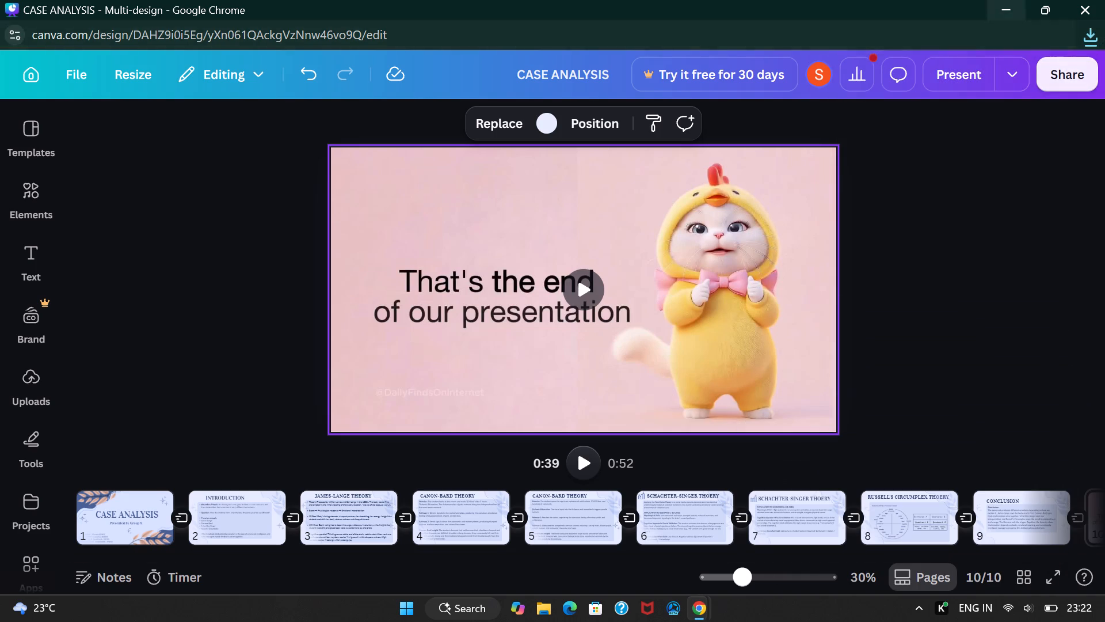
Open the downloaded CASE ANALYSIS.pdf from the Downloads folder in a maximized window and page through from the title page to the closing page.
{"action": "left_click", "coordinate": [997, 11]}
{"action": "left_click", "coordinate": [547, 614]}
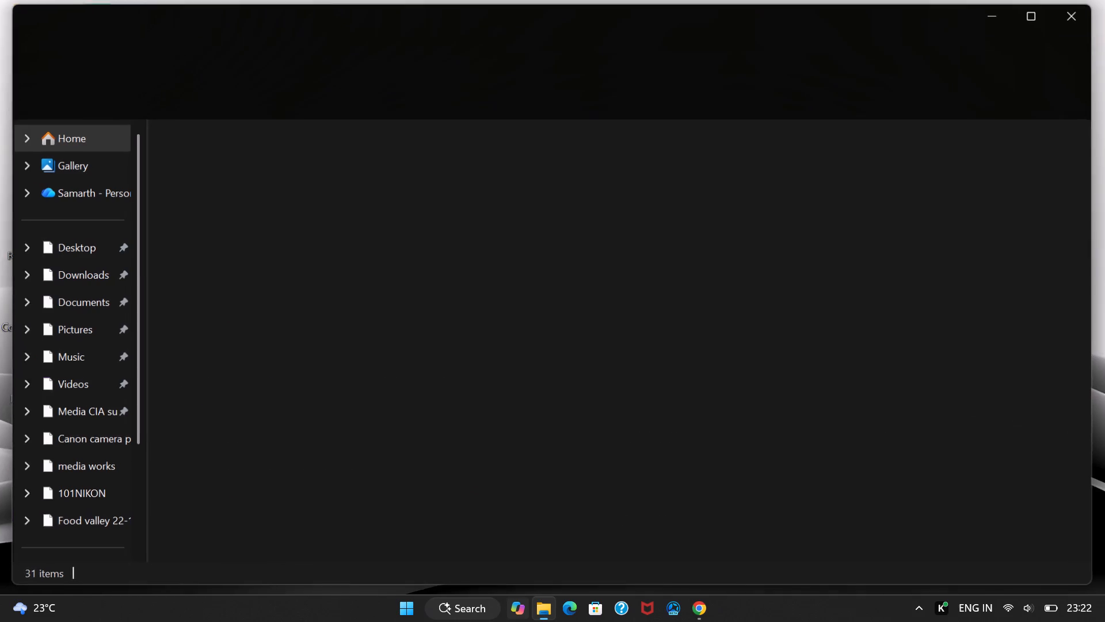
{"action": "left_click", "coordinate": [47, 277]}
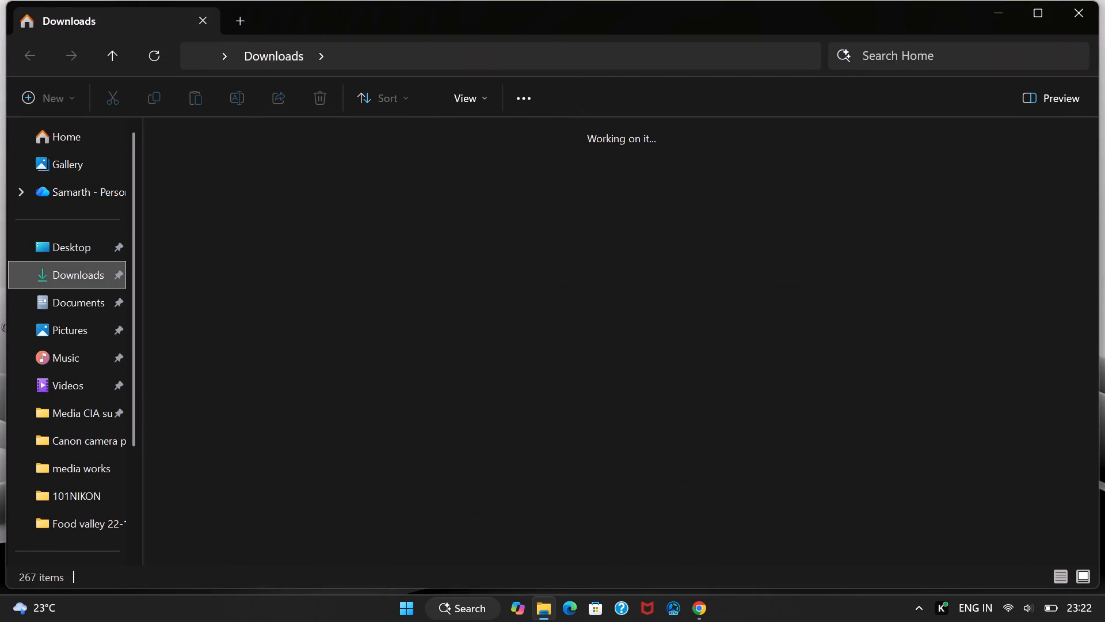
{"action": "double_click", "coordinate": [255, 157]}
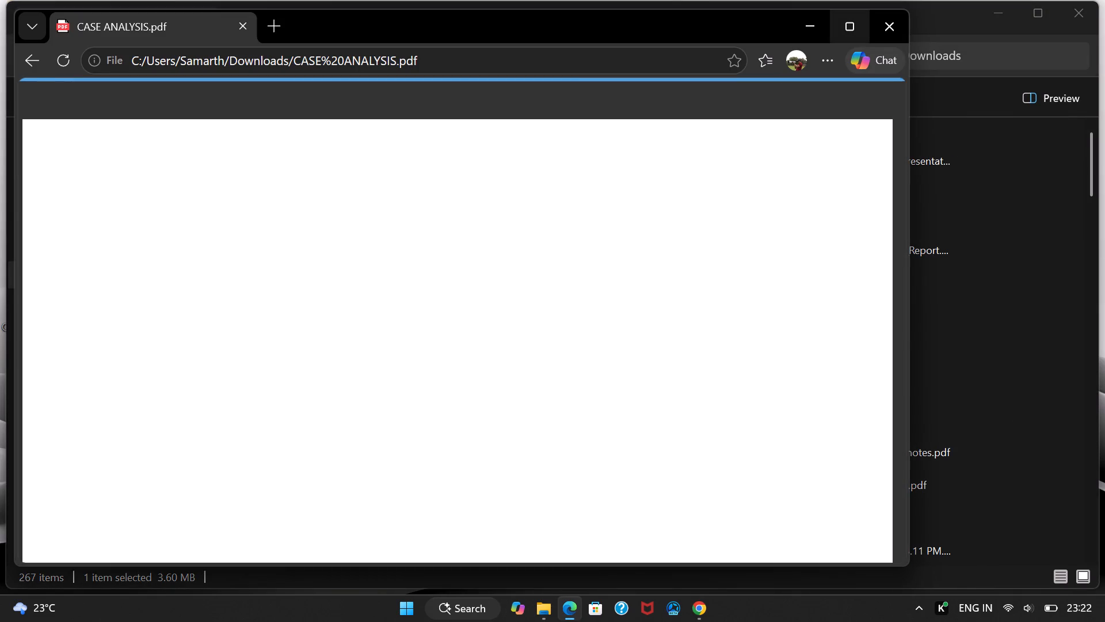
{"action": "left_click", "coordinate": [855, 22]}
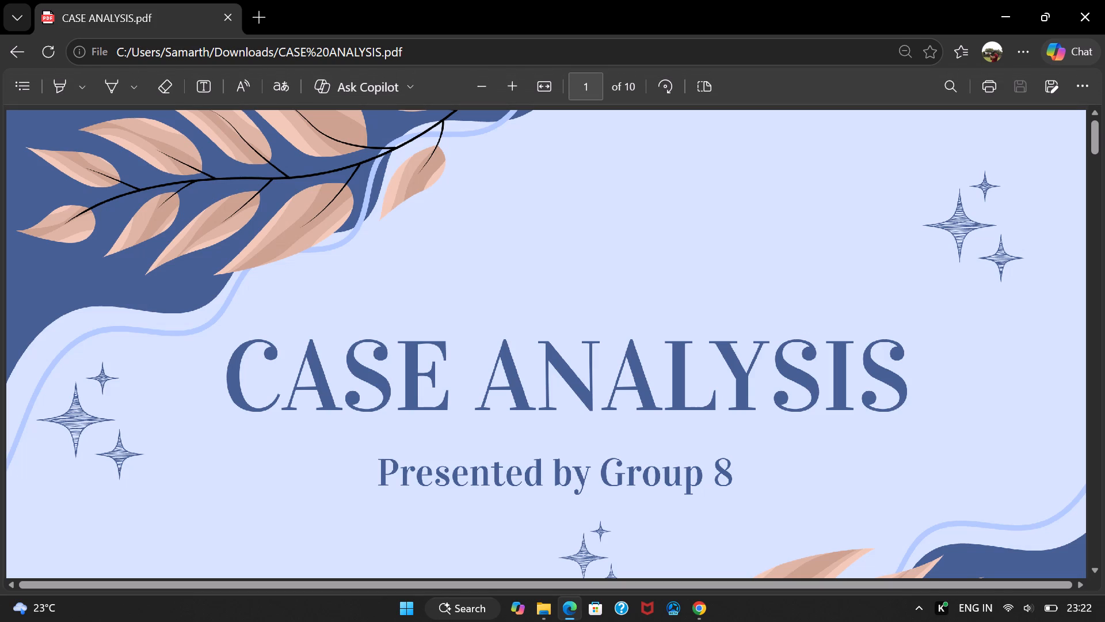
{"action": "key", "text": "Right"}
{"action": "key", "text": "Right"}
{"action": "key", "text": "Right"}
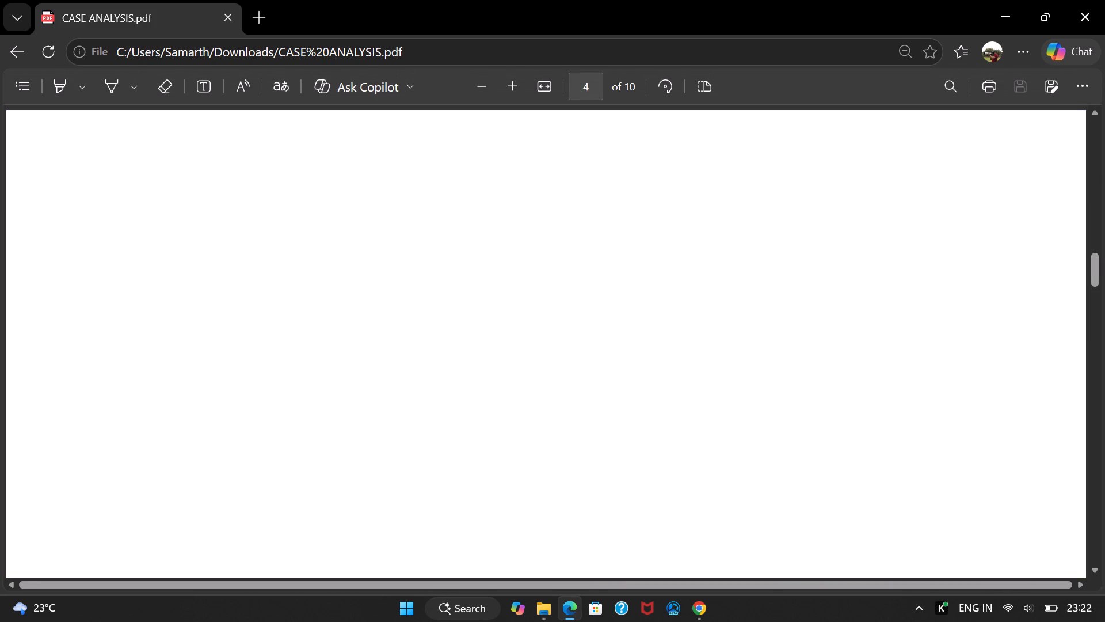
{"action": "key", "text": "Right"}
{"action": "key", "text": "Right"}
{"action": "key", "text": "Right"}
{"action": "key", "text": "Right"}
{"action": "key", "text": "Right"}
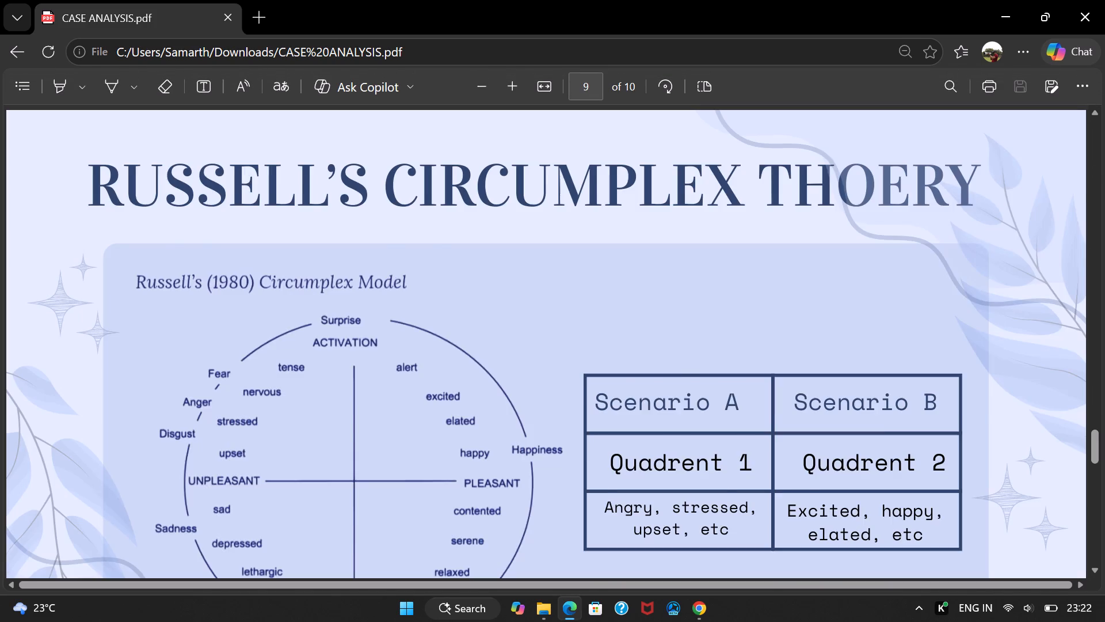
{"action": "key", "text": "Right"}
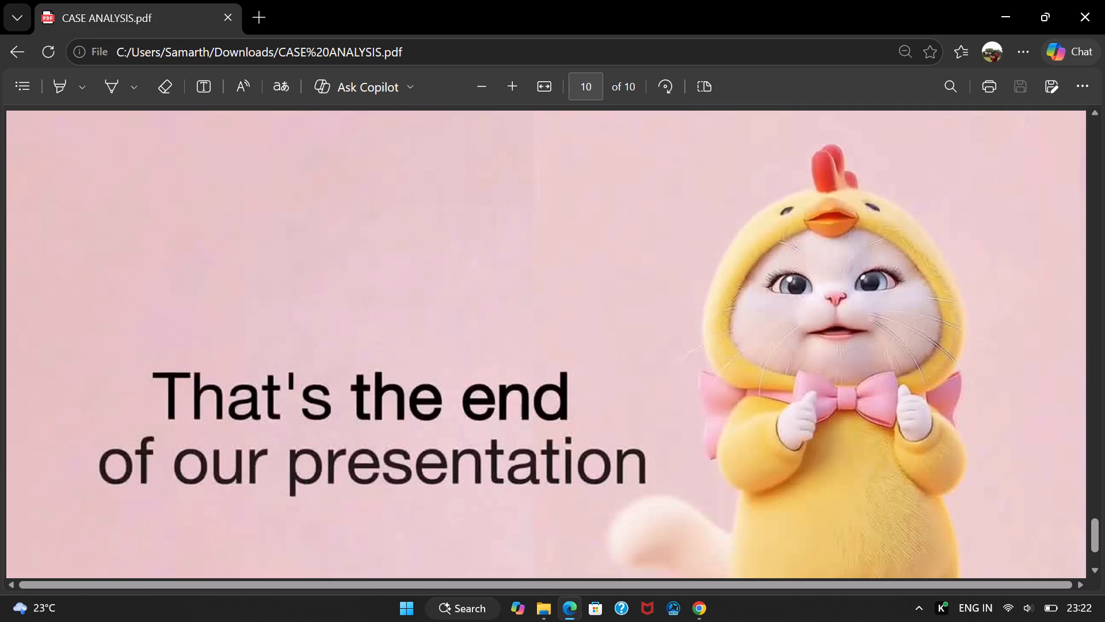
{"action": "scroll", "coordinate": [1066, 359], "scroll_direction": "down", "scroll_amount": 2}
{"action": "scroll", "coordinate": [1014, 367], "scroll_direction": "down", "scroll_amount": 2}
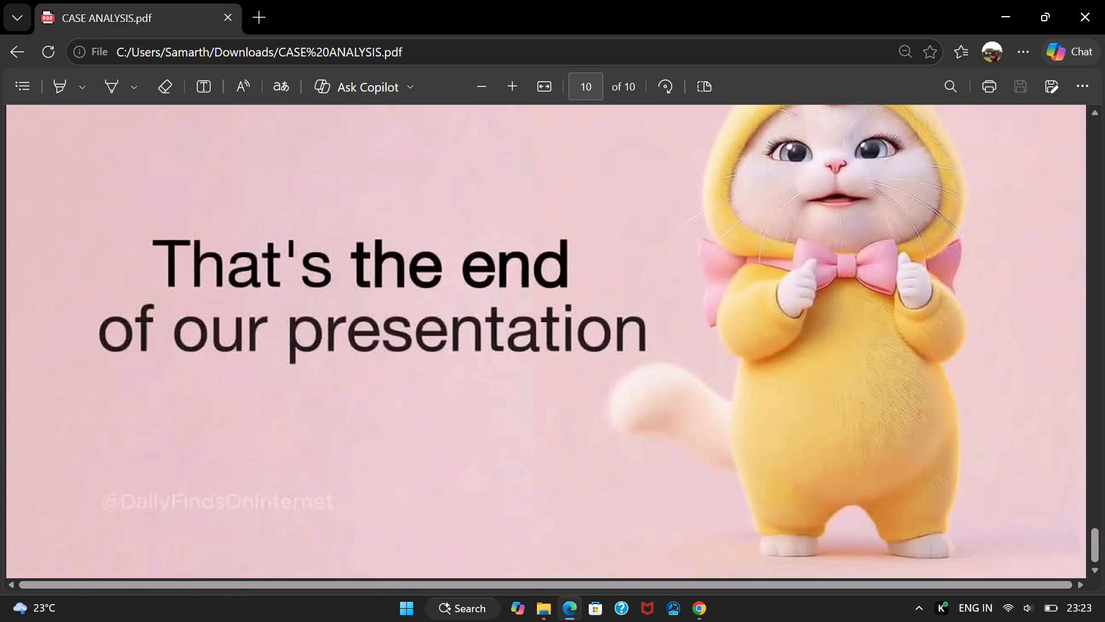
Close the CASE ANALYSIS.pdf viewer and the Downloads folder.
{"action": "left_click", "coordinate": [1085, 6]}
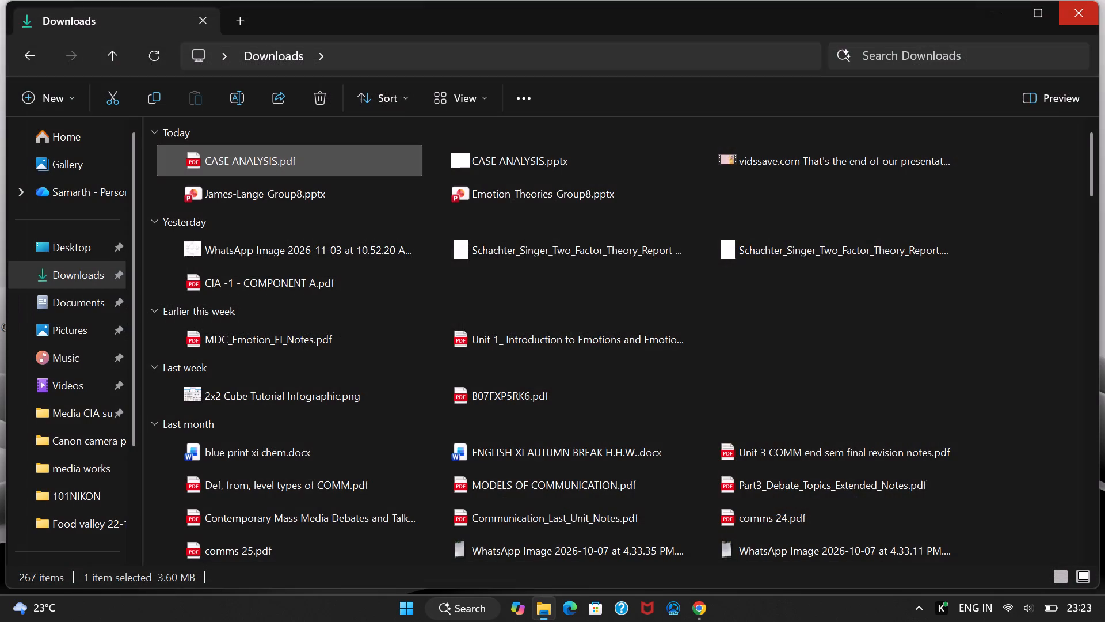
{"action": "left_click", "coordinate": [1085, 7]}
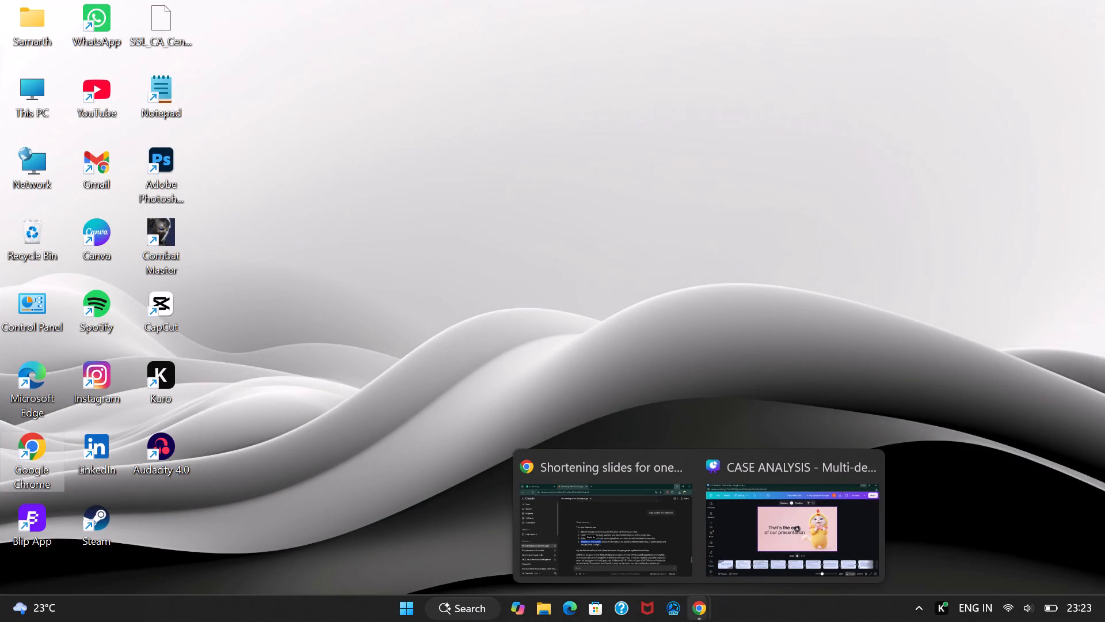
Return to the CASE ANALYSIS design in Canva, copy its share link, view the link's permission options, and close the design window.
{"action": "left_click", "coordinate": [760, 525]}
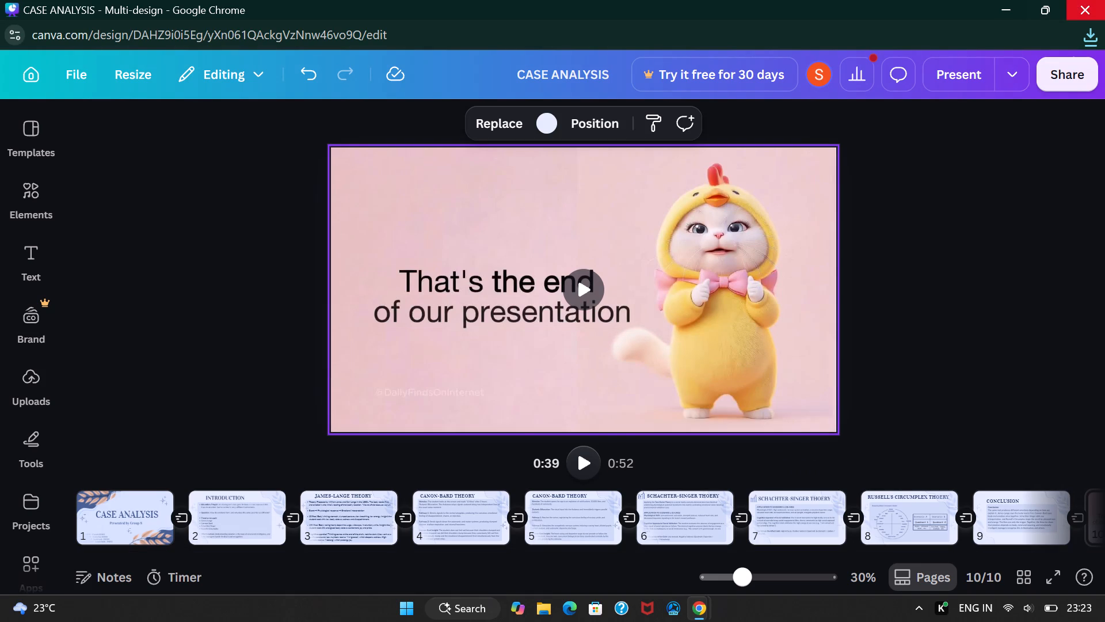
{"action": "left_click", "coordinate": [1057, 72]}
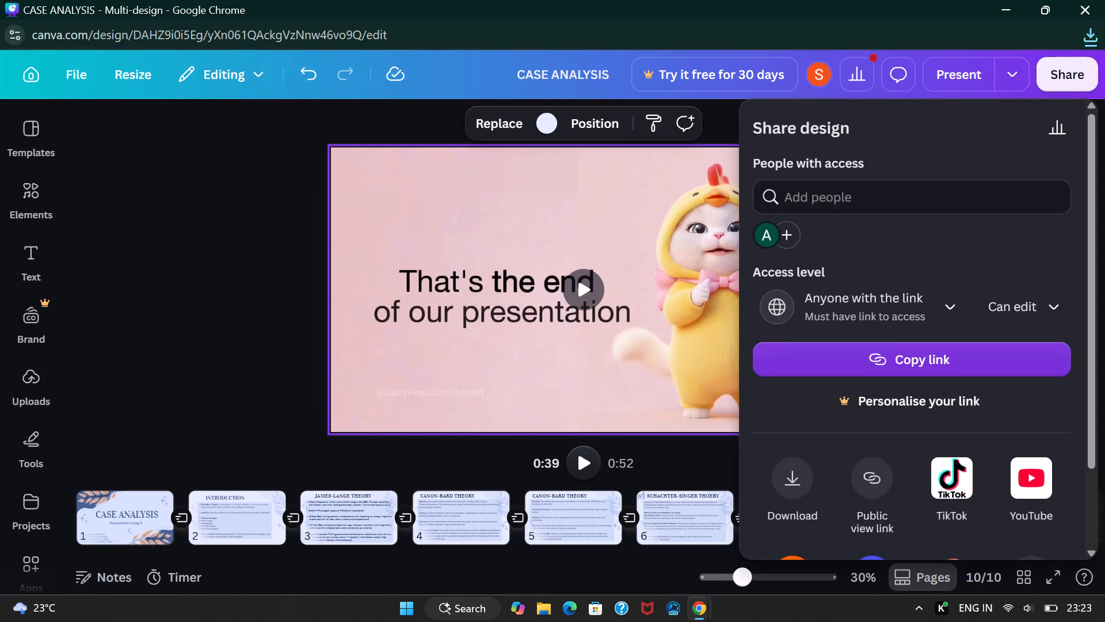
{"action": "left_click", "coordinate": [922, 357]}
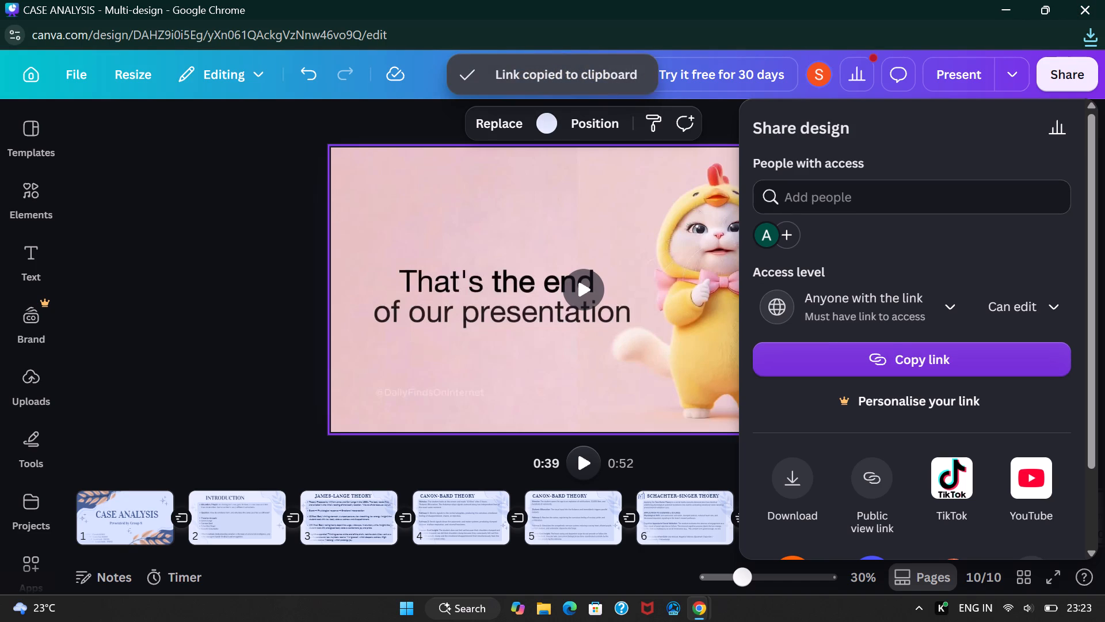
{"action": "left_click", "coordinate": [1042, 302]}
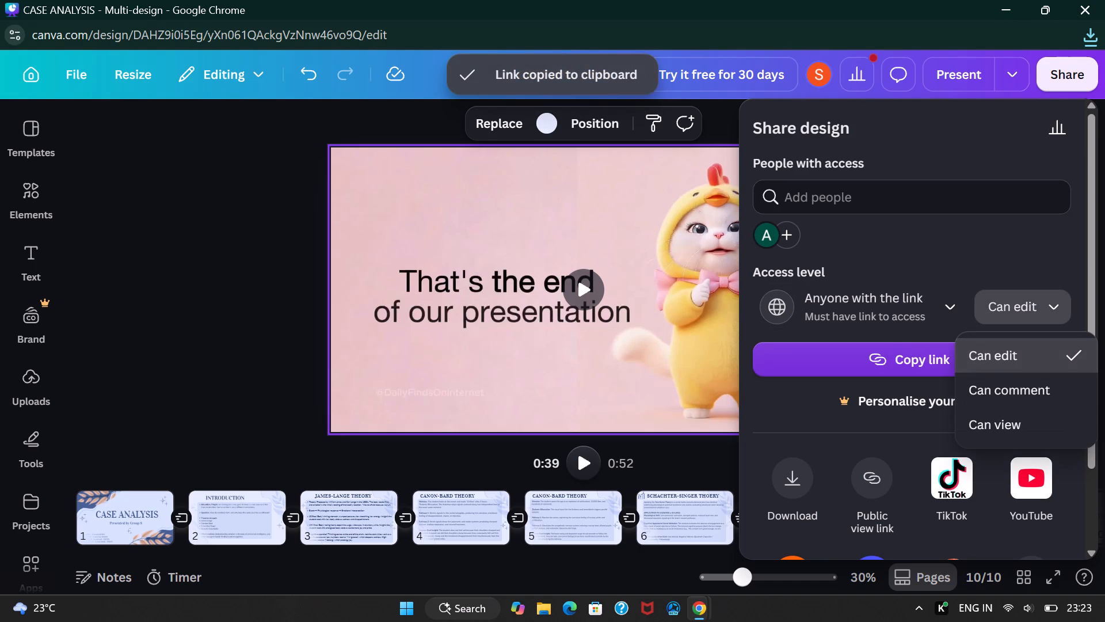
{"action": "left_click", "coordinate": [1082, 1]}
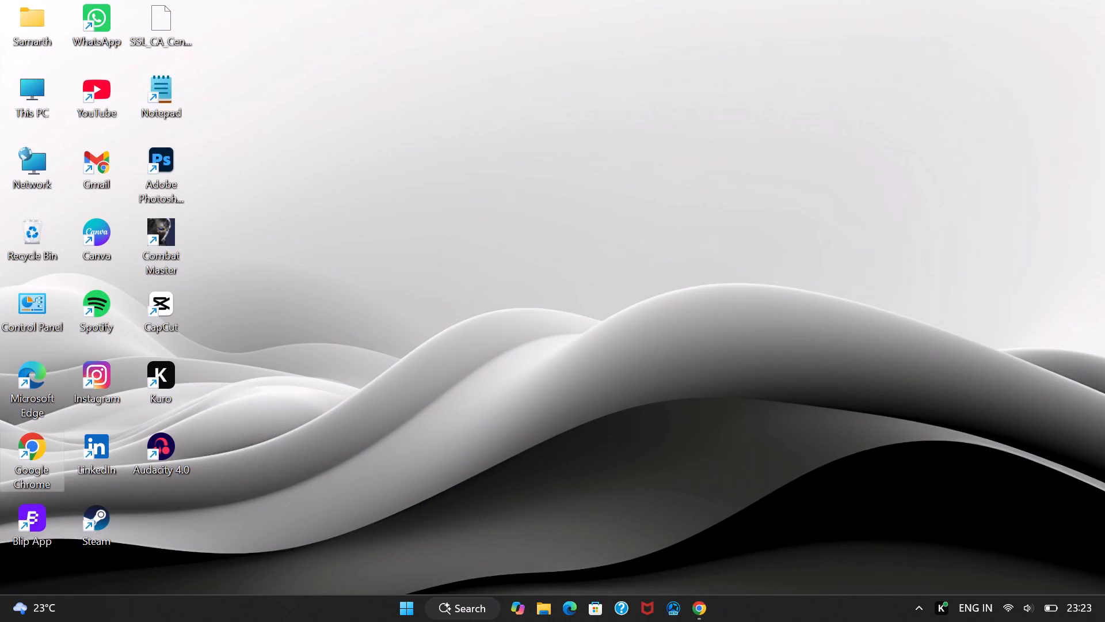
Switch to the Chrome window holding the WhatsApp and Claude chat pages.
{"action": "left_click", "coordinate": [696, 601]}
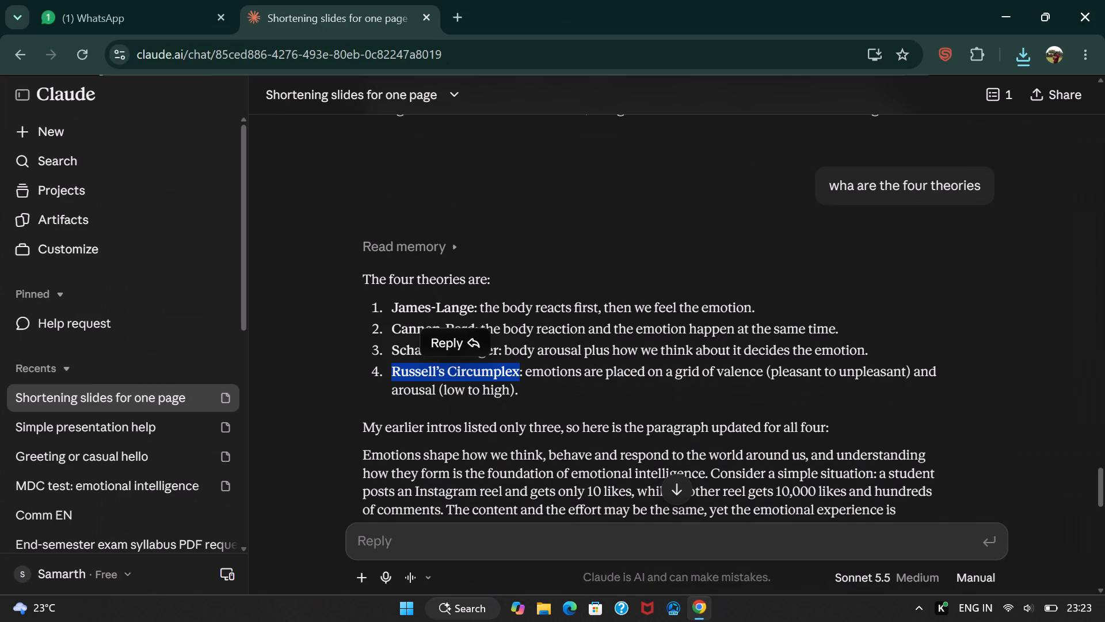